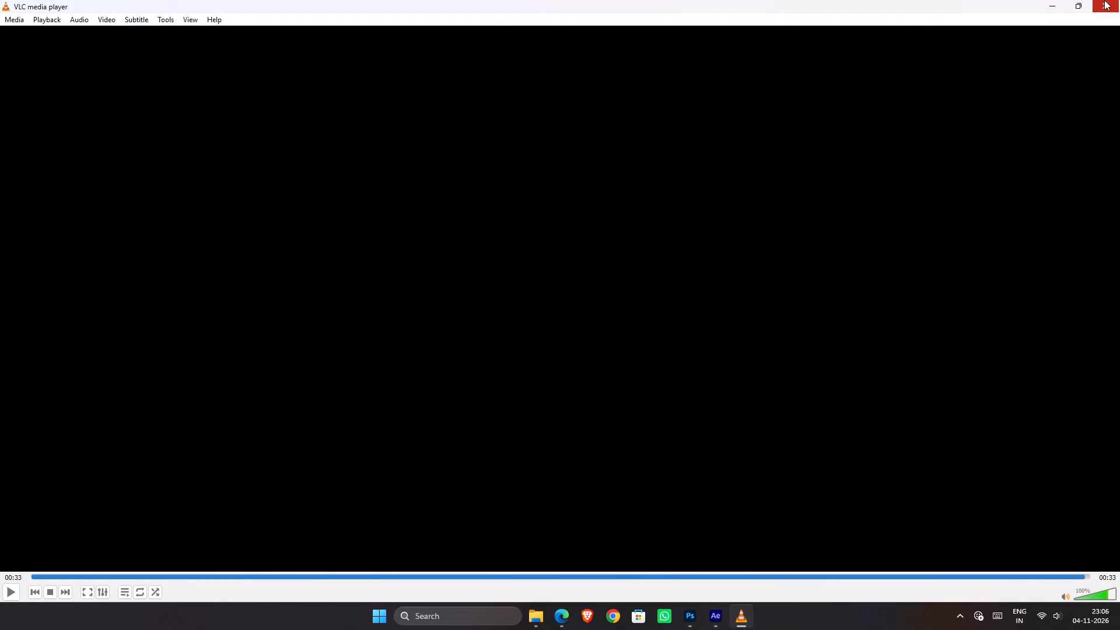
# Close the video player and add Jaipur - The Pink City Awakens.mp4 from the new project folder to the LinkedIn post editor.
pyautogui.click(1104, 0)
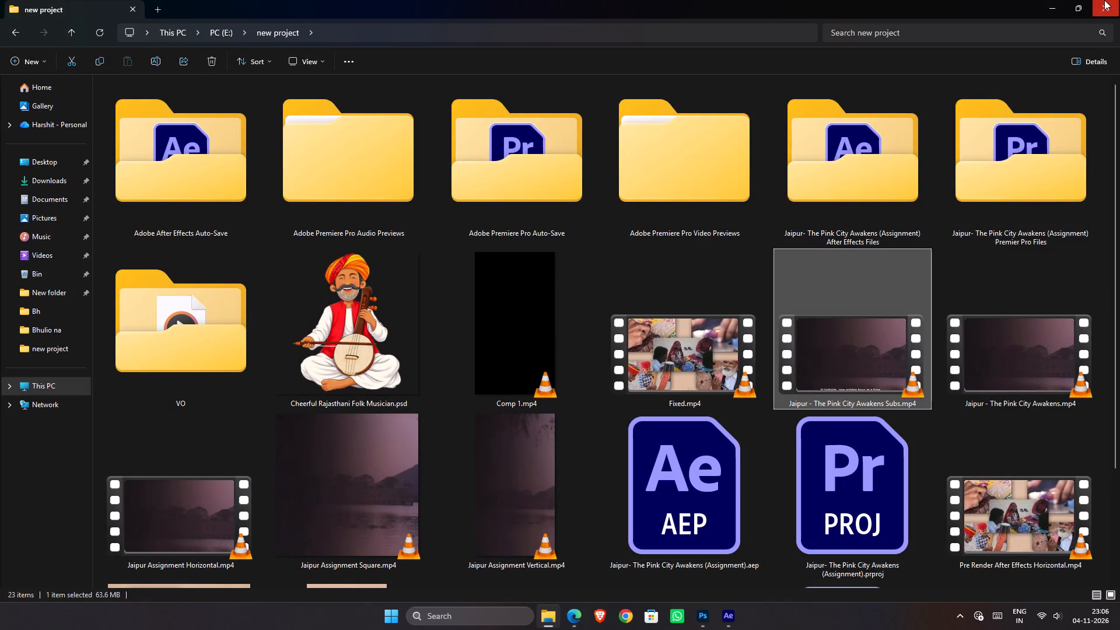
pyautogui.click(1047, 319)
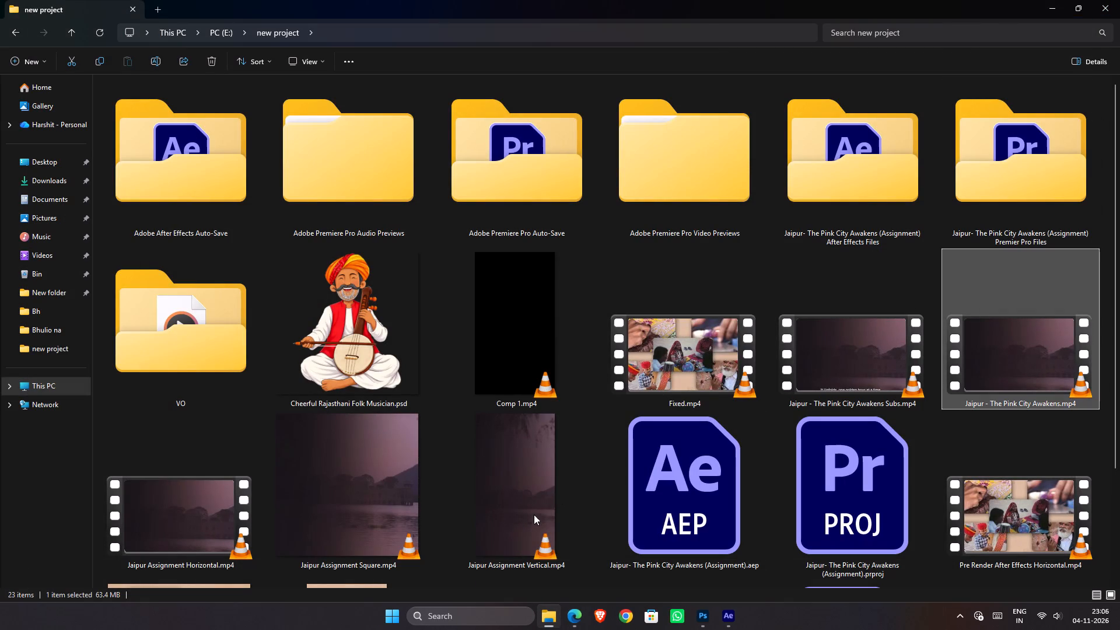
pyautogui.click(582, 619)
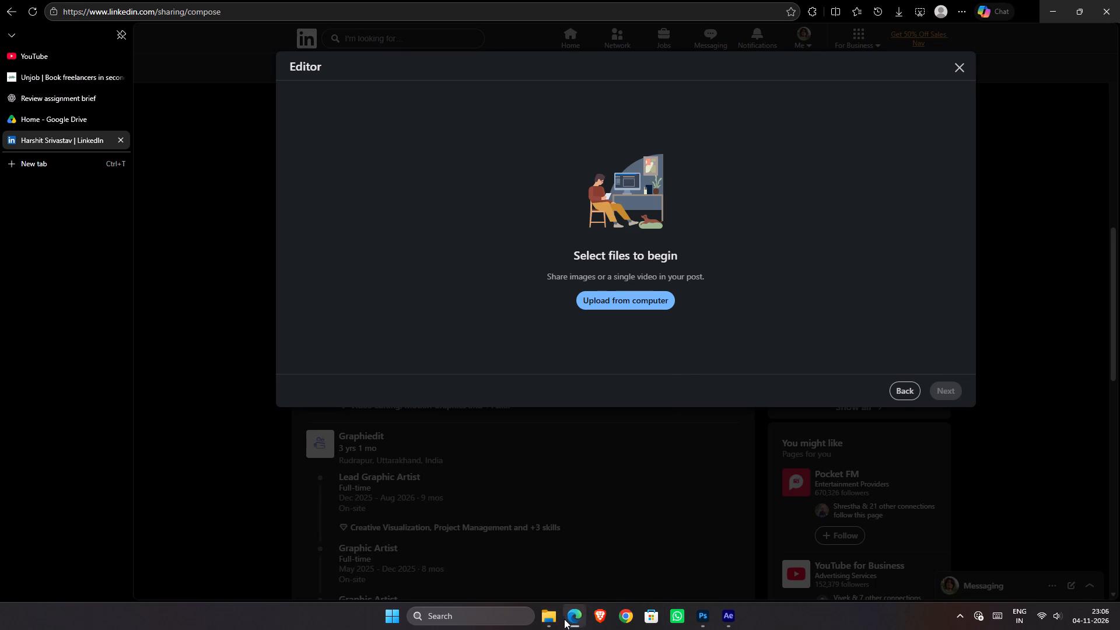
pyautogui.click(557, 621)
pyautogui.moveTo(1009, 358); pyautogui.dragTo(702, 554)
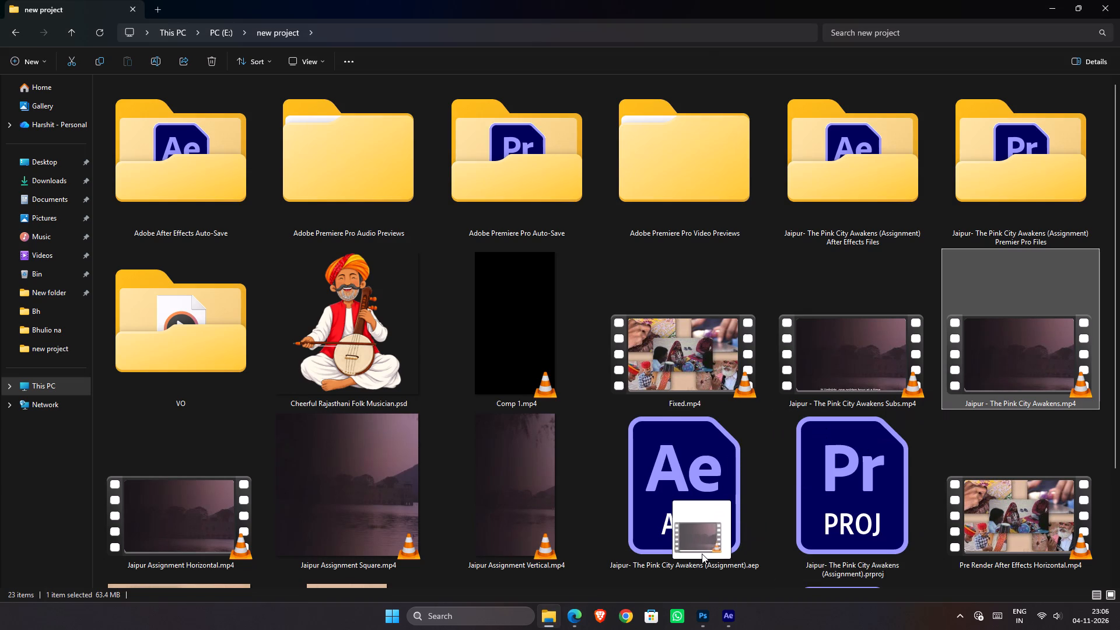
pyautogui.moveTo(702, 554); pyautogui.dragTo(573, 291)
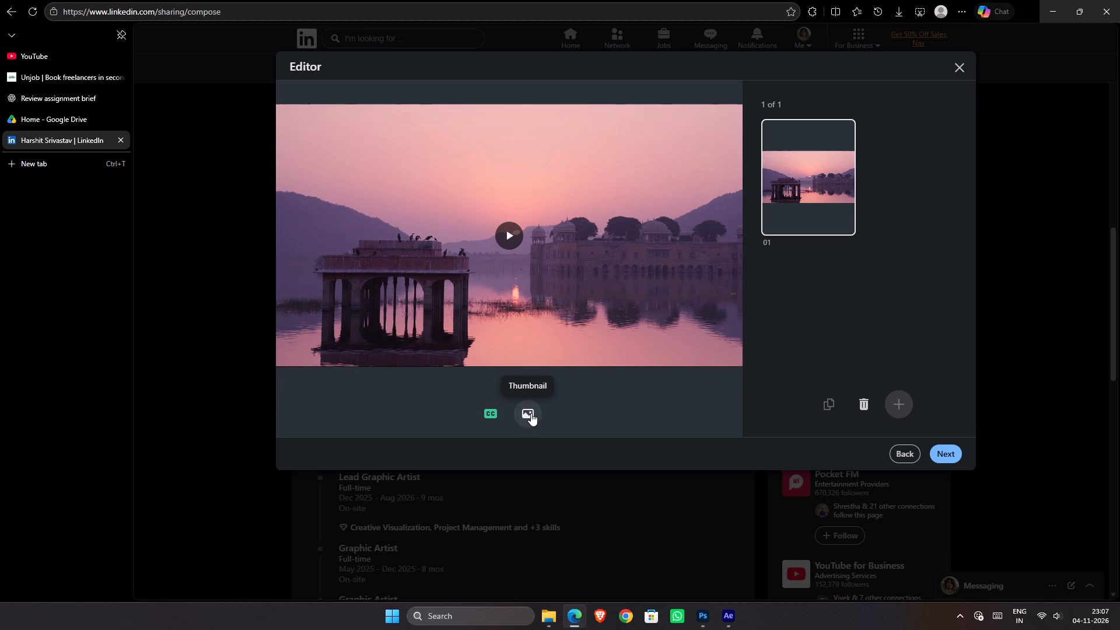
# Open the uploaded video's caption settings and check the SRT upload option without choosing a file.
pyautogui.click(485, 408)
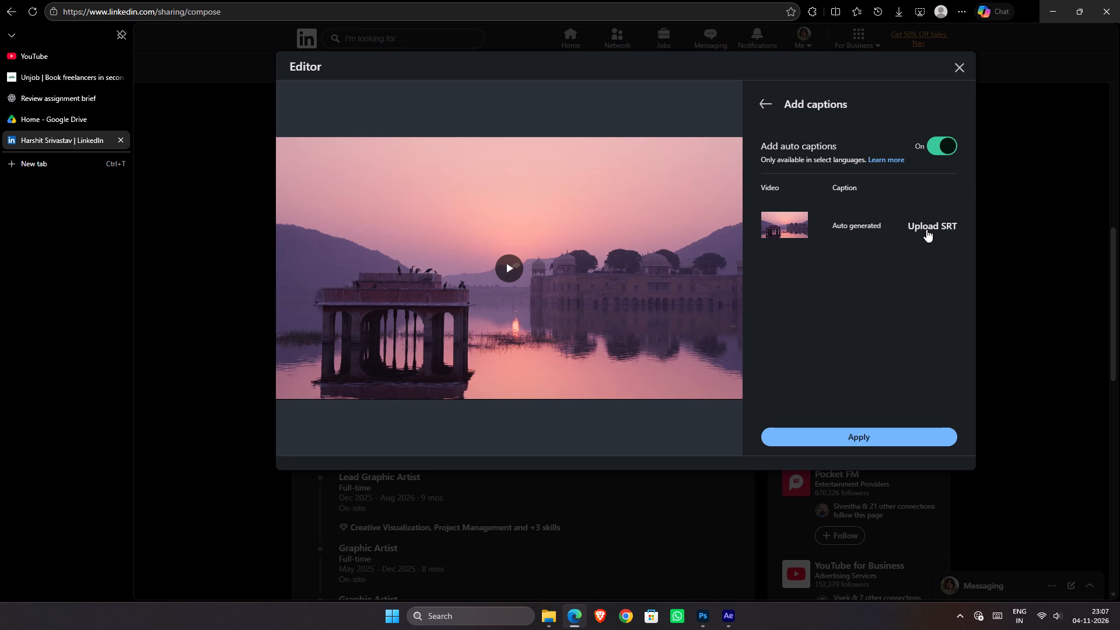
pyautogui.click(926, 229)
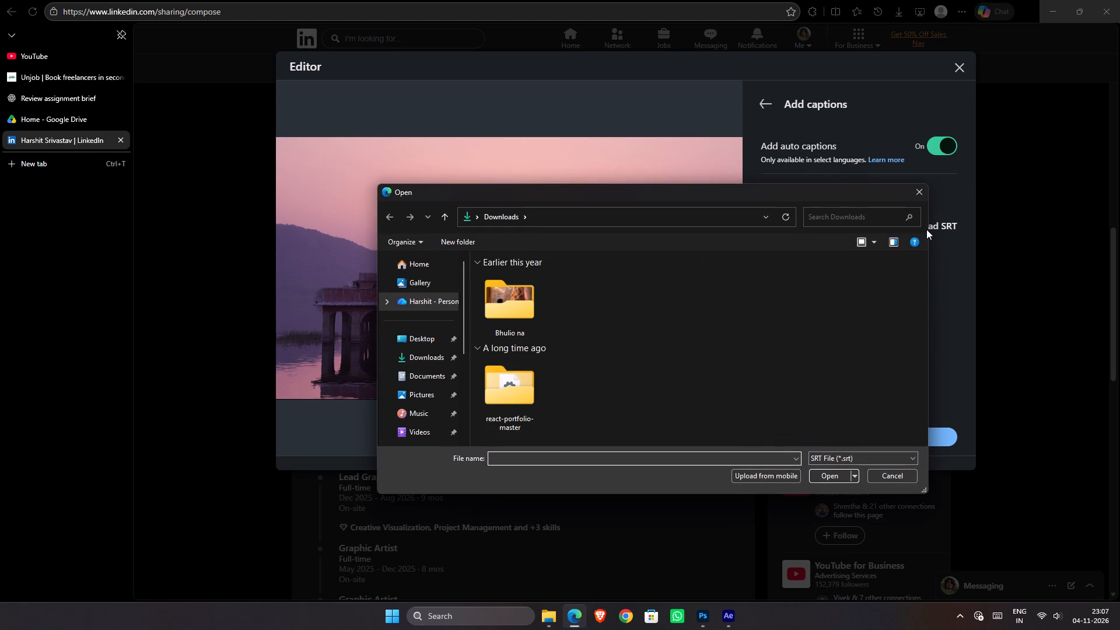
pyautogui.click(925, 199)
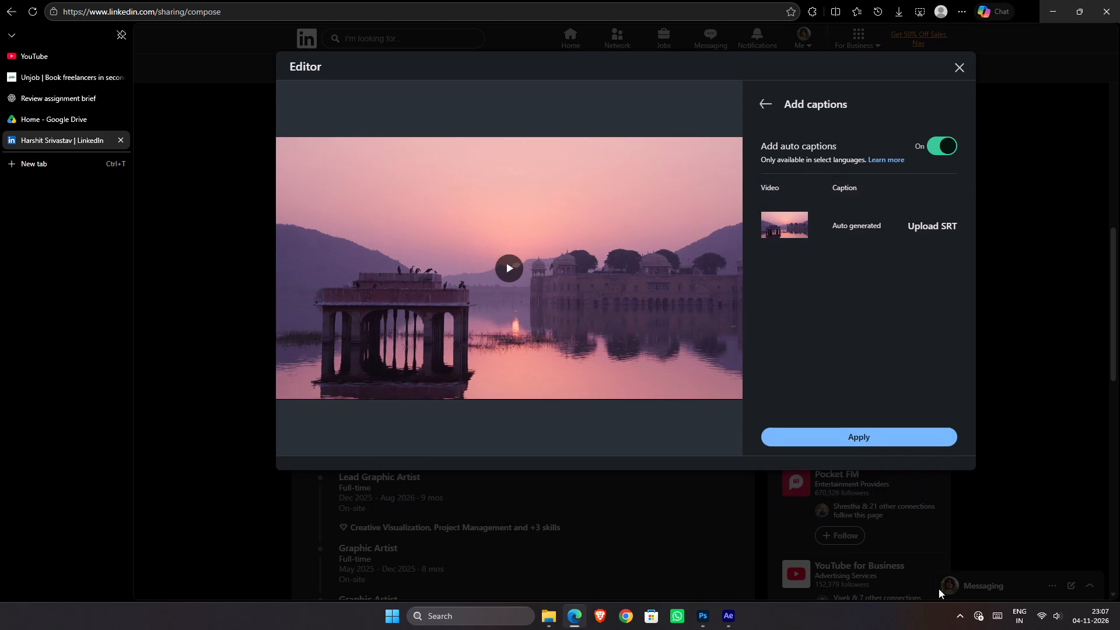
# Launch Adobe Premiere Pro 2025 from the desktop.
pyautogui.click(1119, 608)
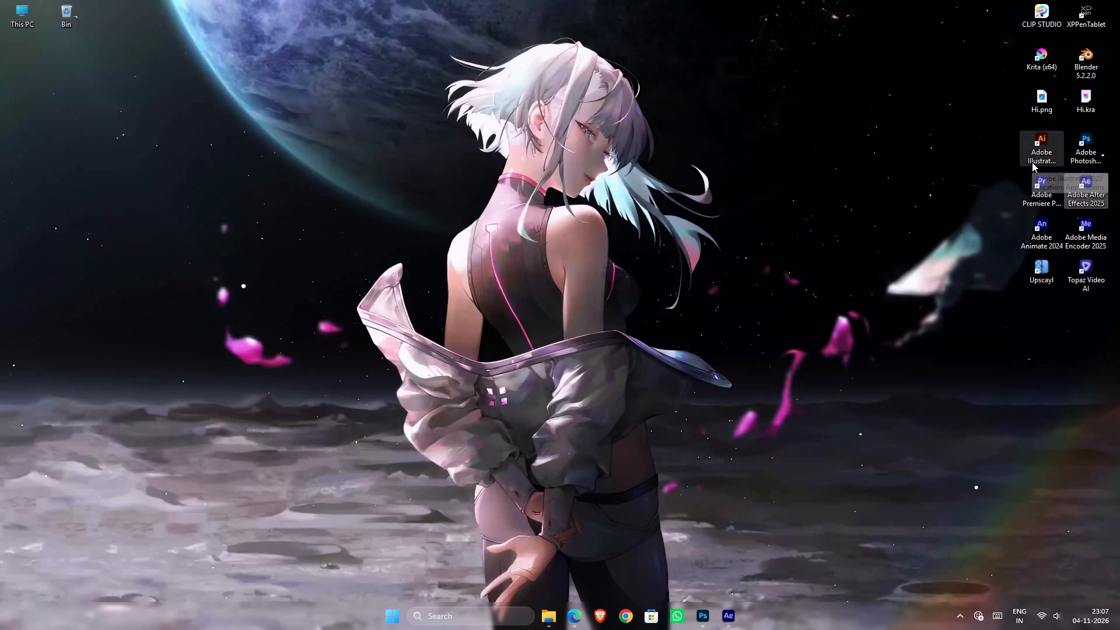
pyautogui.doubleClick(1038, 188)
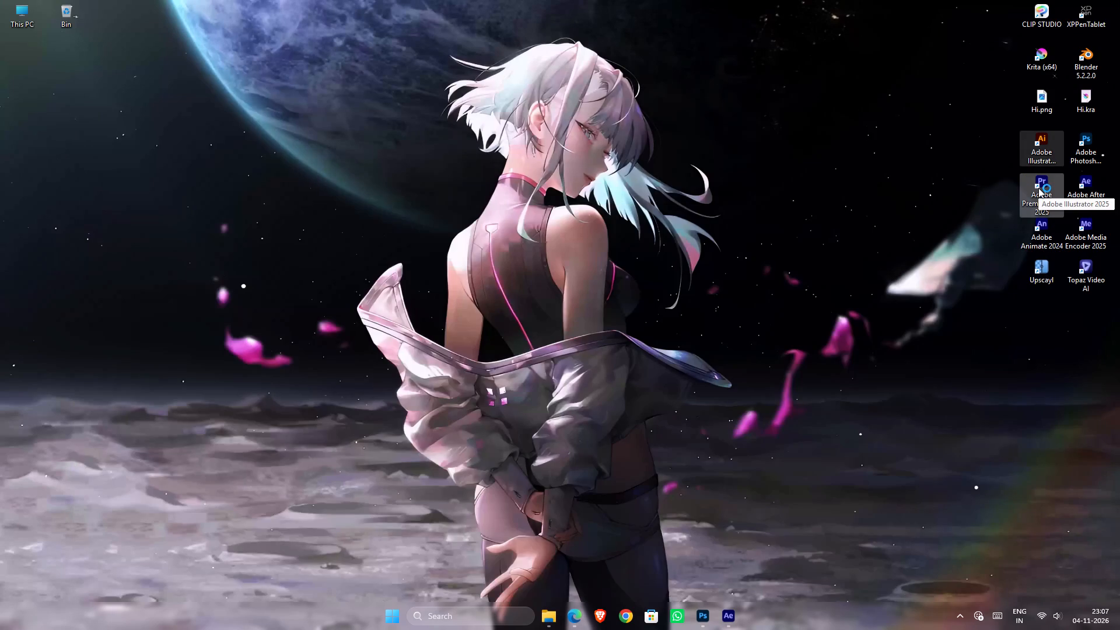
pyautogui.click(552, 616)
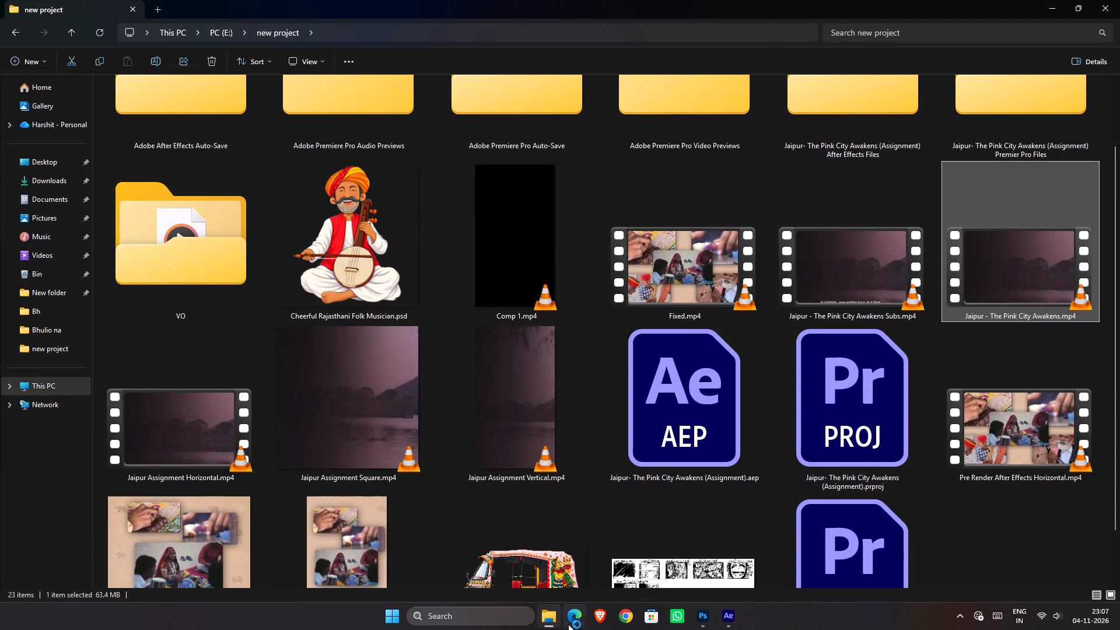
pyautogui.click(572, 624)
pyautogui.click(570, 622)
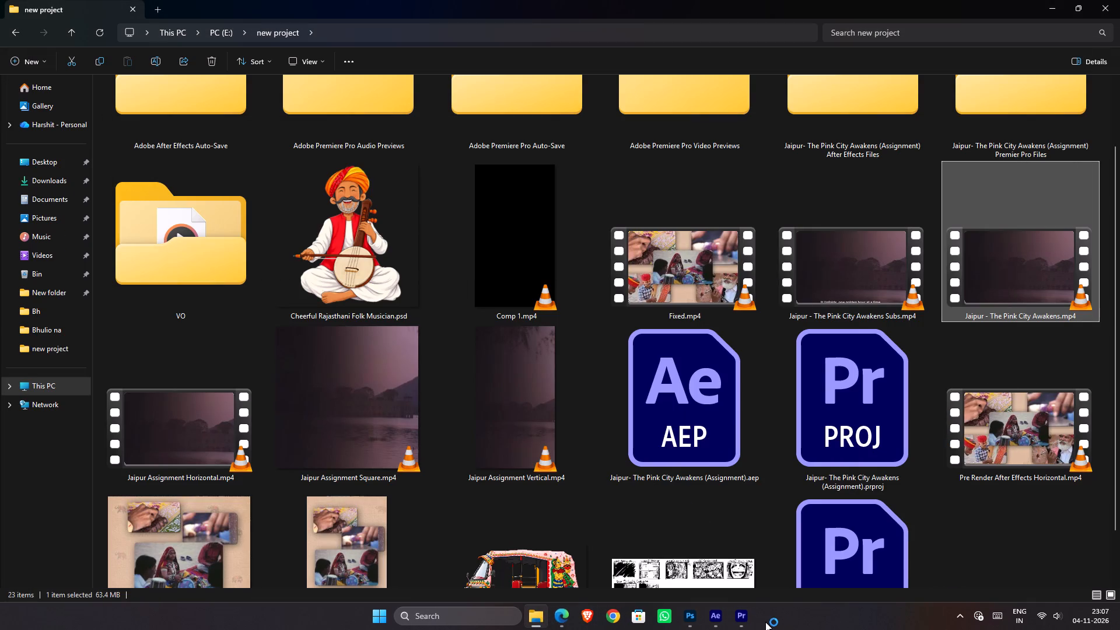
pyautogui.click(748, 622)
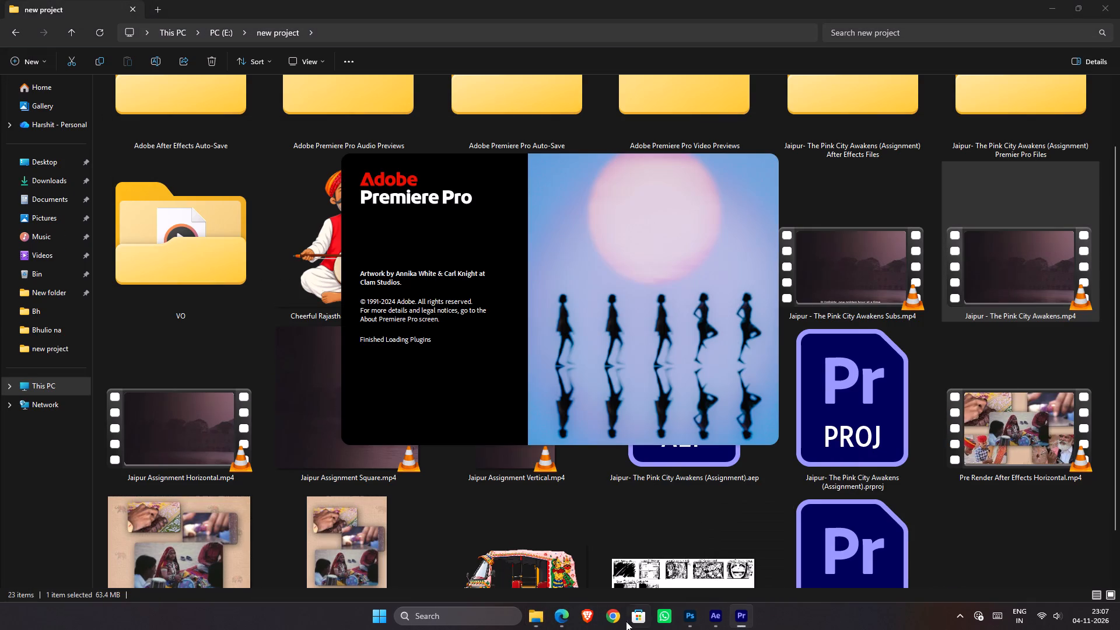
# Review the published Jaipur - The Pink City Awakens post on Unjob, including its video playback, and the ChatGPT project description.
pyautogui.click(561, 613)
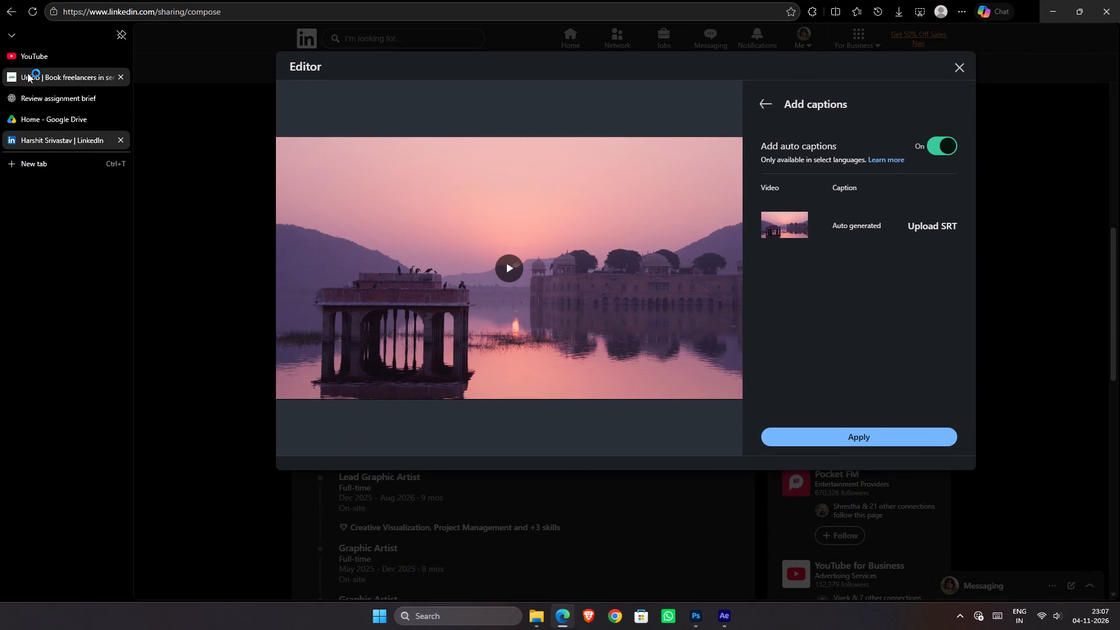
pyautogui.click(47, 76)
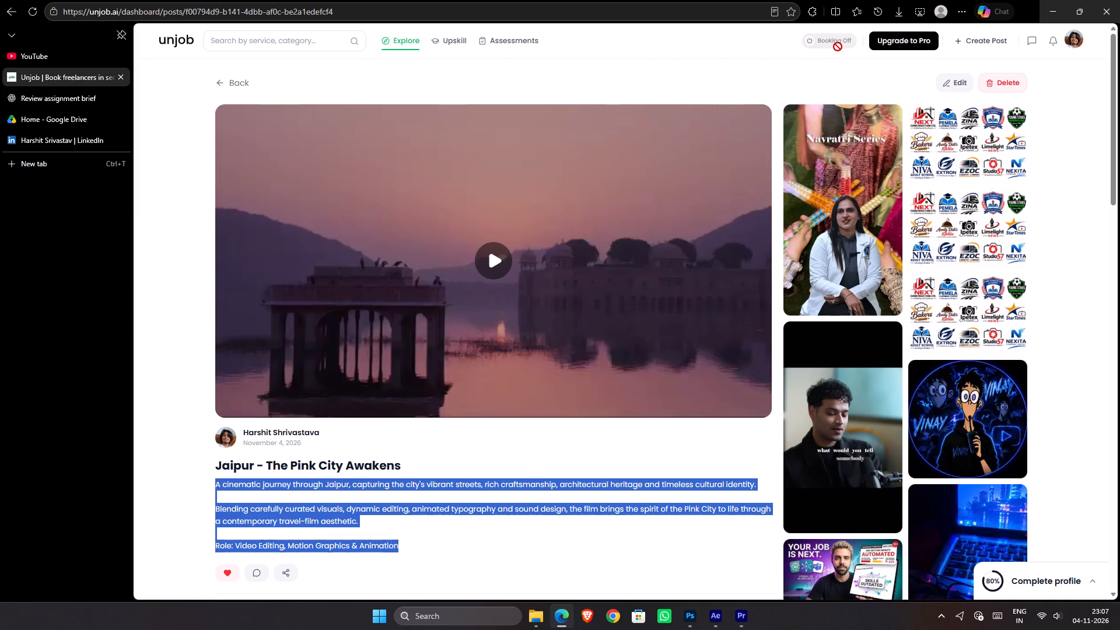
pyautogui.scroll(-1, 698, 241)
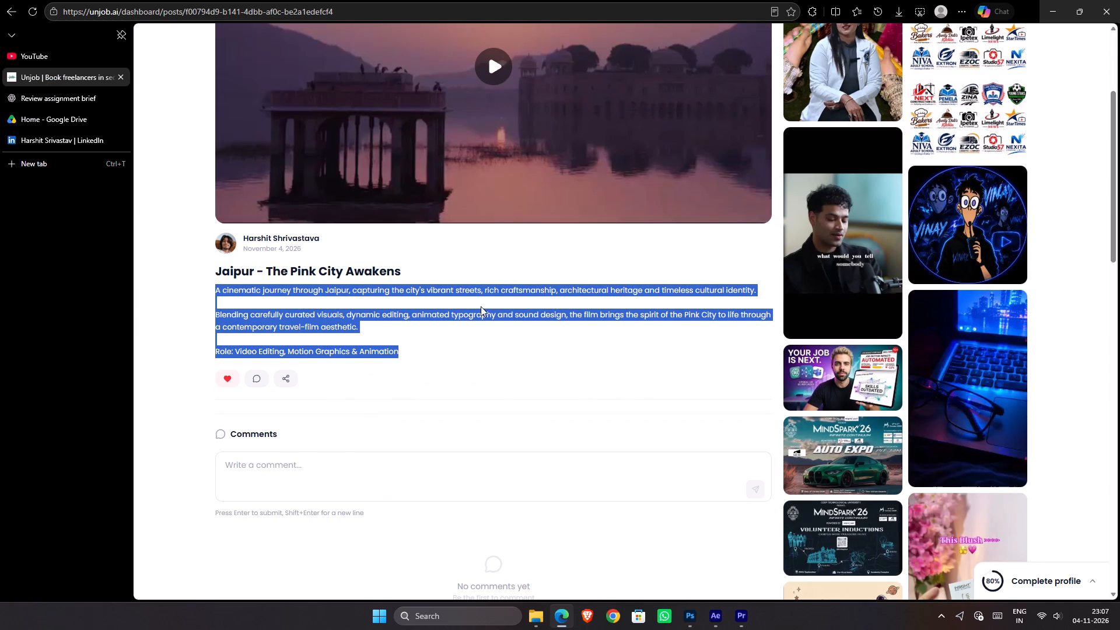
pyautogui.click(543, 386)
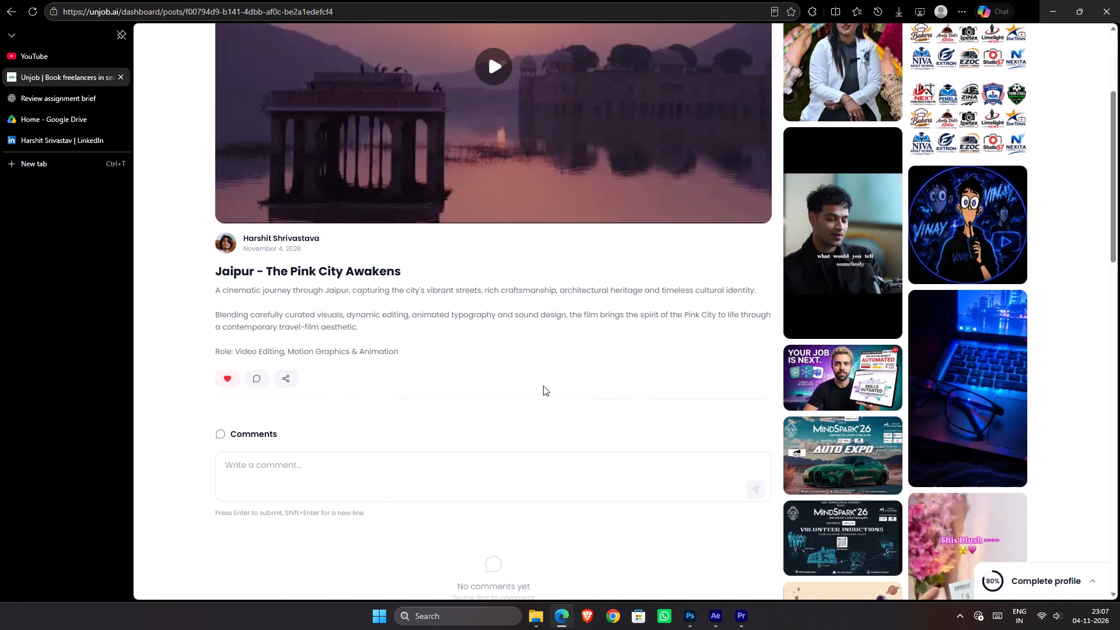
pyautogui.scroll(2, 547, 379)
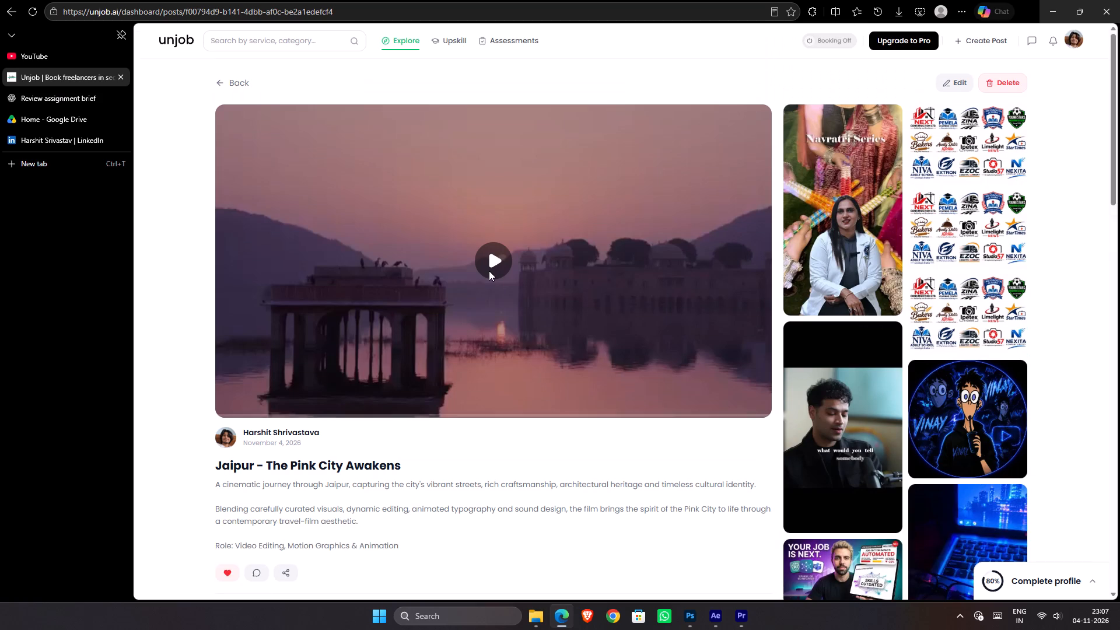
pyautogui.click(501, 254)
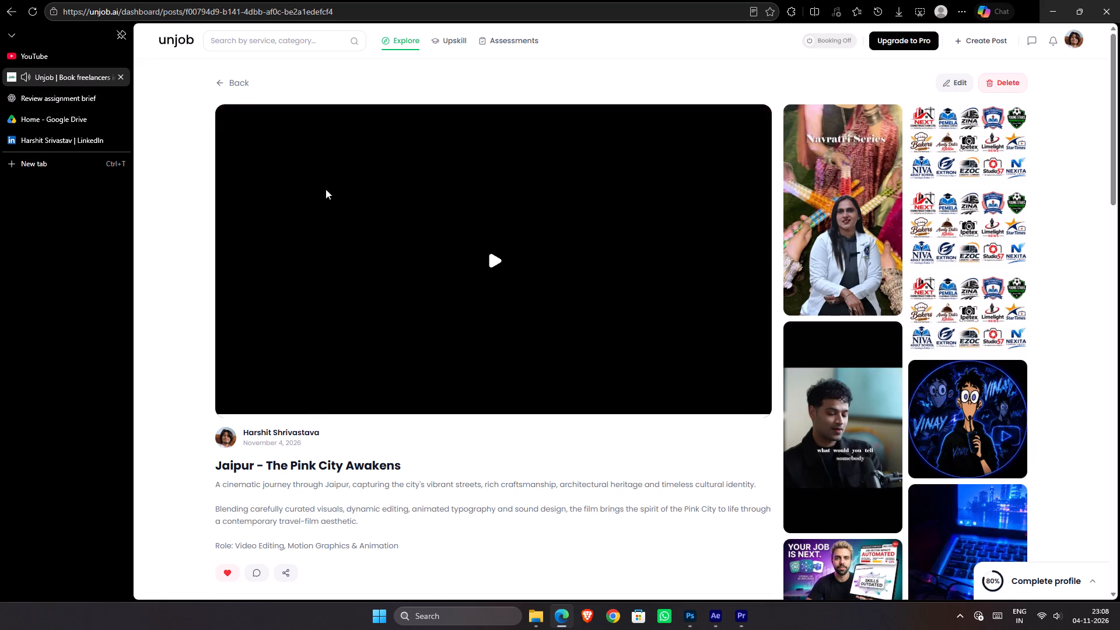
pyautogui.click(242, 80)
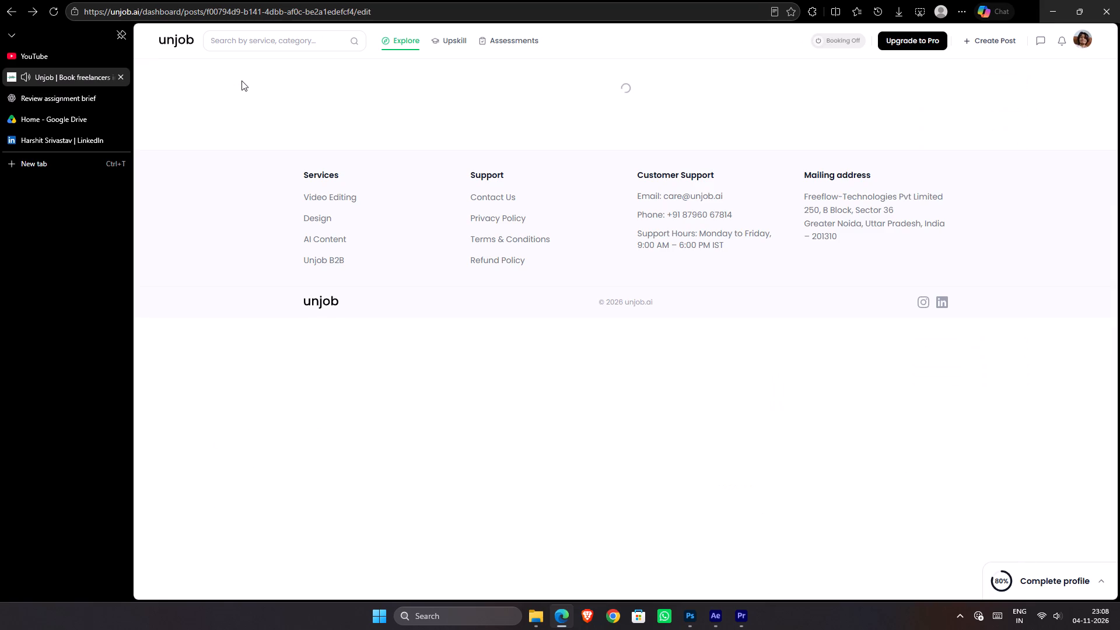
pyautogui.click(89, 103)
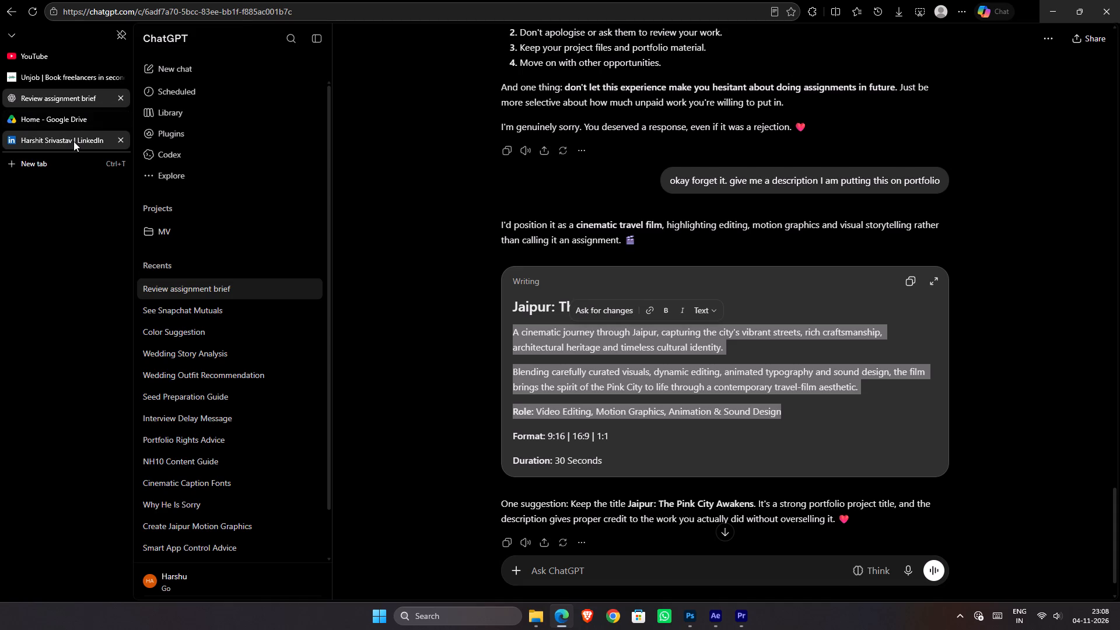
pyautogui.click(73, 141)
# Switch to Premiere Pro and open the recent project Jaipur- The Pink City Awakens (Assignment).
pyautogui.click(737, 622)
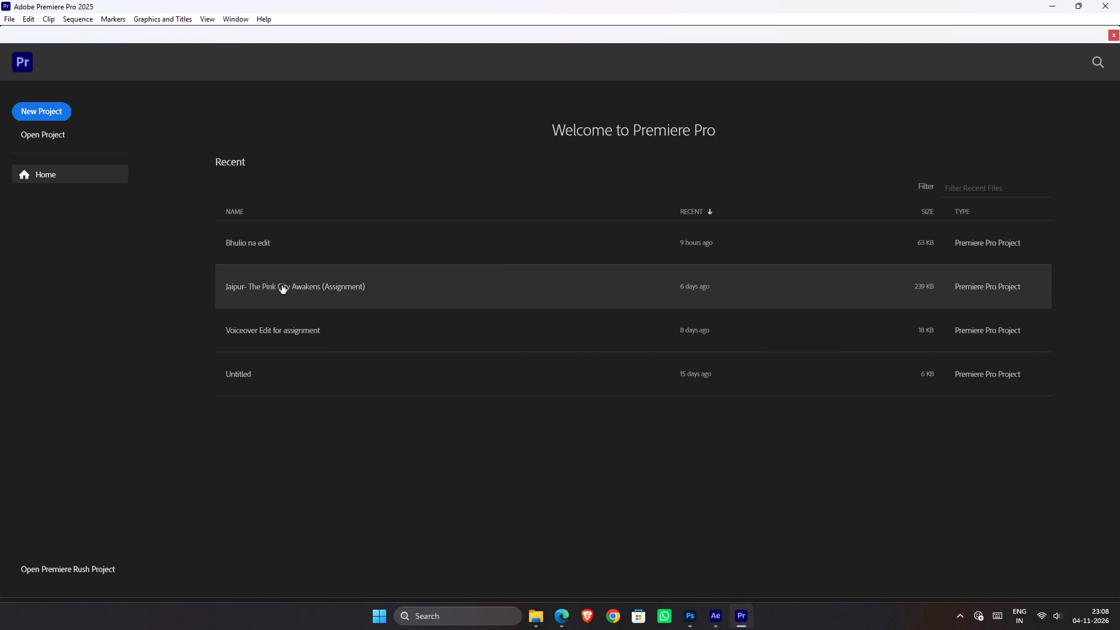
pyautogui.click(282, 286)
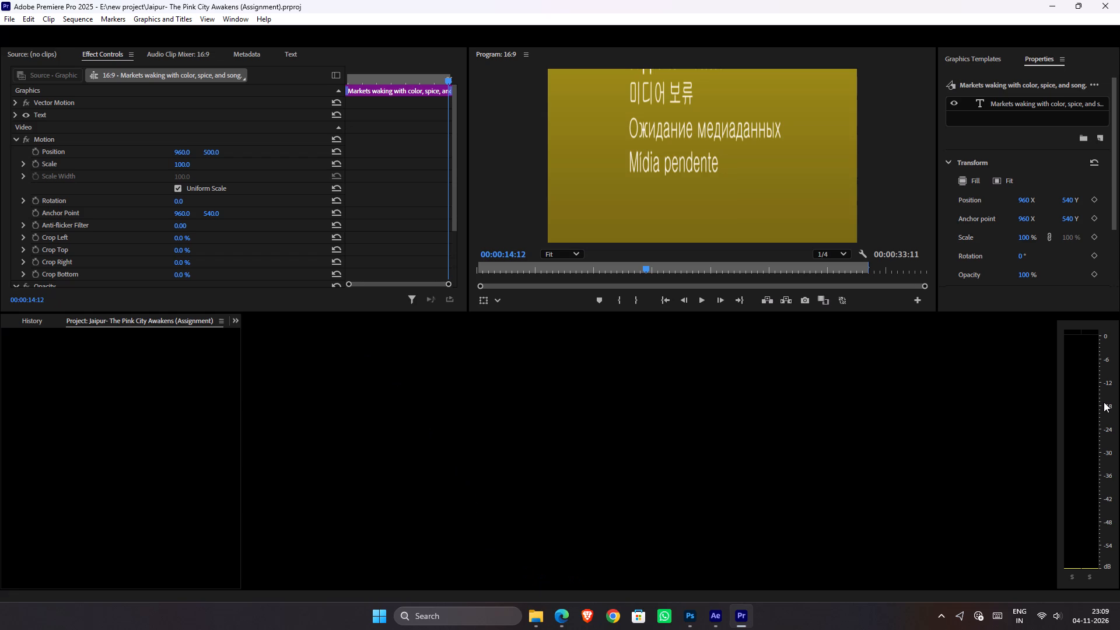
# Examine the 16:9 sequence's transcript, captions and graphics text, and the text properties of the "Jaipur does not rush." clip.
pyautogui.moveTo(1042, 408); pyautogui.dragTo(1042, 395)
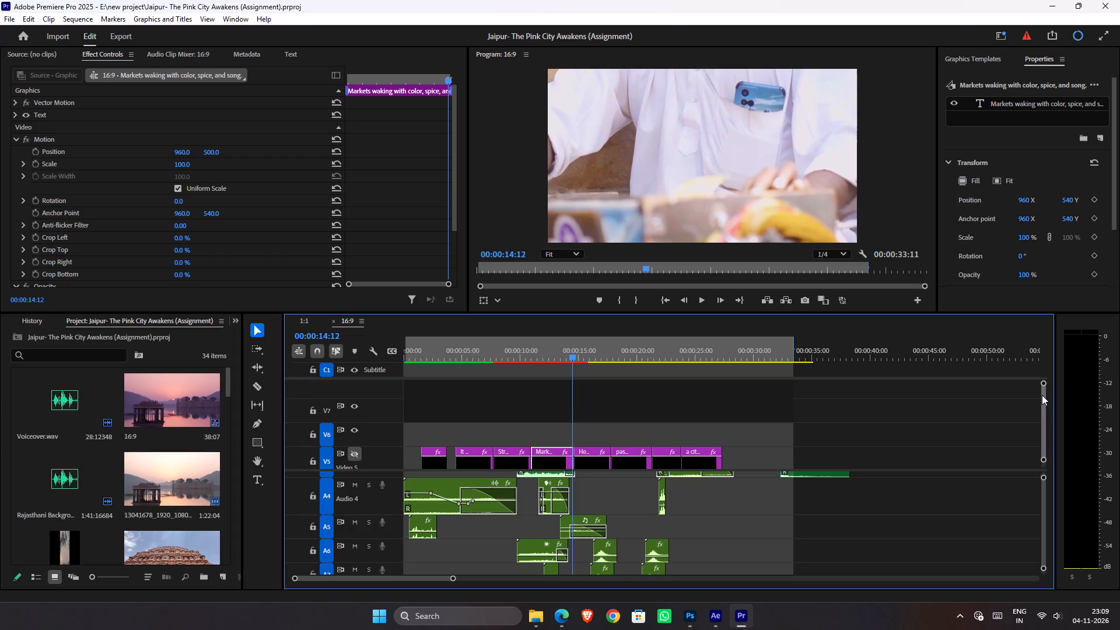
pyautogui.moveTo(1042, 395); pyautogui.dragTo(1048, 403)
pyautogui.click(288, 51)
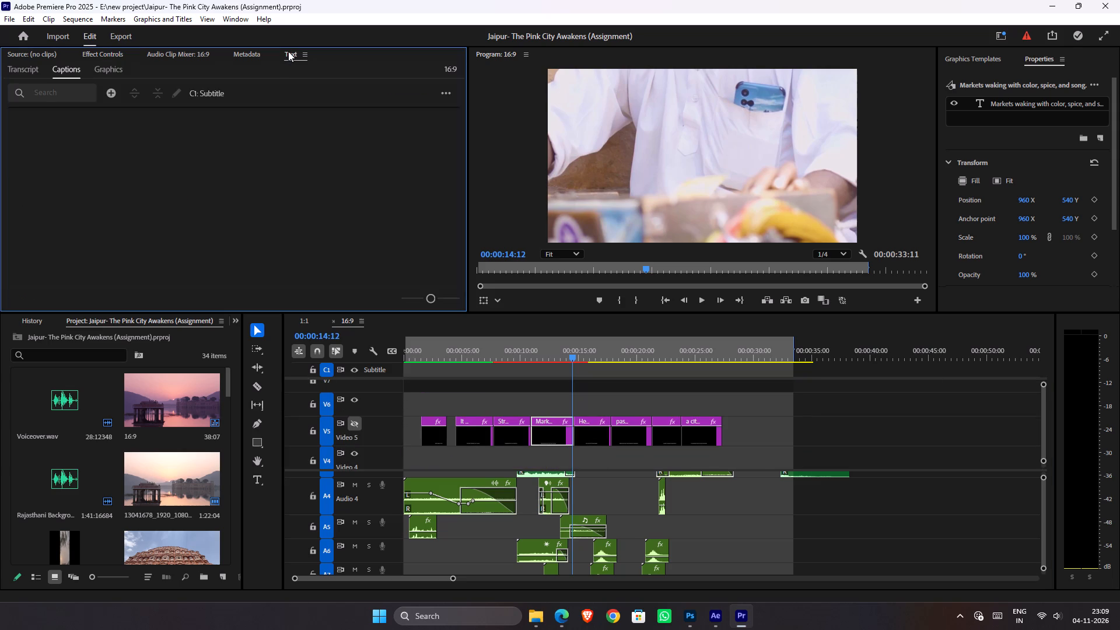
pyautogui.click(36, 69)
pyautogui.click(64, 69)
pyautogui.click(111, 69)
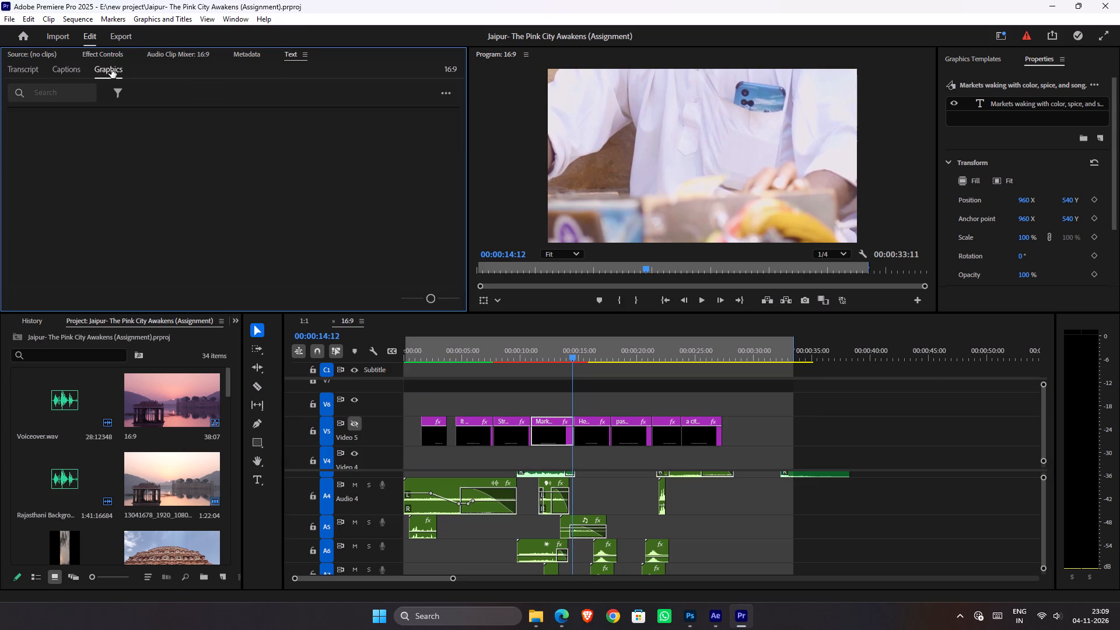
pyautogui.click(77, 71)
pyautogui.click(439, 433)
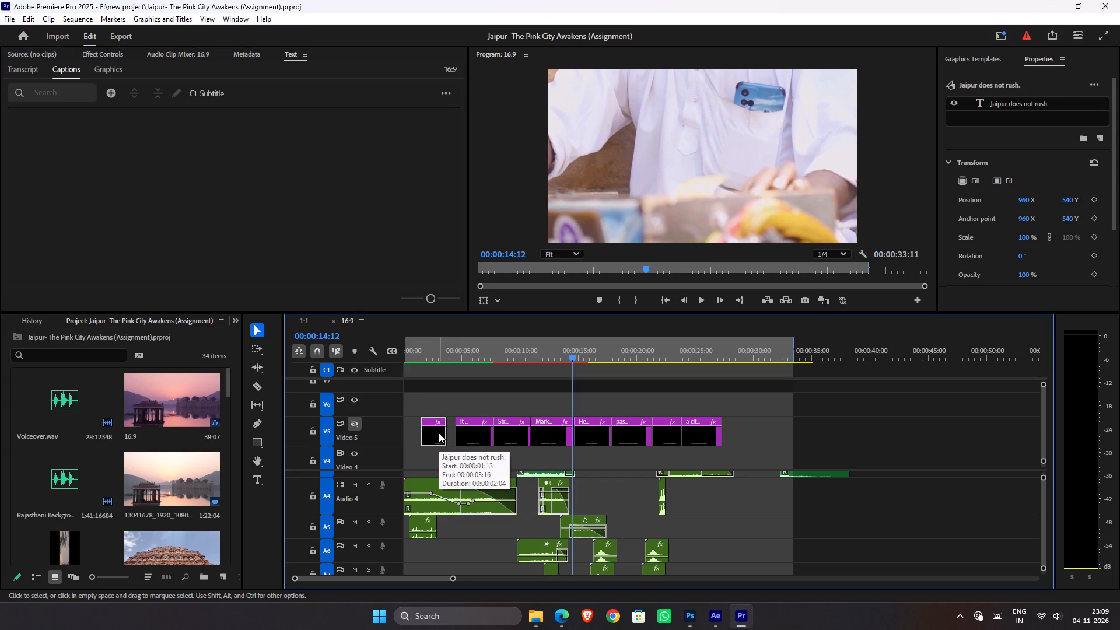
pyautogui.click(1035, 107)
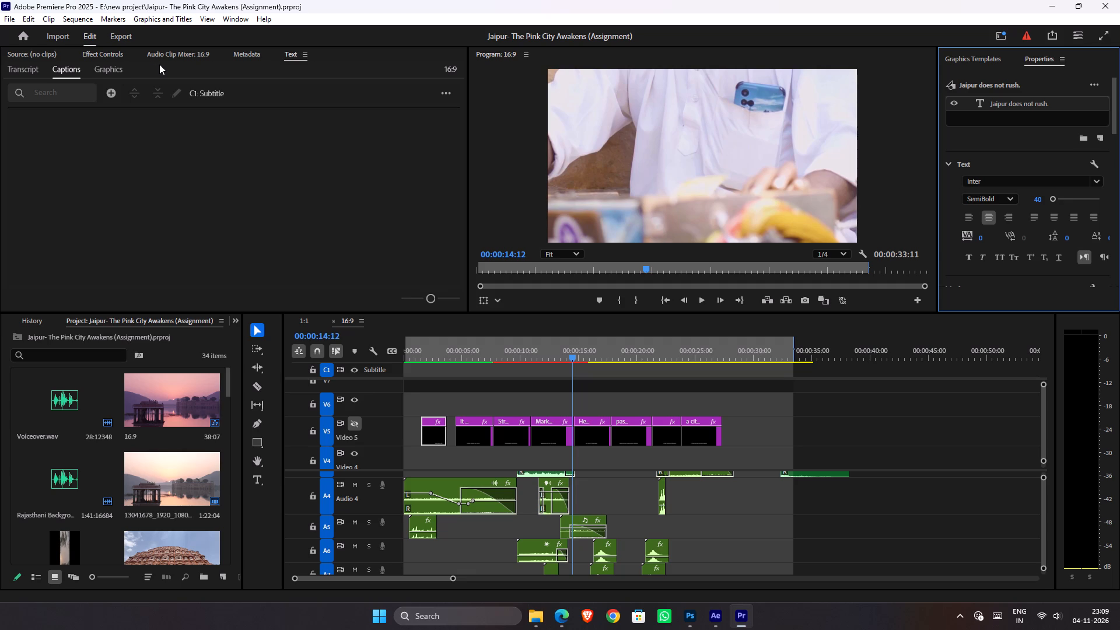
# Add a new caption segment to the C1 Subtitle track and check the available caption export formats.
pyautogui.click(110, 98)
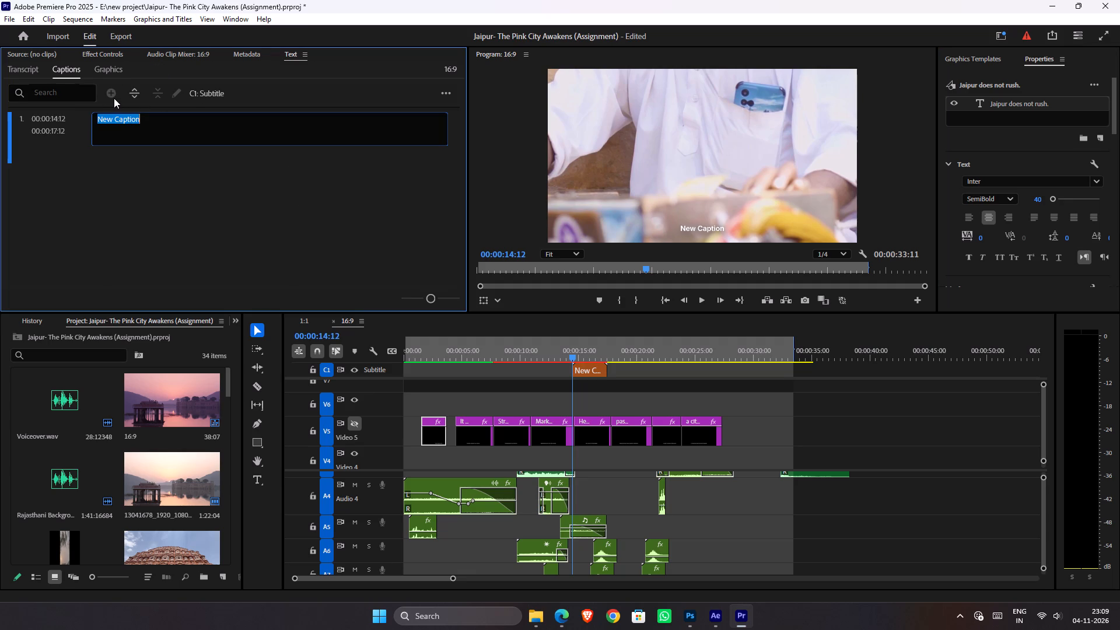
pyautogui.click(445, 96)
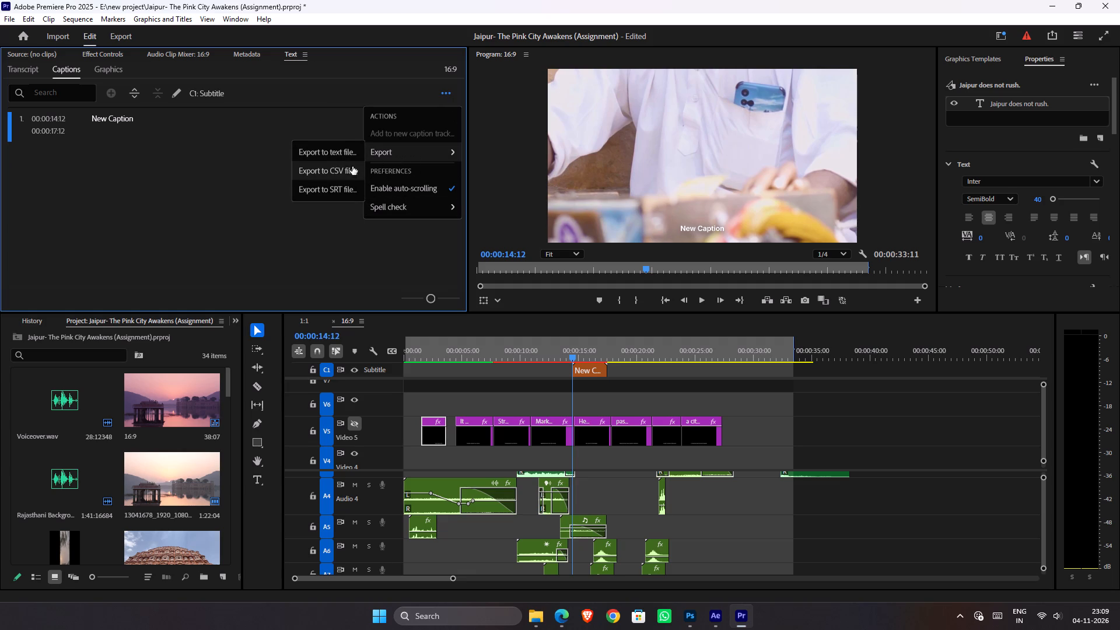
pyautogui.click(230, 178)
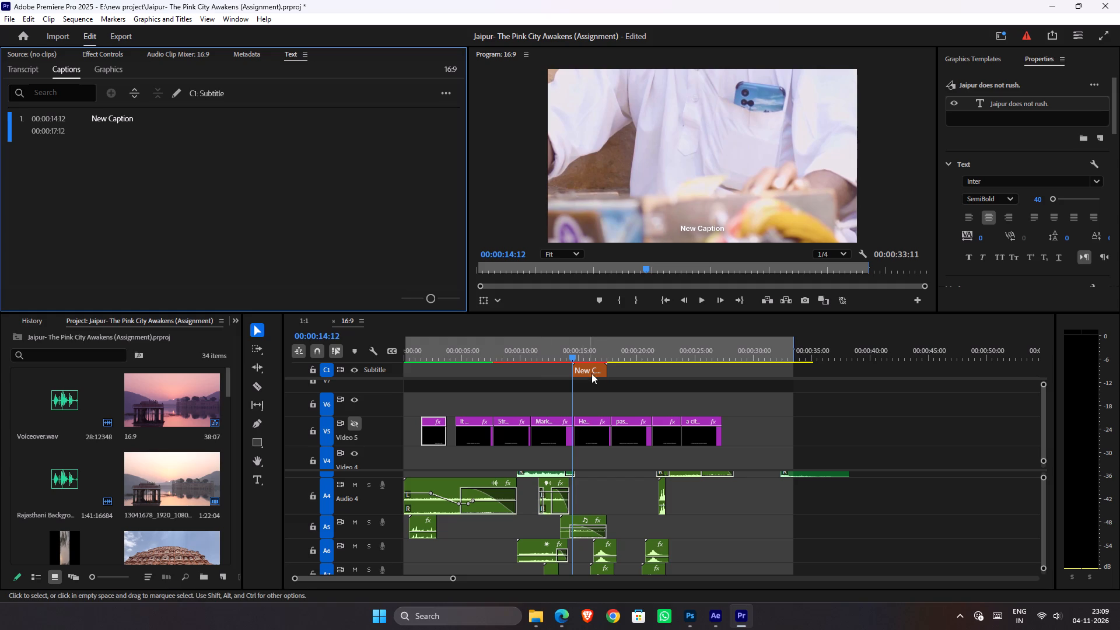
# Move and trim the new caption on the C1 Subtitle track to run from 00:00:01:14 to 00:00:03:17, matching the first V5 text clip.
pyautogui.moveTo(596, 373); pyautogui.dragTo(462, 377)
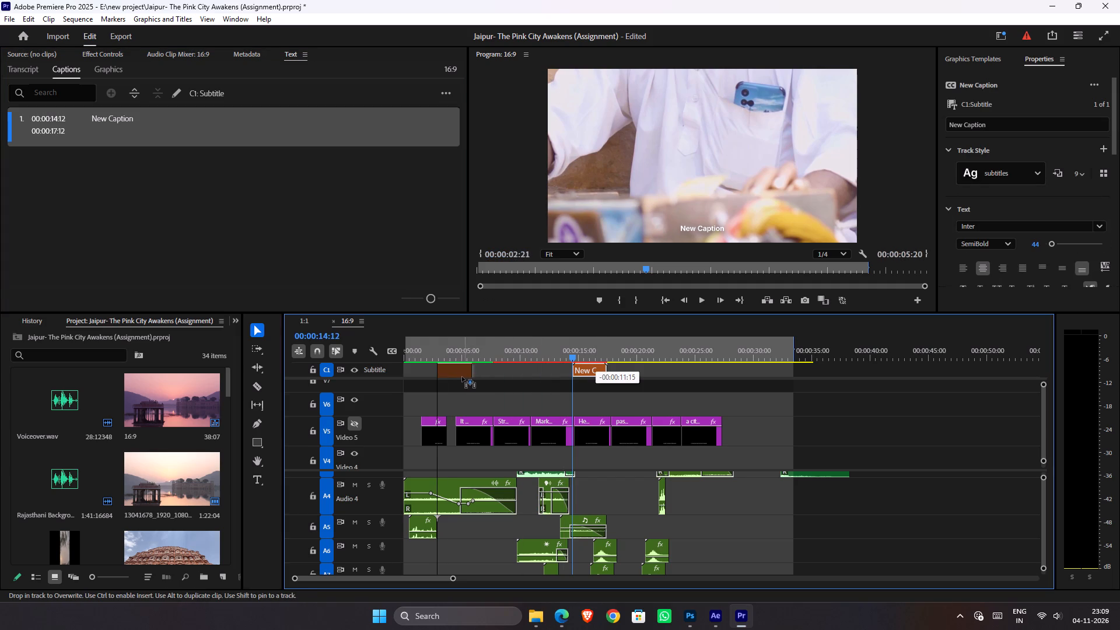
pyautogui.moveTo(462, 377); pyautogui.dragTo(443, 376)
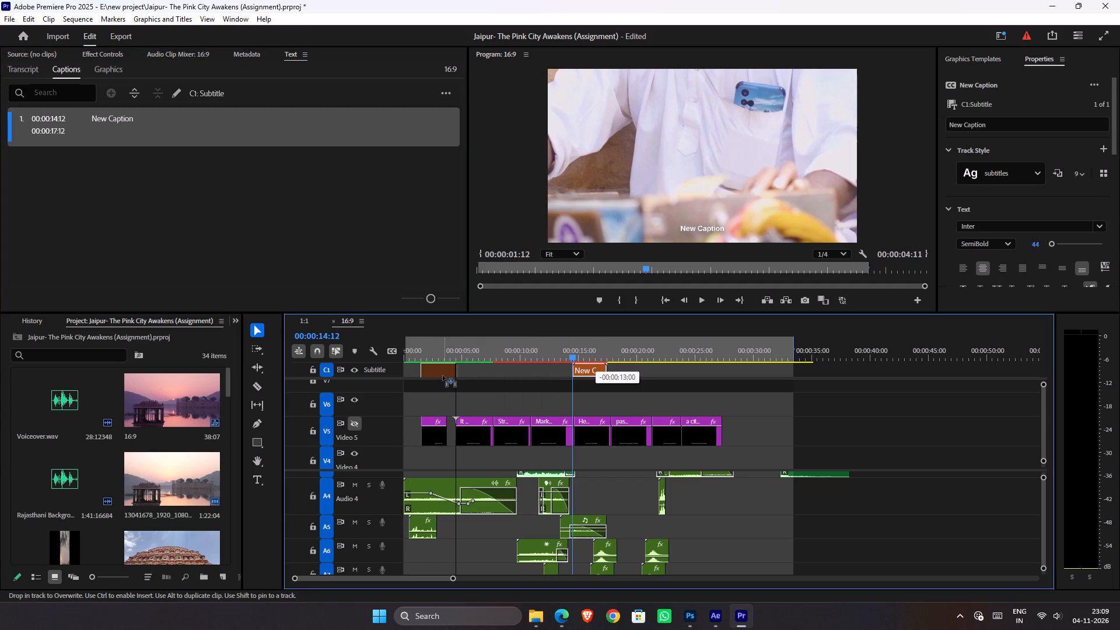
pyautogui.moveTo(443, 376); pyautogui.dragTo(449, 379)
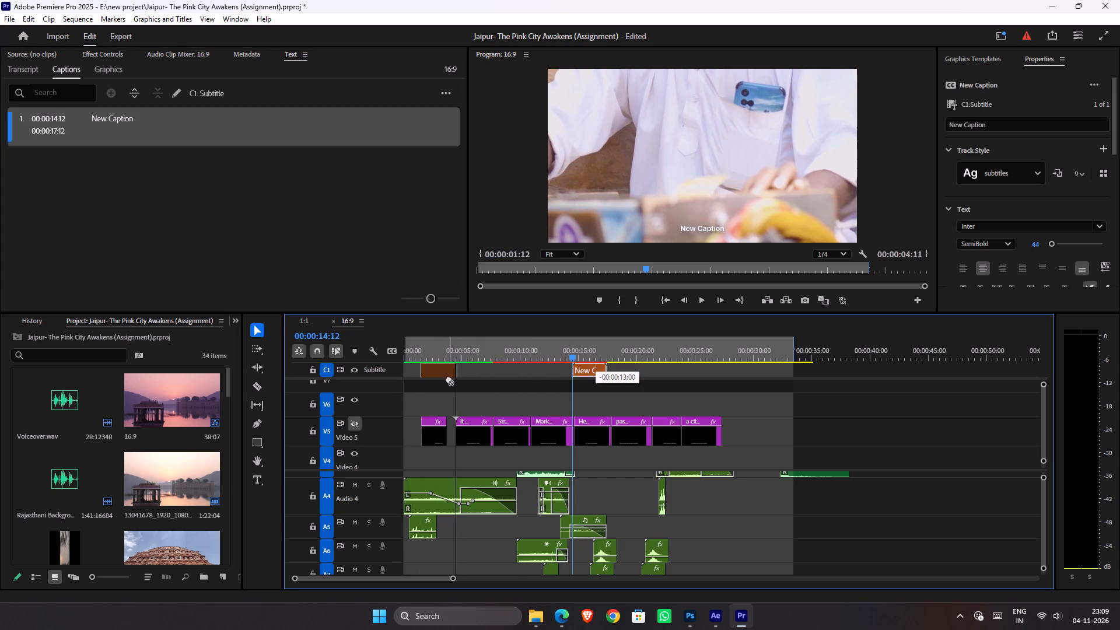
pyautogui.moveTo(449, 379); pyautogui.dragTo(462, 373)
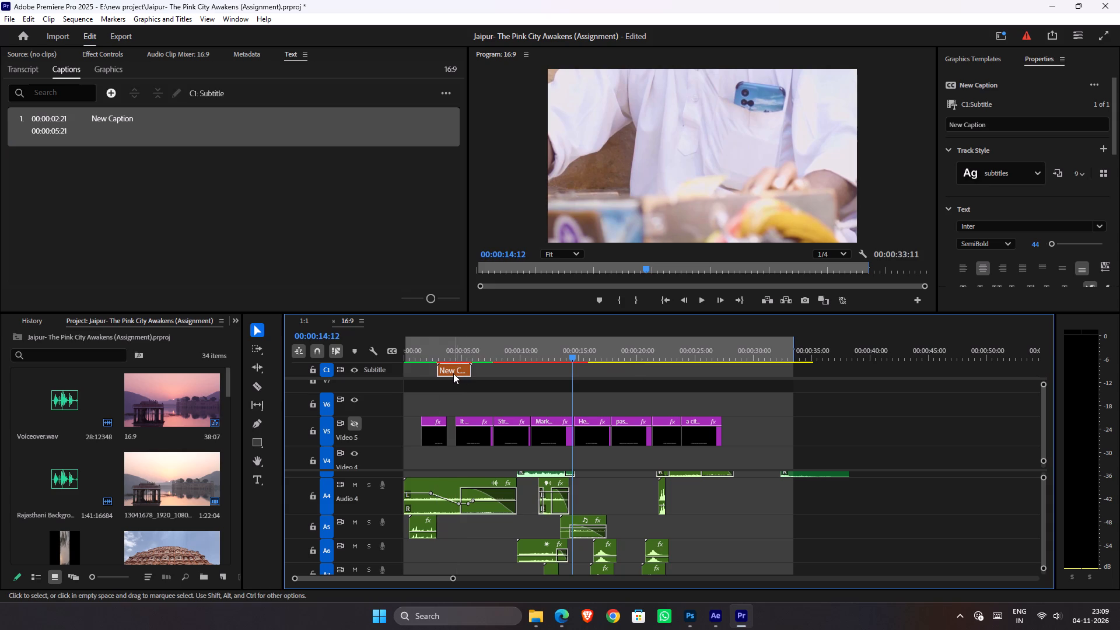
pyautogui.moveTo(446, 371); pyautogui.dragTo(433, 373)
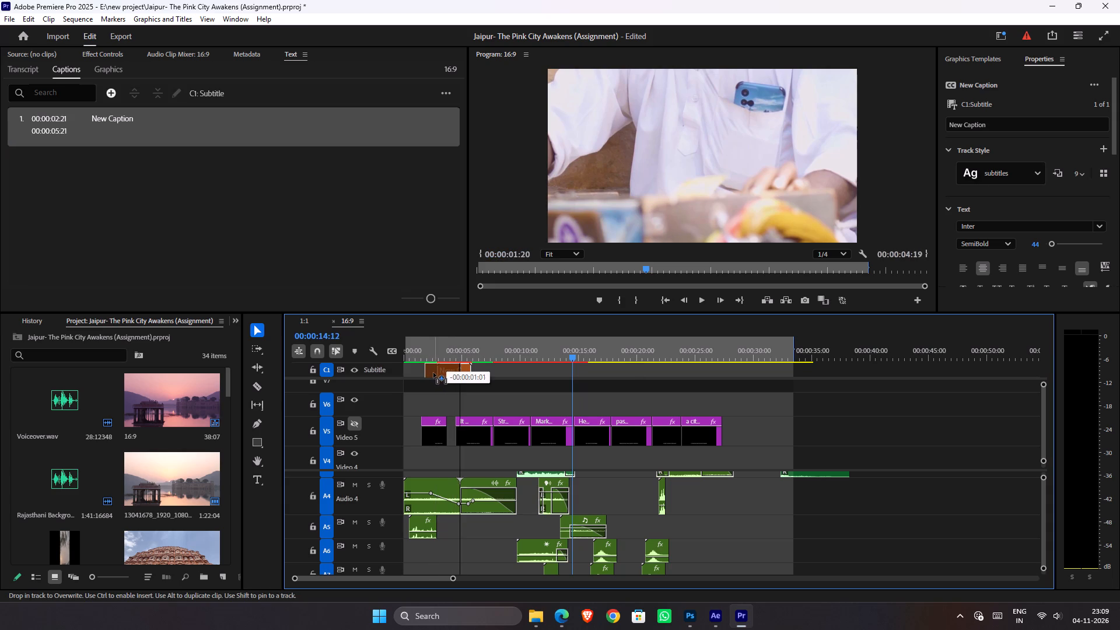
pyautogui.moveTo(433, 373); pyautogui.dragTo(431, 372)
pyautogui.moveTo(455, 370); pyautogui.dragTo(442, 374)
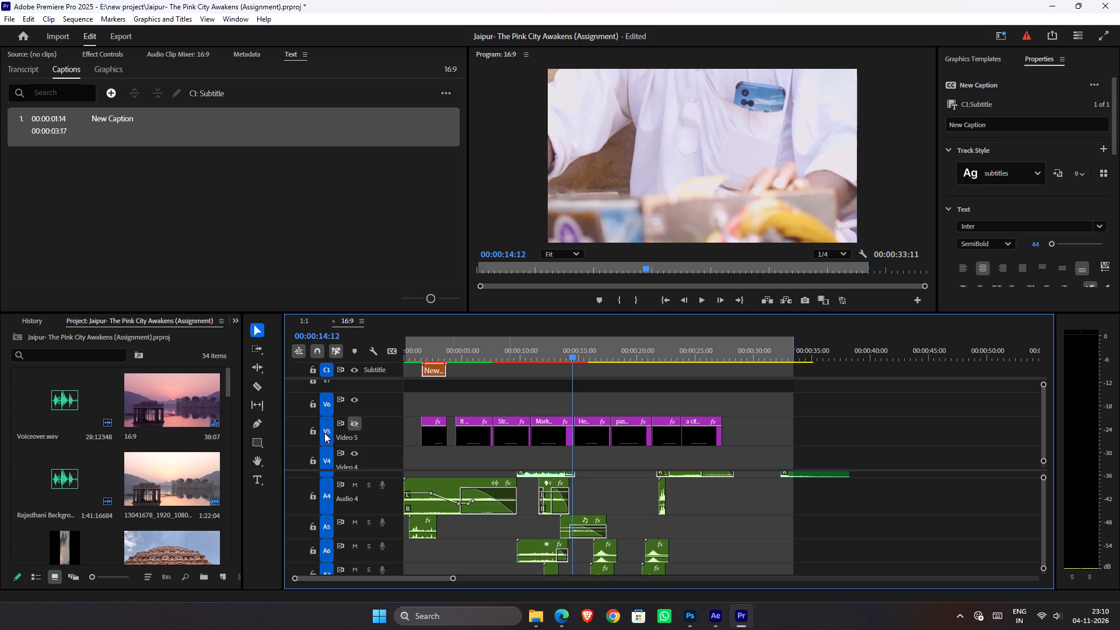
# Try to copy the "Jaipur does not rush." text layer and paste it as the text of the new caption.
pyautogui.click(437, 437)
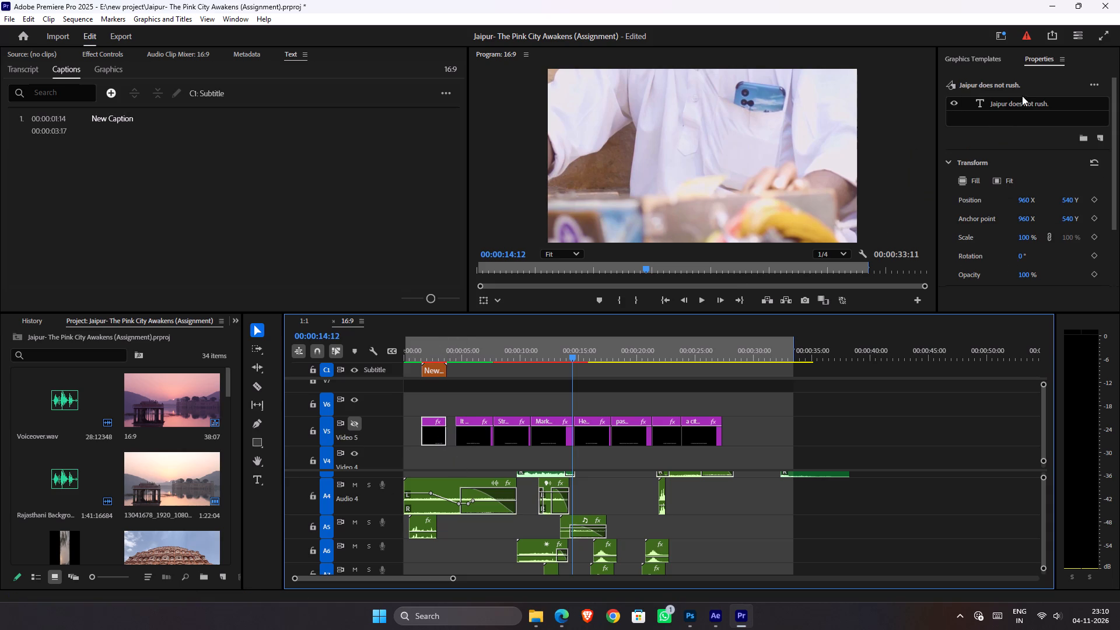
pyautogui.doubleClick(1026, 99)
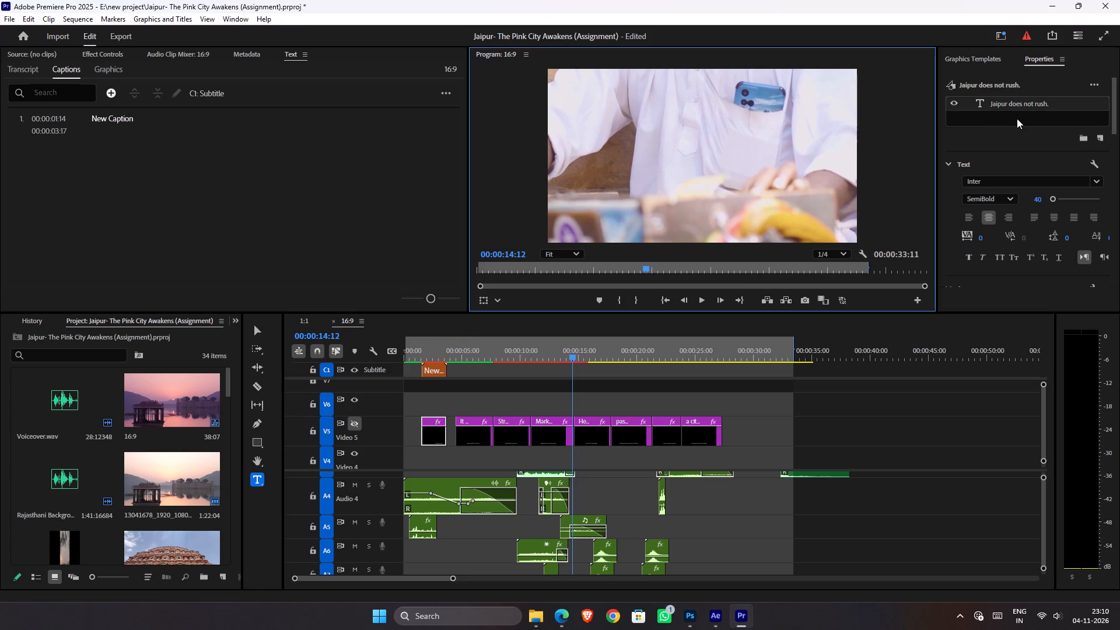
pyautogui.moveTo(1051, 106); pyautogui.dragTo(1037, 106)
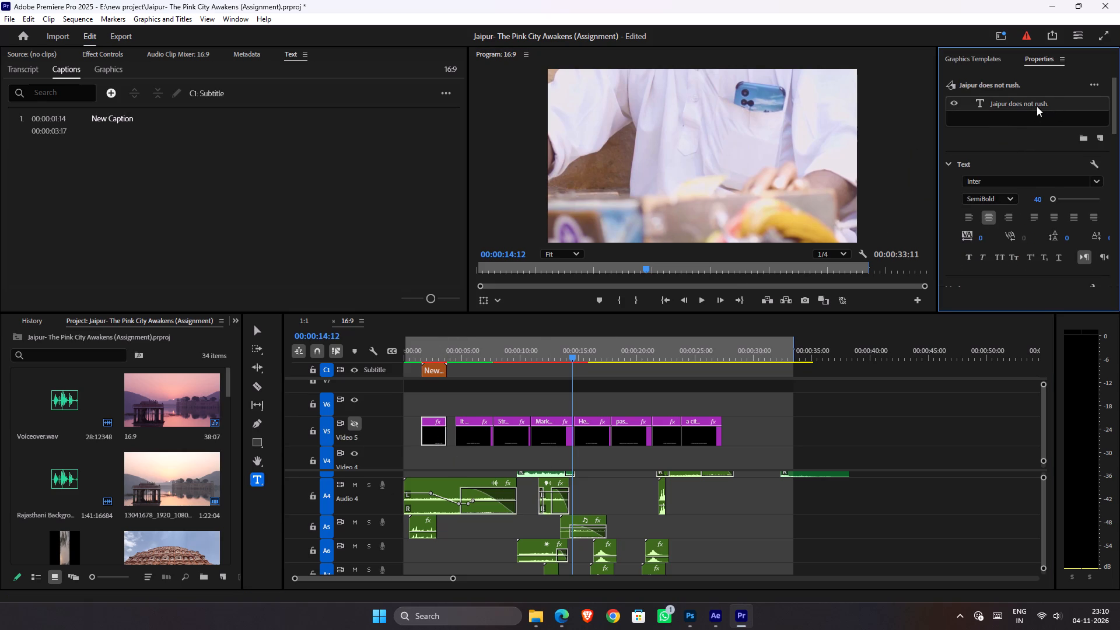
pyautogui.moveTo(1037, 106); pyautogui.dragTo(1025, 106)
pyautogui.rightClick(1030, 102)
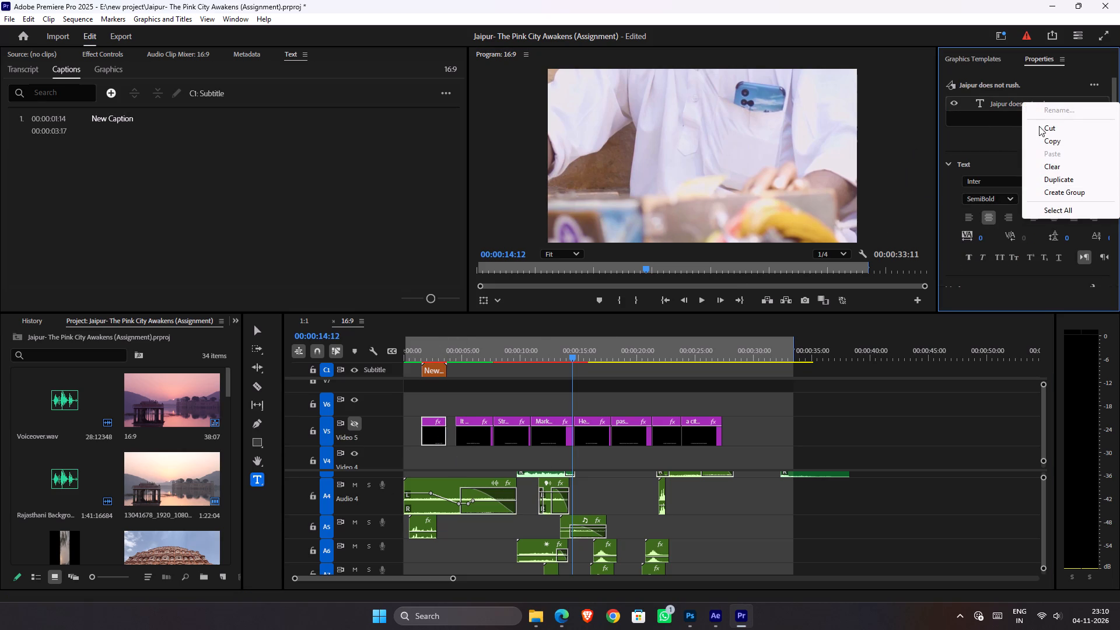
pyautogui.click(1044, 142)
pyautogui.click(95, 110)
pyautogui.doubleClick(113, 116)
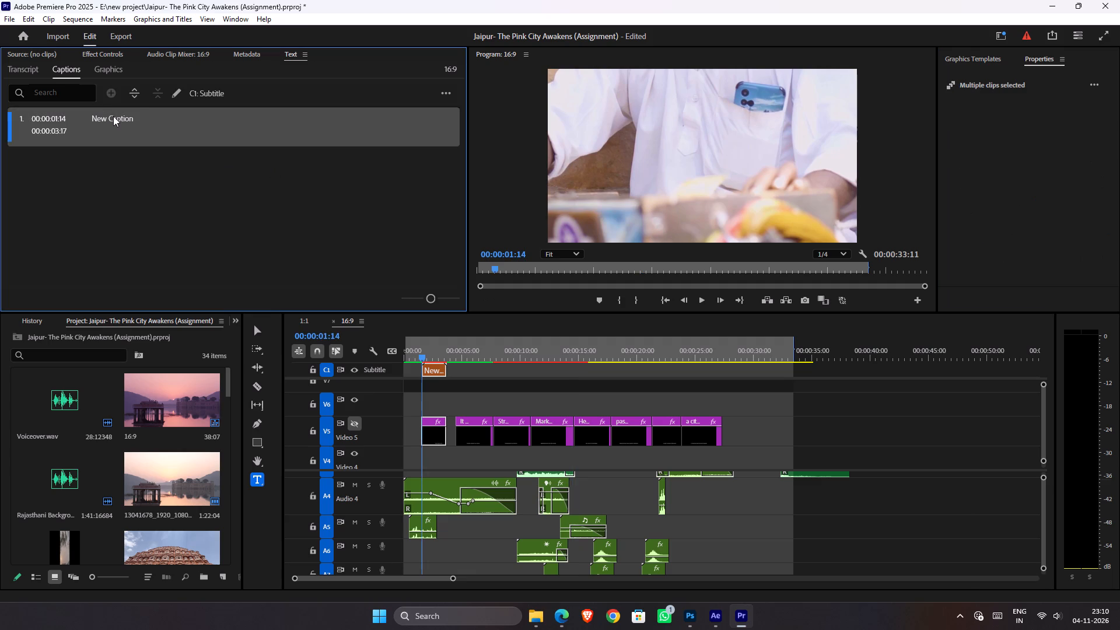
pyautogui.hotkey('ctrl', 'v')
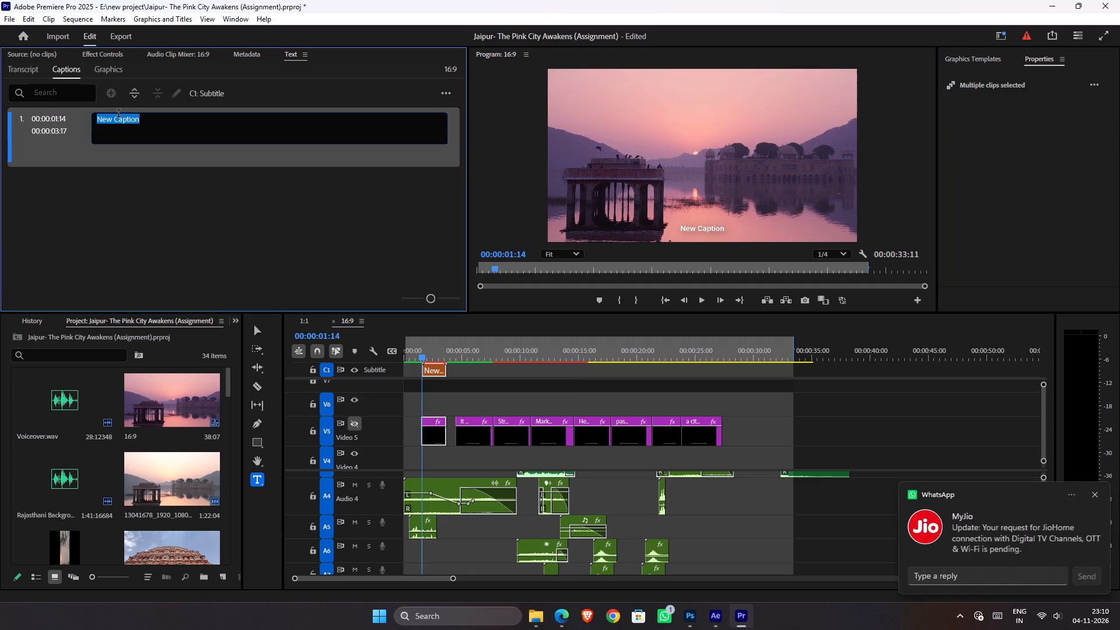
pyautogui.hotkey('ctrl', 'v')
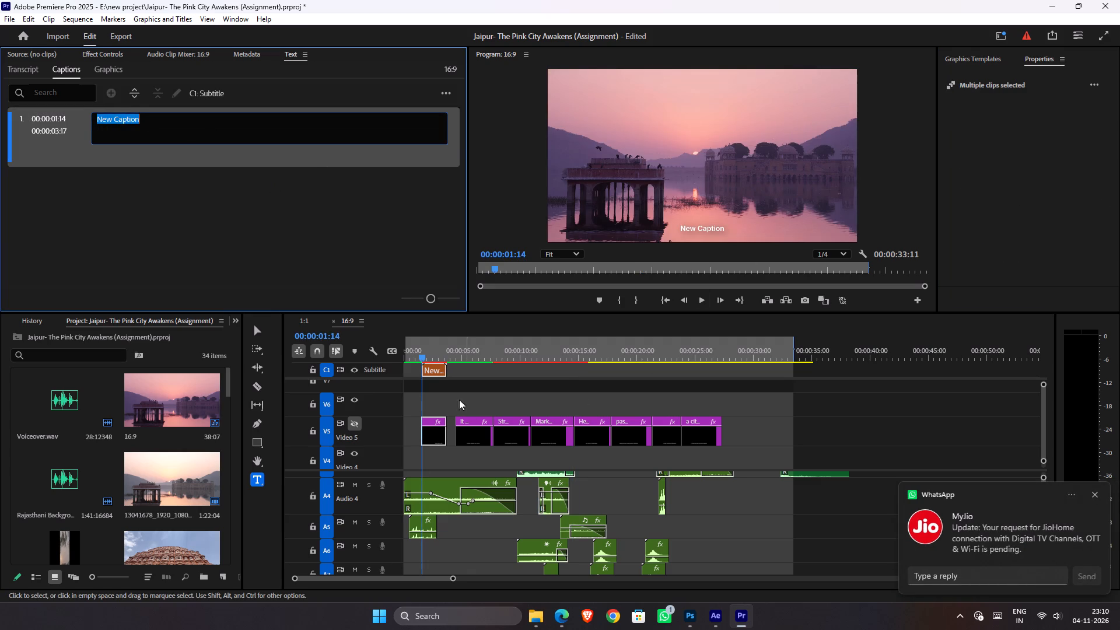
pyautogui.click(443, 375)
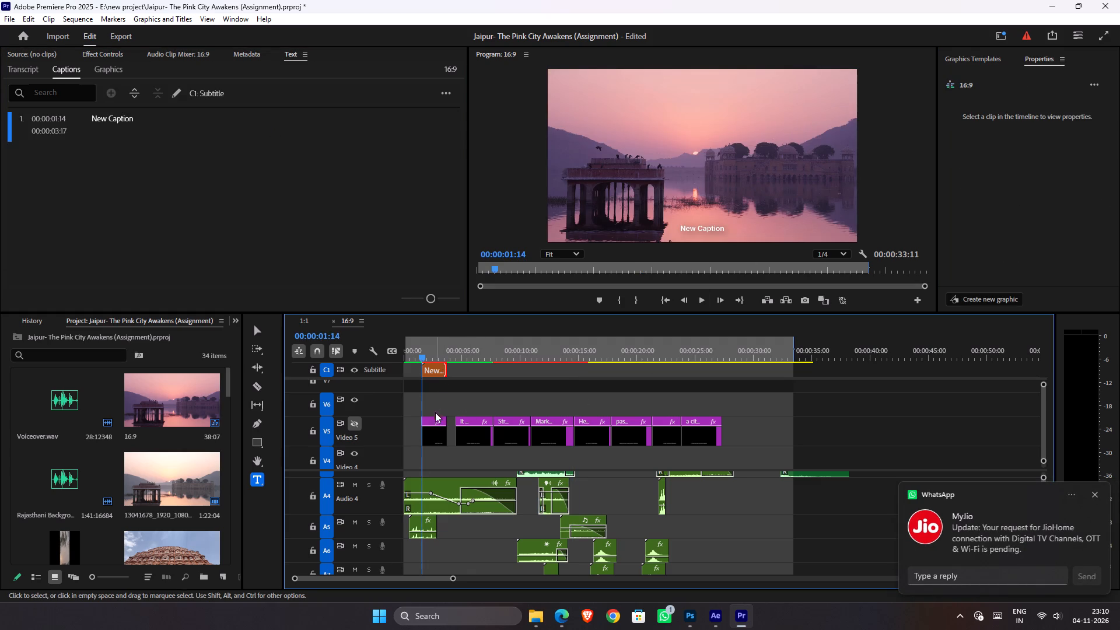
# Turn on the visibility of the Video 5 text track and hide the C1 Subtitle track.
pyautogui.doubleClick(433, 429)
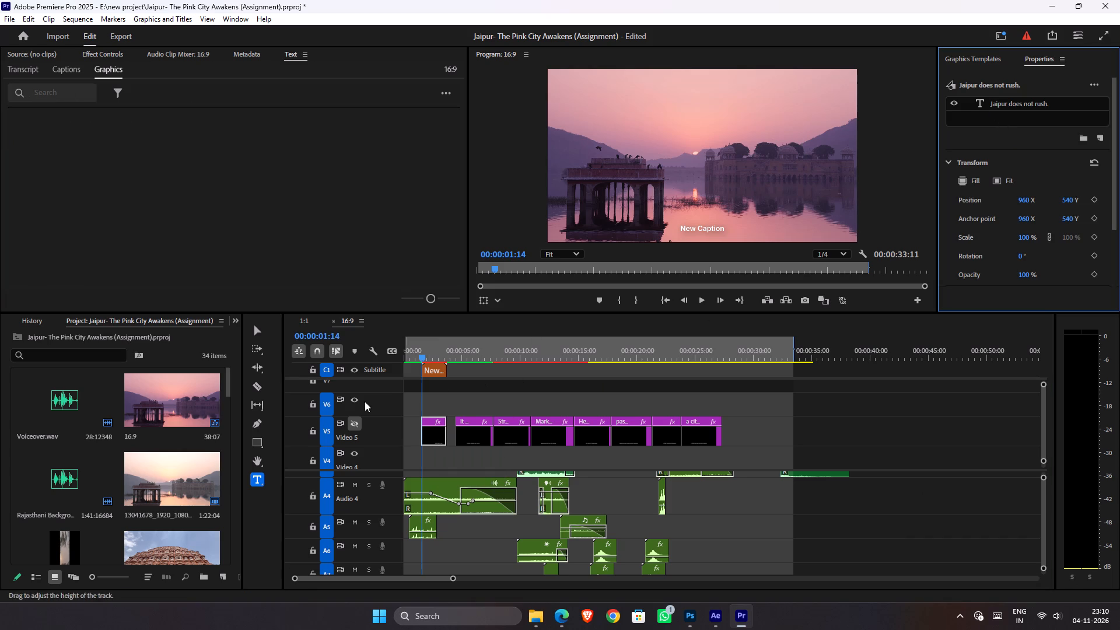
pyautogui.click(357, 423)
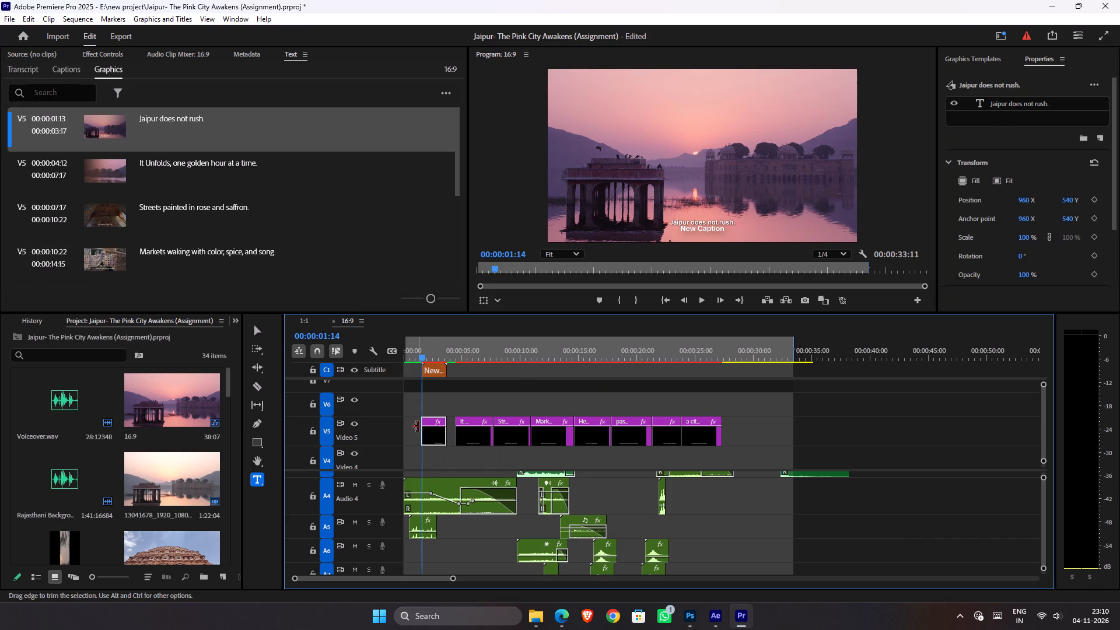
pyautogui.click(355, 369)
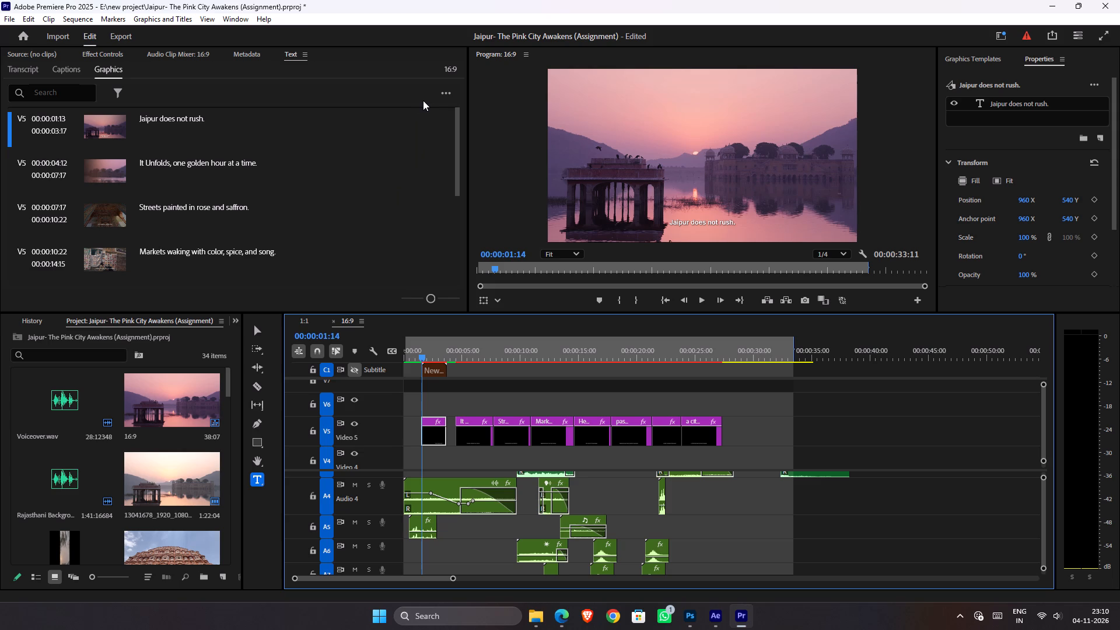
# Look through the list of on-screen graphics text in the 16:9 sequence.
pyautogui.scroll(3, 223, 173)
pyautogui.scroll(-3, 231, 174)
pyautogui.scroll(3, 231, 174)
pyautogui.scroll(-1, 236, 174)
pyautogui.scroll(2, 218, 150)
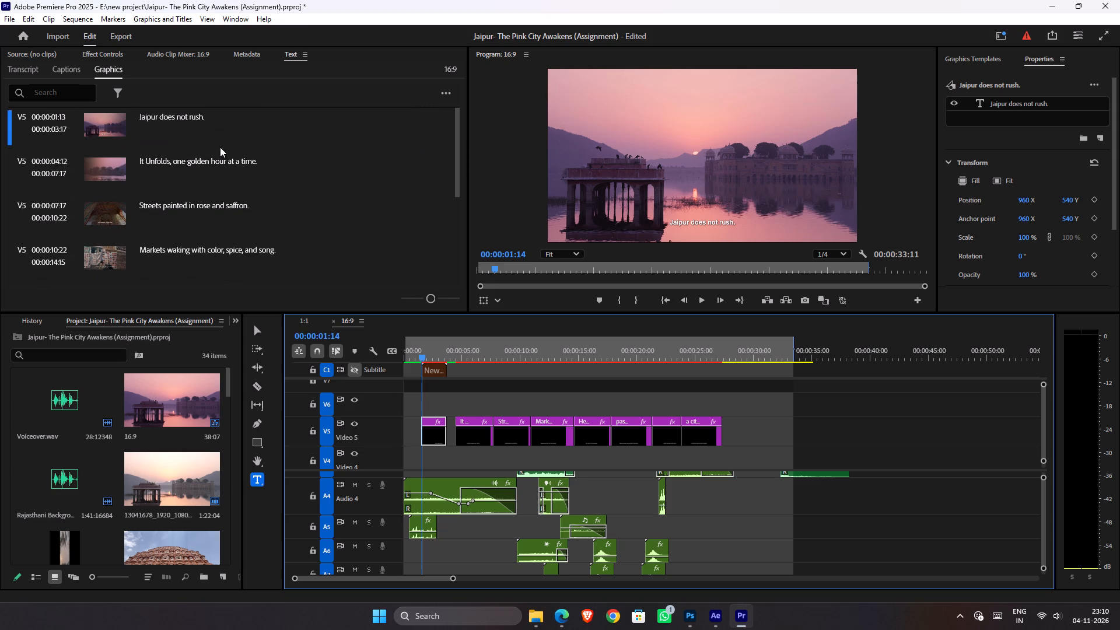
pyautogui.scroll(1, 220, 147)
# Select all the text clips on V5 and set their shadow blur to 0, with the preview enlarged on "Jaipur does not rush.".
pyautogui.moveTo(733, 435); pyautogui.dragTo(427, 439)
pyautogui.scroll(-5, 1032, 229)
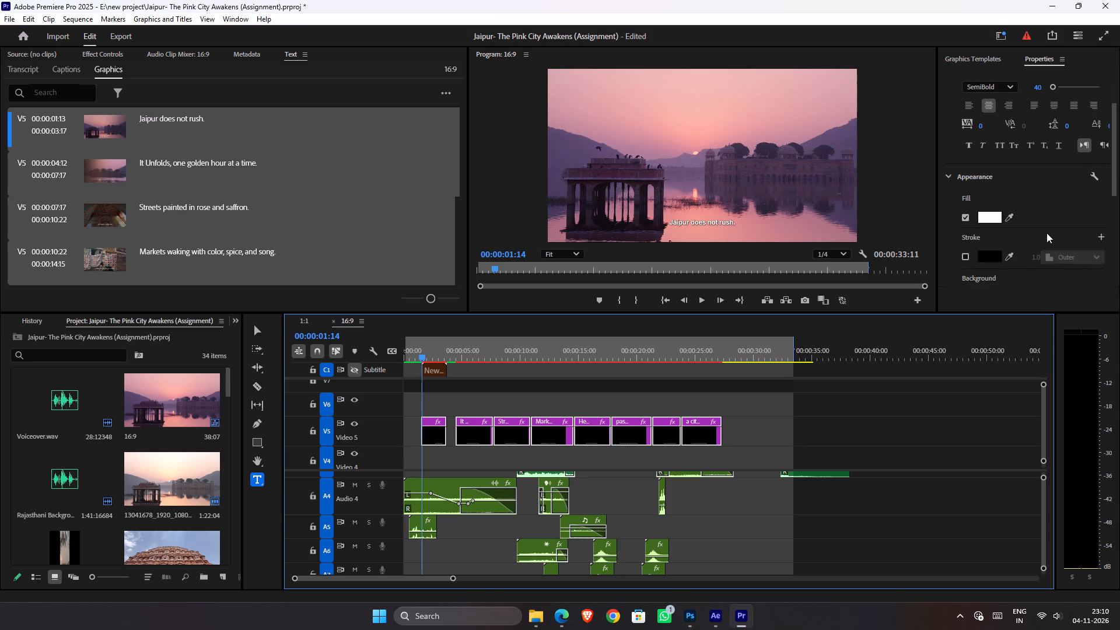
pyautogui.scroll(-5, 1046, 233)
pyautogui.scroll(1, 1051, 233)
pyautogui.scroll(-7, 1051, 233)
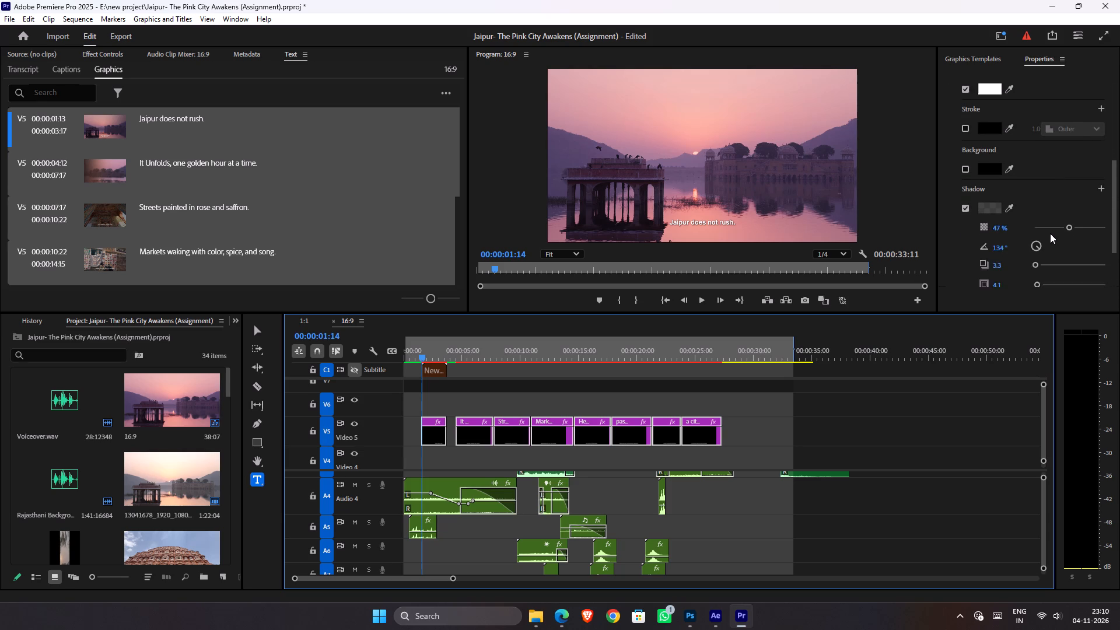
pyautogui.scroll(-5, 1050, 233)
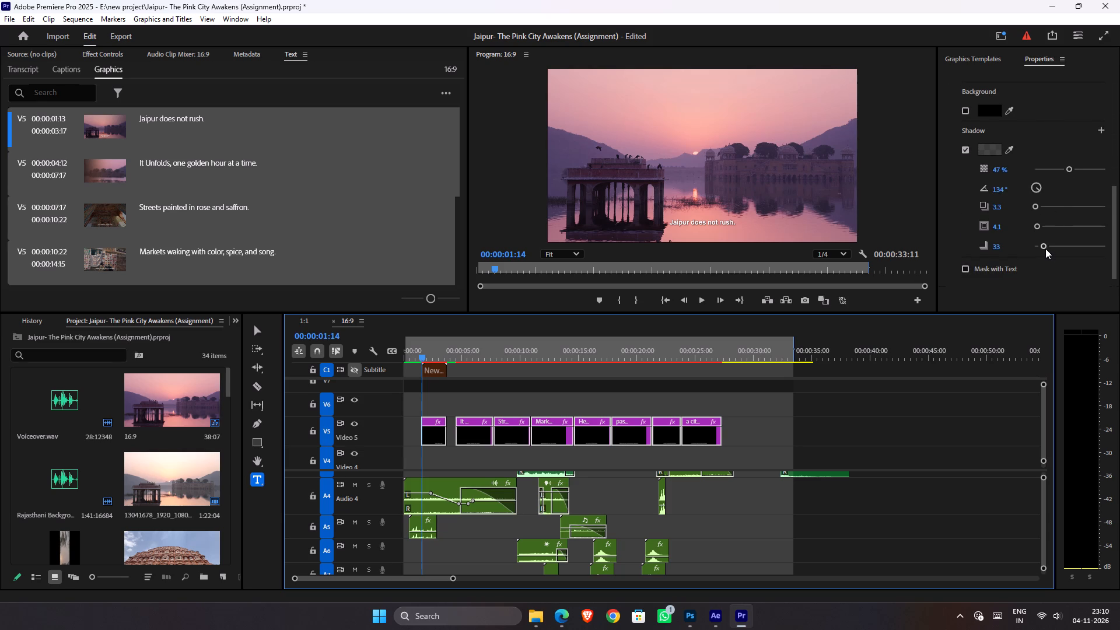
pyautogui.scroll(7, 778, 199)
pyautogui.scroll(-3, 778, 199)
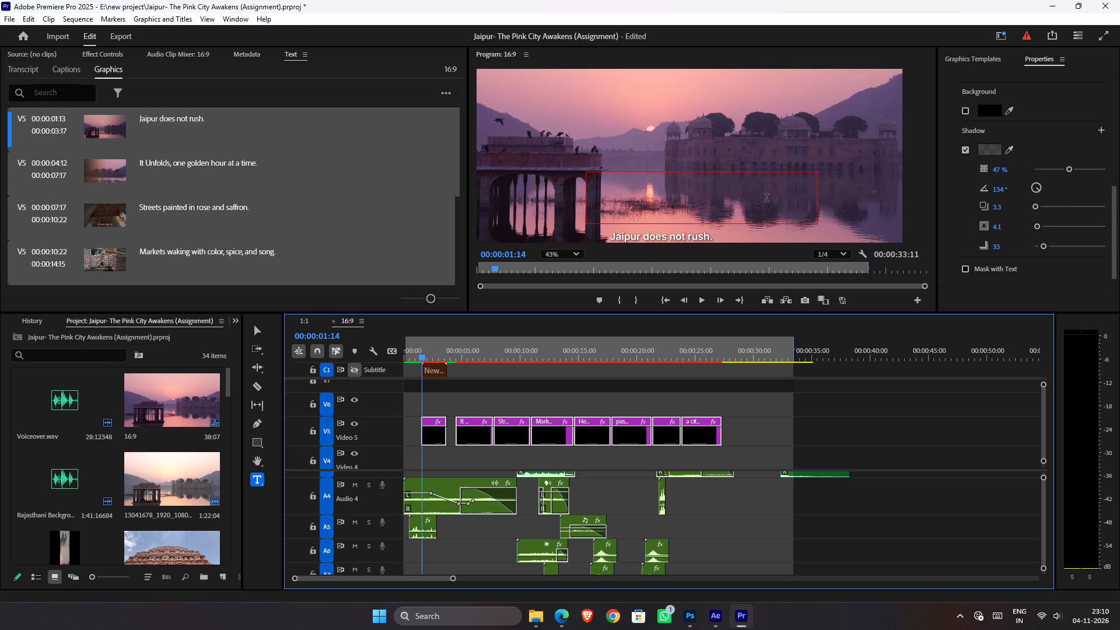
pyautogui.scroll(-1, 768, 199)
pyautogui.scroll(3, 768, 199)
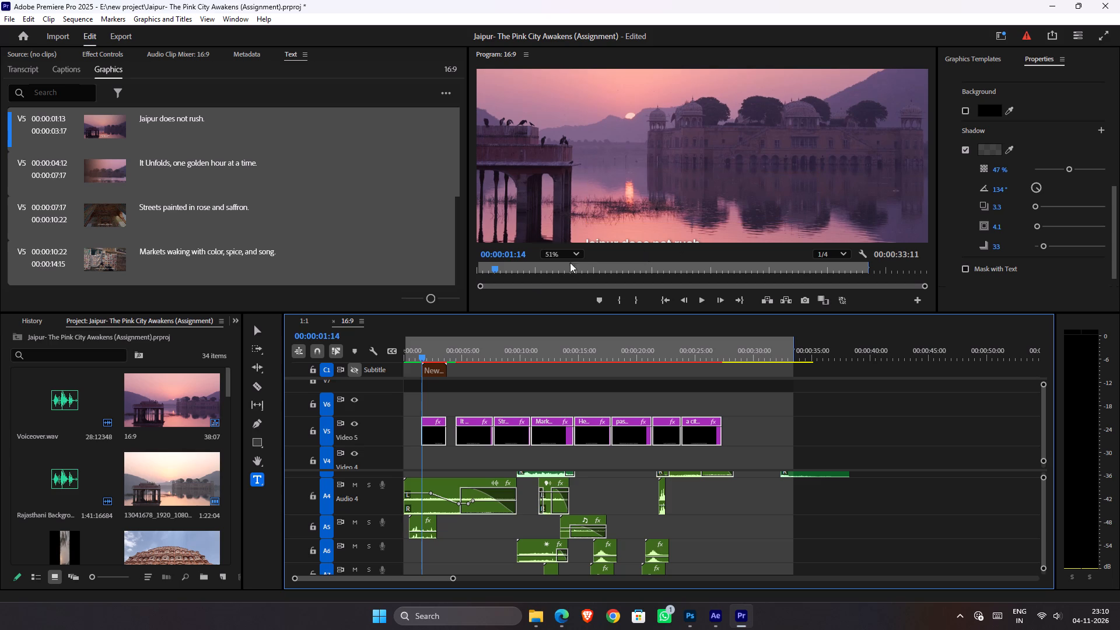
pyautogui.press('h')
pyautogui.moveTo(644, 198); pyautogui.dragTo(652, 186)
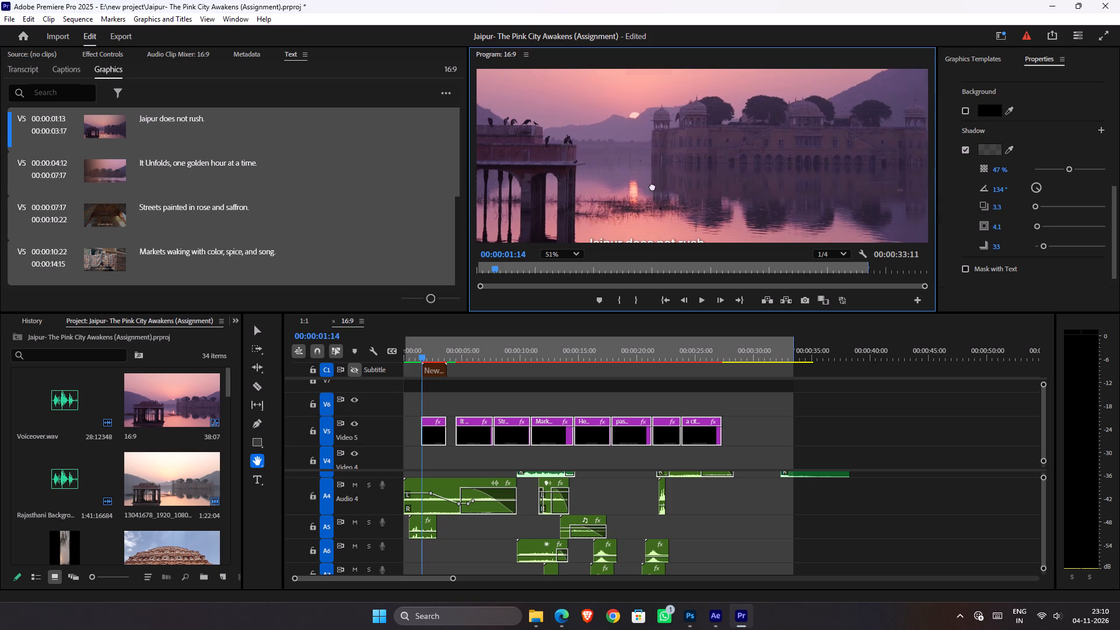
pyautogui.moveTo(652, 186); pyautogui.dragTo(698, 122)
pyautogui.scroll(1, 709, 172)
pyautogui.scroll(-1, 709, 172)
pyautogui.scroll(3, 709, 172)
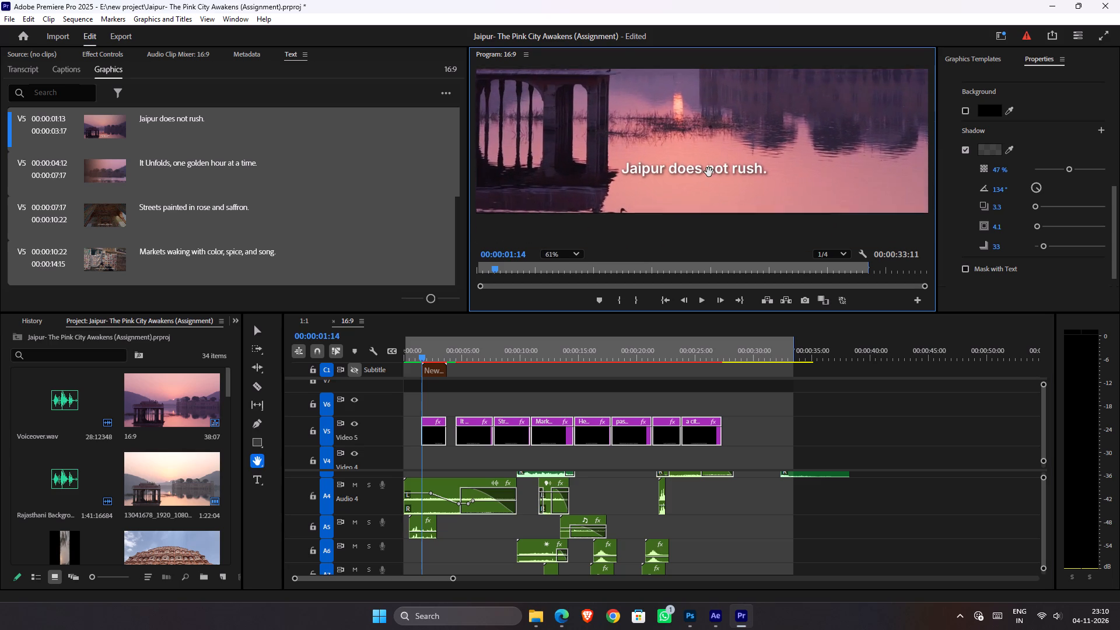
pyautogui.scroll(4, 709, 172)
pyautogui.scroll(-1, 717, 174)
pyautogui.scroll(2, 717, 174)
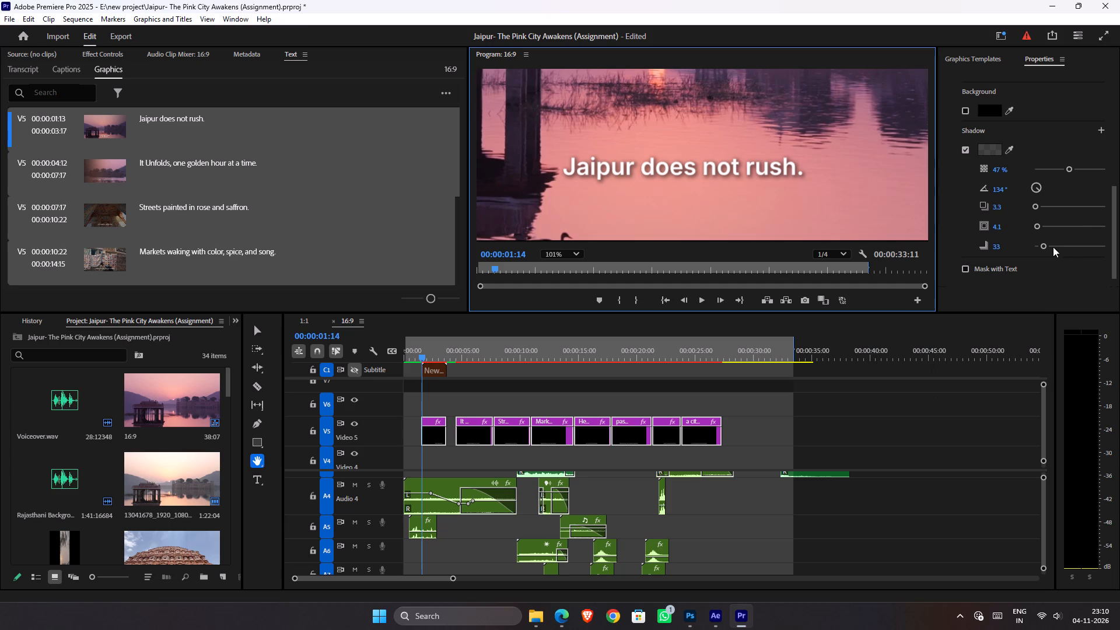
pyautogui.moveTo(1039, 247); pyautogui.dragTo(999, 250)
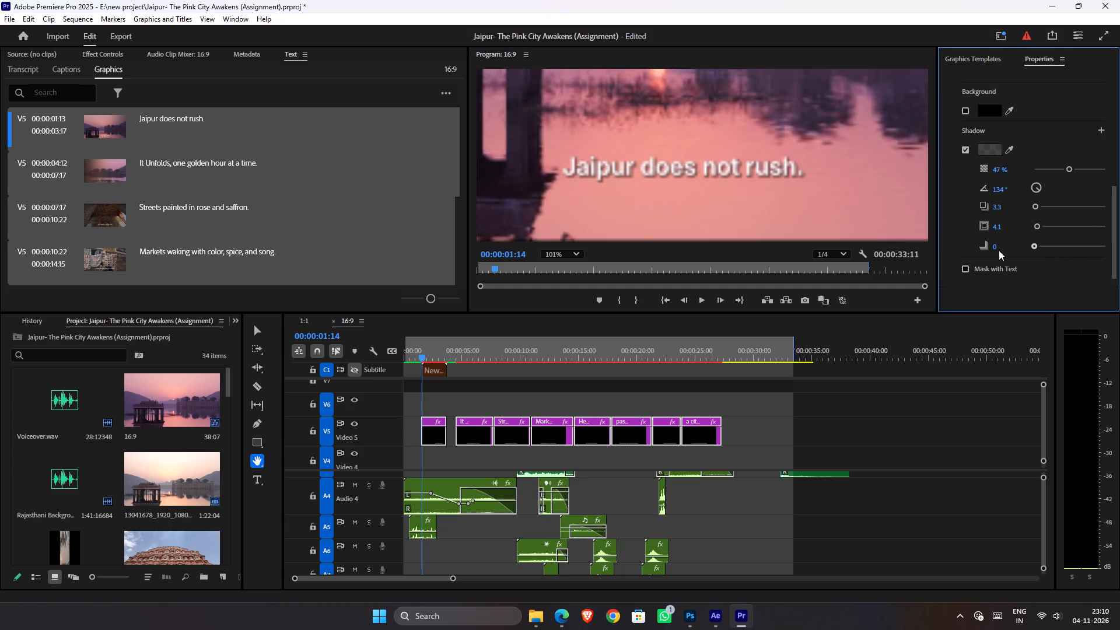
pyautogui.moveTo(999, 250); pyautogui.dragTo(991, 252)
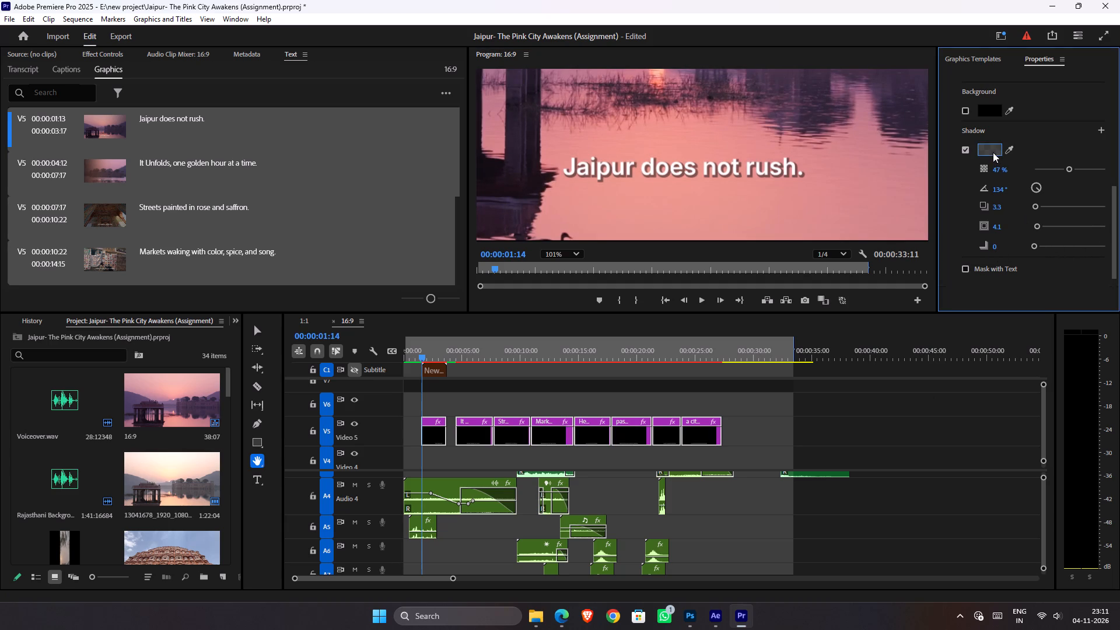
# Set the selected text clips' shadow to 100% opacity, 0.0 distance and 2.4 size.
pyautogui.moveTo(1070, 169); pyautogui.dragTo(1119, 168)
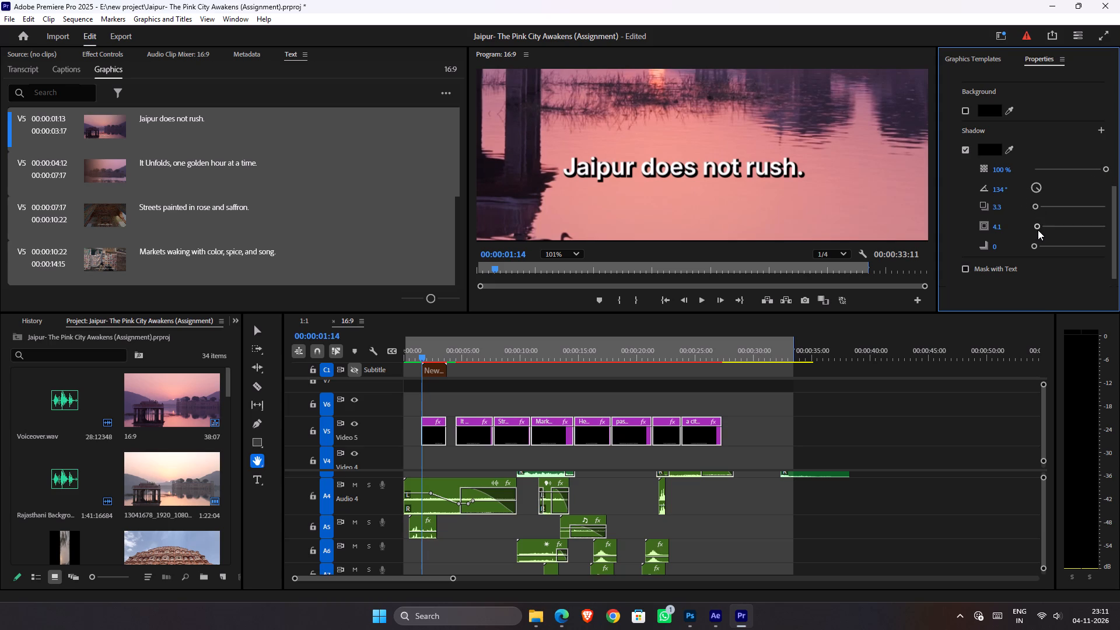
pyautogui.moveTo(1036, 205); pyautogui.dragTo(1017, 204)
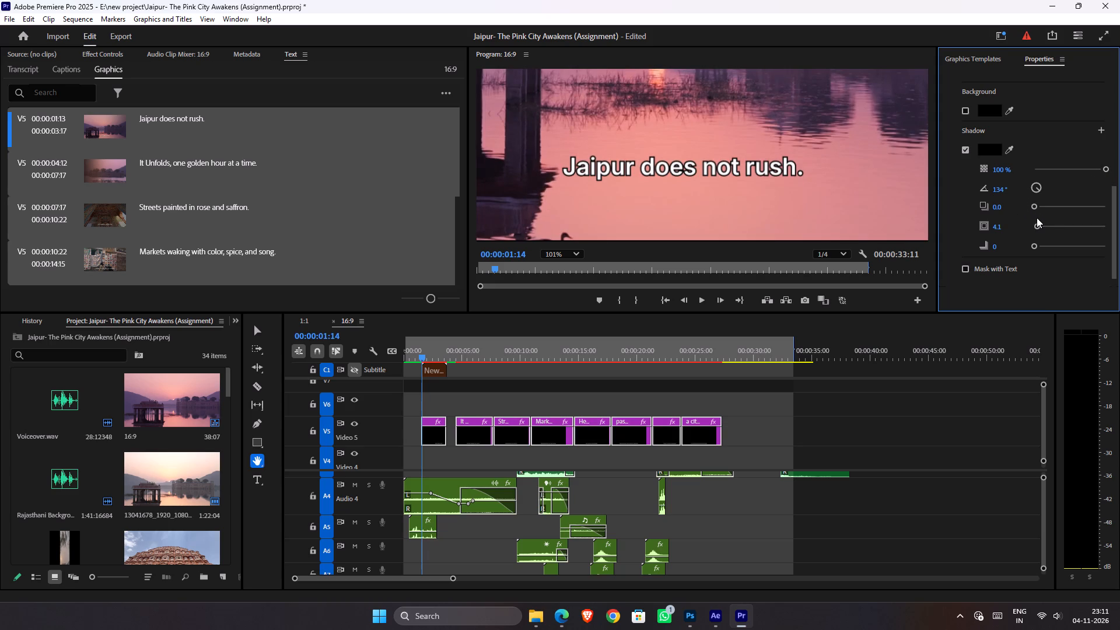
pyautogui.click(1036, 226)
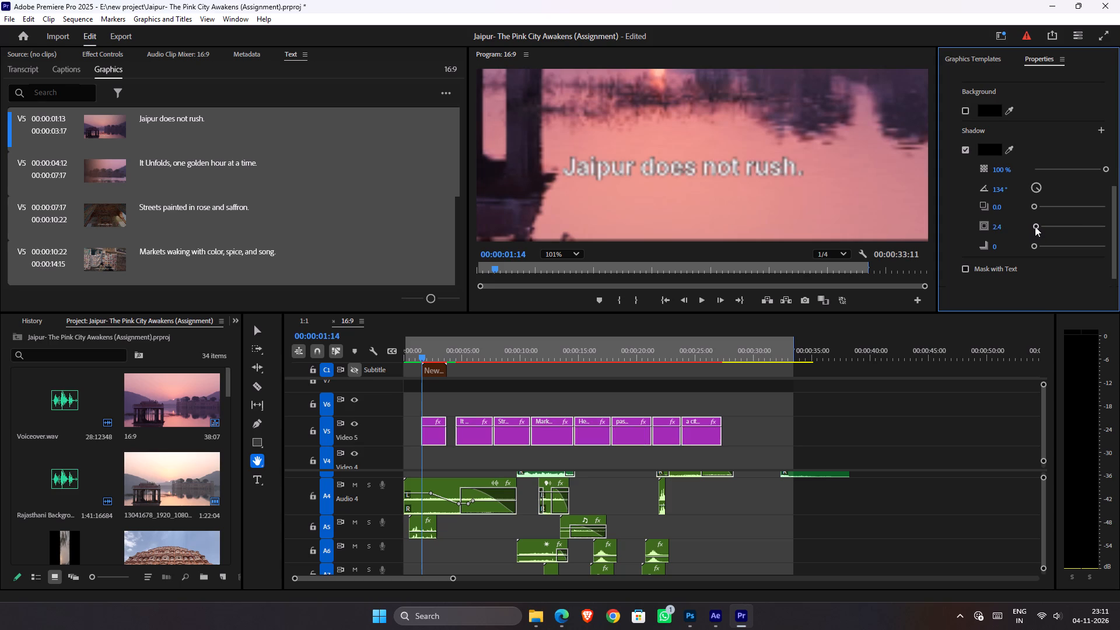
# Examine the legibility of the "Jaipur does not rush." text and its shadow at different preview magnifications.
pyautogui.scroll(-1, 807, 190)
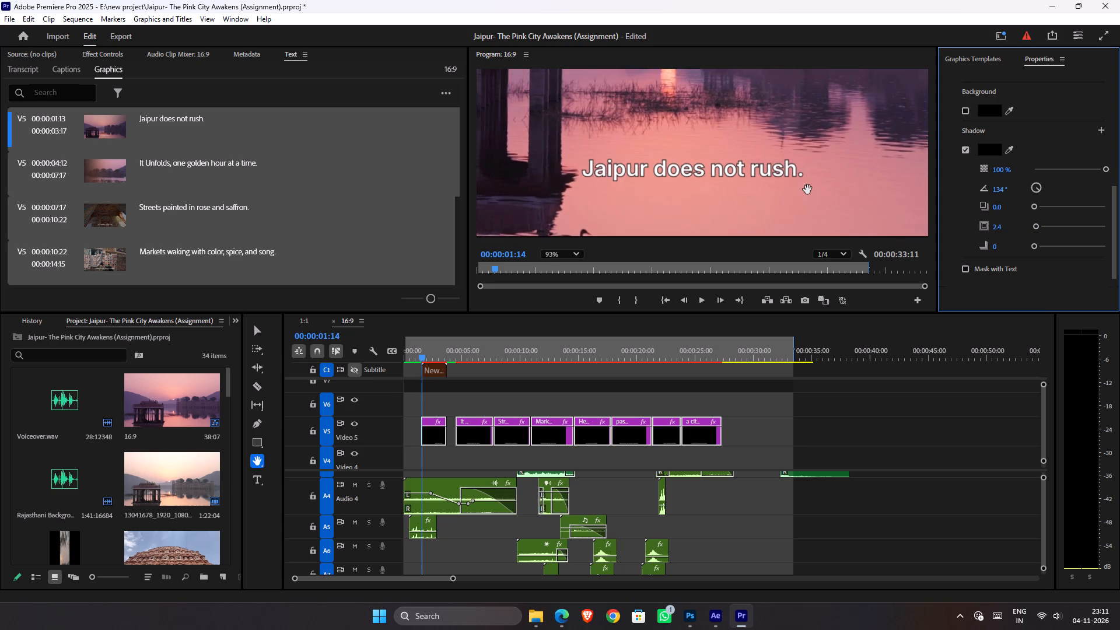
pyautogui.scroll(-7, 807, 190)
pyautogui.scroll(1, 806, 190)
pyautogui.scroll(-4, 806, 190)
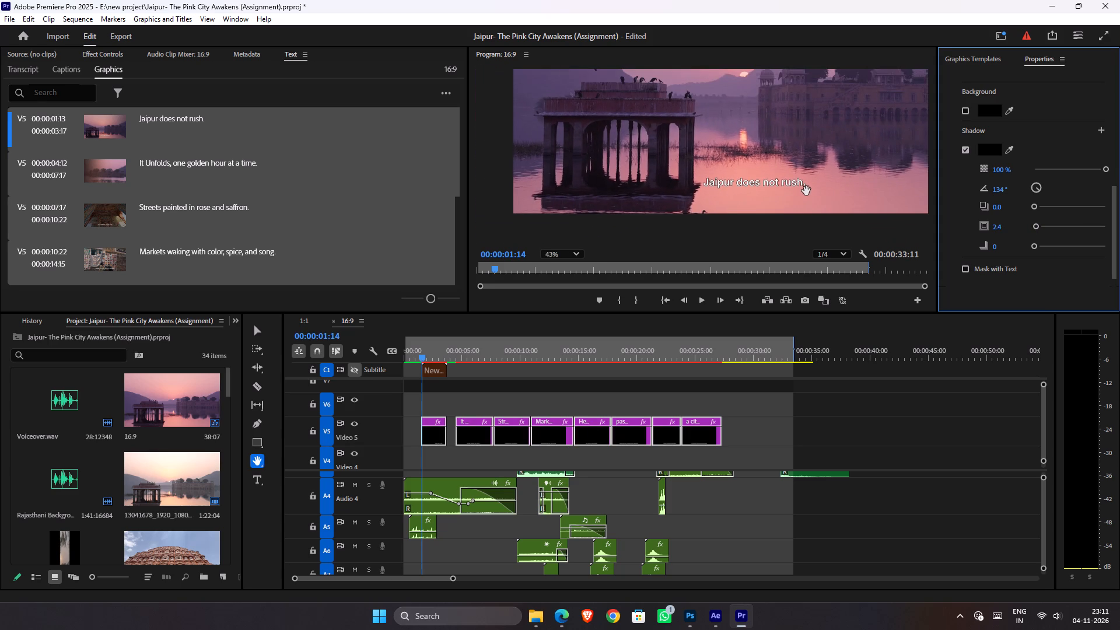
pyautogui.scroll(-3, 806, 191)
pyautogui.scroll(1, 806, 191)
pyautogui.scroll(-2, 806, 191)
pyautogui.scroll(4, 806, 191)
pyautogui.scroll(-1, 806, 191)
pyautogui.scroll(3, 806, 191)
pyautogui.scroll(-1, 806, 191)
pyautogui.scroll(1, 806, 191)
pyautogui.scroll(-2, 806, 191)
pyautogui.scroll(7, 806, 191)
pyautogui.scroll(-1, 802, 204)
pyautogui.scroll(3, 801, 204)
pyautogui.scroll(-1, 801, 204)
pyautogui.scroll(7, 801, 204)
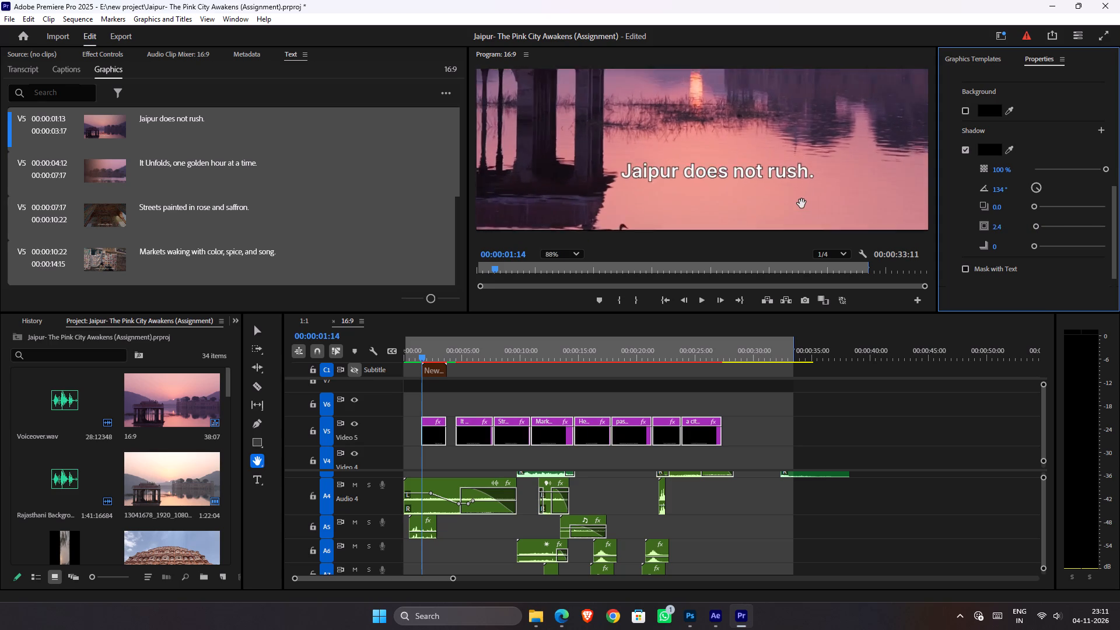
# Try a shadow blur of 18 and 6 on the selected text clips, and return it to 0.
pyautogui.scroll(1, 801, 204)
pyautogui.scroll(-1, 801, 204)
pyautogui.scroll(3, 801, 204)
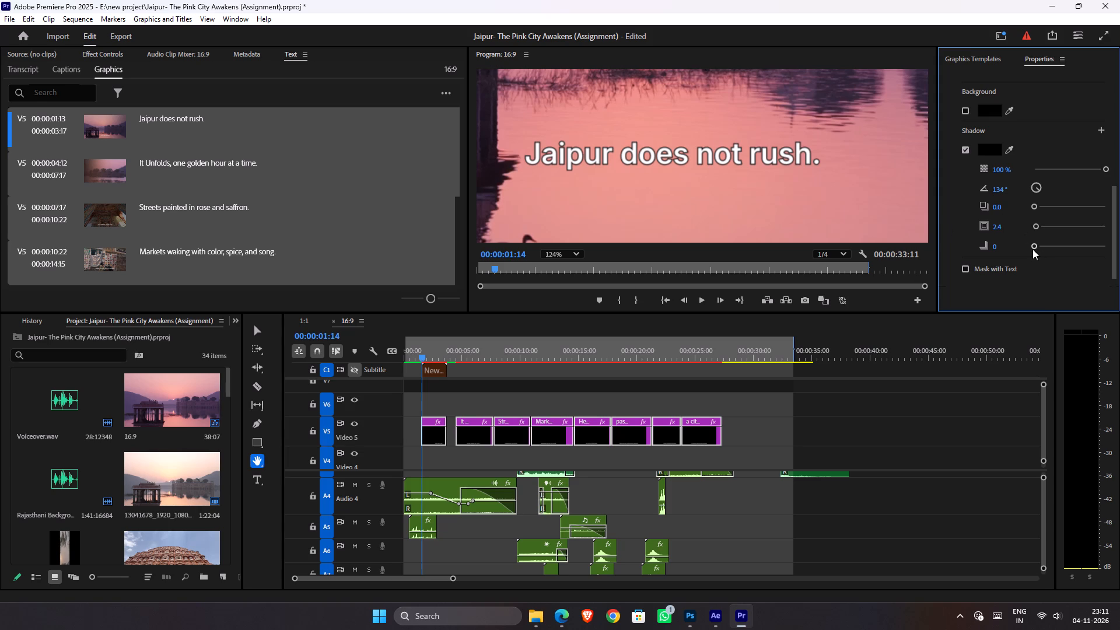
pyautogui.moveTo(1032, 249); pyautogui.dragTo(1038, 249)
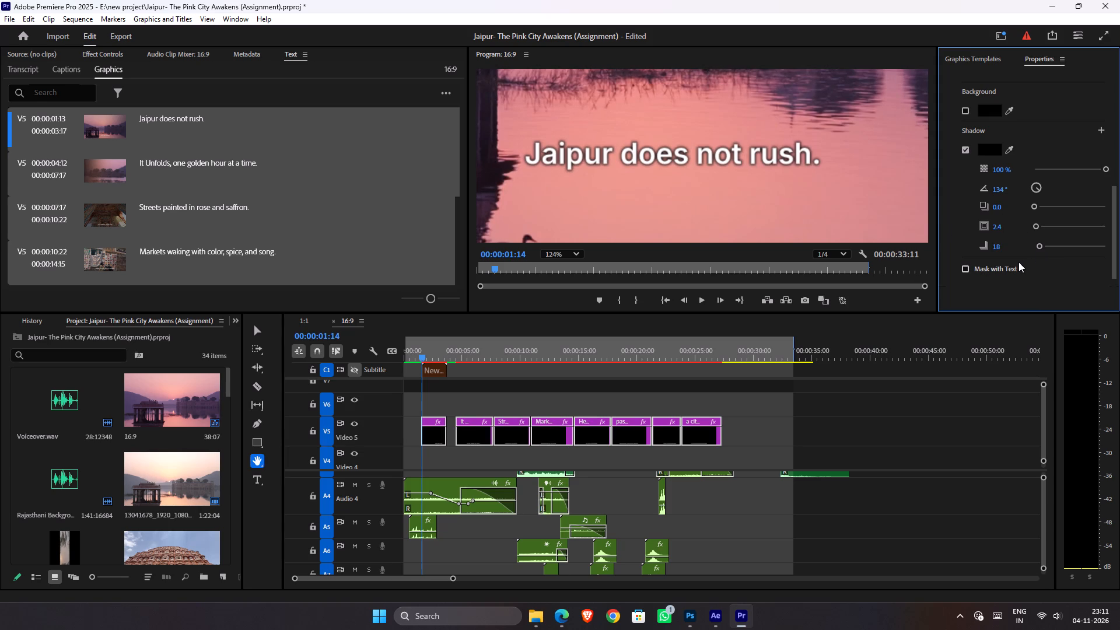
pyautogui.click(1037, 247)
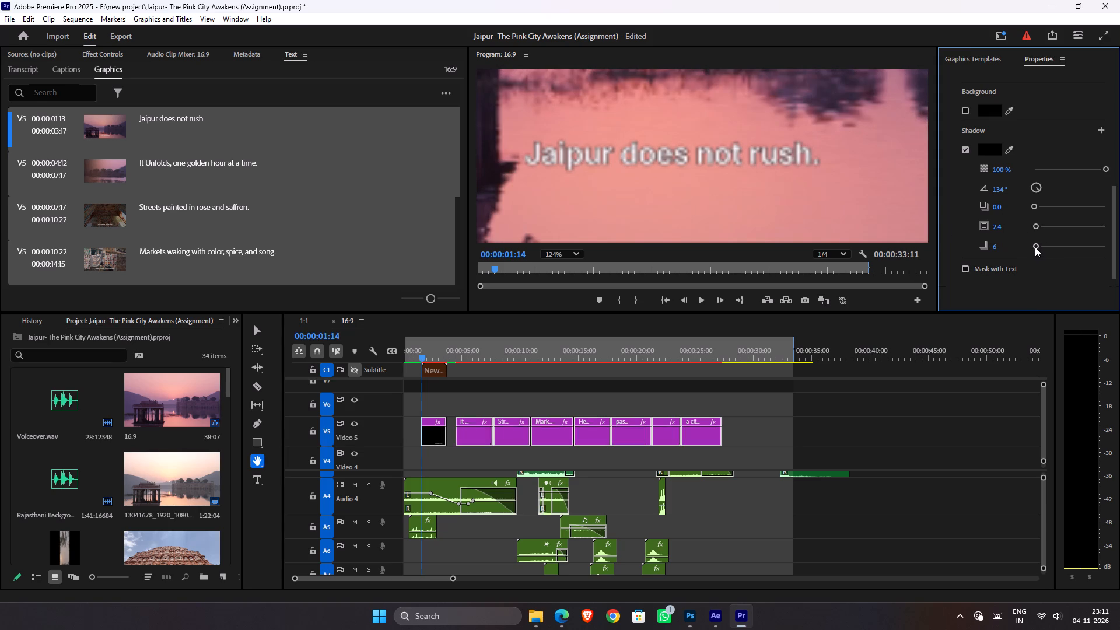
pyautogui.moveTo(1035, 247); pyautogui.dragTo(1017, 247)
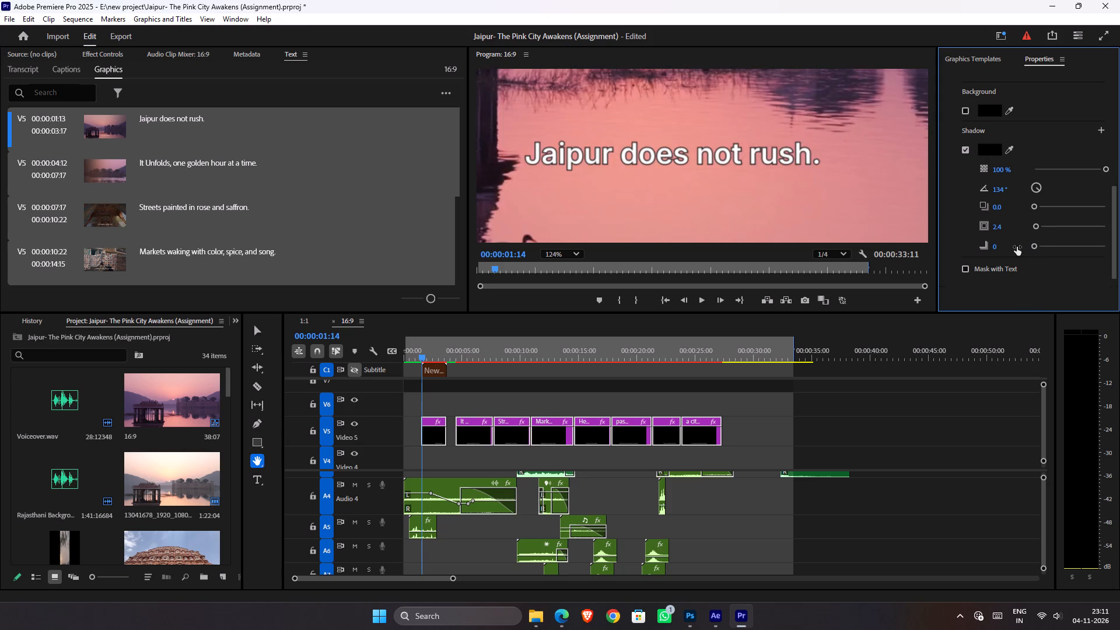
# Set the selected text clips' shadow distance to 1.1.
pyautogui.click(1034, 204)
pyautogui.click(1035, 208)
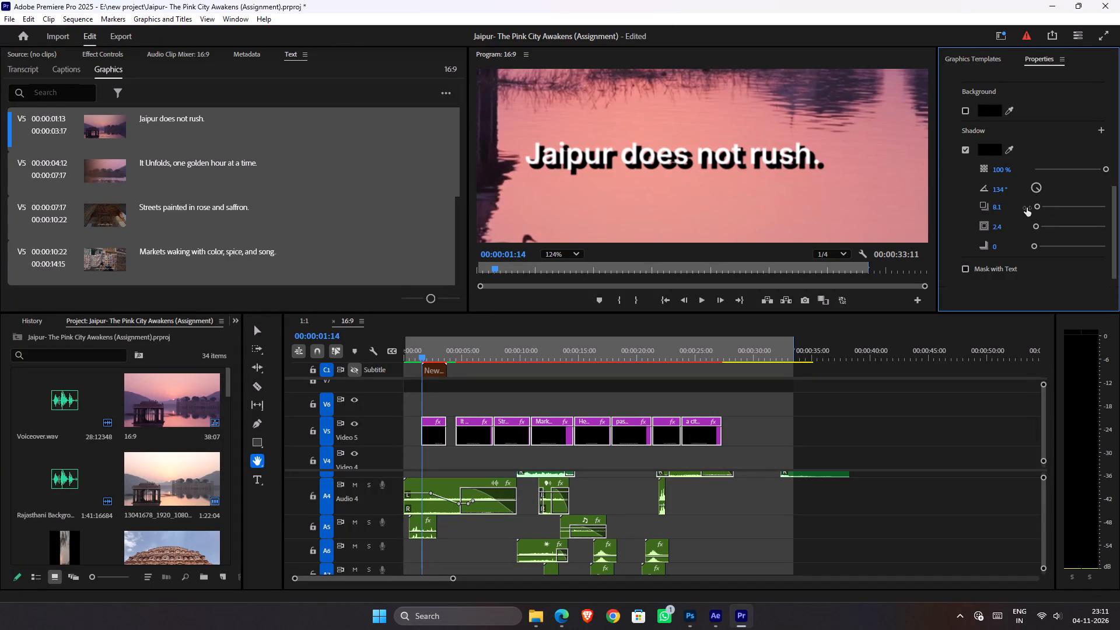
pyautogui.click(993, 206)
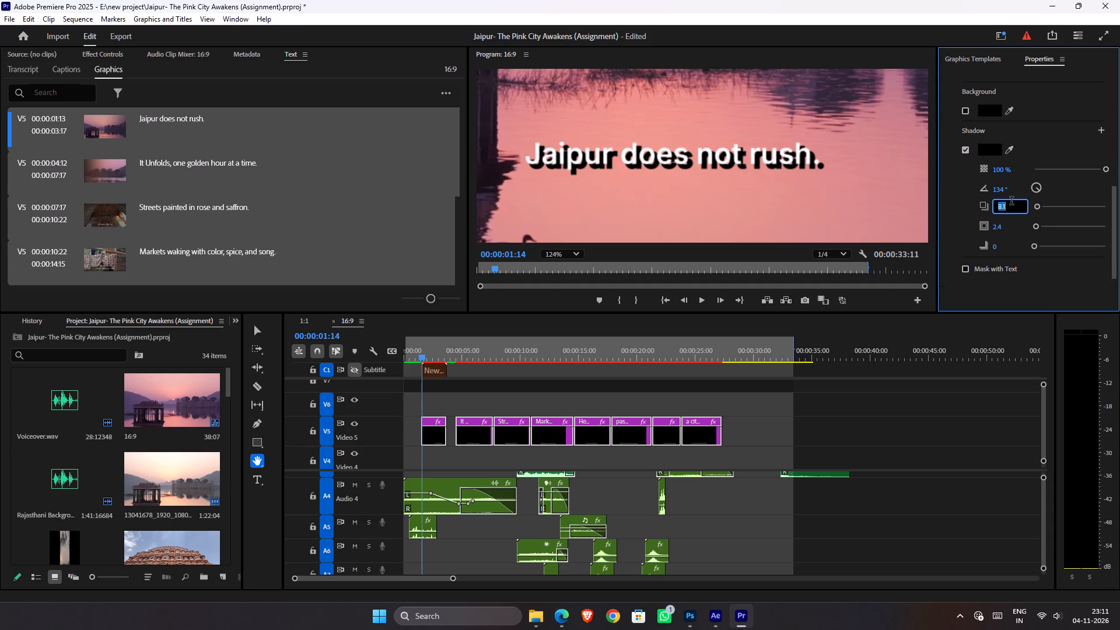
pyautogui.press('Right')
pyautogui.write('00')
pyautogui.press('Down')
pyautogui.press('Down')
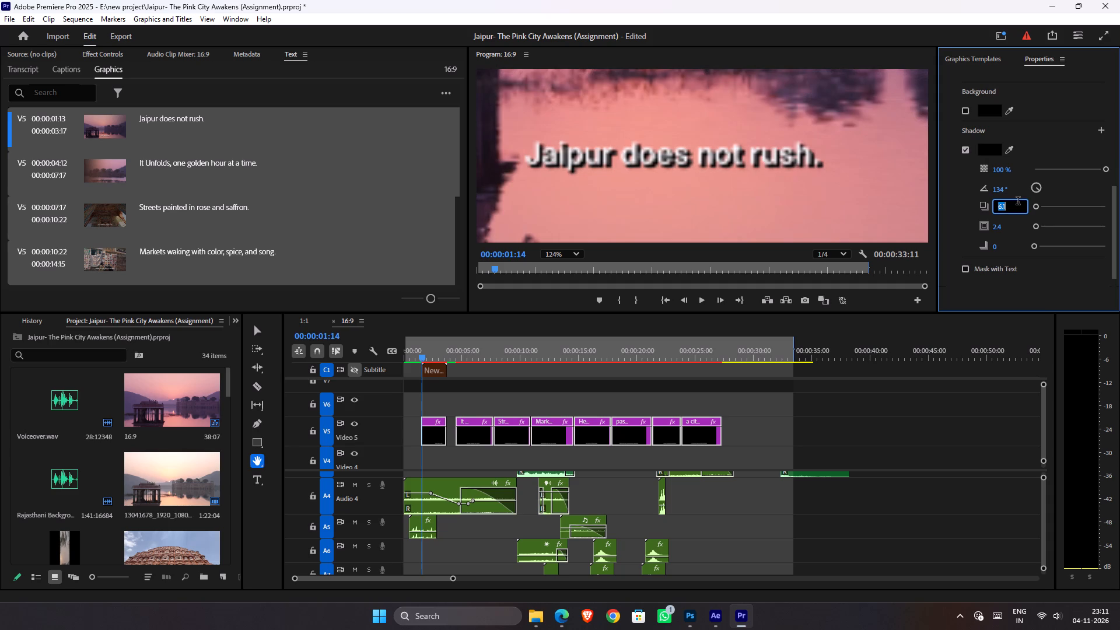
pyautogui.press('Down')
pyautogui.press('Down')
pyautogui.press('Down')
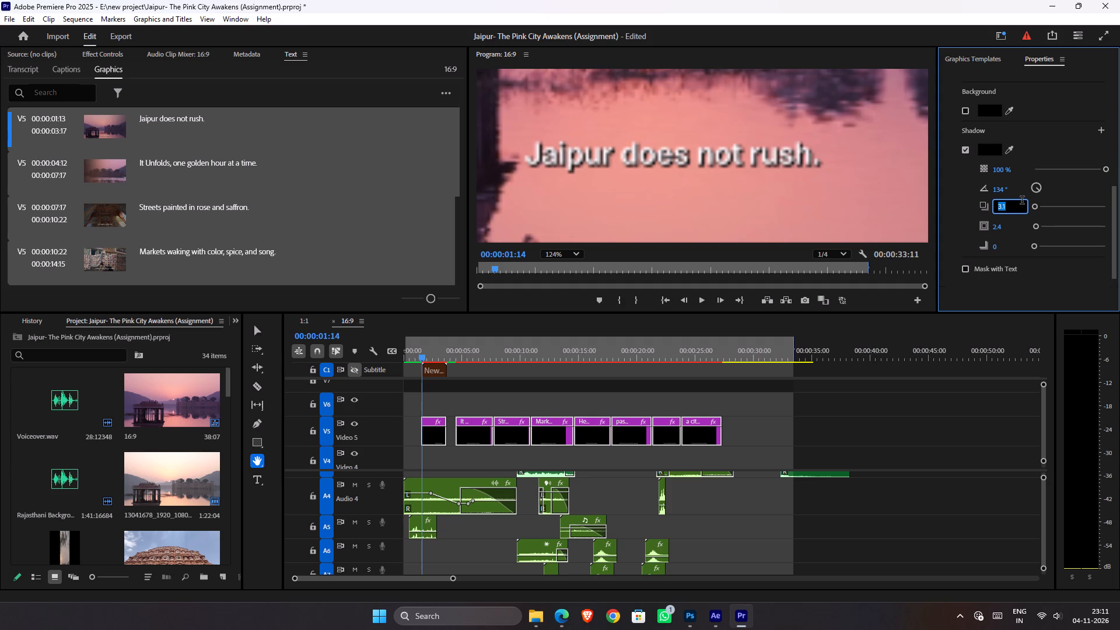
pyautogui.press('Down')
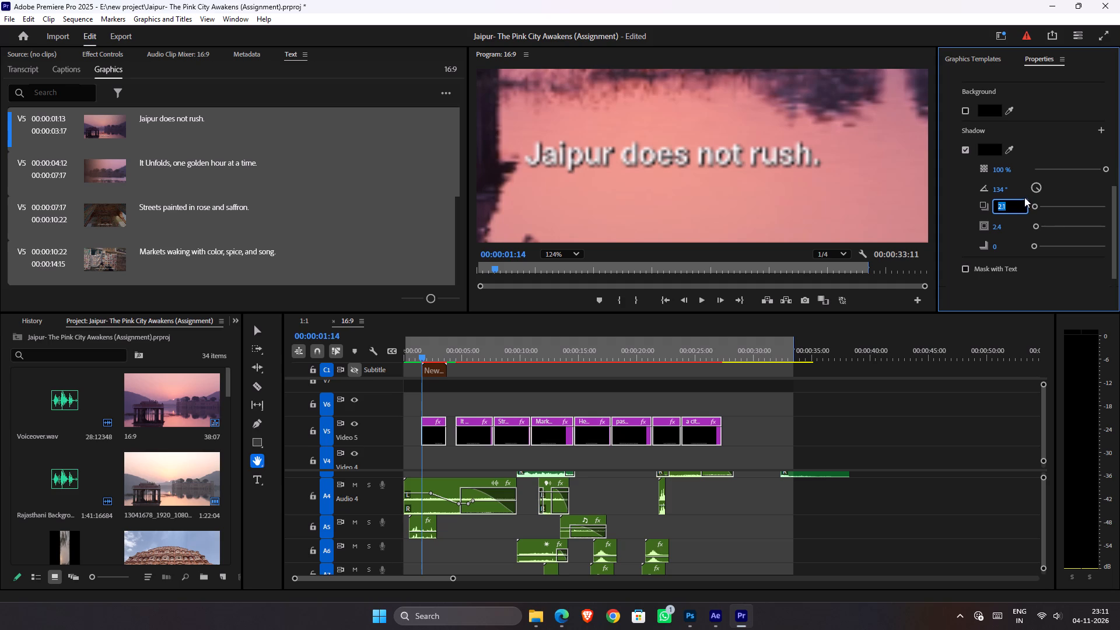
pyautogui.press('Return')
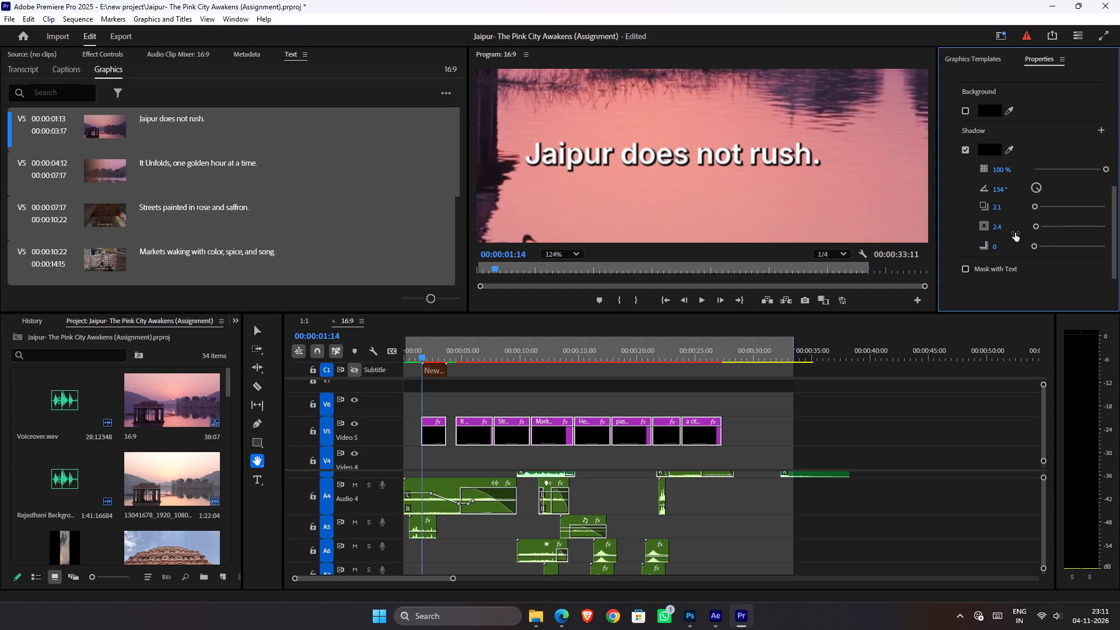
pyautogui.click(993, 207)
pyautogui.press('Down')
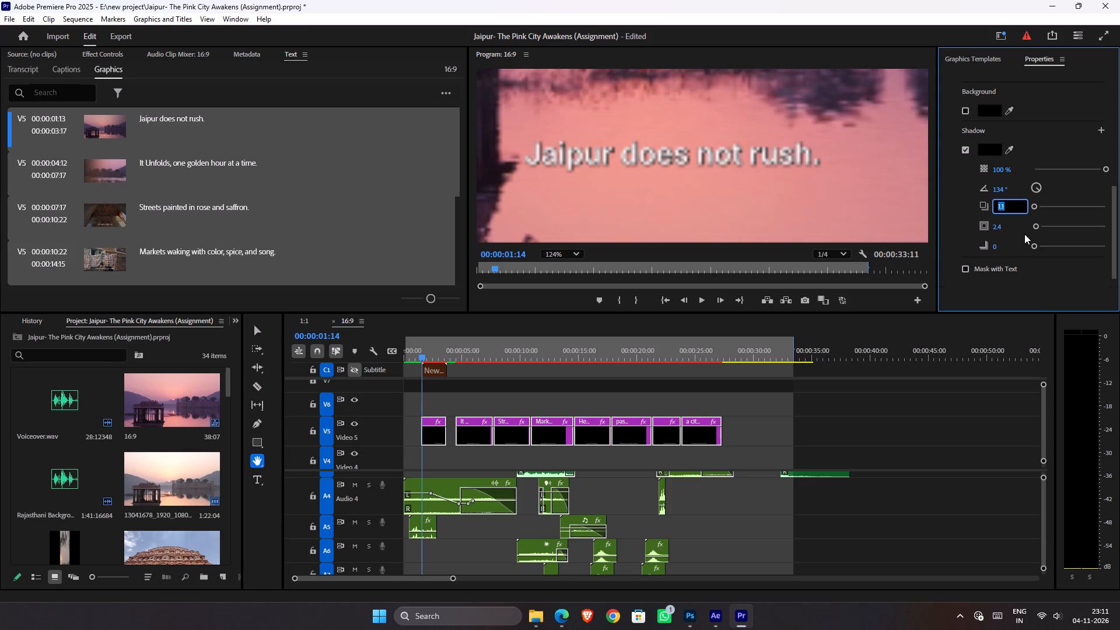
pyautogui.click(1020, 231)
pyautogui.click(964, 218)
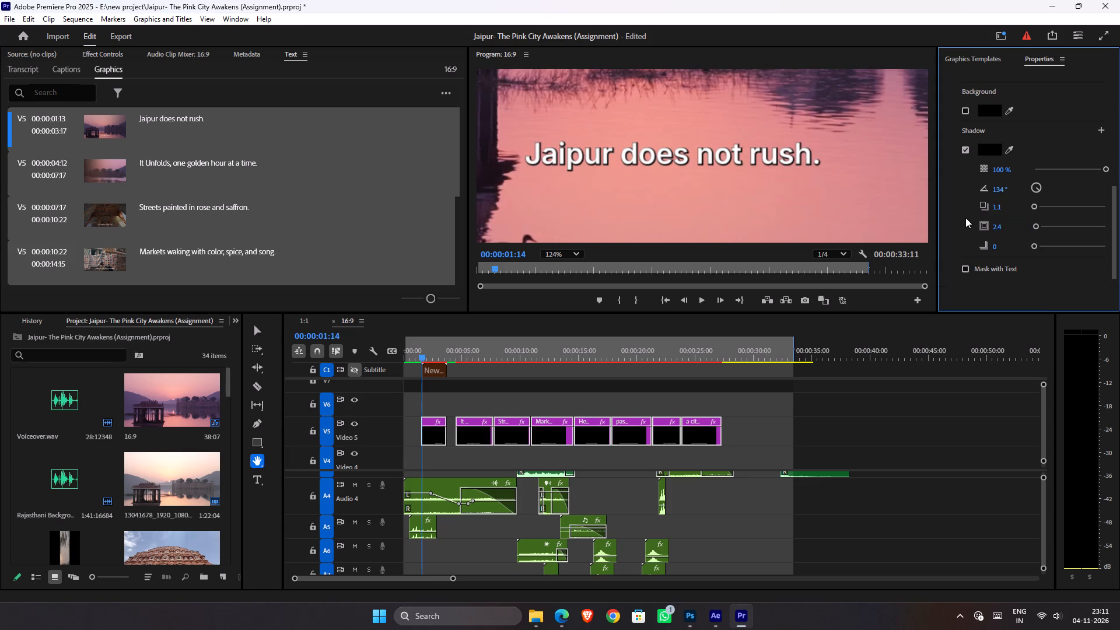
# Set the selected text clips' shadow size to 1.4.
pyautogui.scroll(-2, 719, 187)
pyautogui.scroll(1, 723, 186)
pyautogui.scroll(-4, 726, 186)
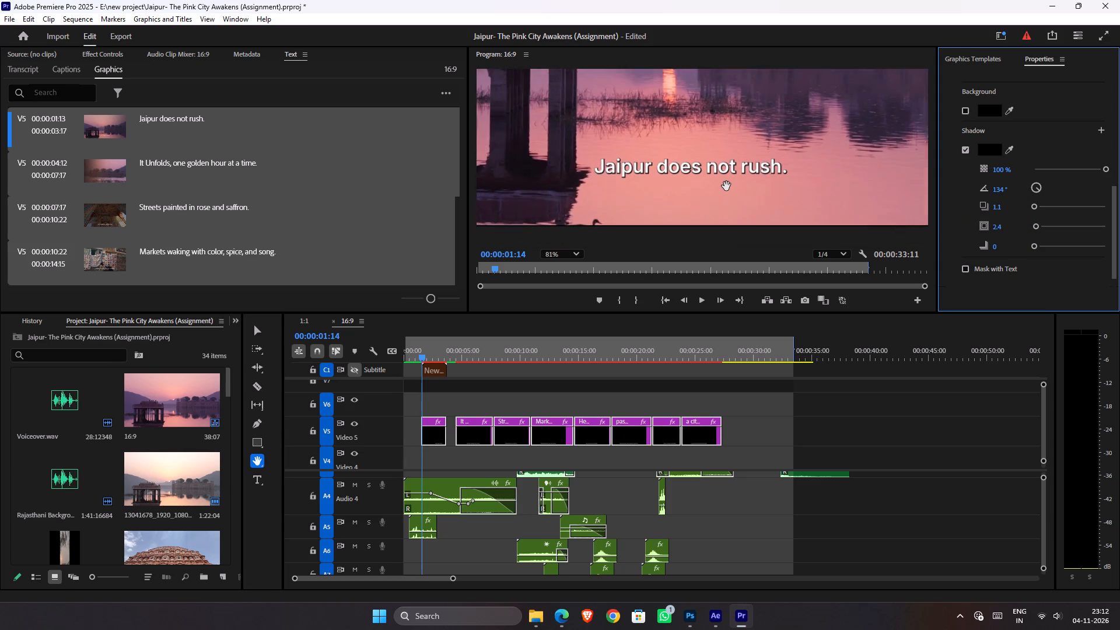
pyautogui.scroll(-16, 726, 186)
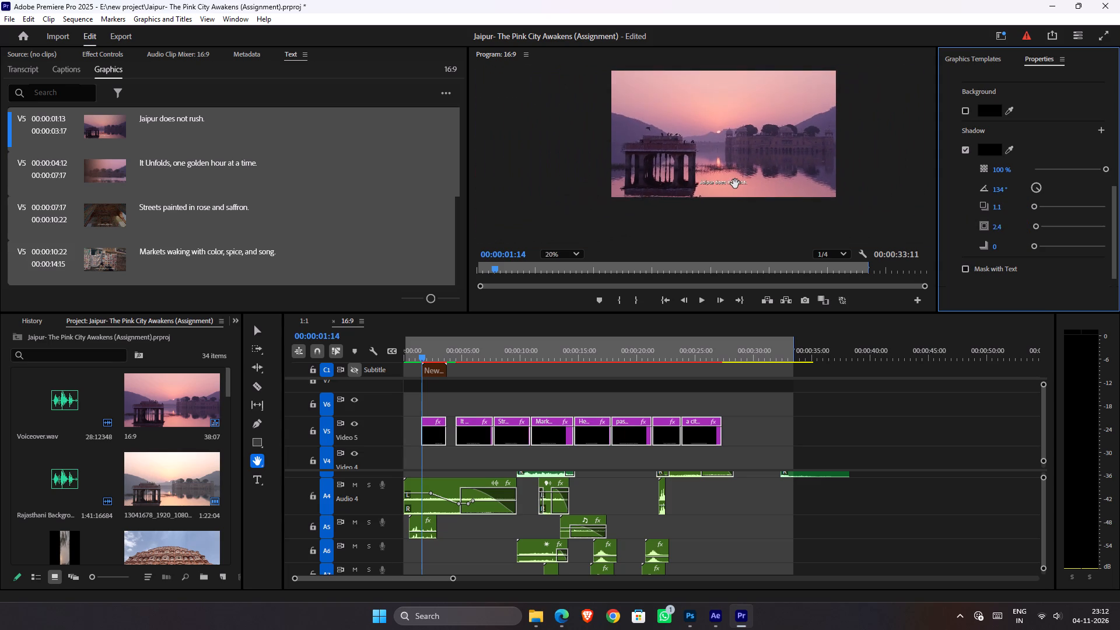
pyautogui.scroll(16, 735, 184)
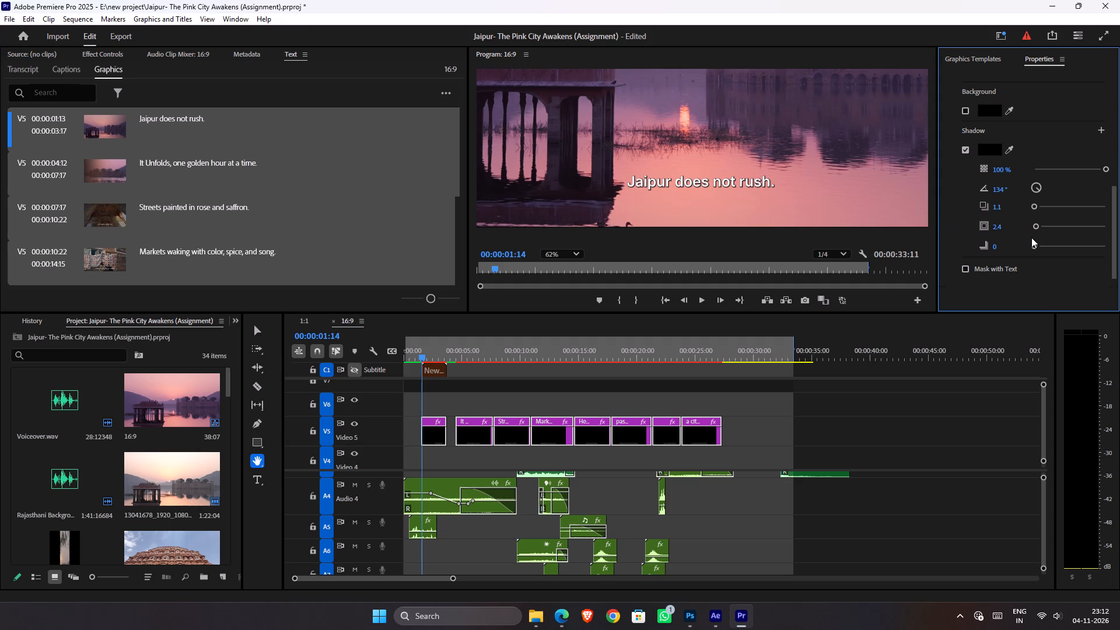
pyautogui.click(998, 225)
pyautogui.press('Down')
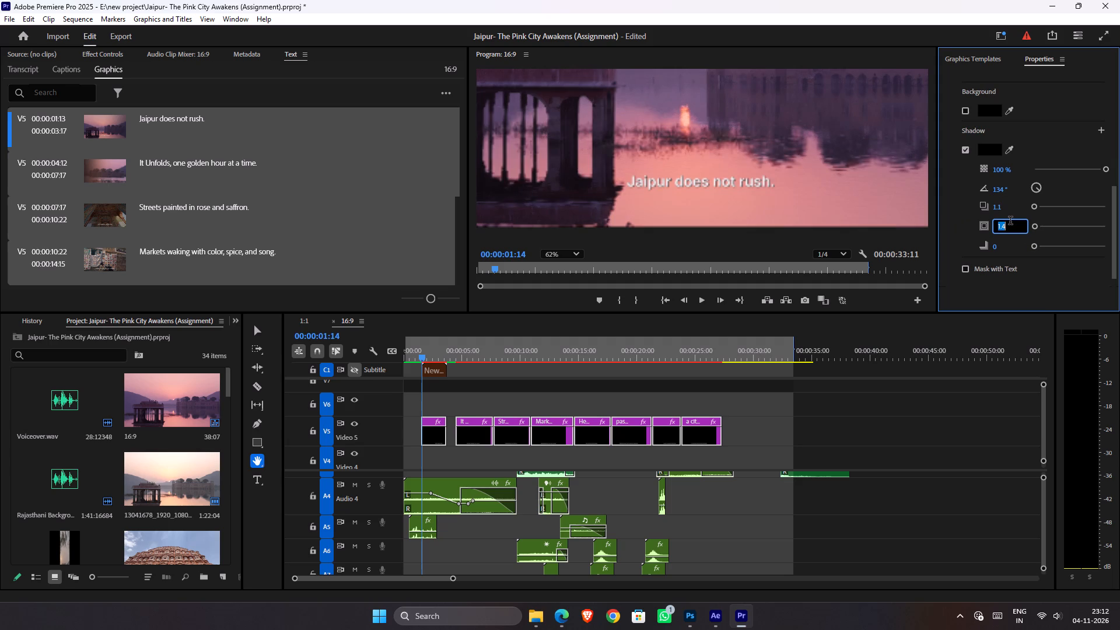
pyautogui.click(1023, 258)
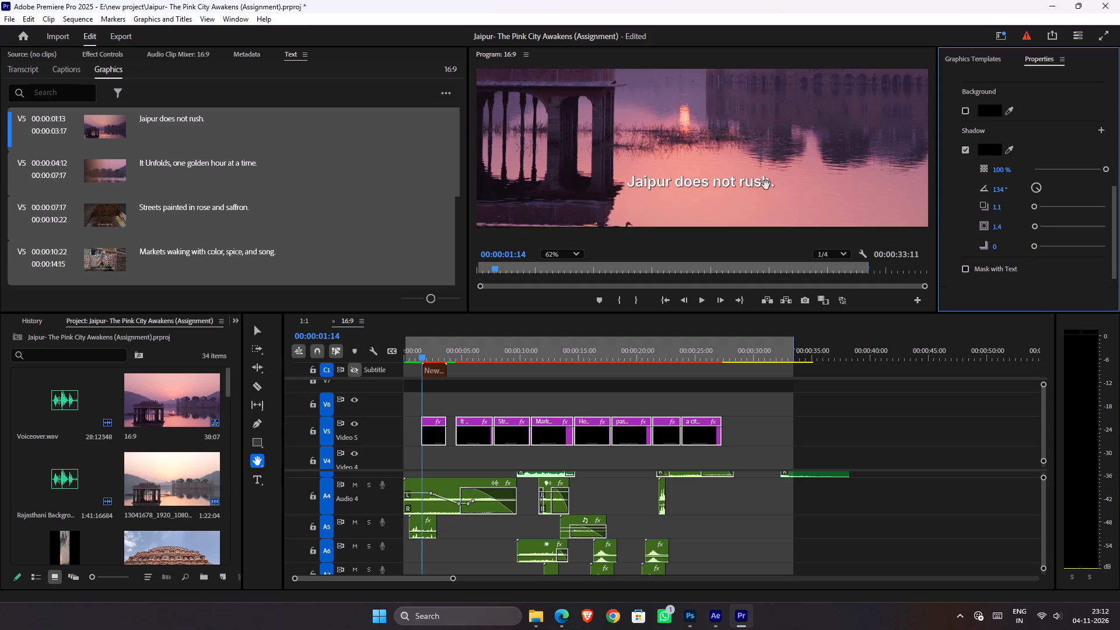
# Set the font size of the selected text clips to 30.
pyautogui.scroll(3, 740, 180)
pyautogui.scroll(-1, 740, 180)
pyautogui.scroll(3, 740, 180)
pyautogui.scroll(-2, 752, 180)
pyautogui.scroll(5, 752, 180)
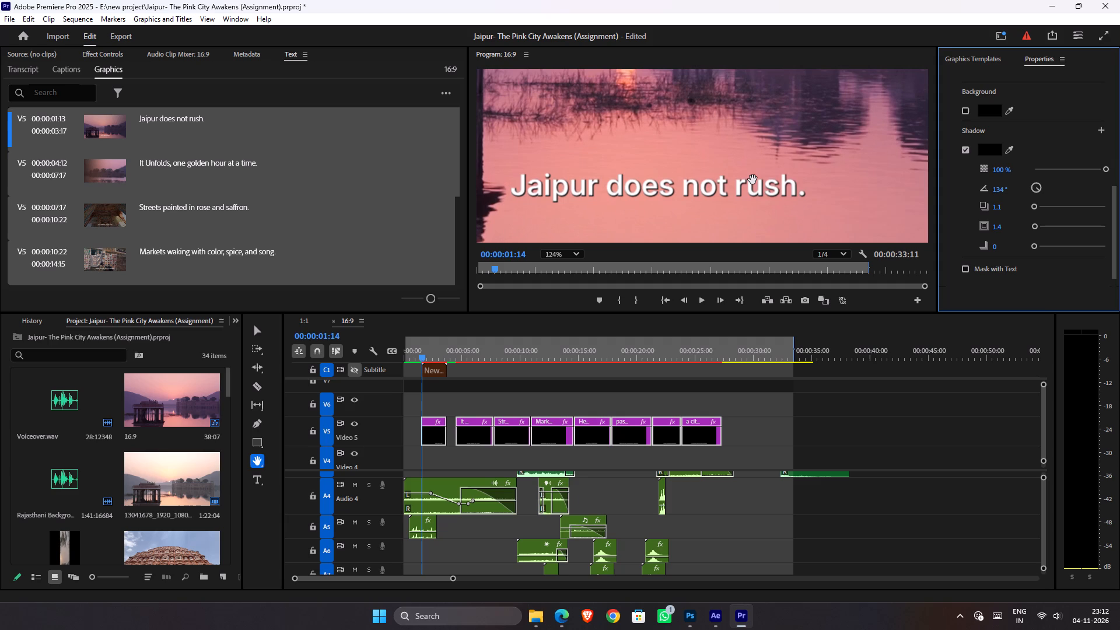
pyautogui.scroll(2, 998, 232)
pyautogui.scroll(-1, 998, 232)
pyautogui.scroll(4, 998, 232)
pyautogui.scroll(-2, 998, 232)
pyautogui.scroll(2, 999, 233)
pyautogui.scroll(-3, 999, 233)
pyautogui.scroll(3, 999, 233)
pyautogui.scroll(-1, 999, 233)
pyautogui.scroll(3, 999, 233)
pyautogui.scroll(-1, 1000, 233)
pyautogui.scroll(2, 1000, 233)
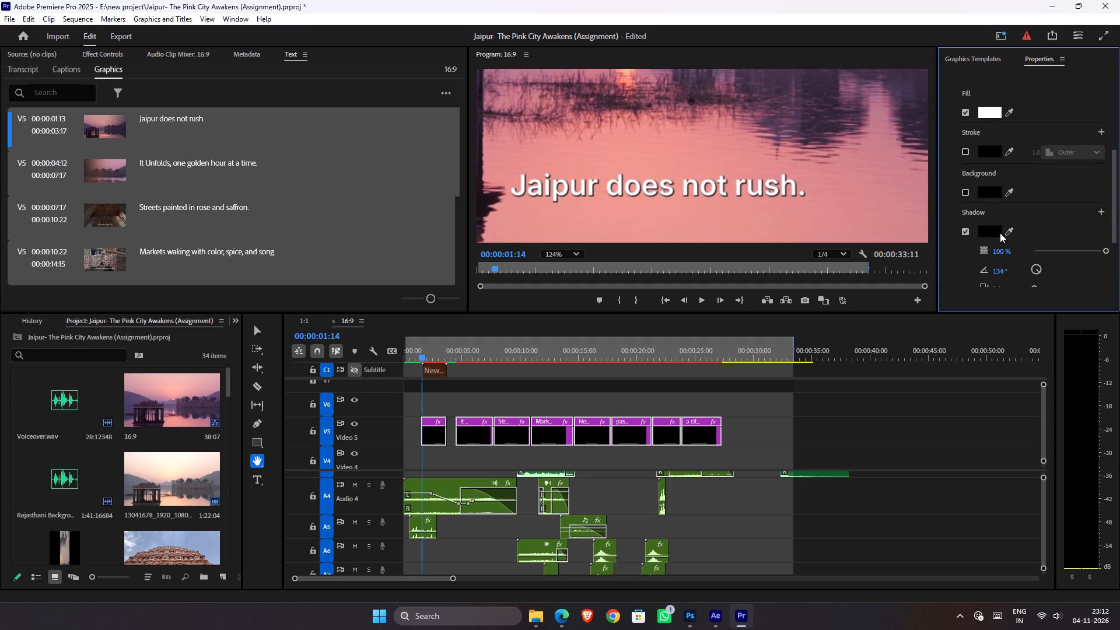
pyautogui.scroll(5, 1000, 233)
pyautogui.scroll(-1, 1012, 225)
pyautogui.scroll(4, 1013, 225)
pyautogui.scroll(-1, 1014, 225)
pyautogui.scroll(1, 1014, 225)
pyautogui.scroll(-1, 1016, 223)
pyautogui.scroll(7, 1016, 223)
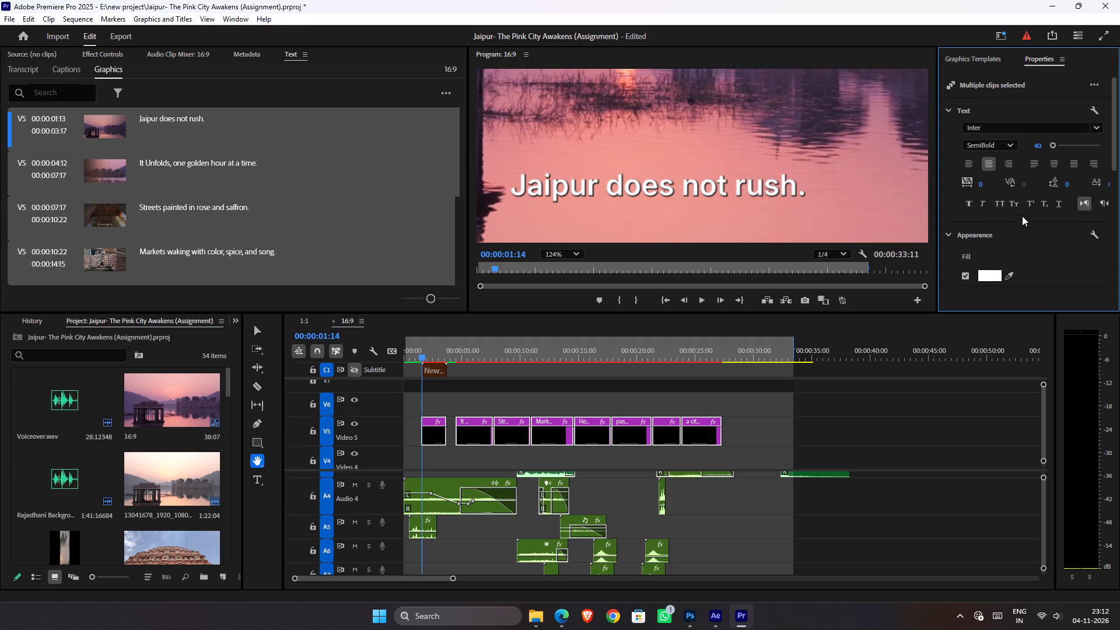
pyautogui.click(1038, 145)
pyautogui.press('Down')
pyautogui.press('Down')
pyautogui.press('Down')
pyautogui.press('Down')
pyautogui.press('Down')
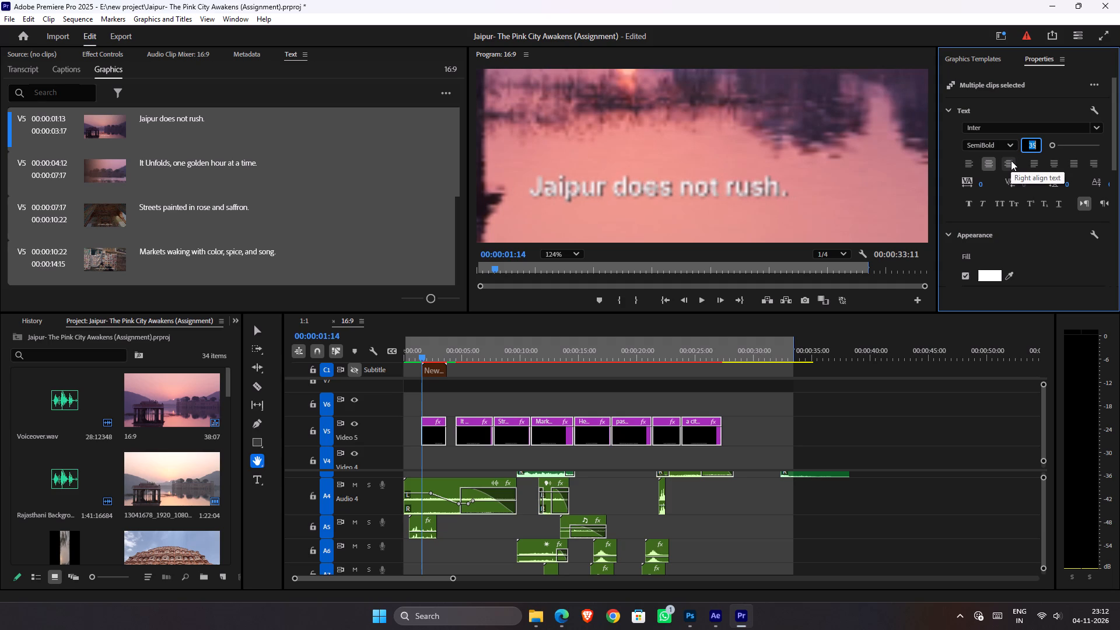
pyautogui.press('Down')
pyautogui.press('Down')
pyautogui.press('Down')
pyautogui.press('Down')
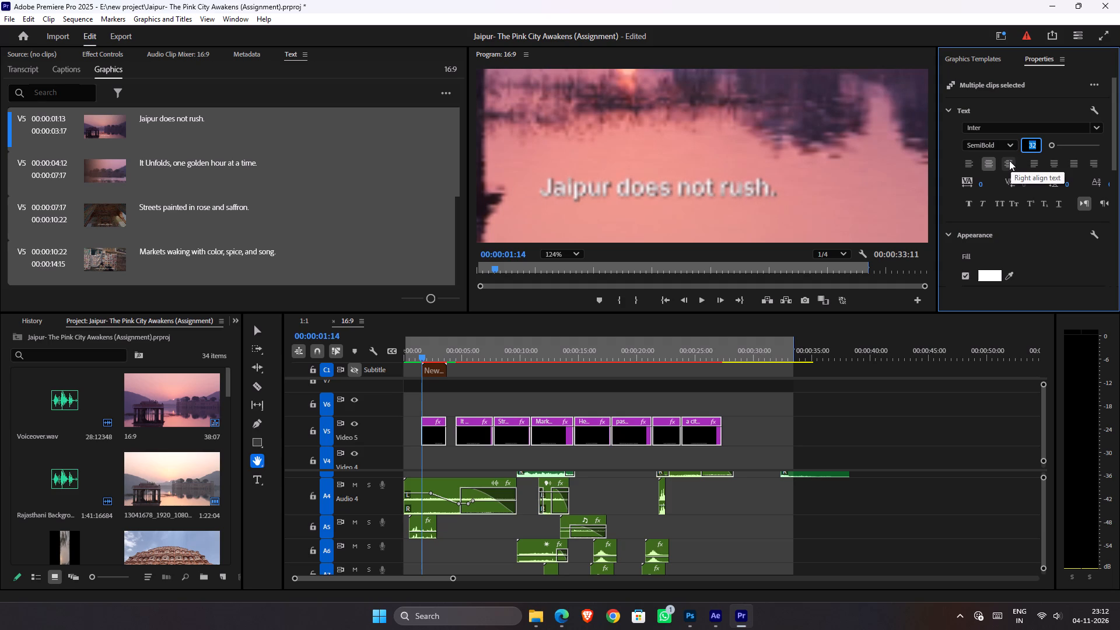
pyautogui.press('Down')
pyautogui.press('Return')
# Examine the size and legibility of the "Jaipur does not rush." text in the preview, from close up to the full frame.
pyautogui.scroll(-2, 819, 178)
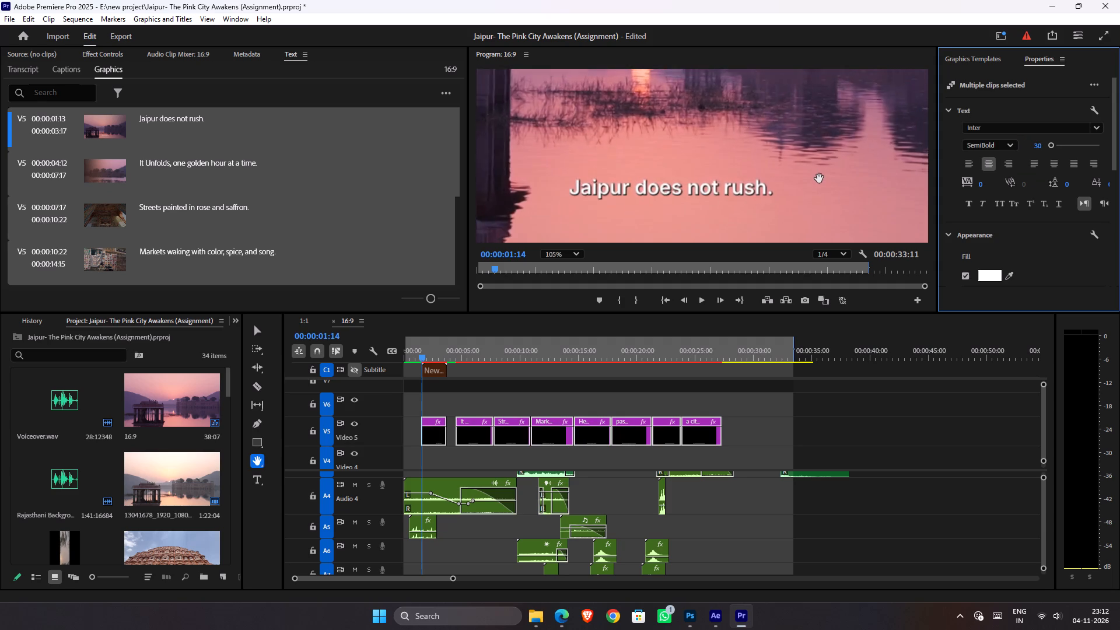
pyautogui.scroll(-2, 819, 178)
pyautogui.scroll(1, 820, 180)
pyautogui.scroll(-2, 820, 180)
pyautogui.scroll(1, 820, 180)
pyautogui.scroll(-3, 821, 180)
pyautogui.scroll(2, 821, 180)
pyautogui.scroll(-14, 821, 180)
pyautogui.scroll(1, 823, 180)
pyautogui.scroll(-1, 823, 180)
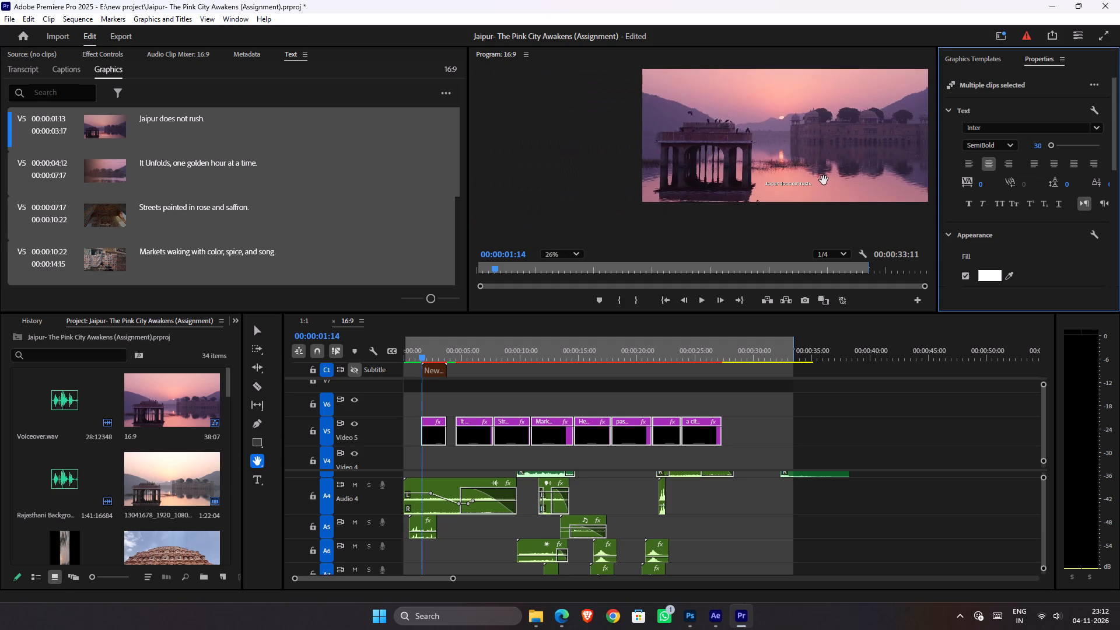
pyautogui.scroll(1, 824, 180)
pyautogui.scroll(-2, 824, 180)
pyautogui.moveTo(842, 178); pyautogui.dragTo(800, 215)
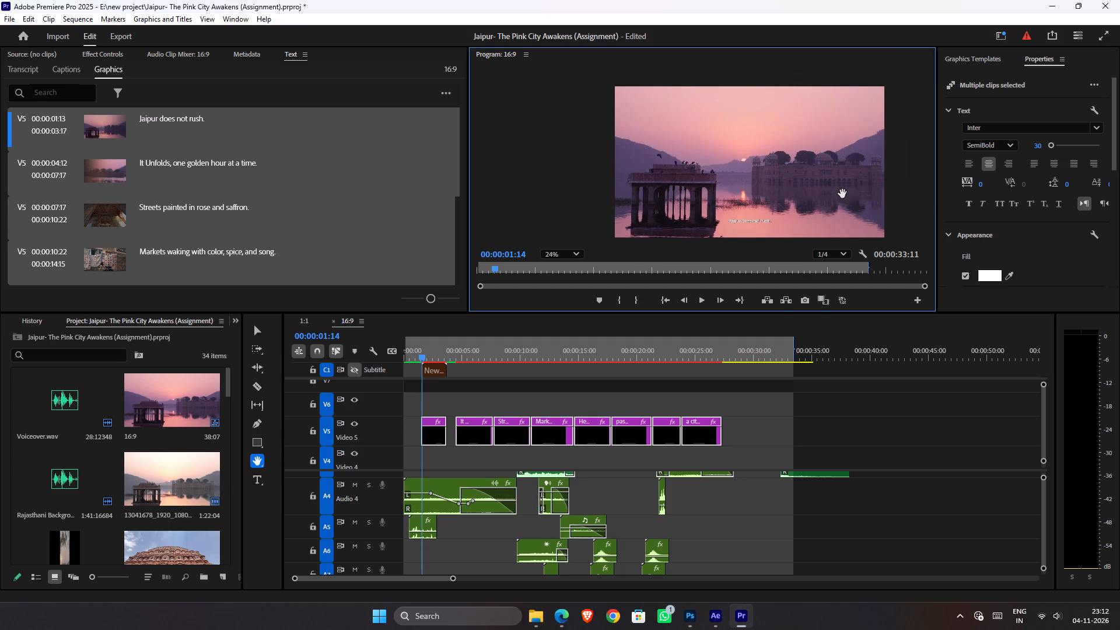
pyautogui.scroll(1, 803, 212)
pyautogui.scroll(-1, 803, 212)
pyautogui.scroll(2, 803, 212)
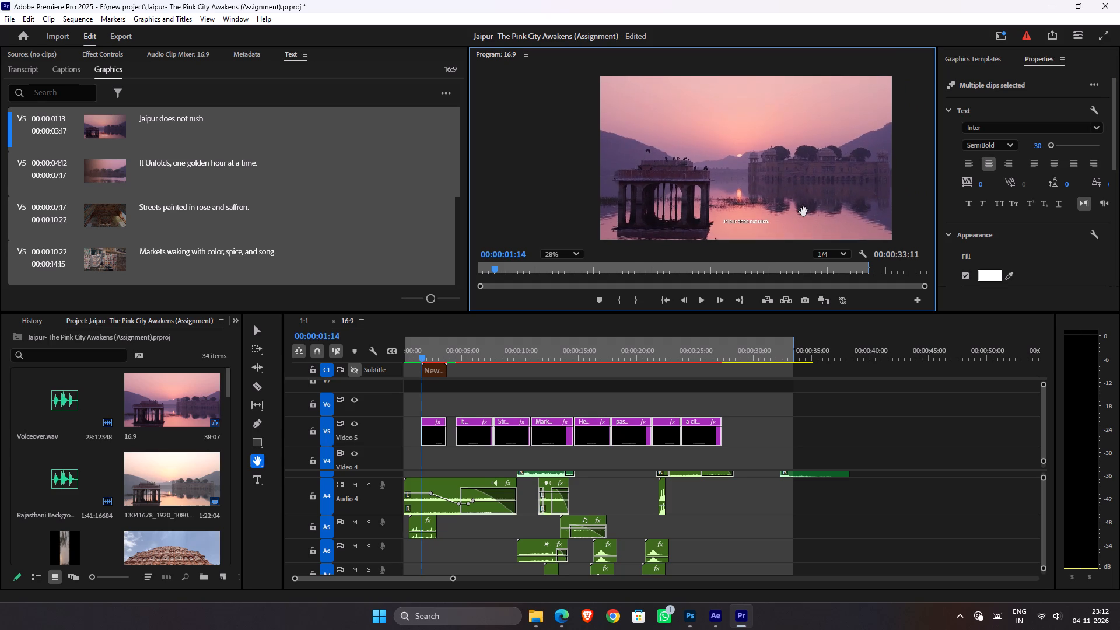
pyautogui.scroll(4, 803, 212)
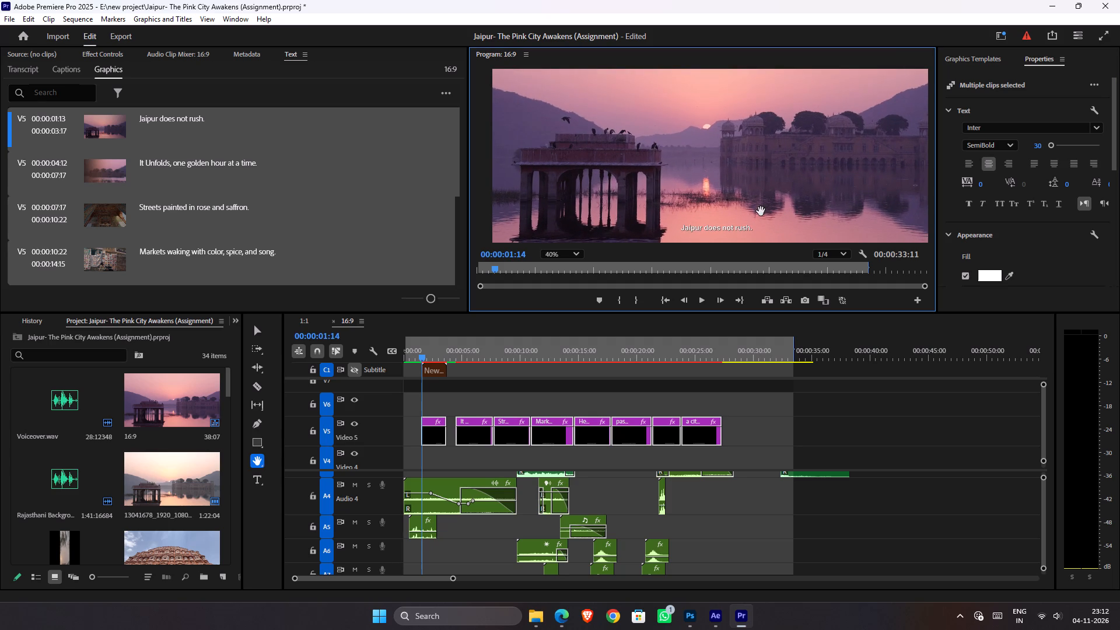
# Review the text, fill and shadow settings of the selected text clips.
pyautogui.scroll(-3, 1017, 244)
pyautogui.scroll(1, 1017, 244)
pyautogui.scroll(-2, 1017, 244)
pyautogui.scroll(1, 1017, 244)
pyautogui.scroll(-6, 1028, 236)
pyautogui.scroll(1, 1030, 236)
pyautogui.scroll(-5, 1030, 236)
pyautogui.scroll(1, 1030, 236)
pyautogui.scroll(-7, 1030, 236)
pyautogui.scroll(1, 1035, 229)
pyautogui.scroll(-6, 1035, 229)
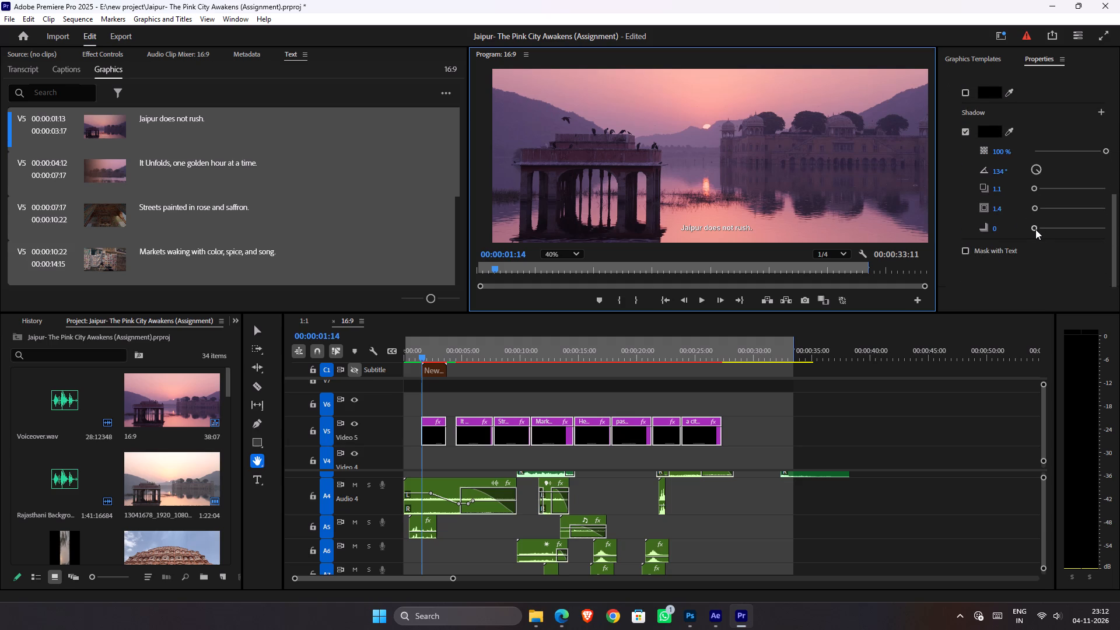
pyautogui.scroll(-1, 1035, 228)
pyautogui.scroll(7, 1035, 228)
pyautogui.scroll(-1, 1035, 228)
pyautogui.scroll(5, 1041, 224)
pyautogui.scroll(-1, 1041, 222)
pyautogui.scroll(8, 1041, 222)
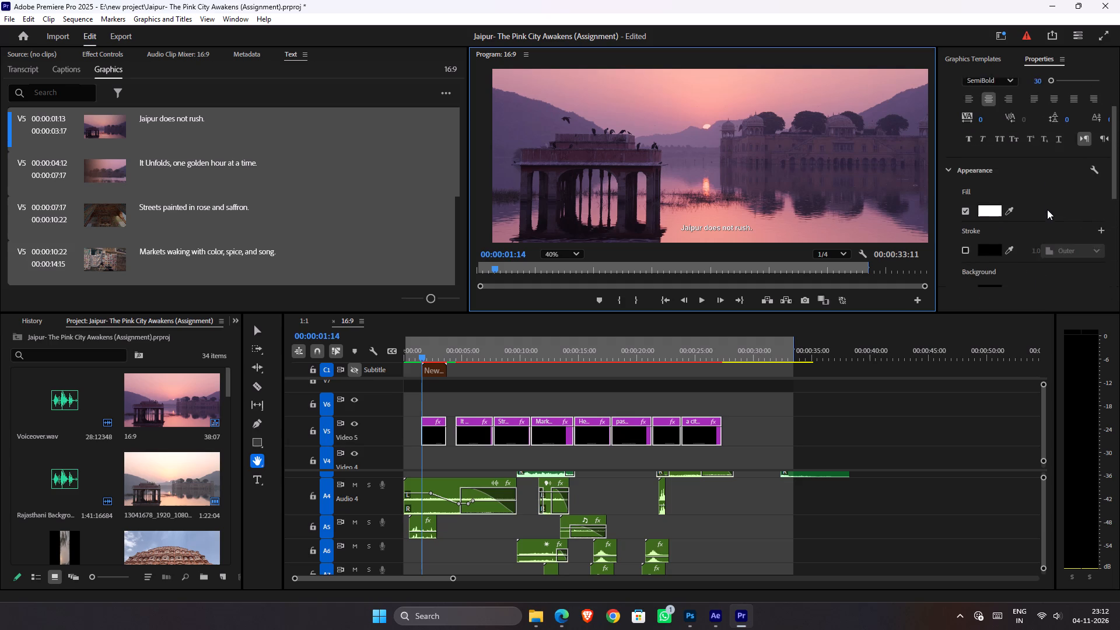
pyautogui.scroll(1, 1047, 209)
pyautogui.scroll(-1, 1049, 206)
pyautogui.scroll(5, 1049, 206)
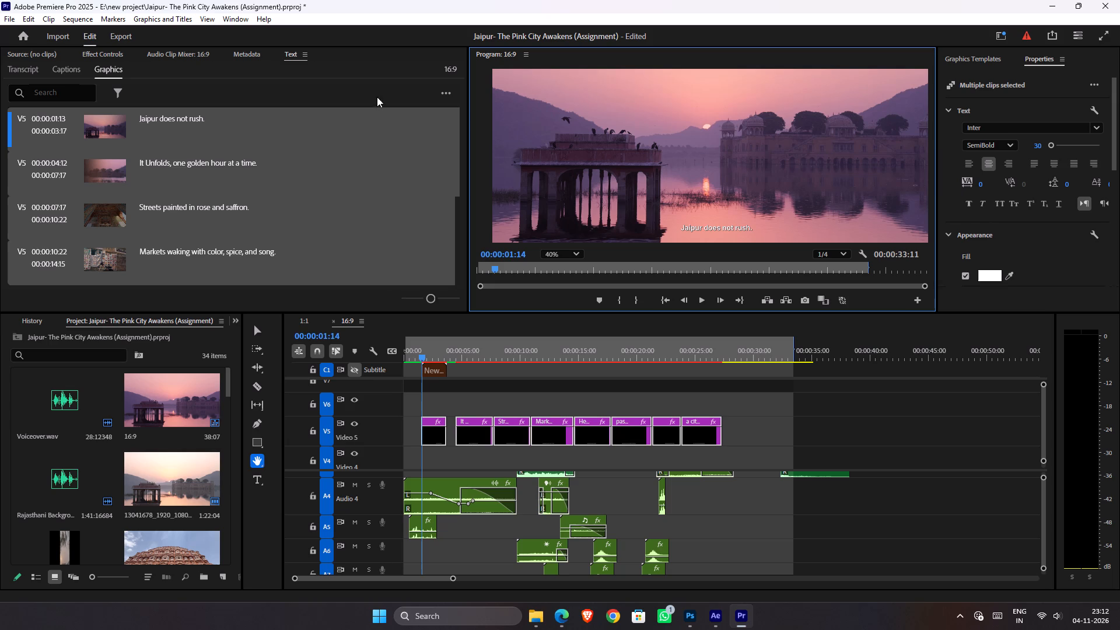
# Look through the export options for the list of on-screen graphics text.
pyautogui.rightClick(386, 110)
pyautogui.rightClick(371, 118)
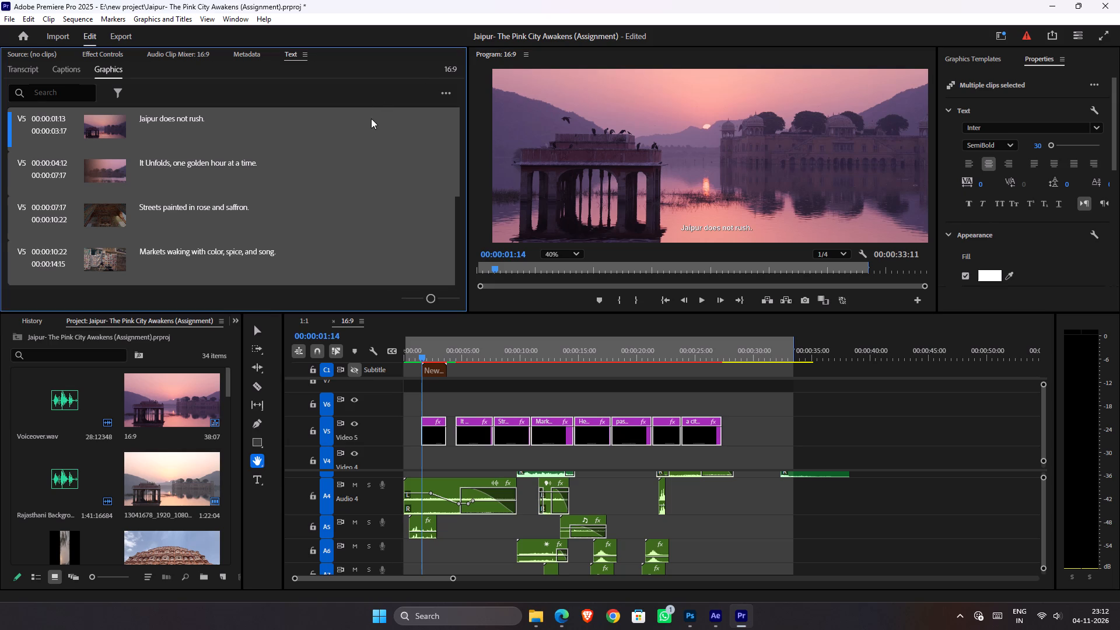
pyautogui.click(448, 89)
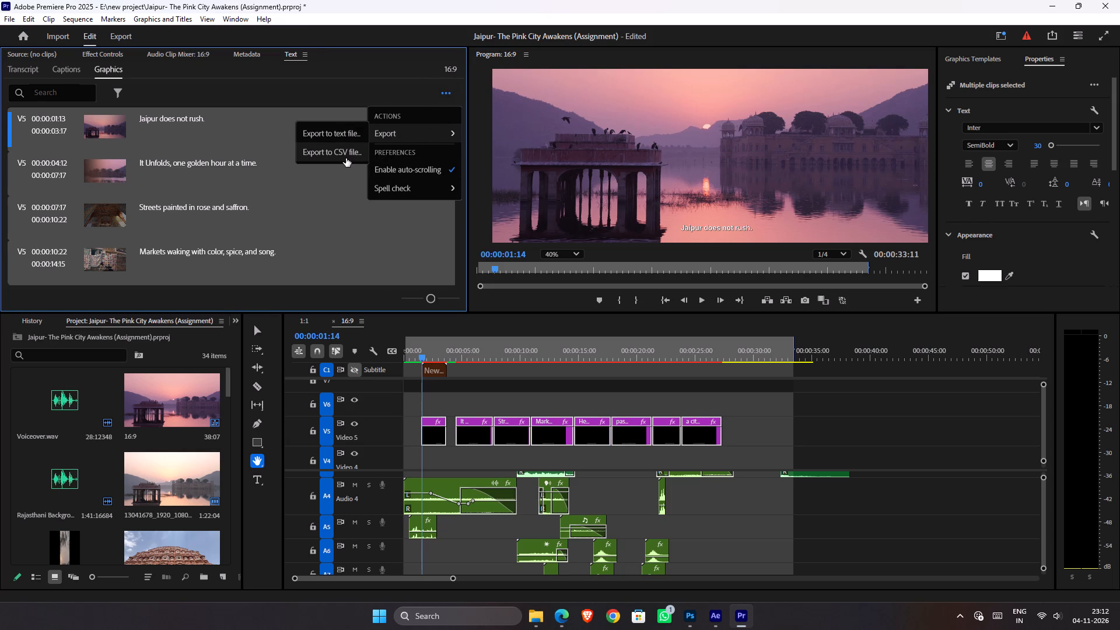
pyautogui.click(344, 87)
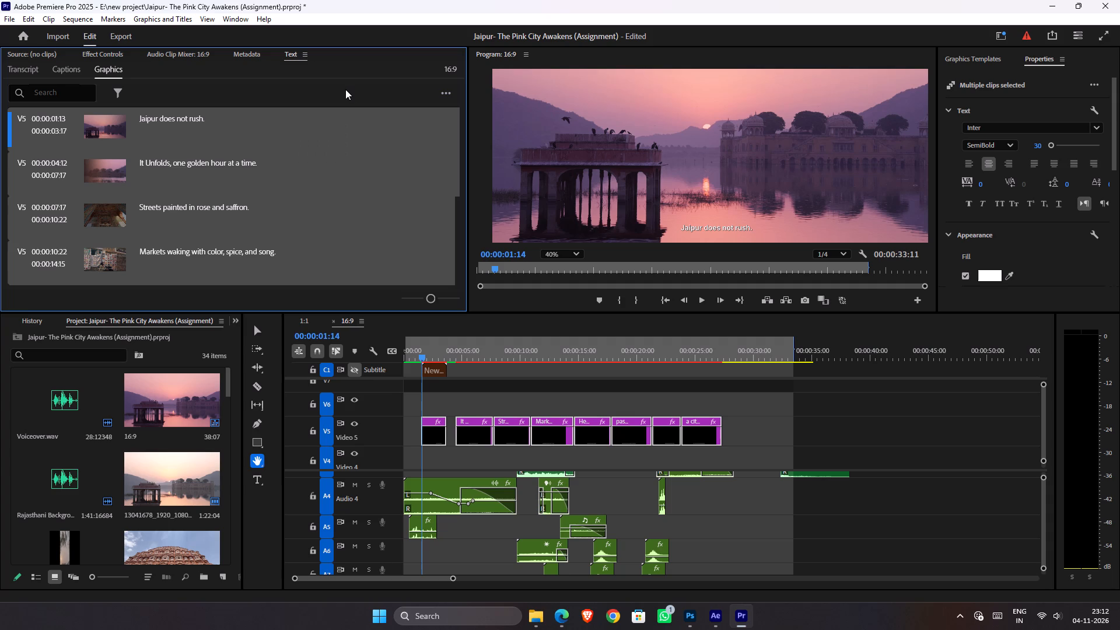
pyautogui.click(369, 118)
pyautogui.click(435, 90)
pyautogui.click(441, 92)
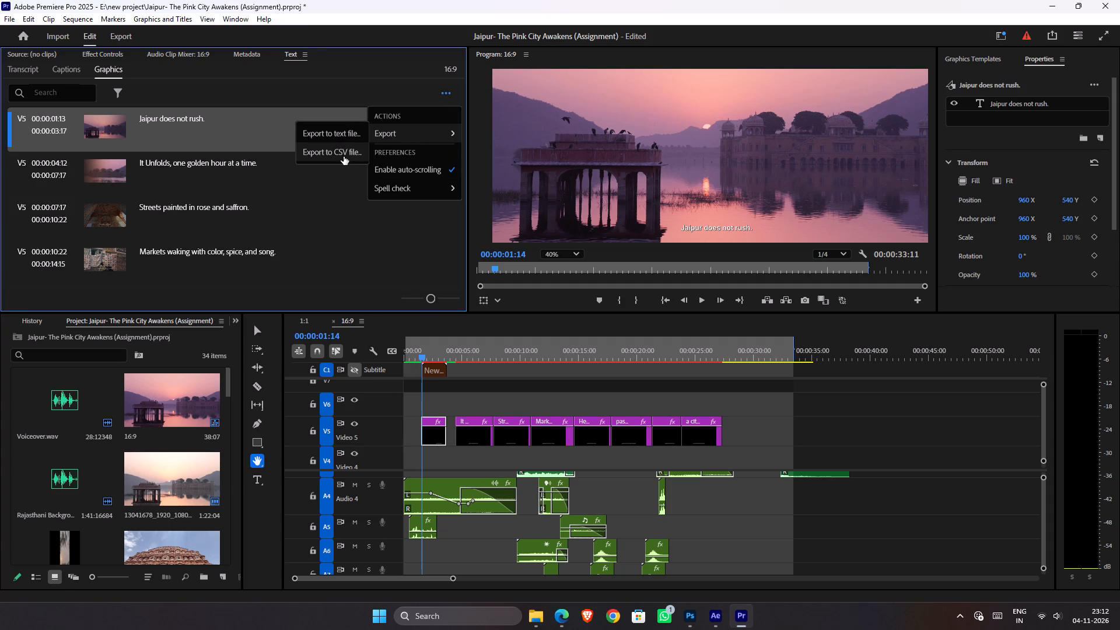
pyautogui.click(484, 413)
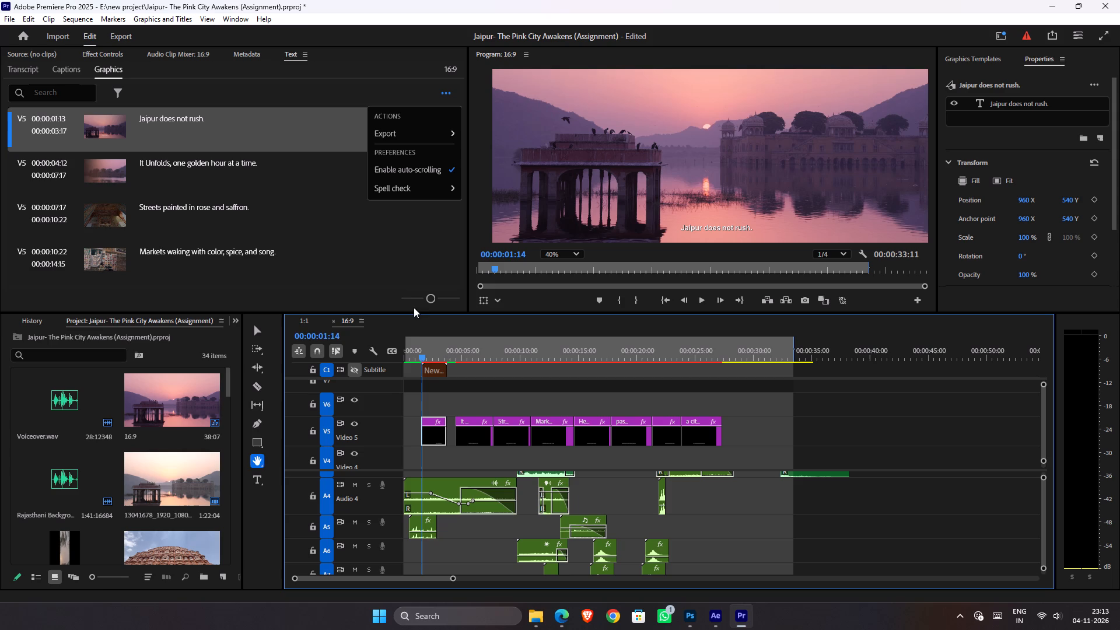
# Copy the on-screen text "Jaipur does not rush.", show the subtitle track, and replace the New Caption text with the copied line.
pyautogui.press('v')
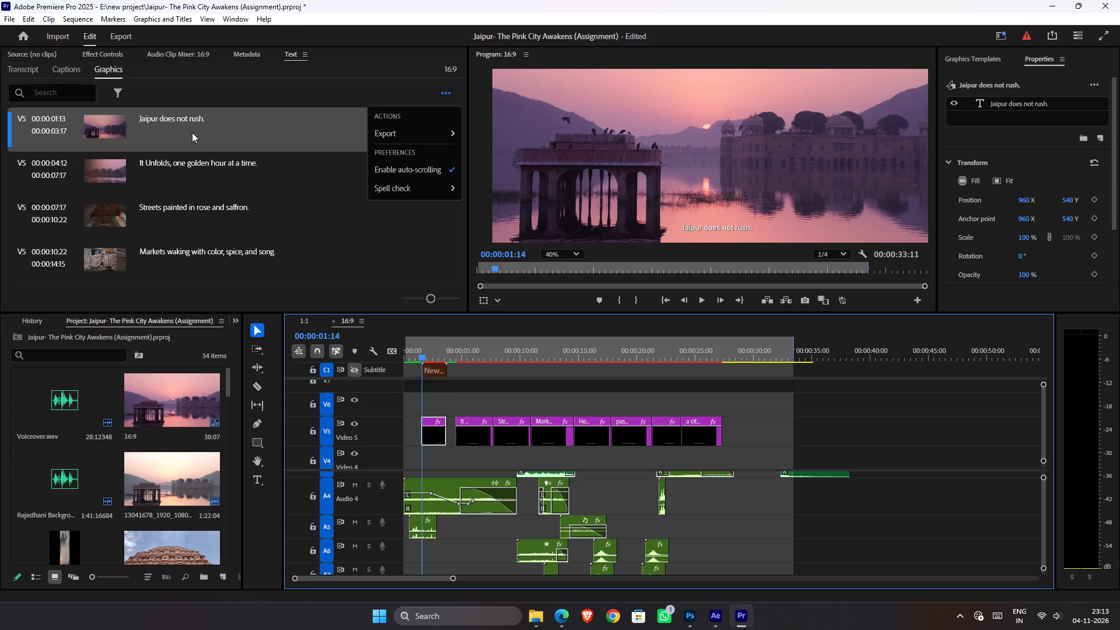
pyautogui.doubleClick(192, 122)
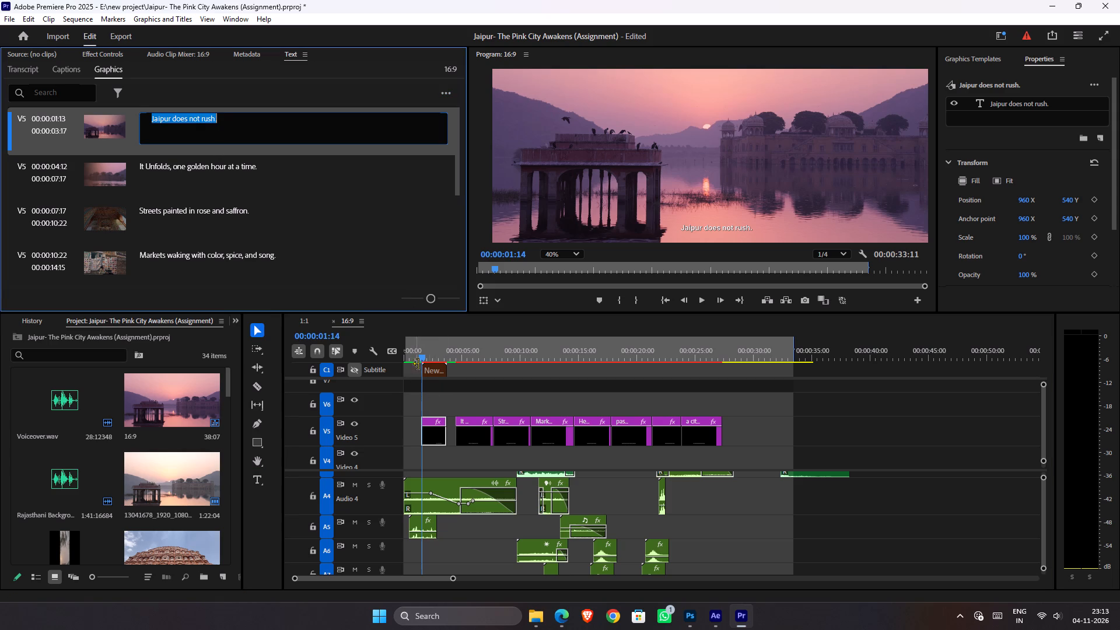
pyautogui.hotkey('ctrl', 'c')
pyautogui.doubleClick(437, 372)
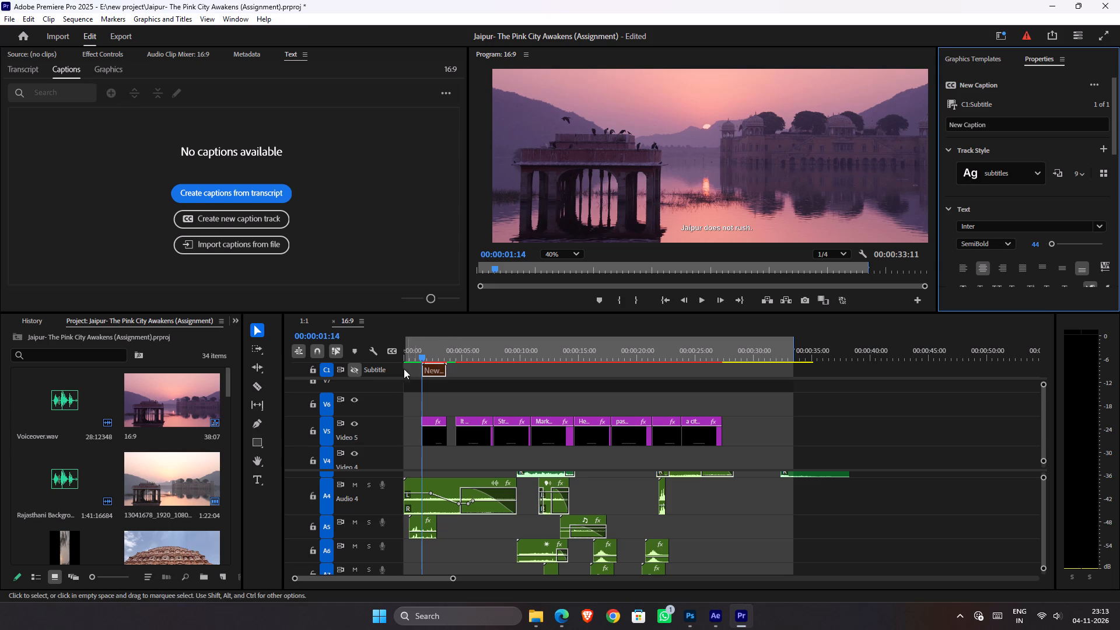
pyautogui.click(352, 369)
pyautogui.doubleClick(131, 116)
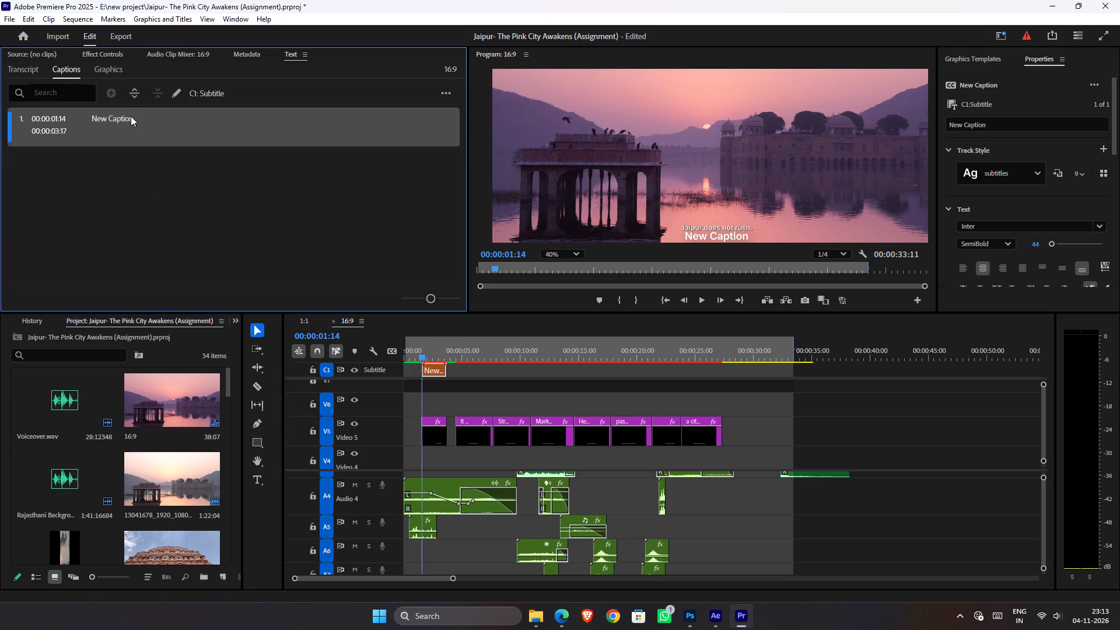
pyautogui.hotkey('ctrl', 'v')
pyautogui.click(170, 198)
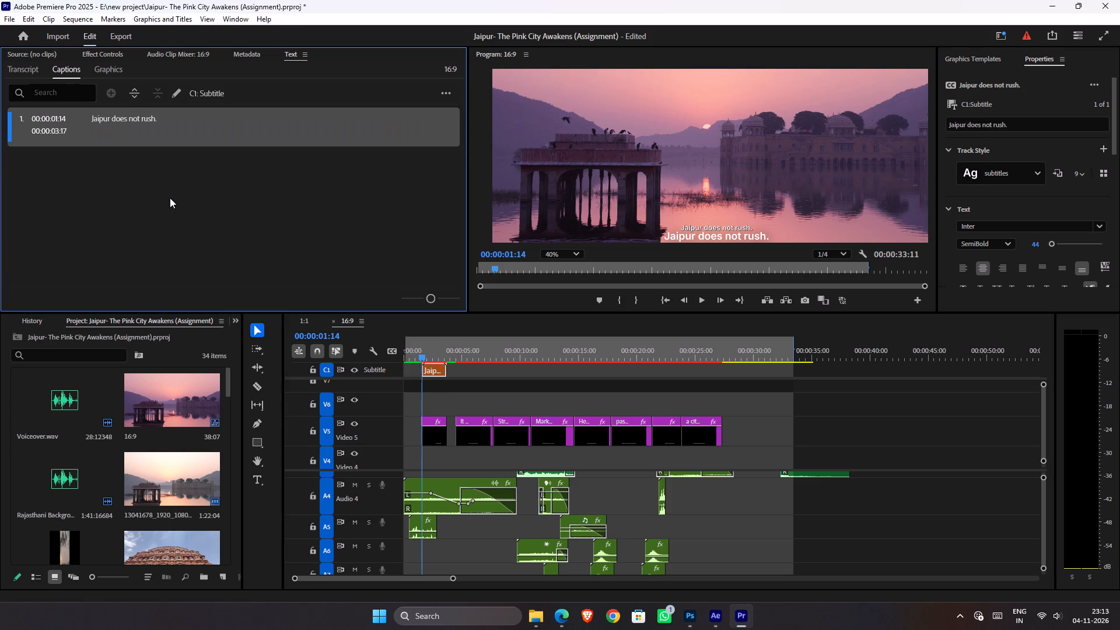
# Set the font size of the "Jaipur does not rush." caption on the subtitle track to 30.
pyautogui.click(431, 373)
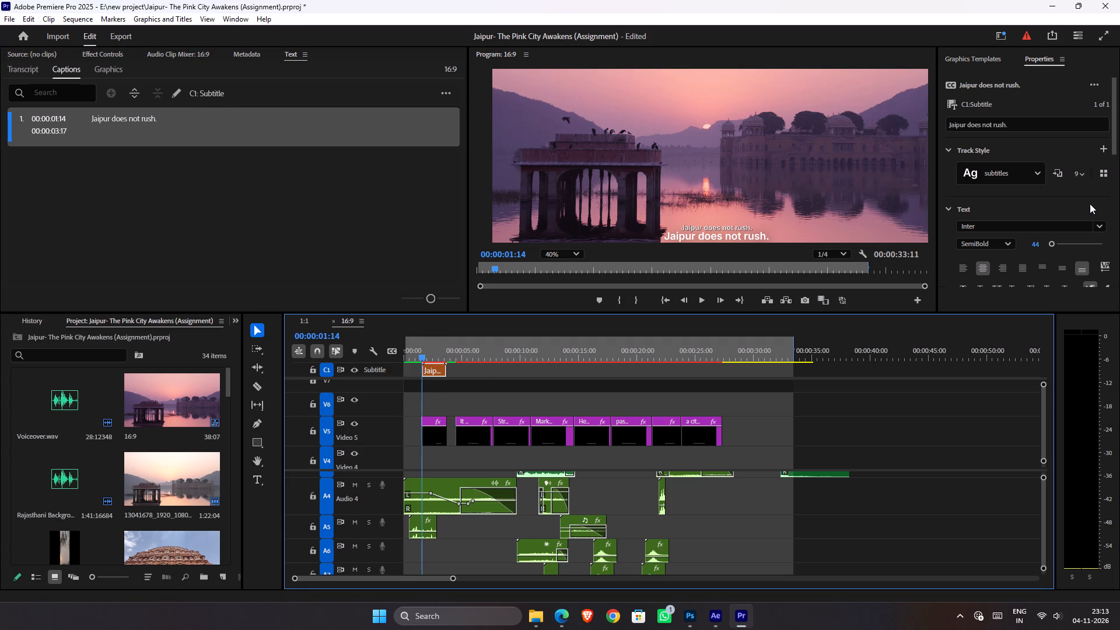
pyautogui.click(1030, 183)
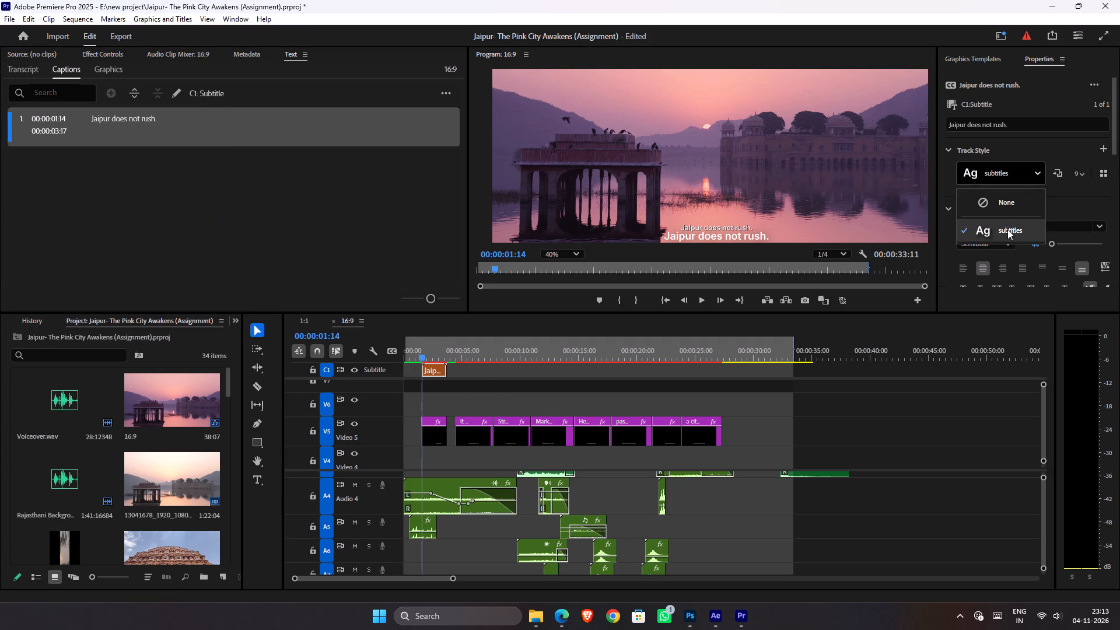
pyautogui.click(1007, 229)
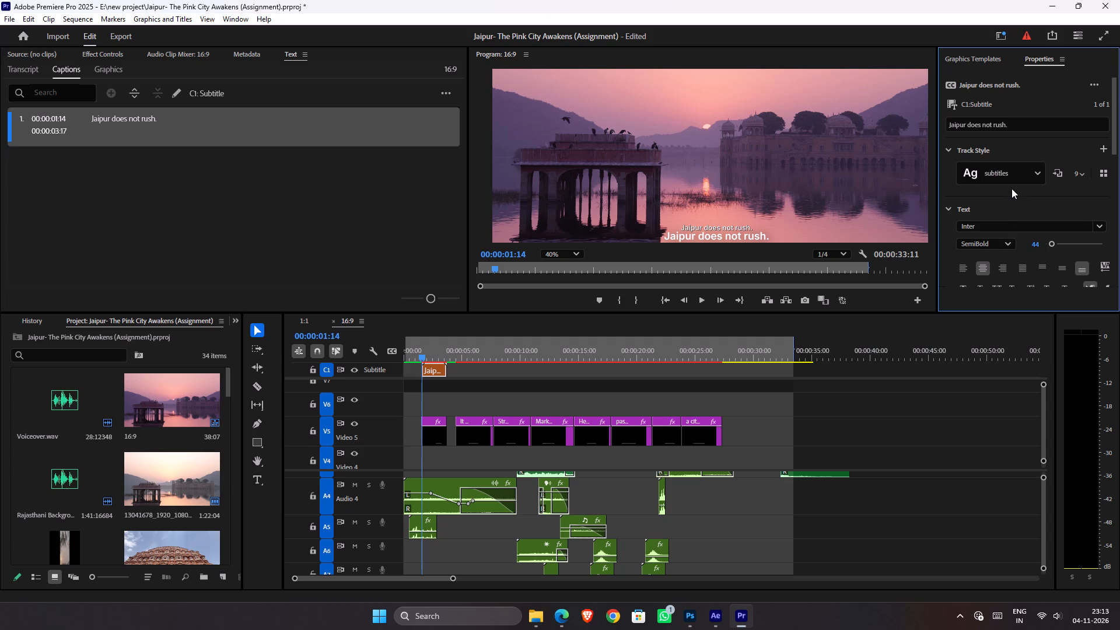
pyautogui.scroll(-5, 1012, 188)
pyautogui.click(1034, 187)
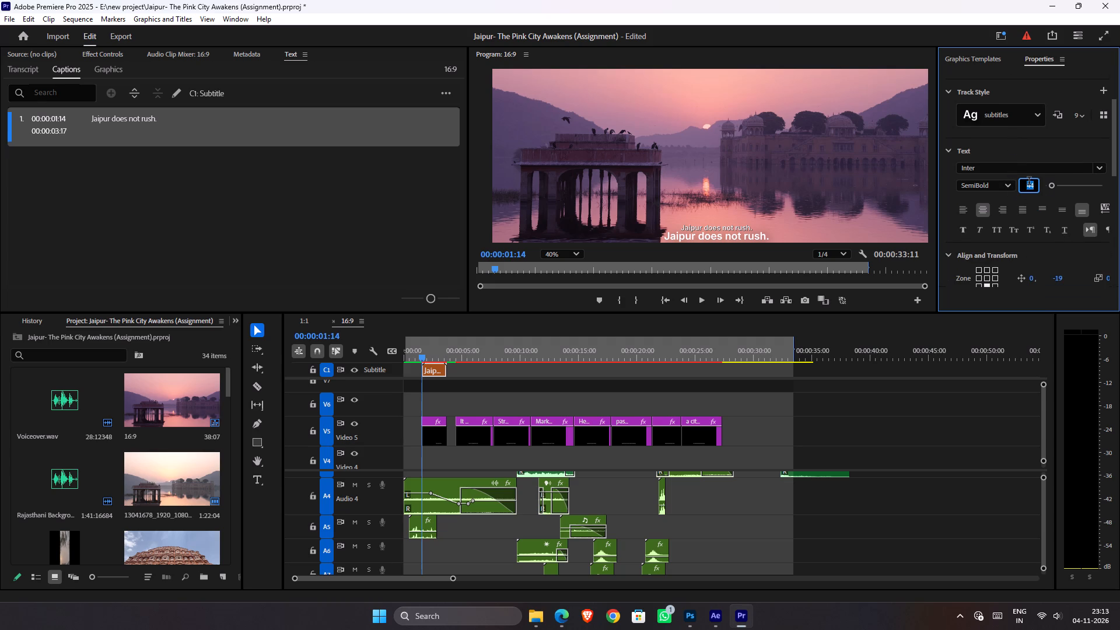
pyautogui.write('30')
pyautogui.press('Return')
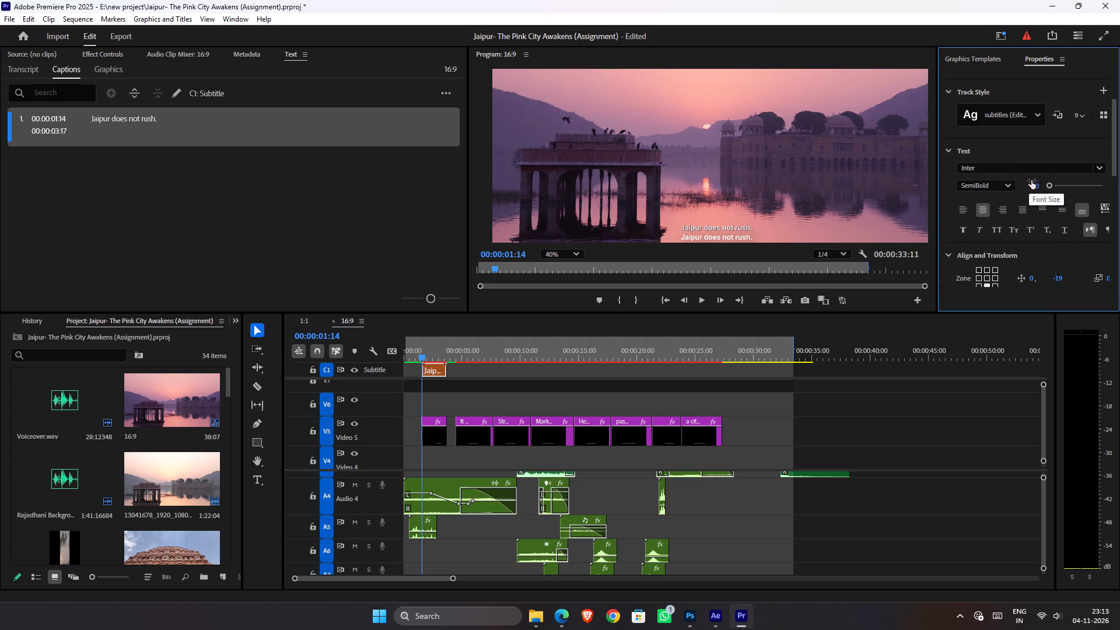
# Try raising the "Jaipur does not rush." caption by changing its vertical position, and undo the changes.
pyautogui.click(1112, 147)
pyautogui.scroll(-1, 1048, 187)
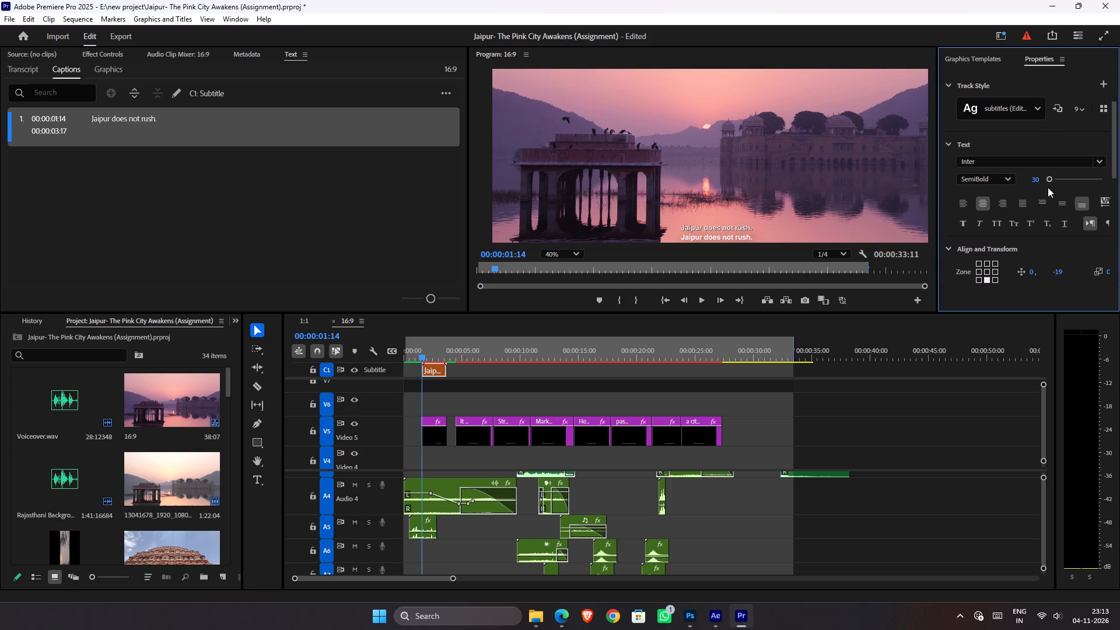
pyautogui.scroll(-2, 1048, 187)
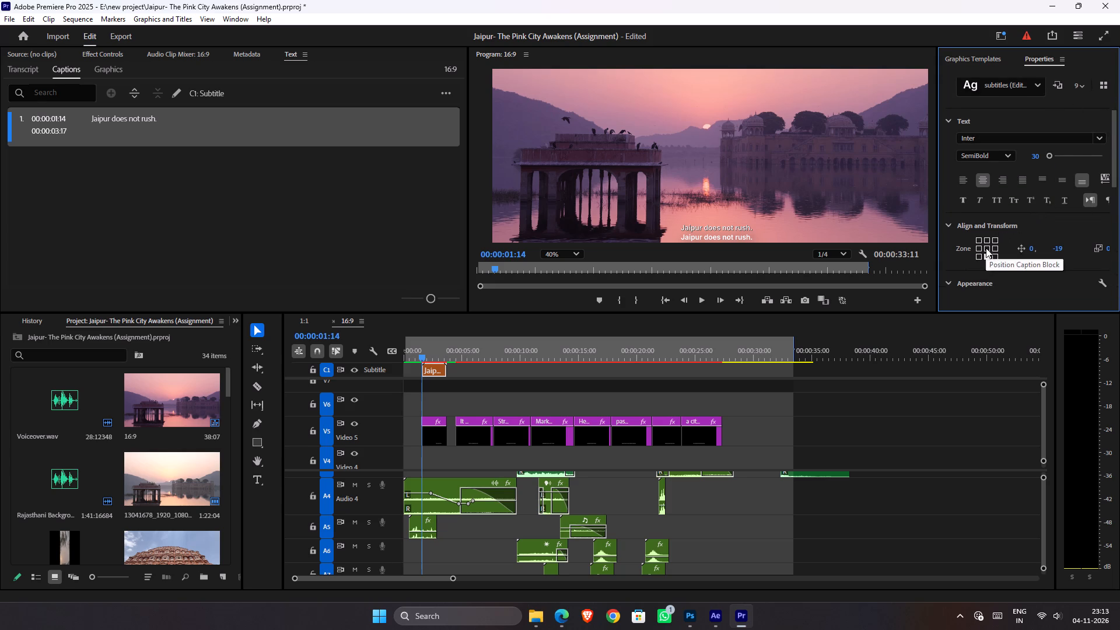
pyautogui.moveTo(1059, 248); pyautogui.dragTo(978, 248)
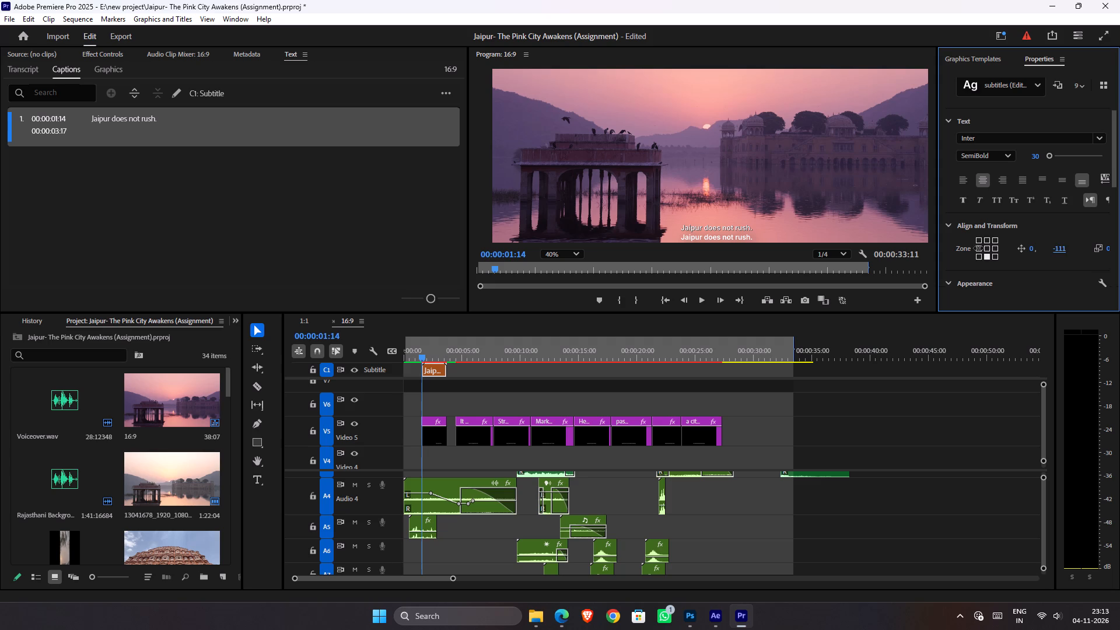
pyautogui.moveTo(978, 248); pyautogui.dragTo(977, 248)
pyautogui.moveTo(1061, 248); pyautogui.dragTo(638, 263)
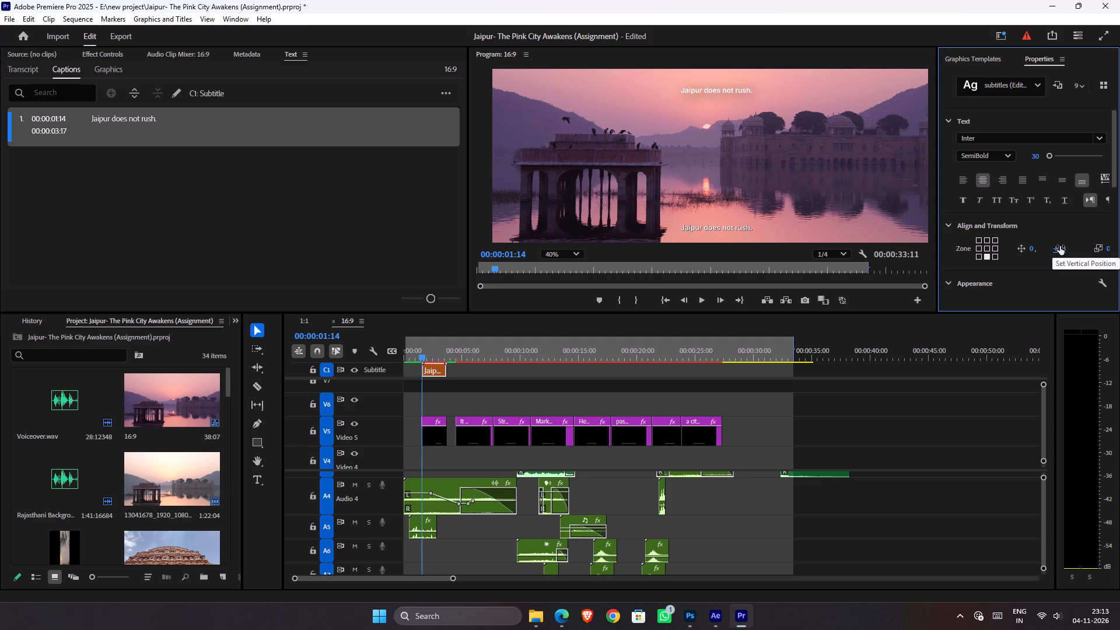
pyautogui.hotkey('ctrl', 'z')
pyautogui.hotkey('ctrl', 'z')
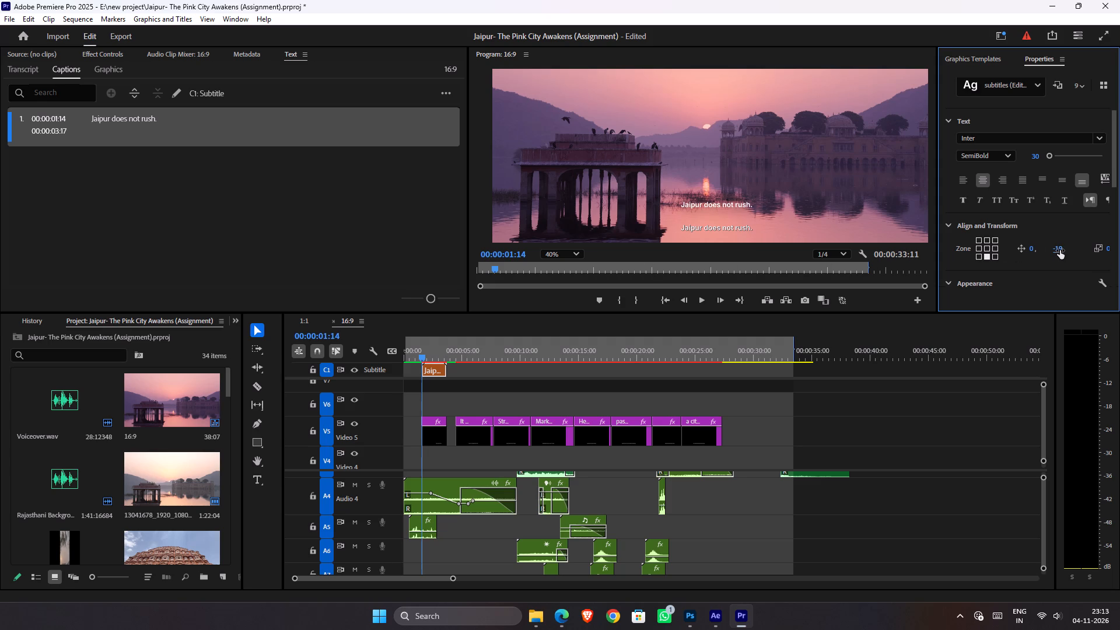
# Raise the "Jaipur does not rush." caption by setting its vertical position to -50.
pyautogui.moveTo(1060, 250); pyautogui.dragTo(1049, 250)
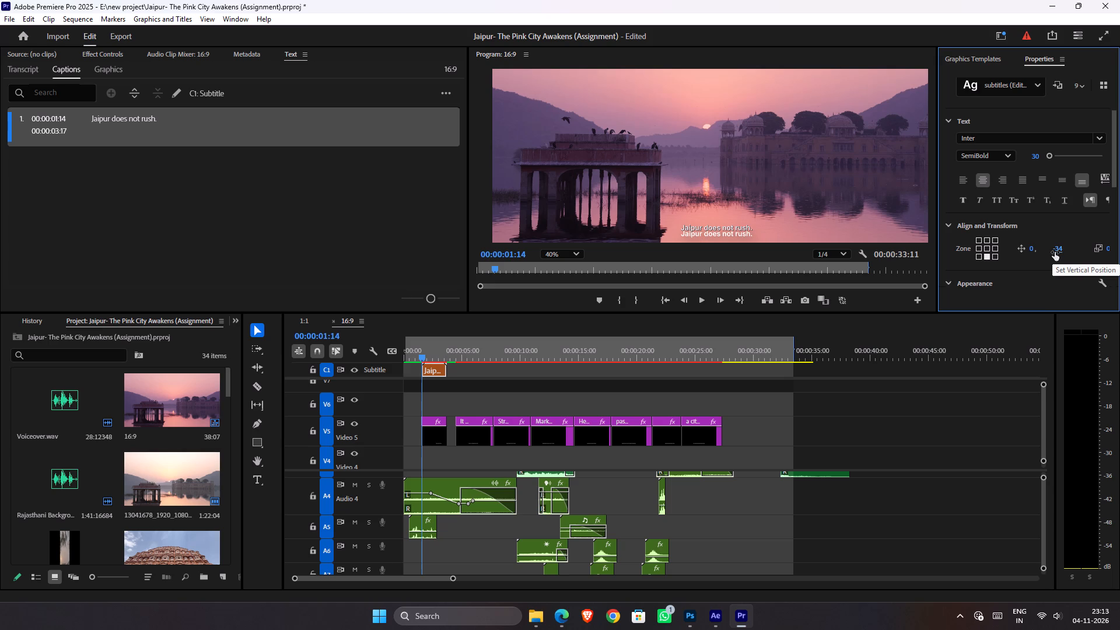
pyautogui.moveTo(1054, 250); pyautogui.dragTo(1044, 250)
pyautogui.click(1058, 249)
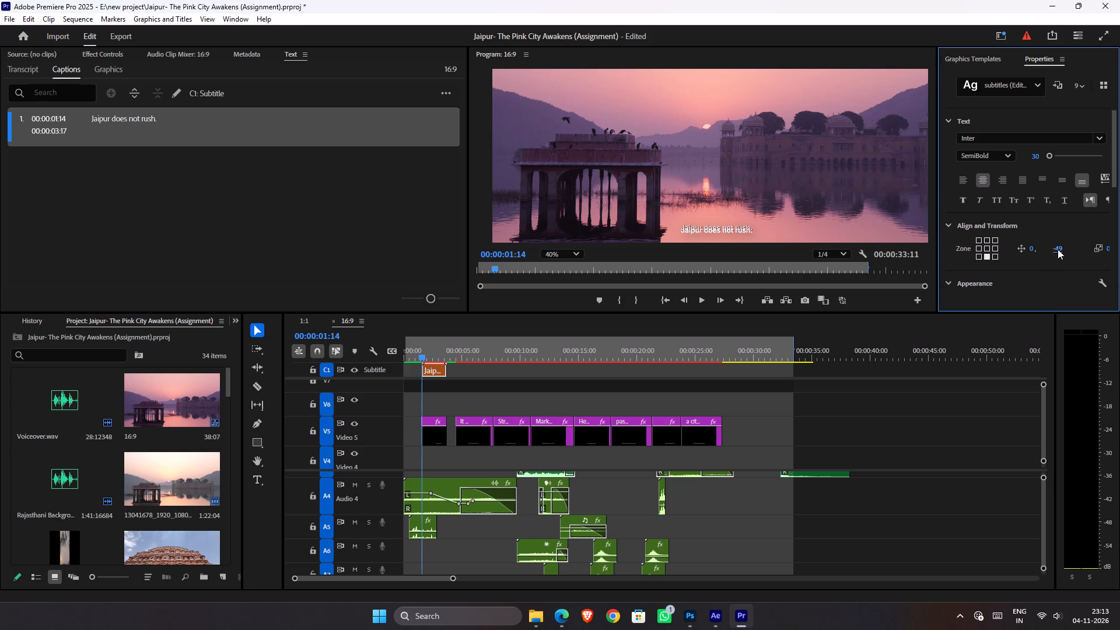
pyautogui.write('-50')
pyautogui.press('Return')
# Compare the caption with the overlapping on-screen text in the preview and set the caption's vertical position to -45.
pyautogui.scroll(-3, 759, 210)
pyautogui.scroll(2, 759, 210)
pyautogui.scroll(-1, 759, 210)
pyautogui.scroll(1, 759, 210)
pyautogui.scroll(-1, 759, 210)
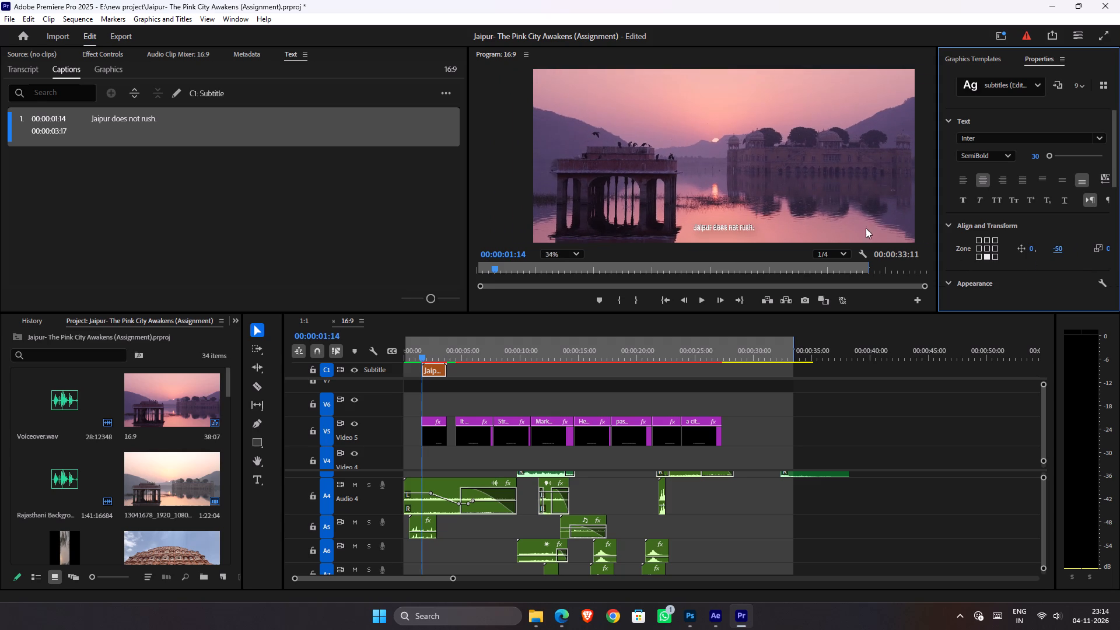
pyautogui.click(1059, 250)
pyautogui.write('-45')
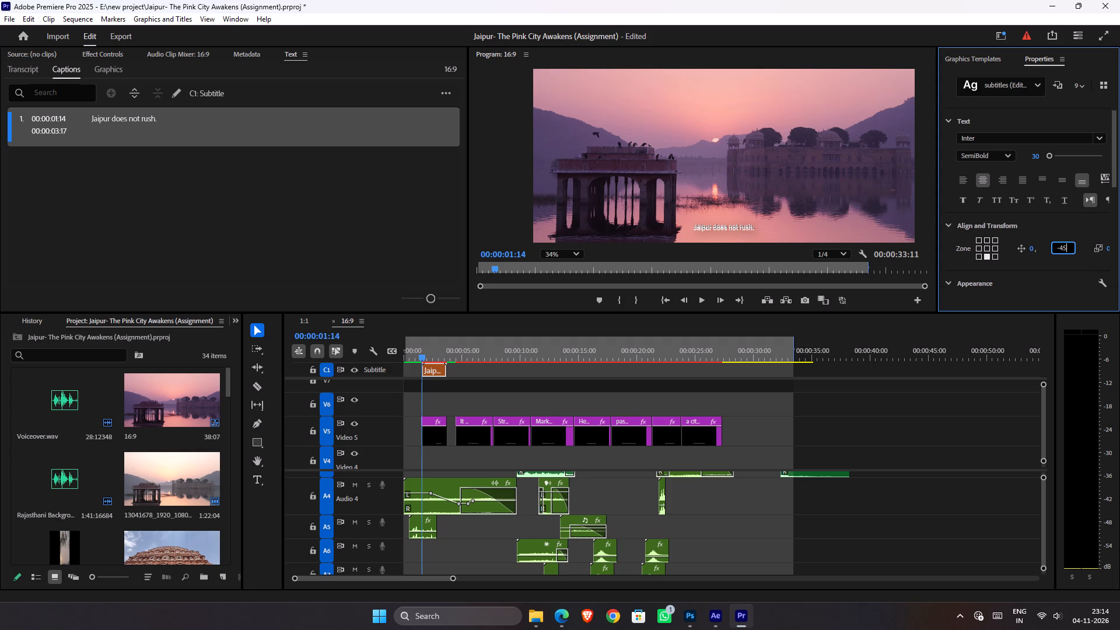
pyautogui.press('Return')
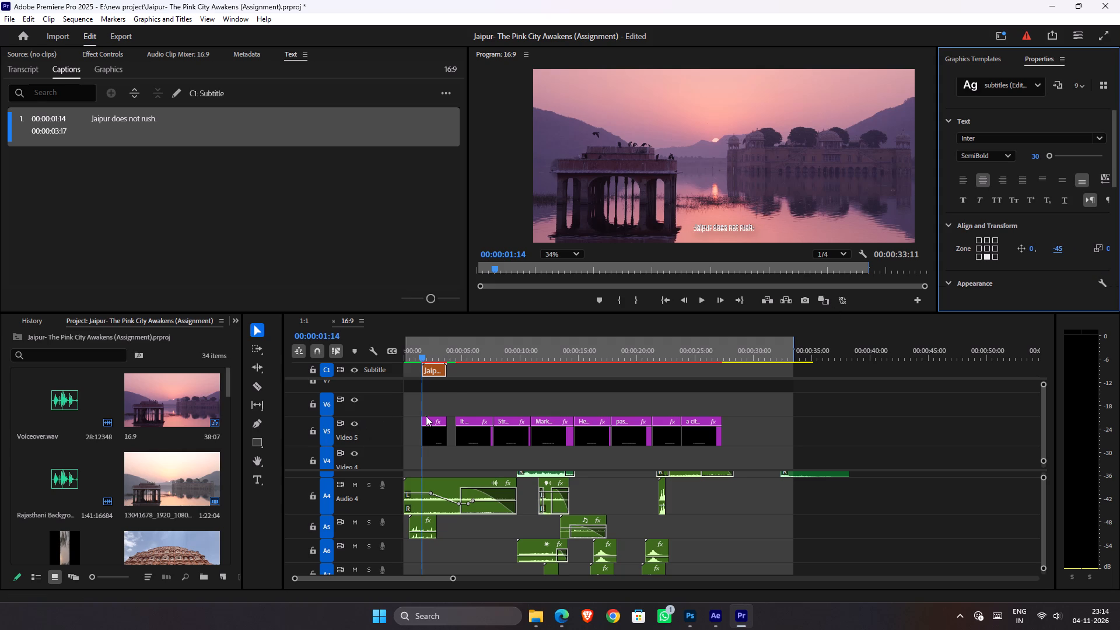
# Examine the transform and responsive design settings of the "Jaipur does not rush." text clip on Video 5.
pyautogui.click(453, 396)
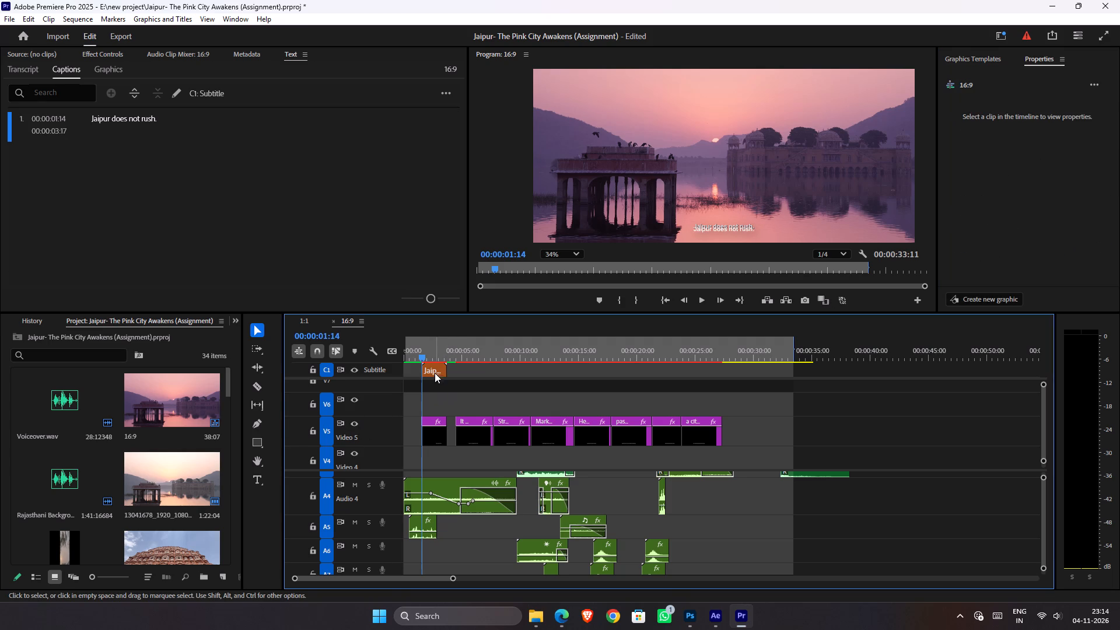
pyautogui.click(435, 371)
pyautogui.click(438, 428)
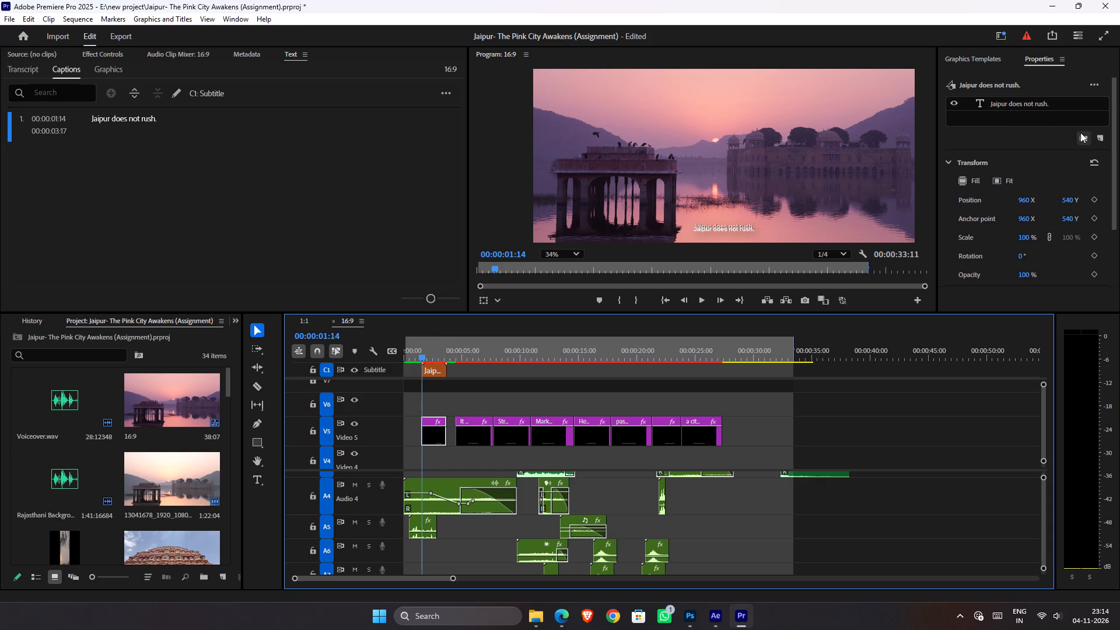
pyautogui.scroll(-6, 1052, 181)
pyautogui.scroll(1, 1051, 183)
pyautogui.scroll(-1, 1051, 183)
pyautogui.scroll(2, 1051, 183)
pyautogui.scroll(-5, 1052, 185)
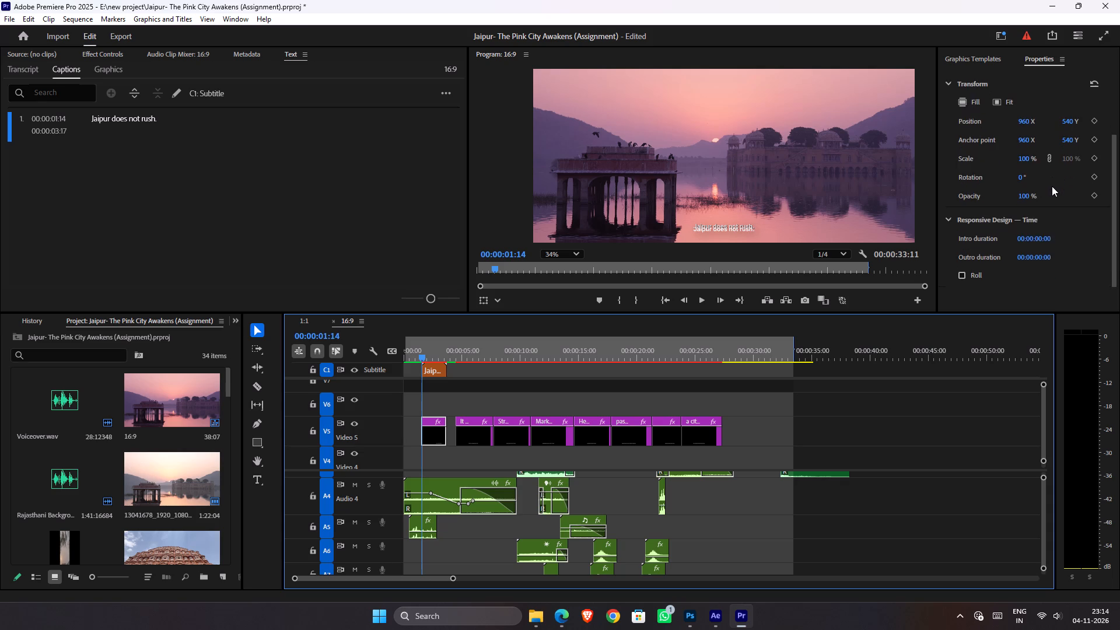
pyautogui.scroll(-1, 1052, 186)
pyautogui.scroll(1, 1052, 186)
pyautogui.scroll(-3, 1052, 186)
pyautogui.scroll(1, 1052, 186)
pyautogui.scroll(-1, 1052, 186)
pyautogui.scroll(3, 1052, 186)
pyautogui.scroll(-3, 1052, 186)
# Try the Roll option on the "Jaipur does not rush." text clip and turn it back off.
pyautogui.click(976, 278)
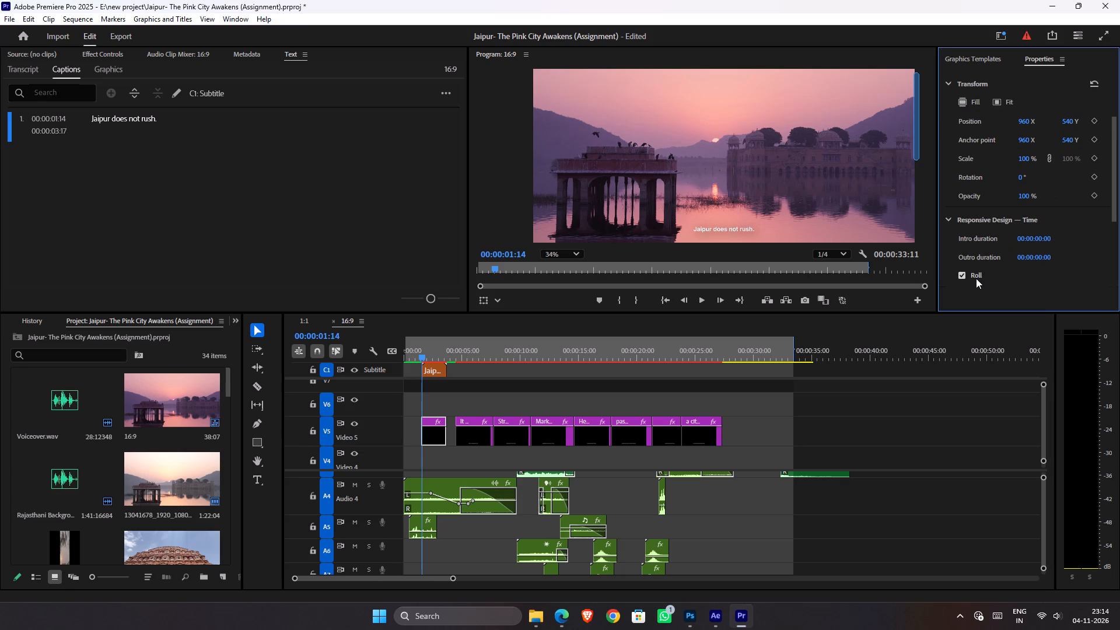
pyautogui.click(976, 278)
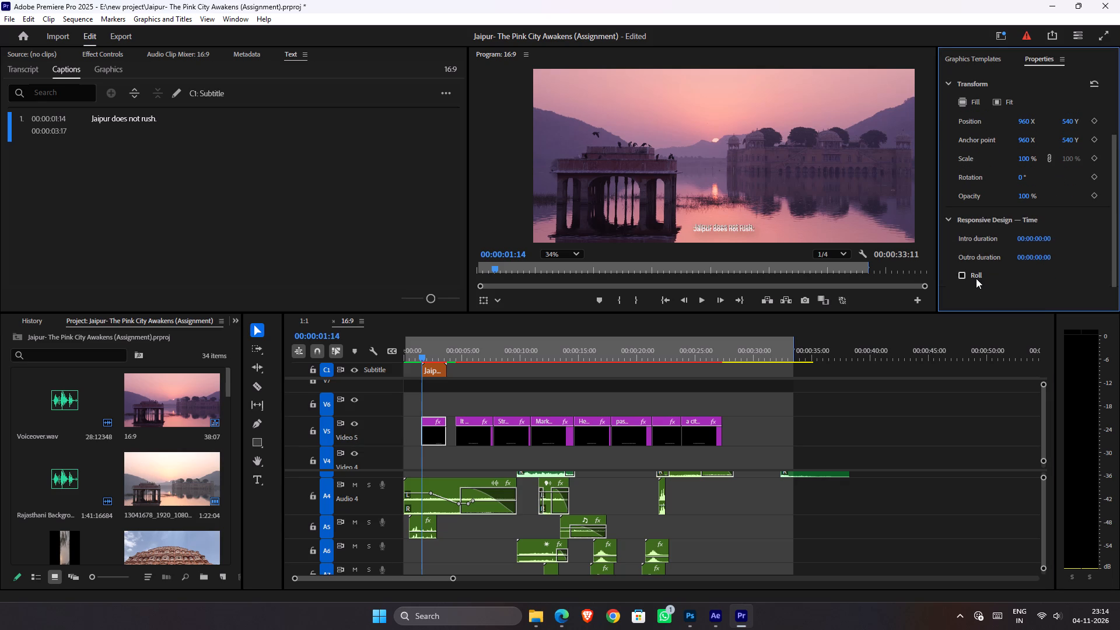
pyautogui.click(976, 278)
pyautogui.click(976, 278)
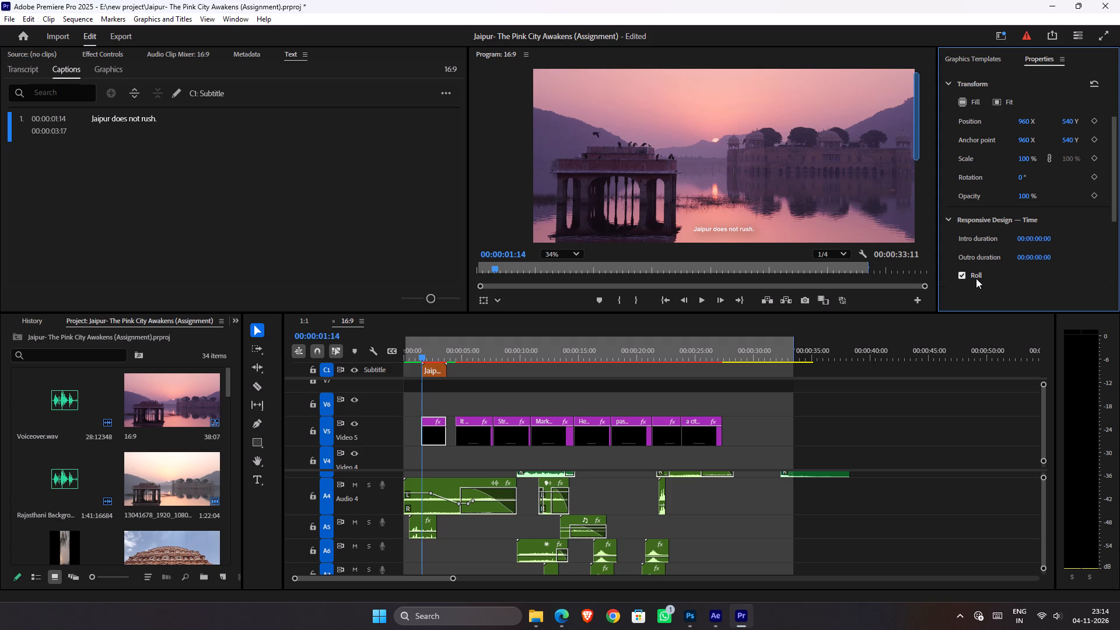
# Review the text layer and transform settings of the "Jaipur does not rush." text clip again.
pyautogui.scroll(4, 1068, 207)
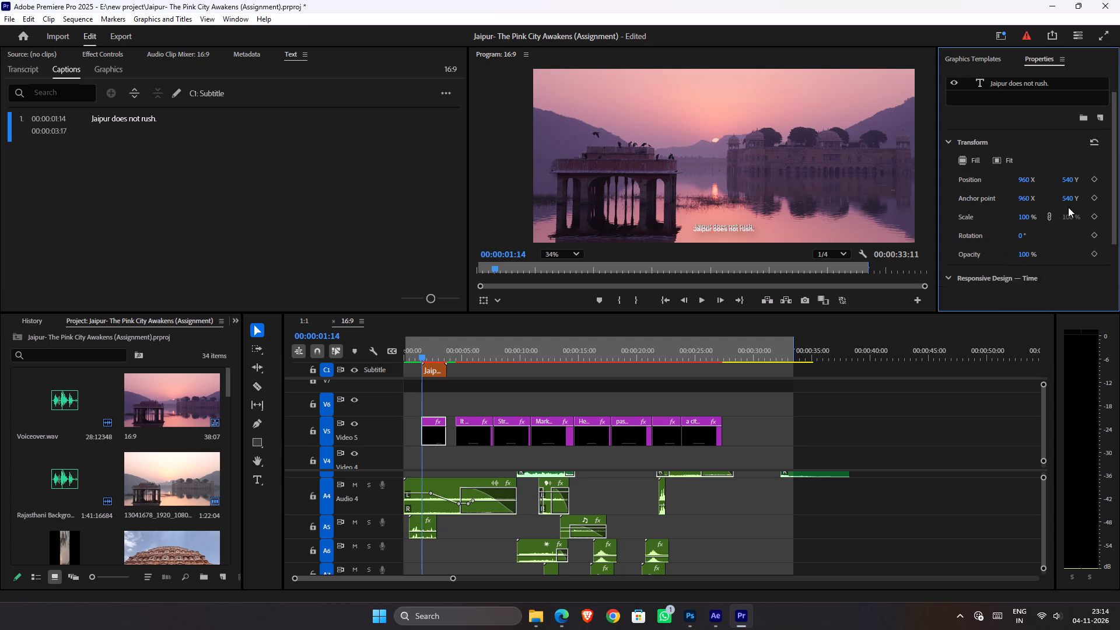
pyautogui.scroll(2, 1068, 207)
pyautogui.scroll(-1, 1068, 207)
pyautogui.scroll(4, 1068, 207)
pyautogui.scroll(-1, 1068, 207)
pyautogui.scroll(1, 1068, 207)
pyautogui.scroll(-2, 1068, 207)
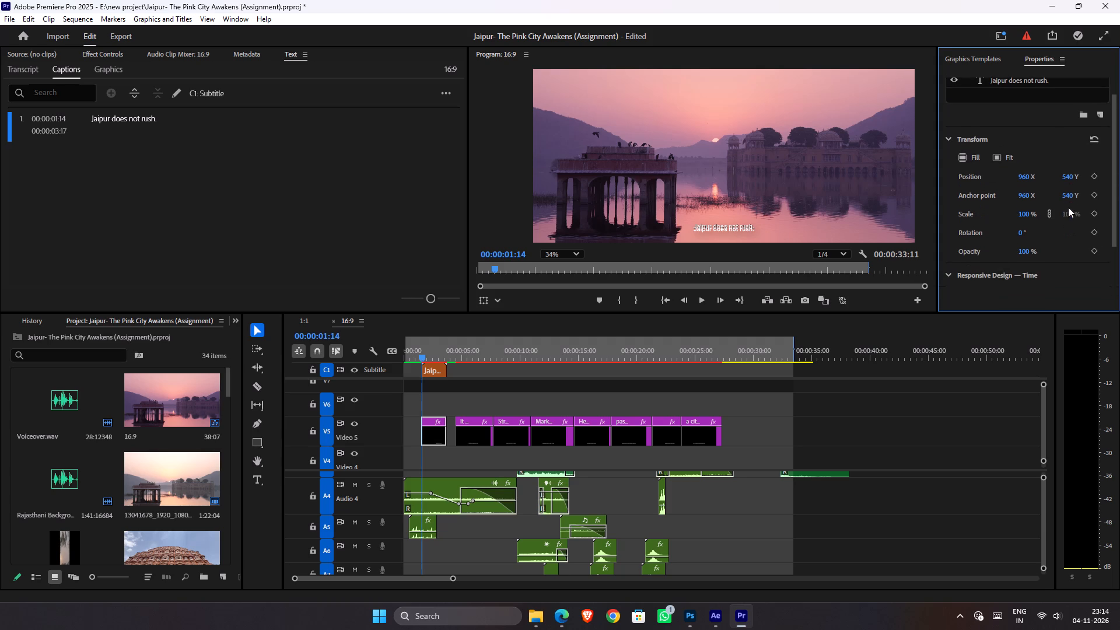
pyautogui.scroll(7, 1075, 190)
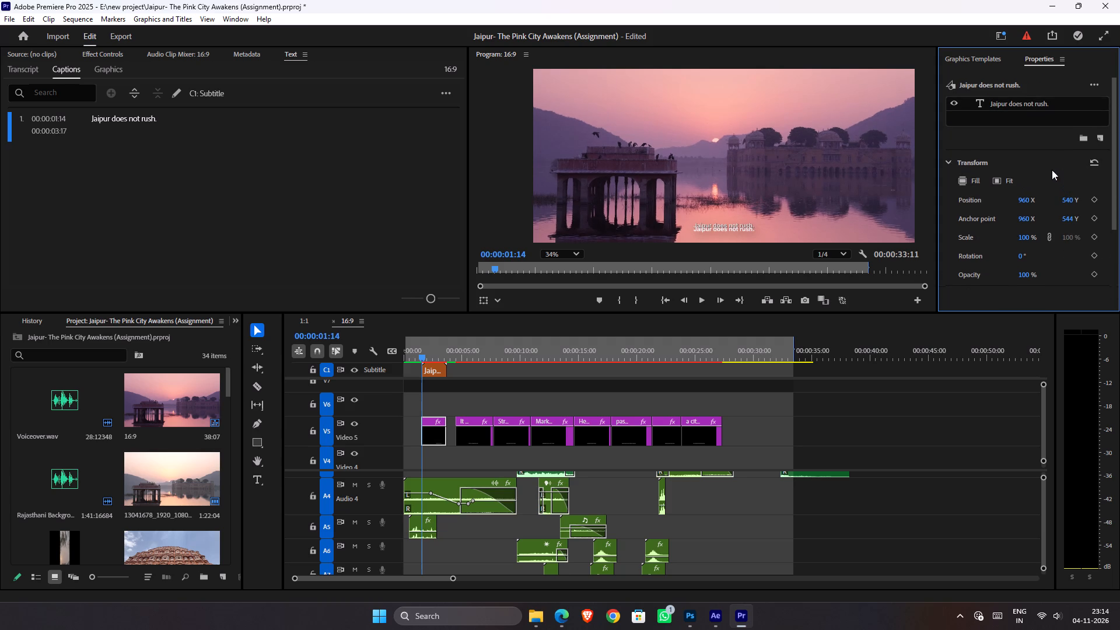
# Examine the font, appearance and stroke style settings of the "Jaipur does not rush." text layer on Video 5.
pyautogui.click(992, 58)
pyautogui.click(1042, 59)
pyautogui.click(1012, 103)
pyautogui.scroll(-5, 1019, 265)
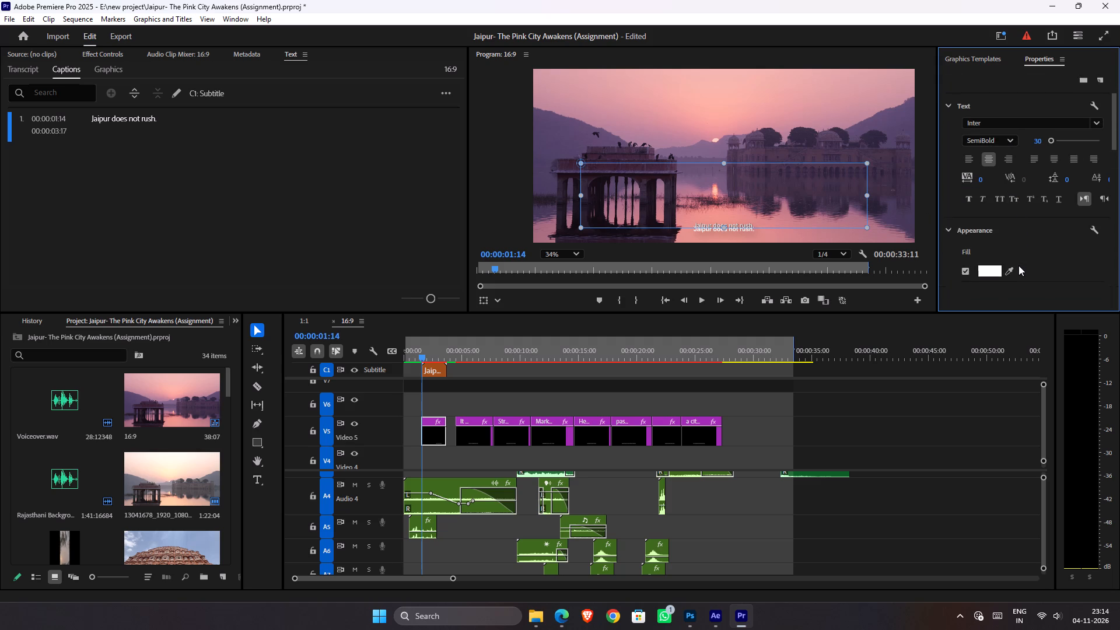
pyautogui.scroll(-4, 1019, 265)
pyautogui.scroll(2, 1032, 254)
pyautogui.scroll(-4, 1032, 254)
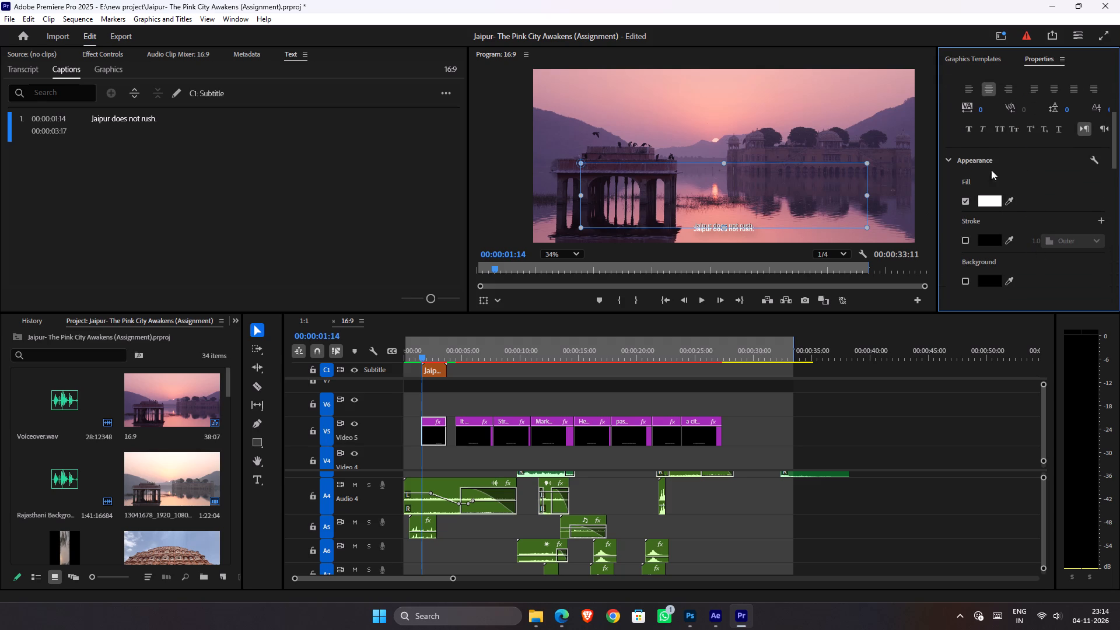
pyautogui.rightClick(987, 155)
pyautogui.rightClick(988, 156)
pyautogui.click(989, 157)
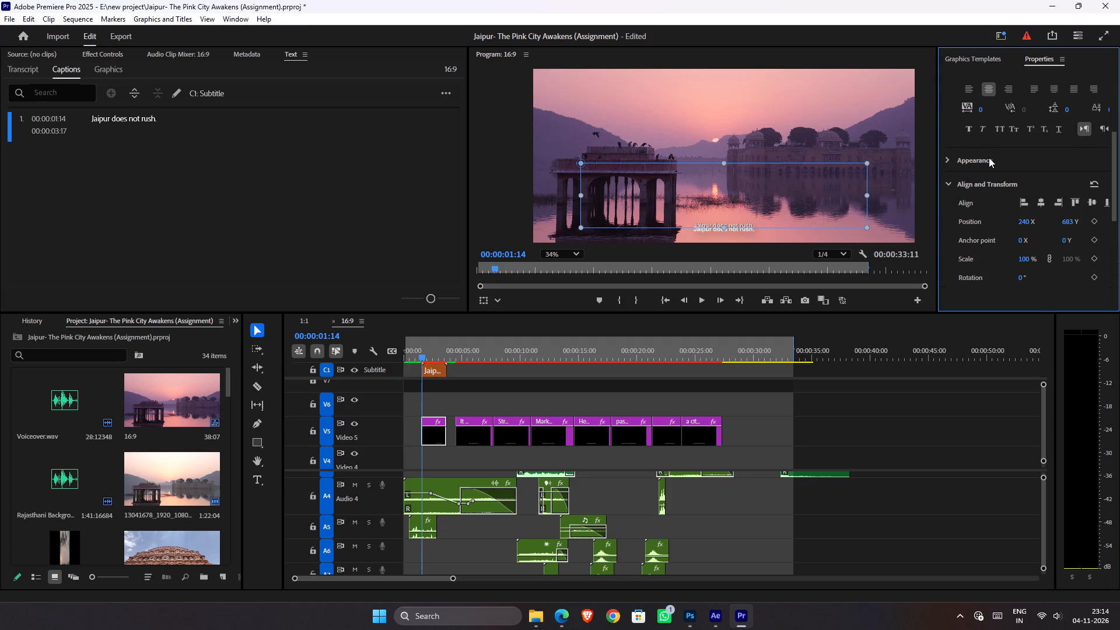
pyautogui.click(1003, 160)
pyautogui.click(977, 162)
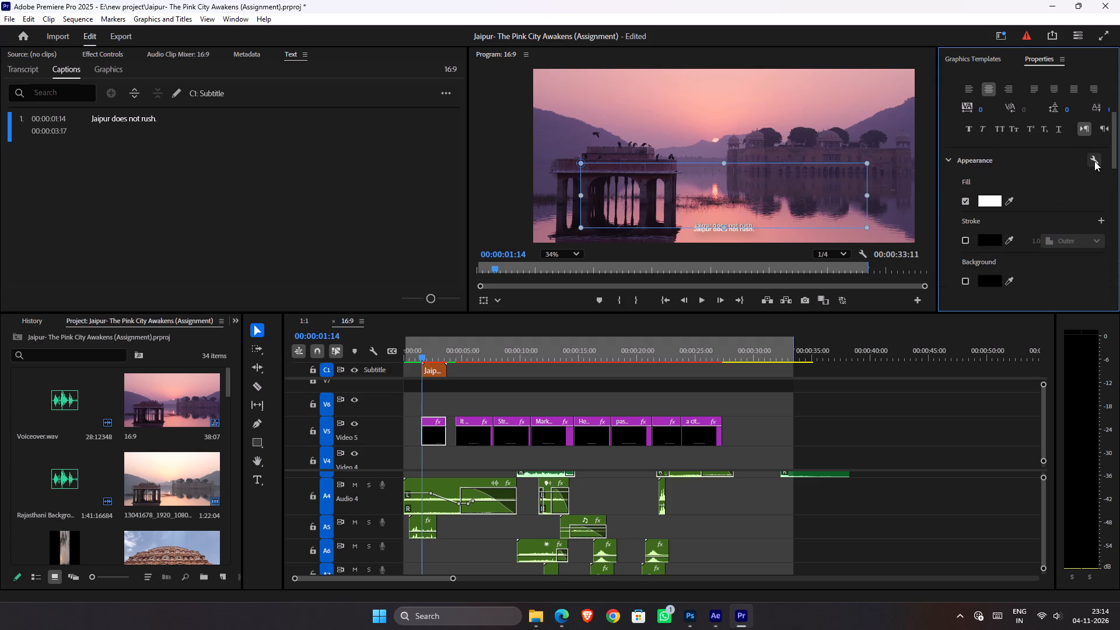
pyautogui.click(1092, 160)
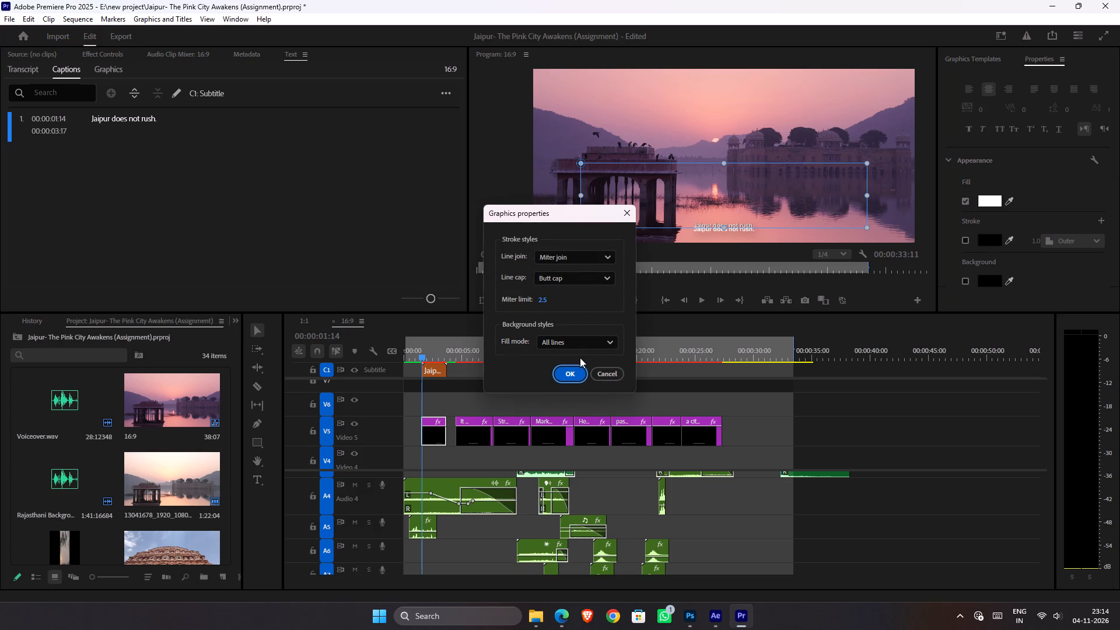
pyautogui.click(598, 370)
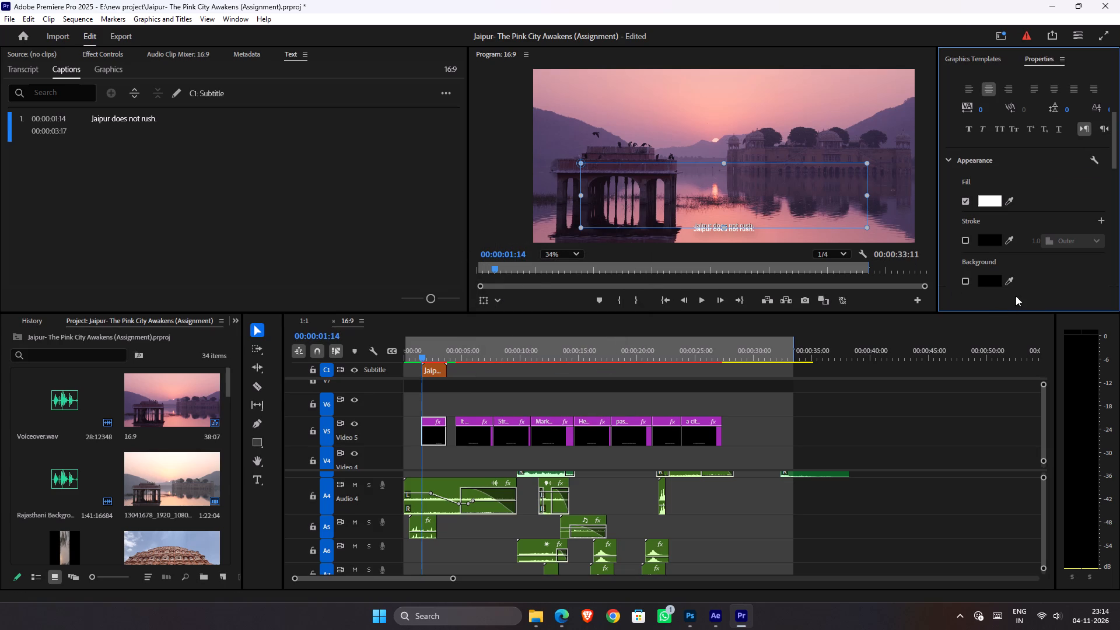
# Examine the shadow settings of the "Jaipur does not rush." text layer on Video 5.
pyautogui.scroll(-8, 1036, 197)
pyautogui.scroll(1, 1036, 197)
pyautogui.scroll(-1, 1036, 197)
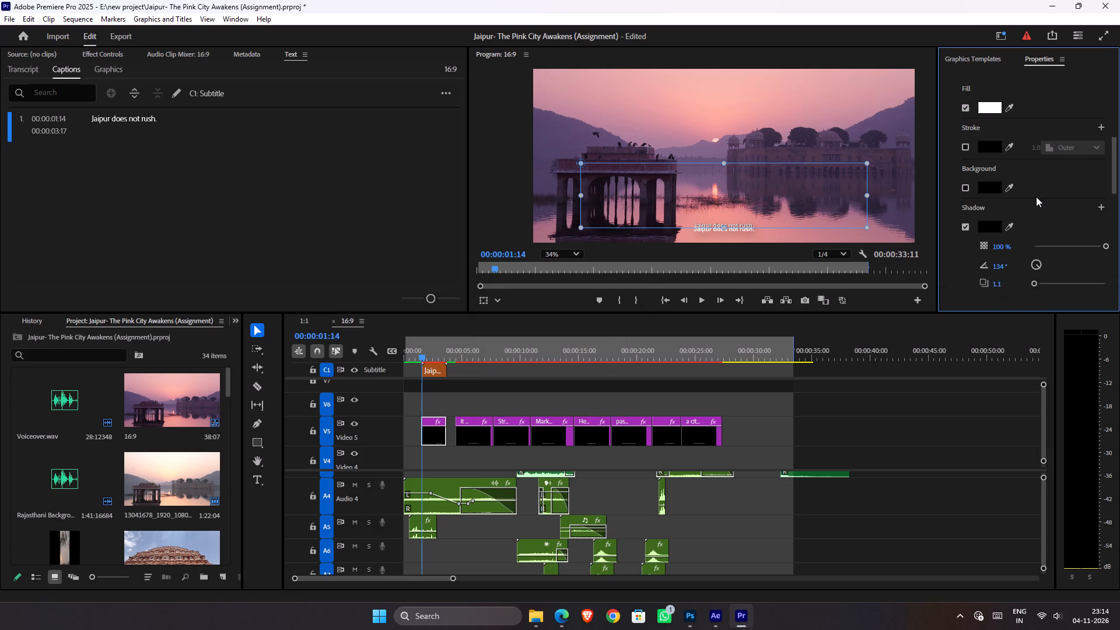
pyautogui.scroll(-7, 1036, 197)
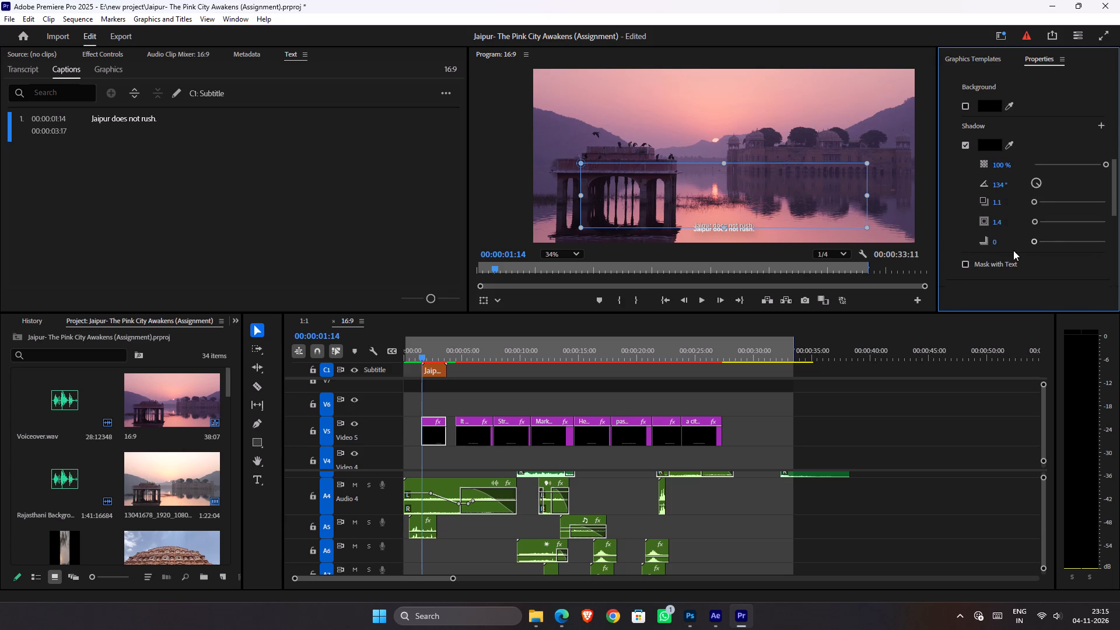
pyautogui.scroll(5, 1012, 250)
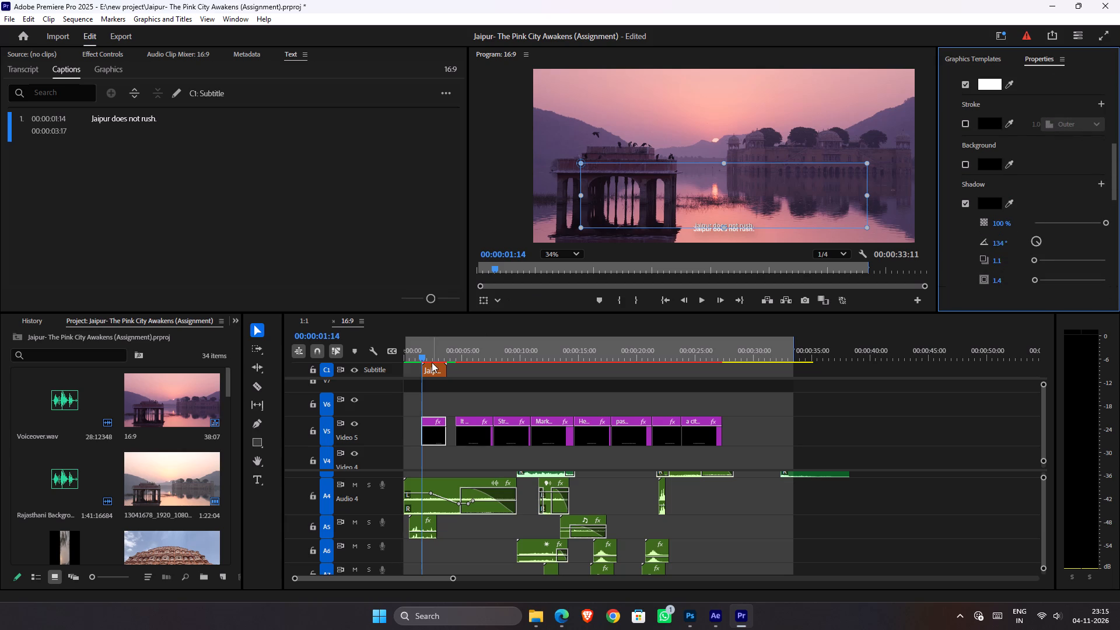
# Set the "Jaipur does not rush." caption's shadow opacity to 100% and its shadow distance to 1.
pyautogui.click(433, 372)
pyautogui.scroll(-2, 1048, 208)
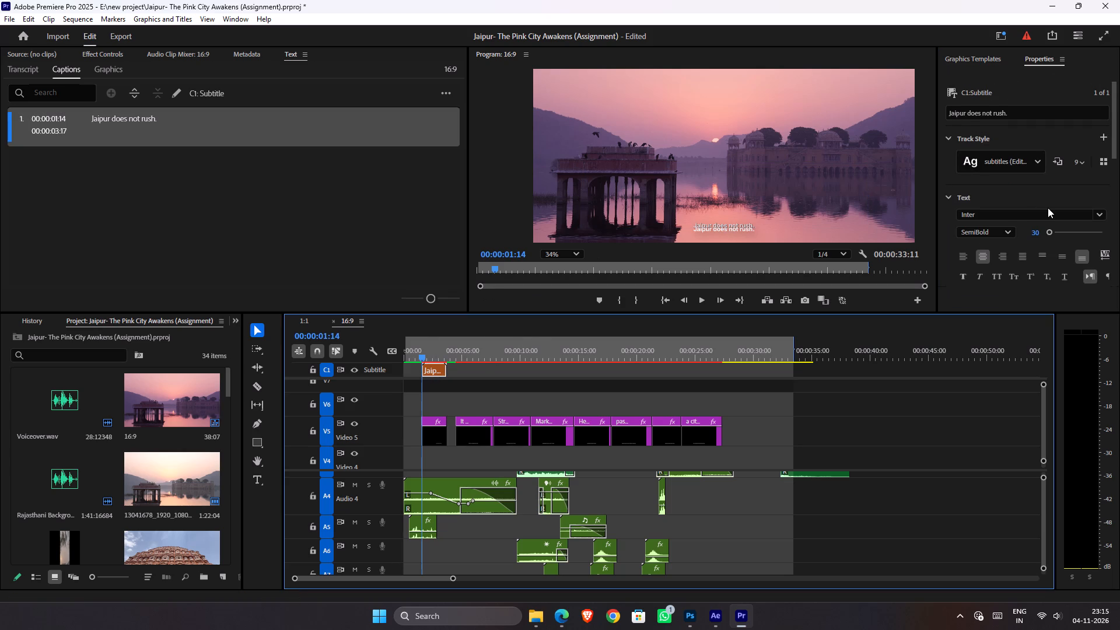
pyautogui.scroll(-6, 1048, 208)
pyautogui.scroll(-11, 1069, 265)
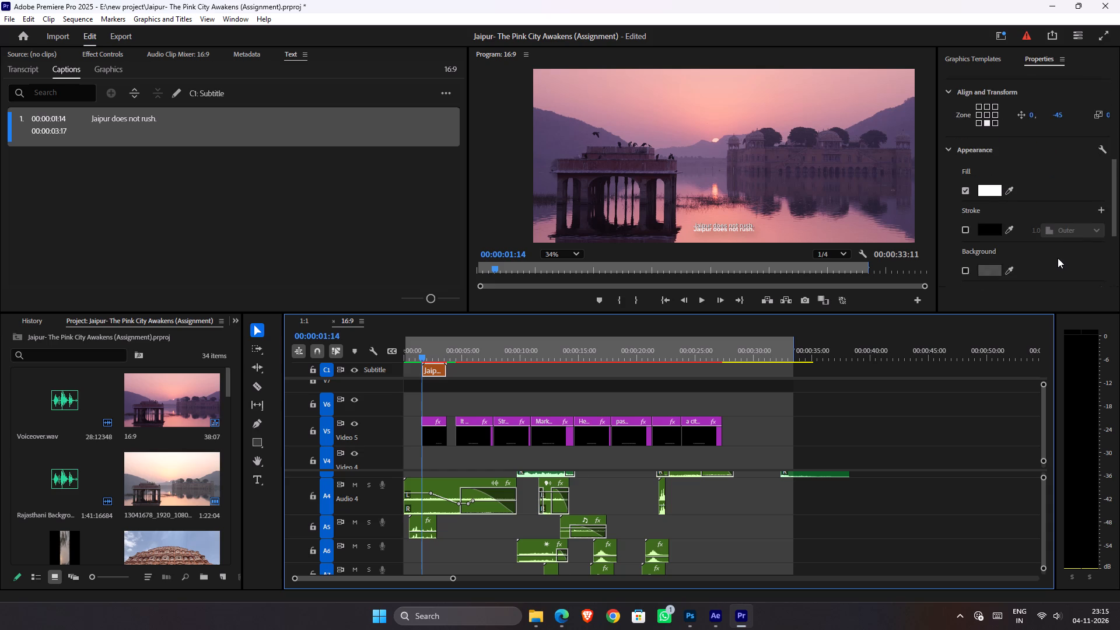
pyautogui.scroll(-2, 1058, 258)
pyautogui.scroll(1, 1058, 258)
pyautogui.scroll(-6, 1058, 258)
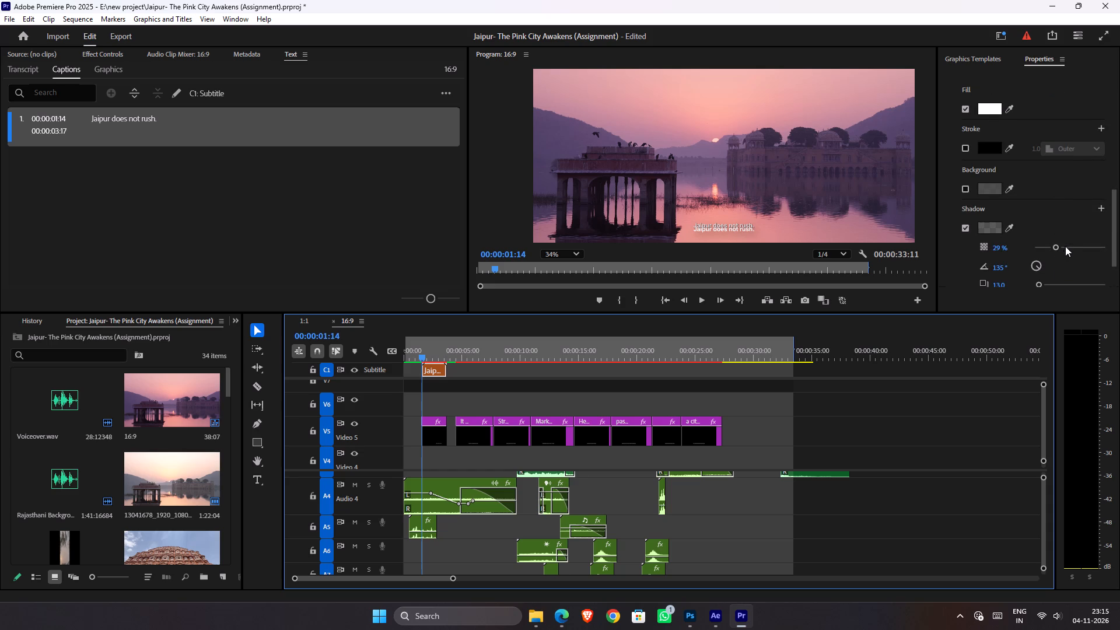
pyautogui.moveTo(1065, 245); pyautogui.dragTo(1119, 246)
pyautogui.click(999, 283)
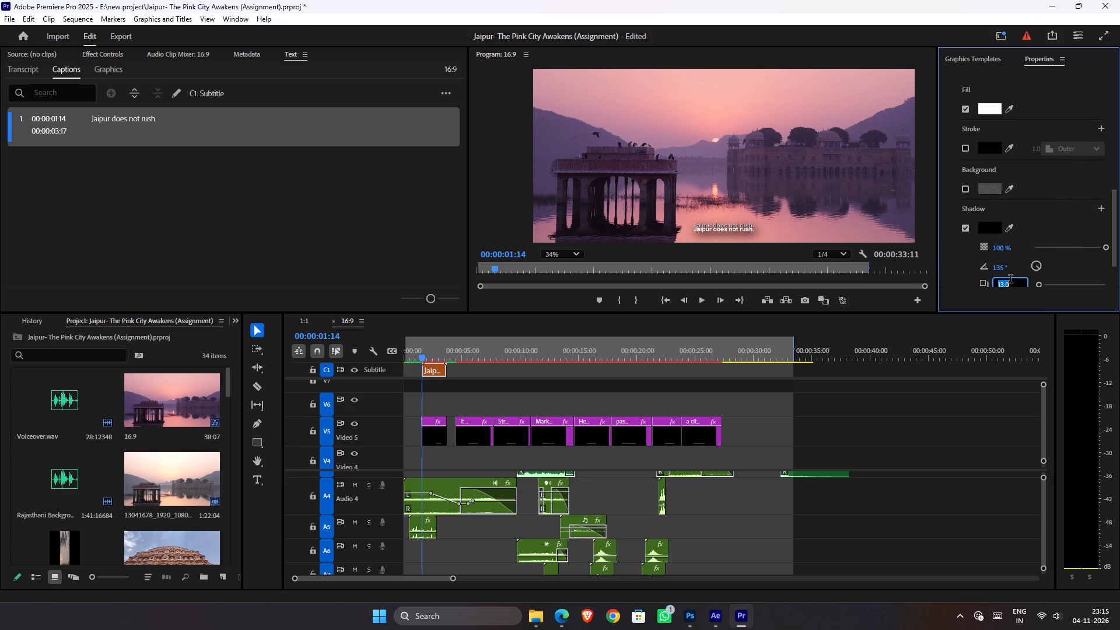
pyautogui.press('1')
pyautogui.press('Return')
# Set the caption's shadow size to 1.5 and its shadow blur to 0.
pyautogui.scroll(1, 1020, 250)
pyautogui.scroll(-6, 1020, 250)
pyautogui.click(1001, 254)
pyautogui.write('1.5')
pyautogui.press('Return')
pyautogui.moveTo(1048, 270); pyautogui.dragTo(1006, 270)
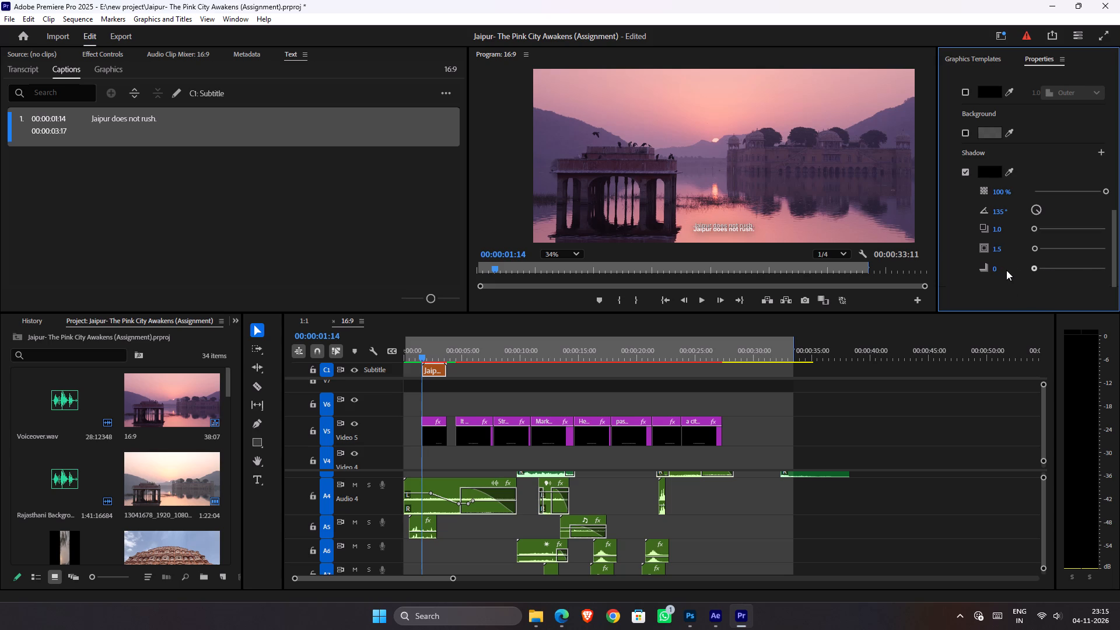
pyautogui.moveTo(1006, 270); pyautogui.dragTo(1006, 270)
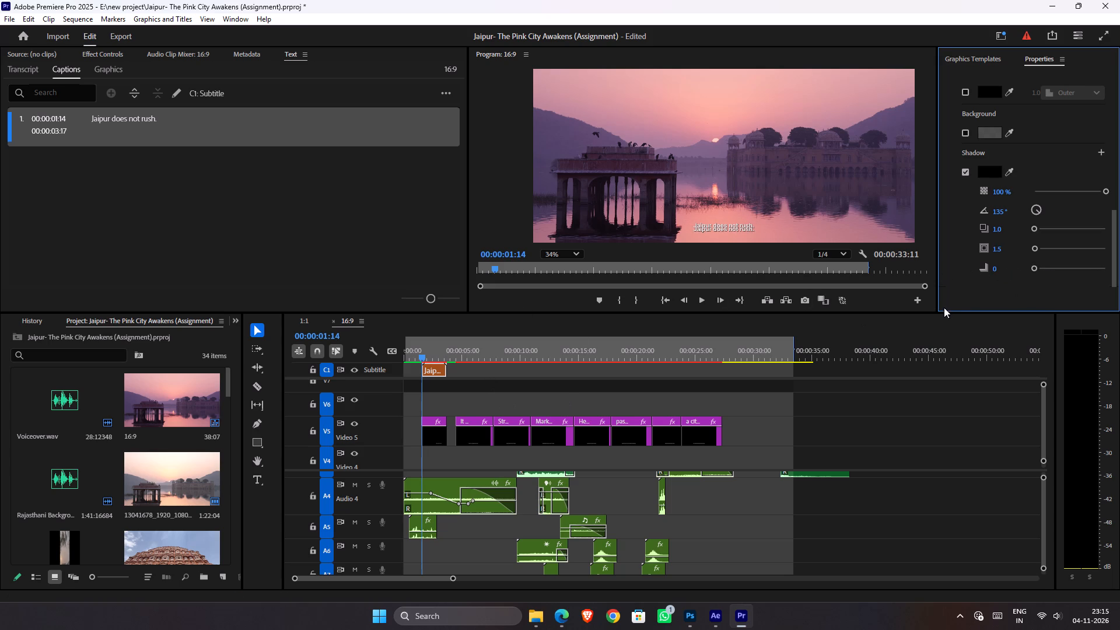
# Save the caption's formatting as a new track style named "Subs" in the project and local styles.
pyautogui.scroll(2, 1092, 146)
pyautogui.scroll(-1, 1092, 146)
pyautogui.scroll(5, 1092, 146)
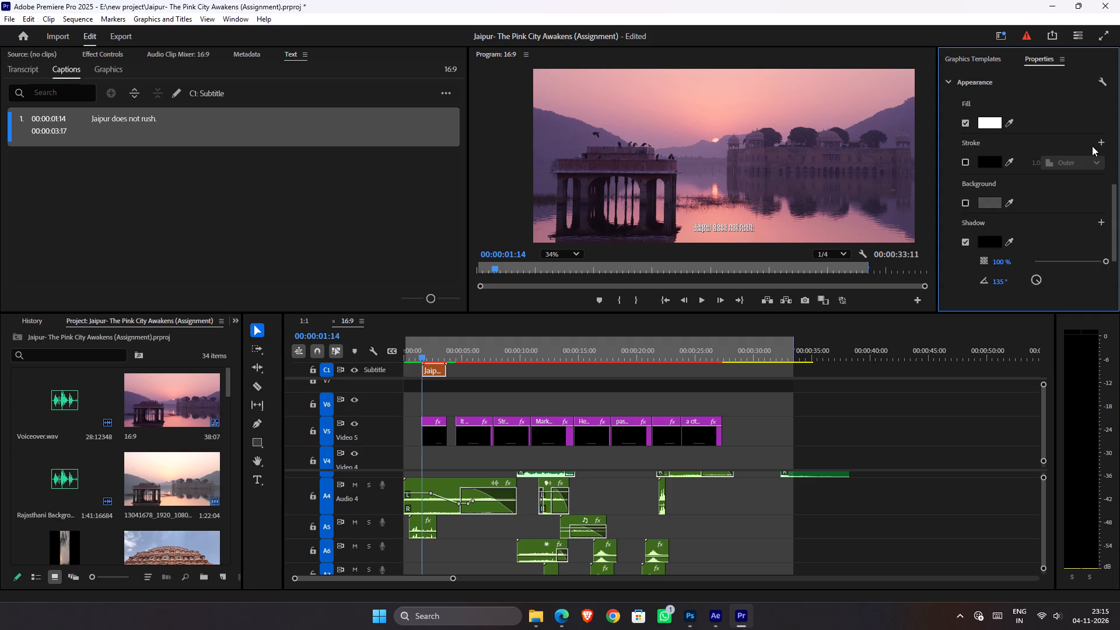
pyautogui.scroll(7, 1086, 147)
pyautogui.scroll(-1, 1086, 147)
pyautogui.scroll(5, 1086, 147)
pyautogui.scroll(-1, 1086, 147)
pyautogui.scroll(1, 1086, 147)
pyautogui.scroll(-1, 1085, 147)
pyautogui.scroll(3, 1085, 147)
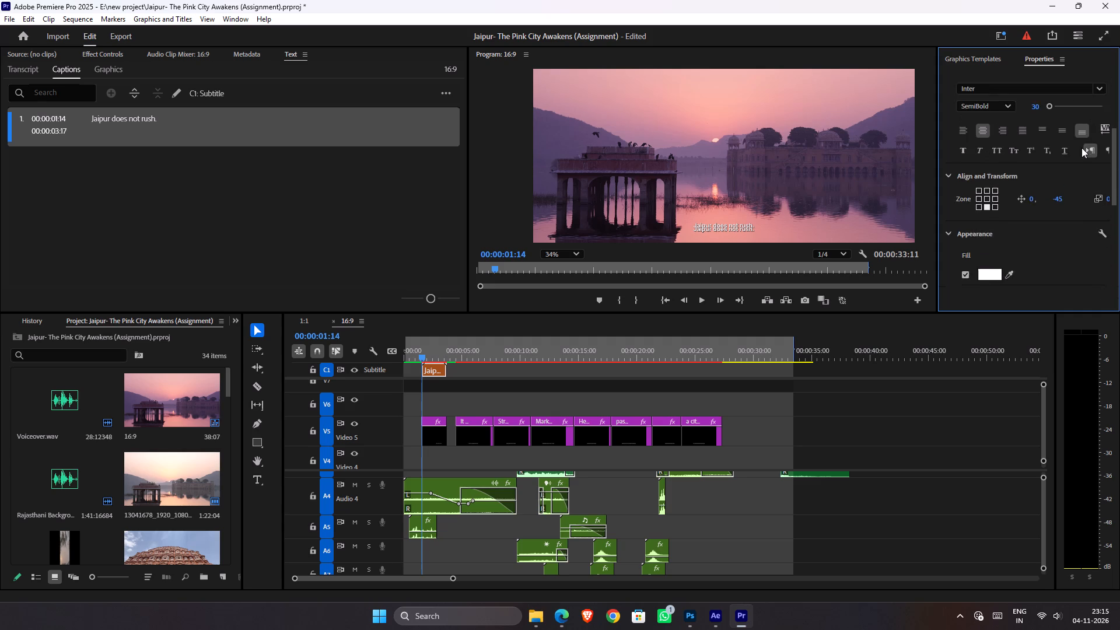
pyautogui.scroll(4, 1081, 148)
pyautogui.scroll(-1, 1081, 148)
pyautogui.scroll(1, 1081, 148)
pyautogui.scroll(-1, 1081, 148)
pyautogui.scroll(5, 1081, 148)
pyautogui.scroll(-1, 1080, 147)
pyautogui.scroll(4, 1080, 147)
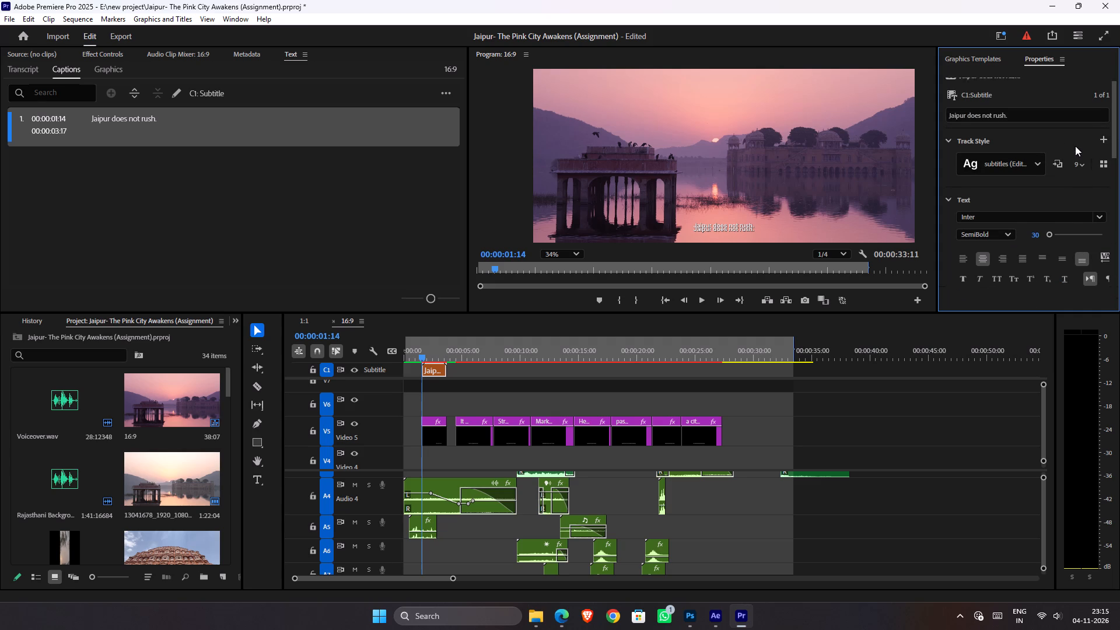
pyautogui.scroll(4, 1075, 146)
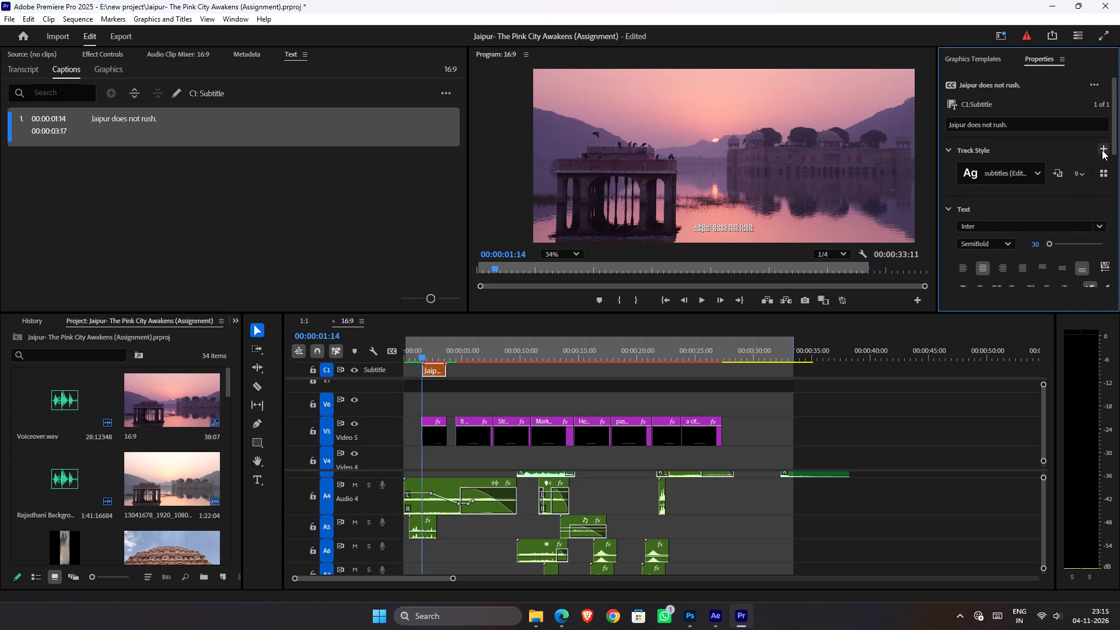
pyautogui.click(1019, 177)
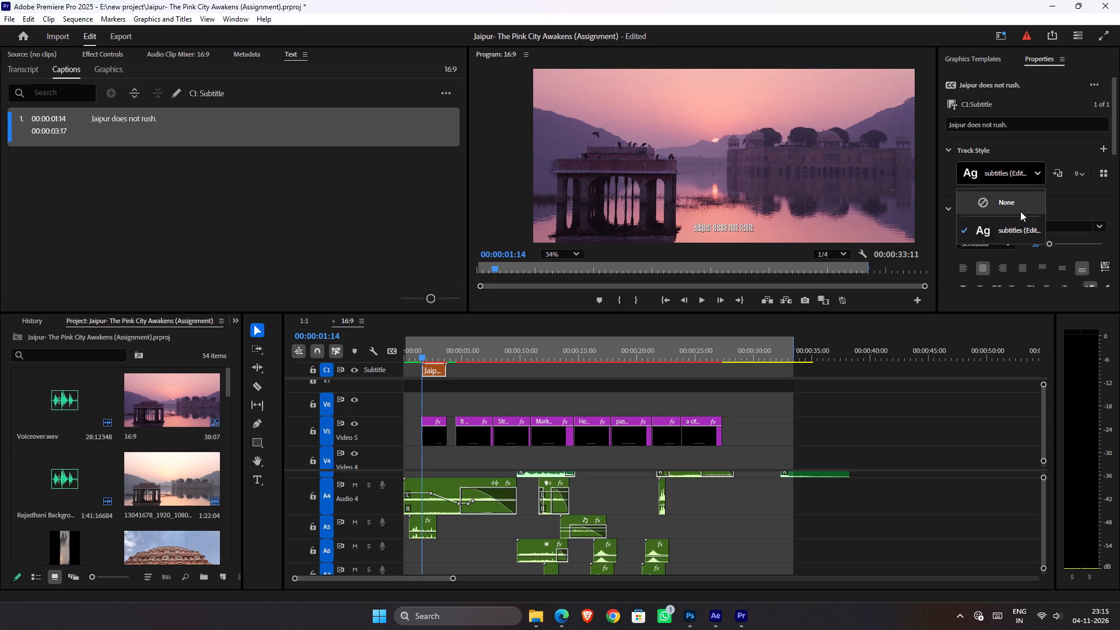
pyautogui.click(1020, 233)
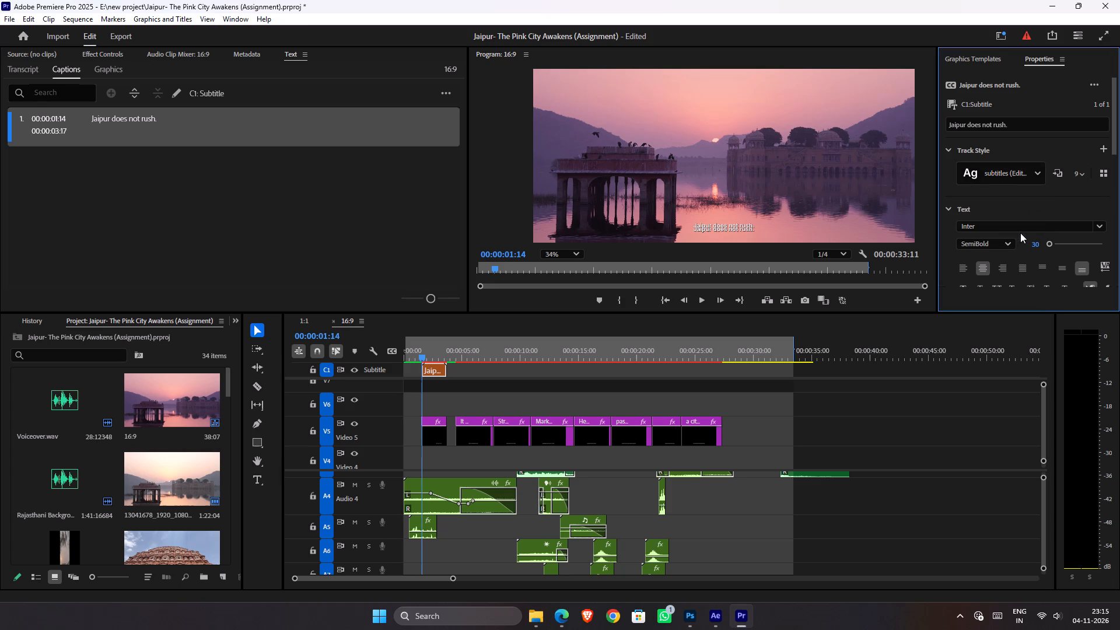
pyautogui.click(1108, 153)
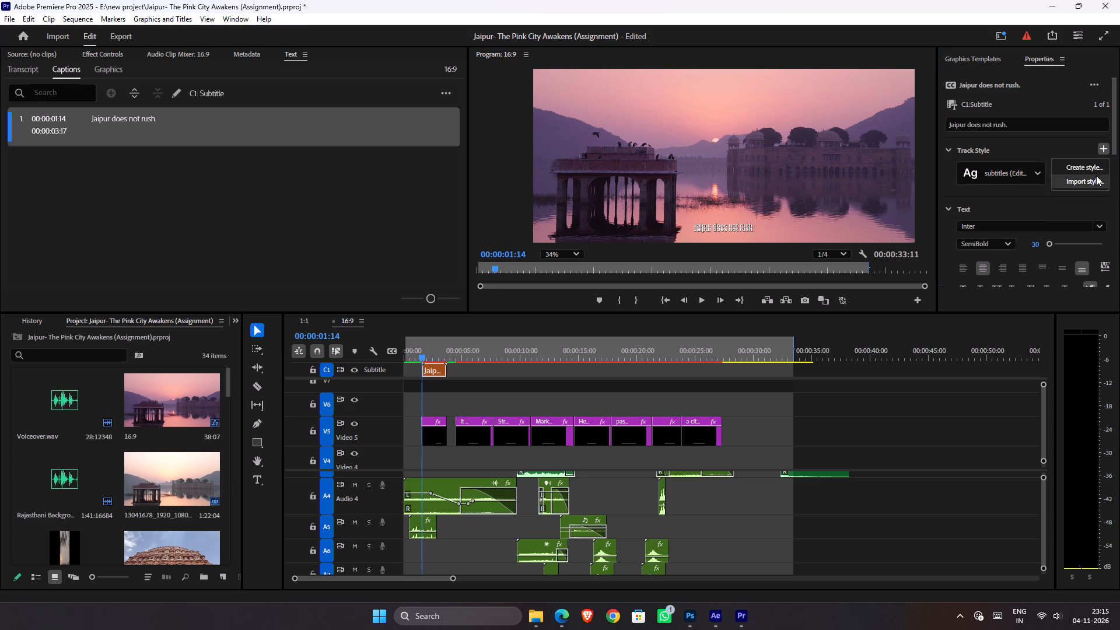
pyautogui.click(1093, 168)
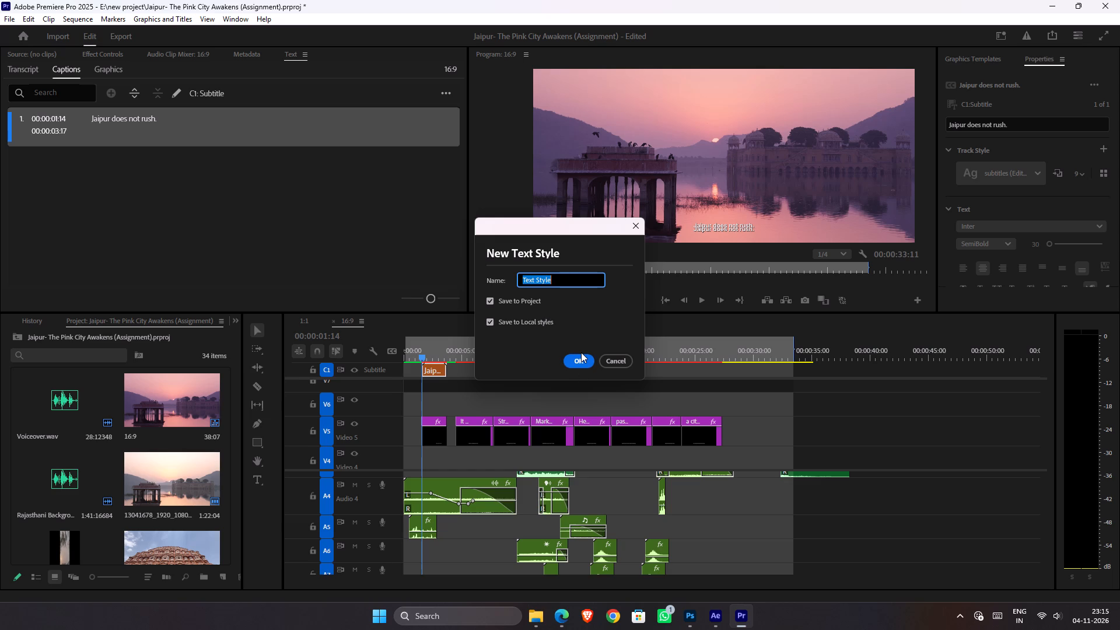
pyautogui.hotkey('shift', 's')
pyautogui.press('u')
pyautogui.write('bs')
pyautogui.click(582, 355)
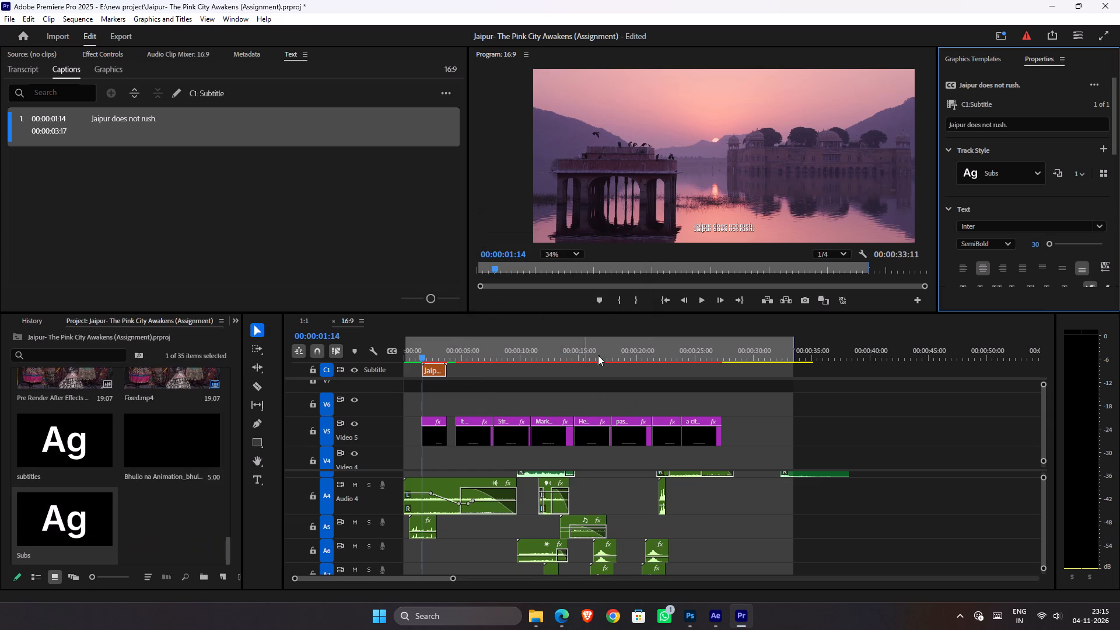
# Duplicate the caption on the subtitle track and trim the copy to the second Video 5 text clip, from 00:00:04:12 to 00:00:07:17.
pyautogui.keyDown('alt'); pyautogui.moveTo(437, 373); pyautogui.dragTo(463, 373); pyautogui.keyUp('alt')
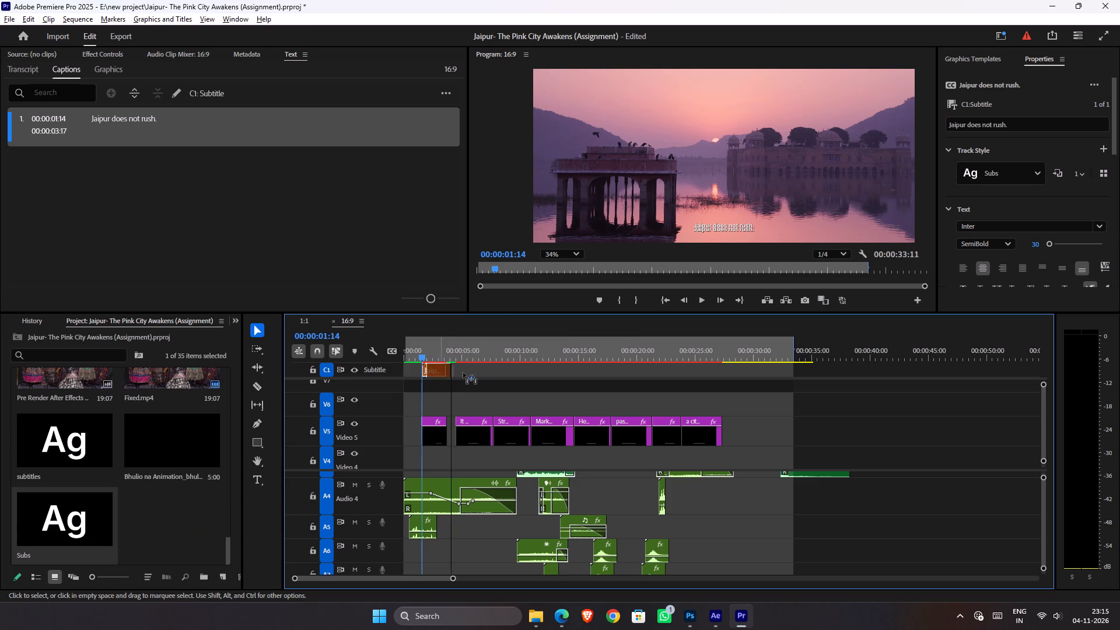
pyautogui.keyDown('alt'); pyautogui.moveTo(463, 373); pyautogui.dragTo(473, 373); pyautogui.keyUp('alt')
pyautogui.moveTo(484, 373); pyautogui.dragTo(494, 373)
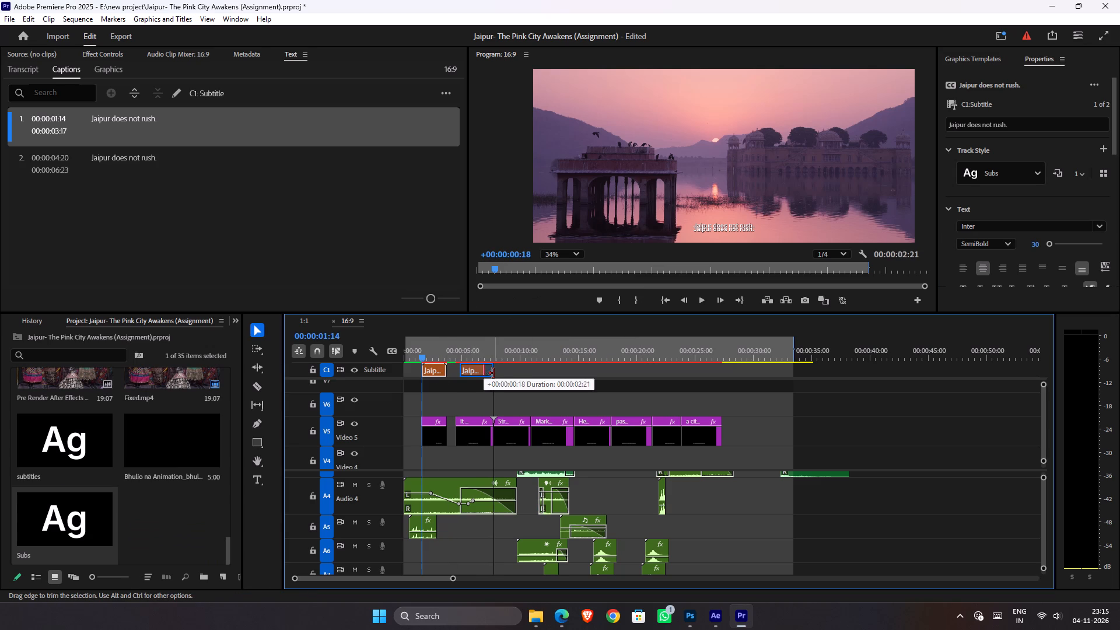
pyautogui.moveTo(494, 373); pyautogui.dragTo(493, 374)
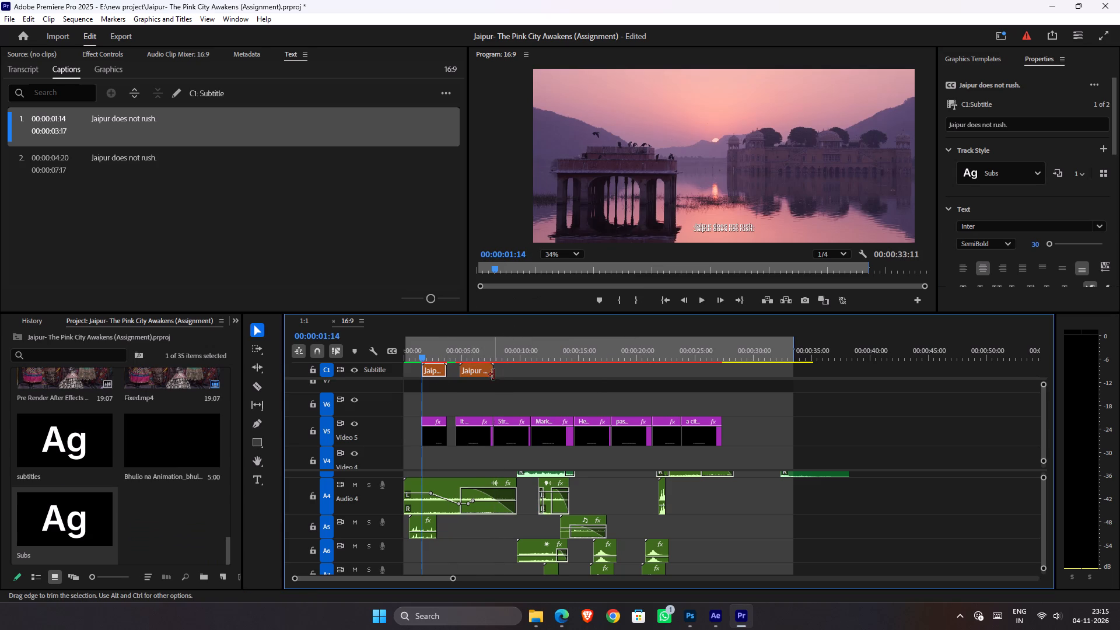
pyautogui.click(494, 372)
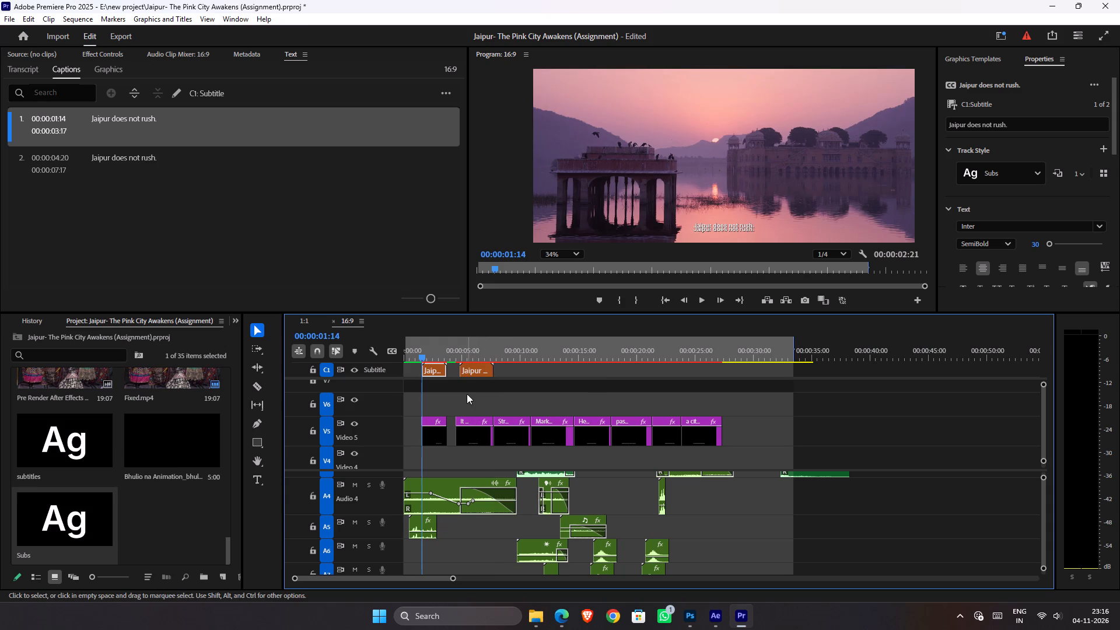
pyautogui.click(460, 372)
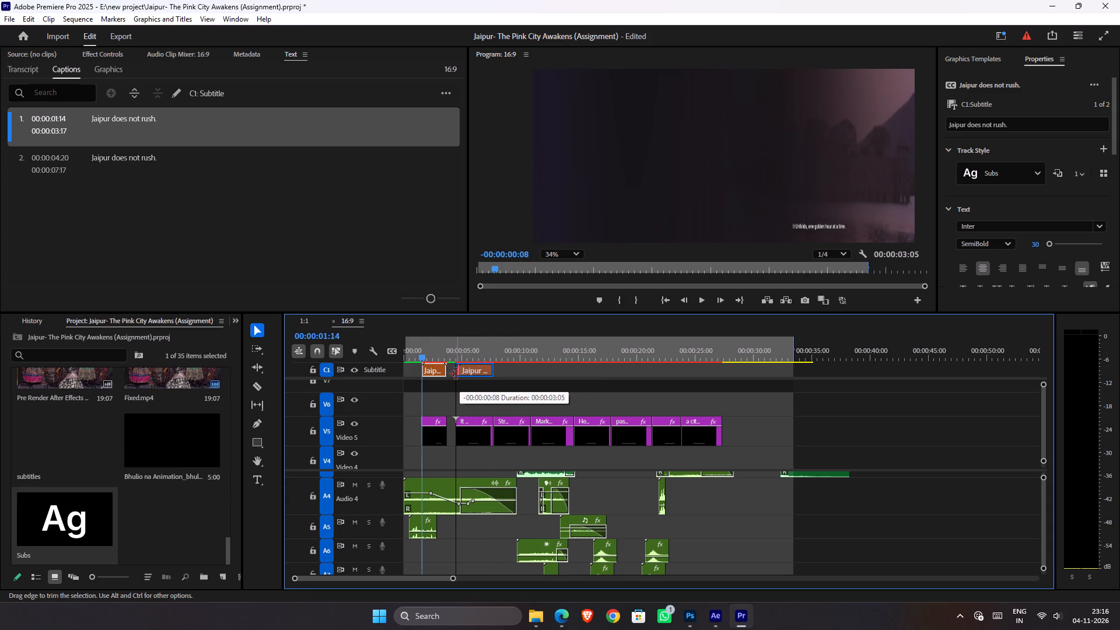
# Replace the second caption's text with "It Unfolds, one golden hour at a time." copied from the matching Video 5 graphic.
pyautogui.click(470, 432)
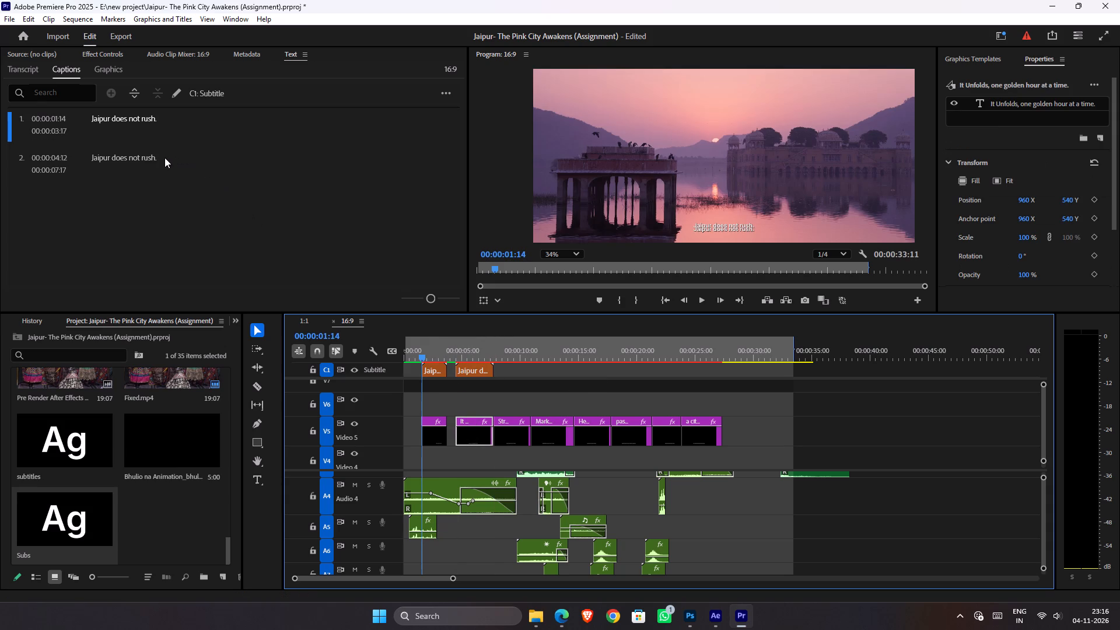
pyautogui.click(157, 157)
pyautogui.click(104, 71)
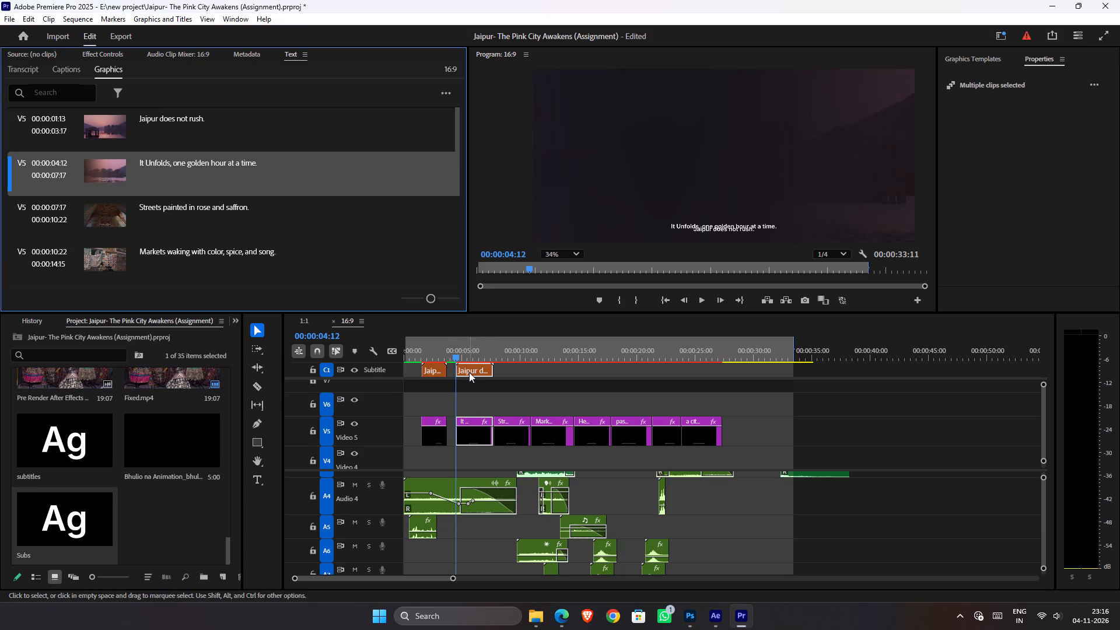
pyautogui.doubleClick(220, 165)
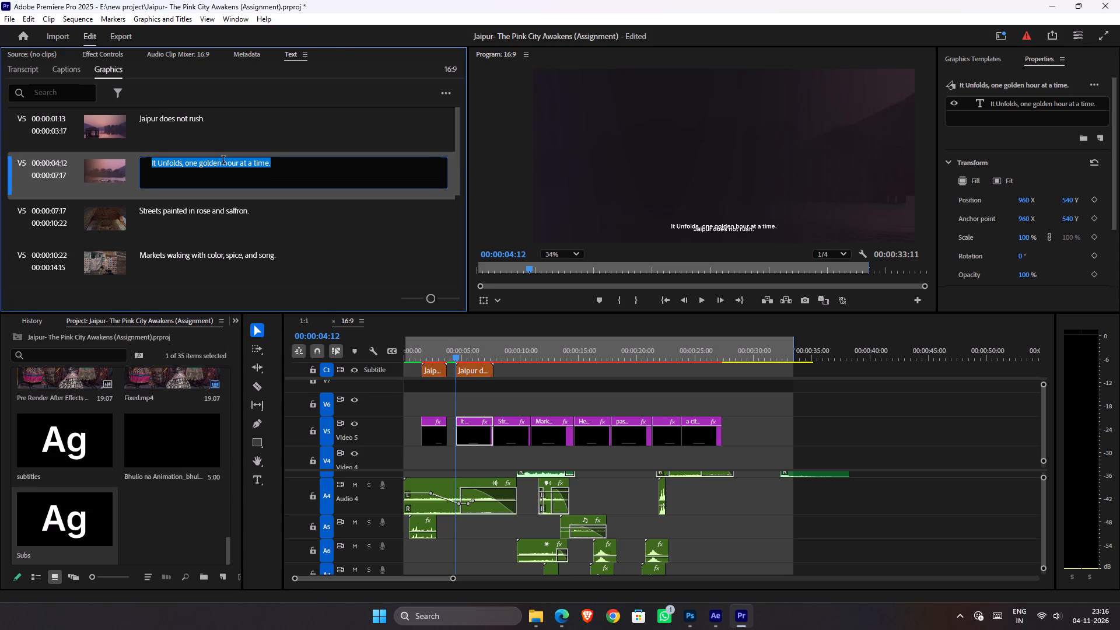
pyautogui.hotkey('ctrl', 'c')
pyautogui.click(65, 66)
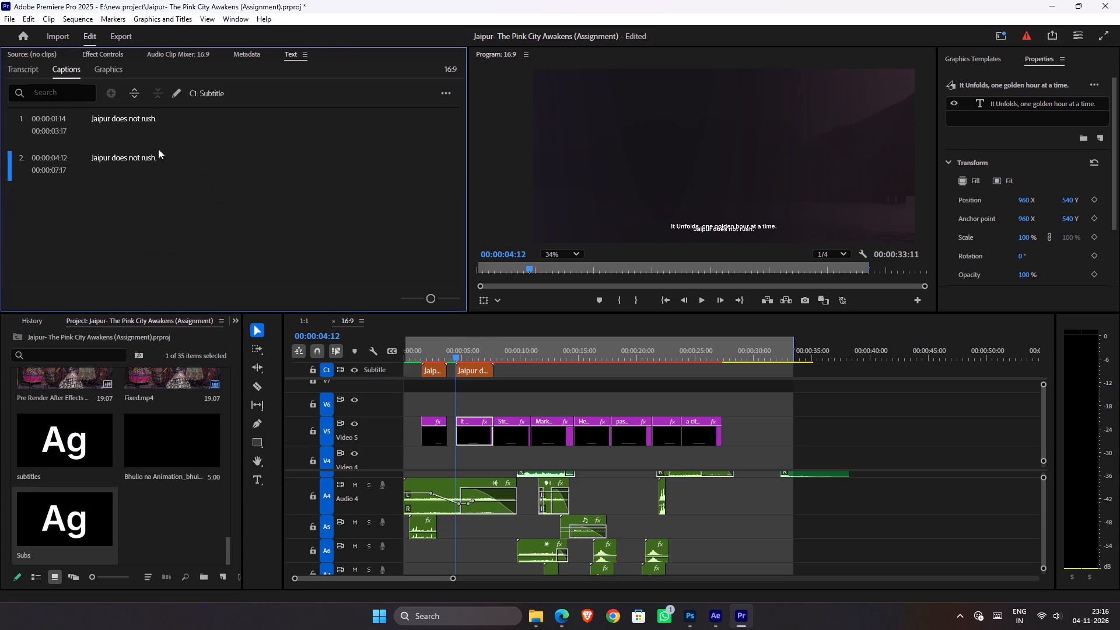
pyautogui.doubleClick(153, 152)
pyautogui.hotkey('ctrl', 'v')
pyautogui.click(230, 241)
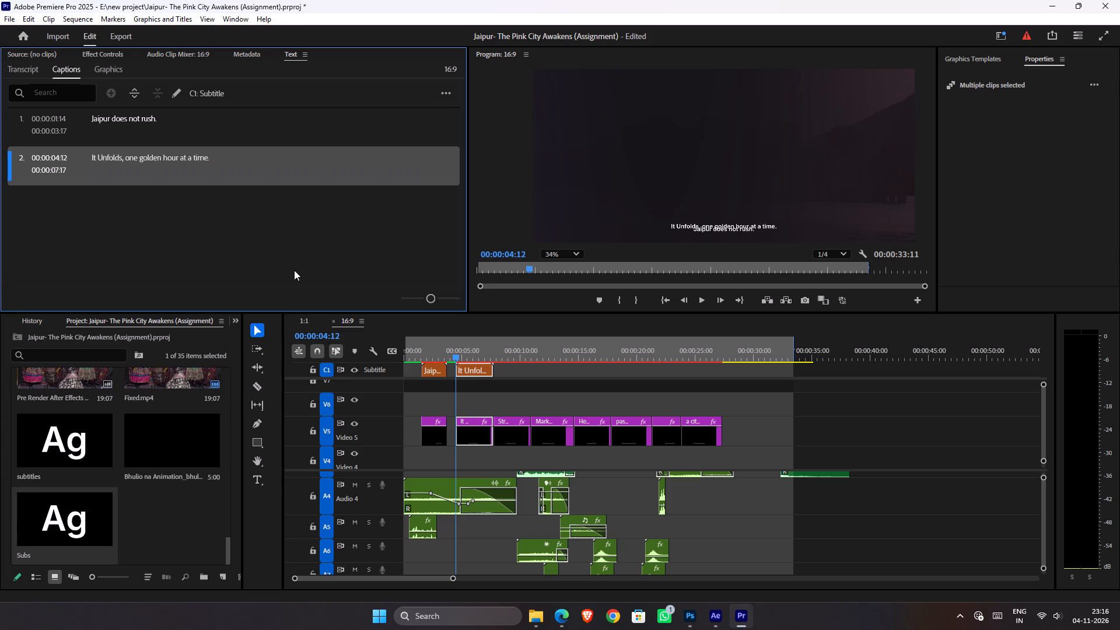
# Duplicate the second caption on the subtitle track so the copy spans 00:00:07:16 to 00:00:10:22, over the third Video 5 text clip.
pyautogui.click(476, 373)
pyautogui.click(509, 373)
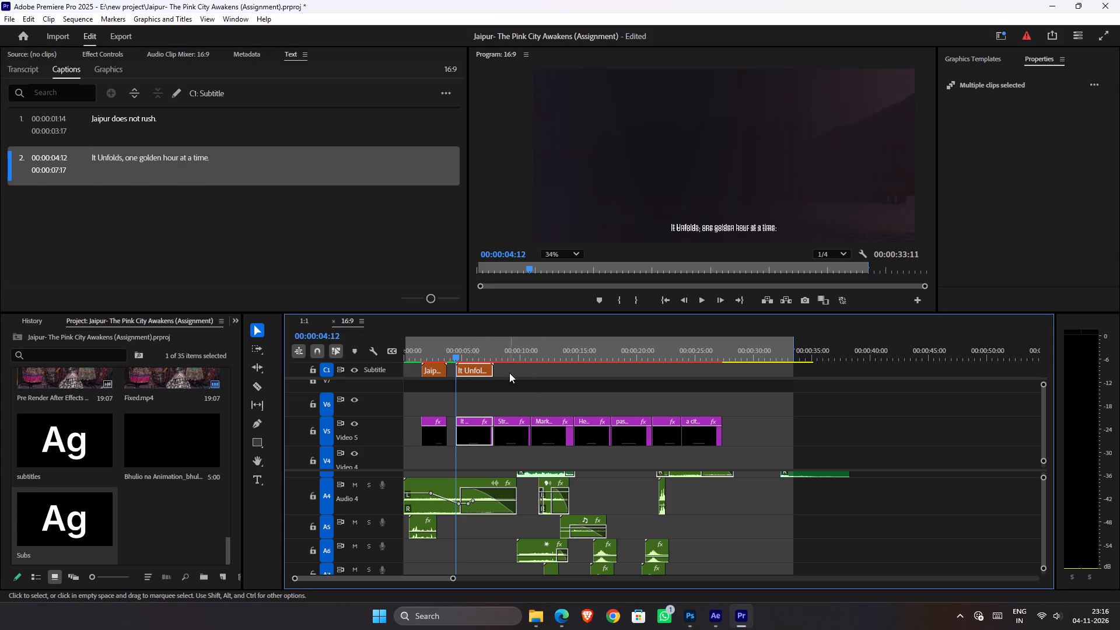
pyautogui.click(477, 373)
pyautogui.keyDown('alt'); pyautogui.moveTo(470, 369); pyautogui.dragTo(507, 376); pyautogui.keyUp('alt')
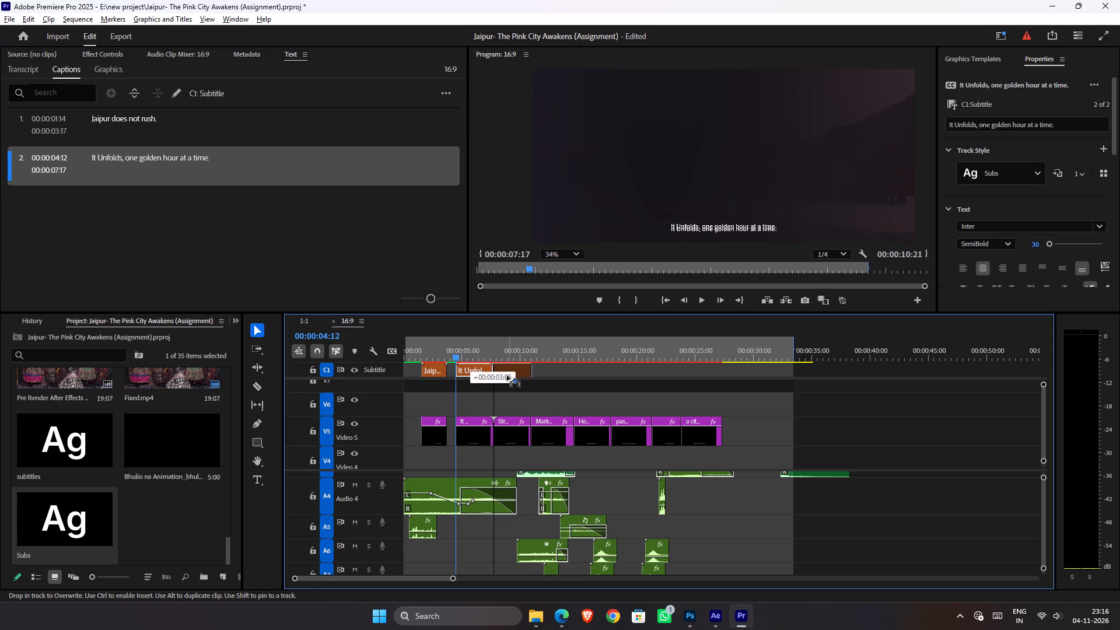
pyautogui.keyDown('alt'); pyautogui.moveTo(507, 376); pyautogui.dragTo(506, 376); pyautogui.keyUp('alt')
pyautogui.click(528, 372)
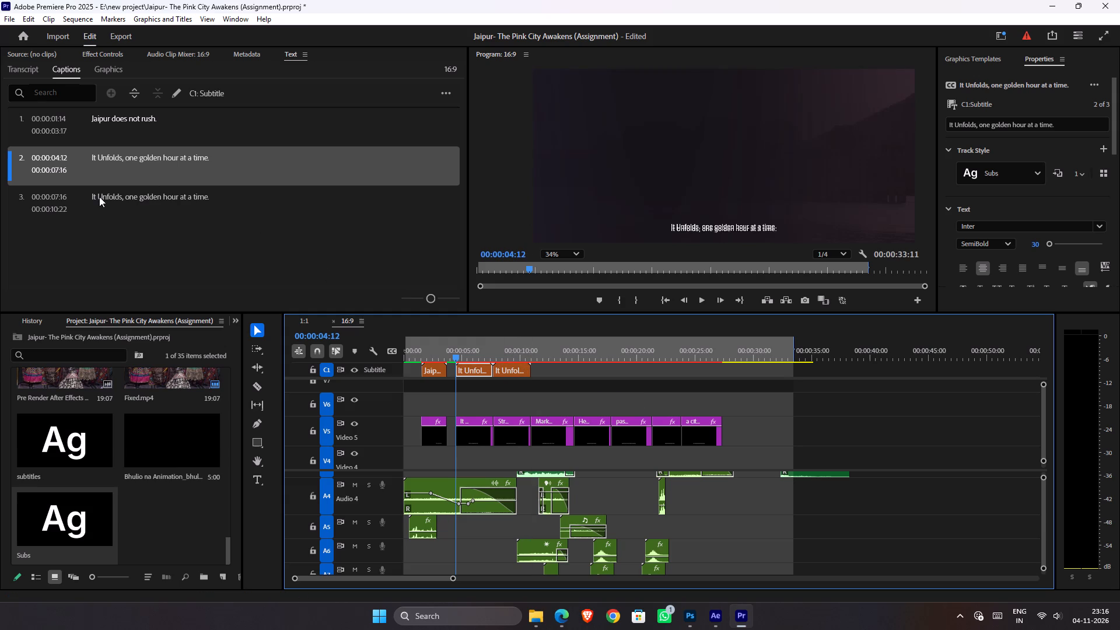
# Replace the third caption's text with "Streets painted in rose and saffron." copied from the matching Video 5 graphic.
pyautogui.click(127, 201)
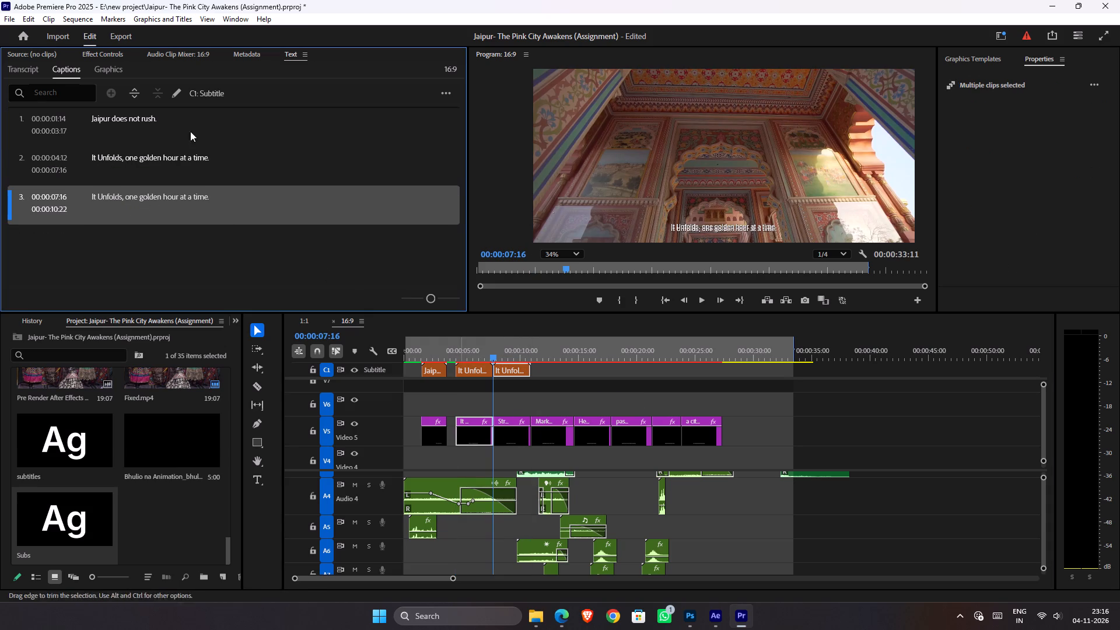
pyautogui.click(121, 67)
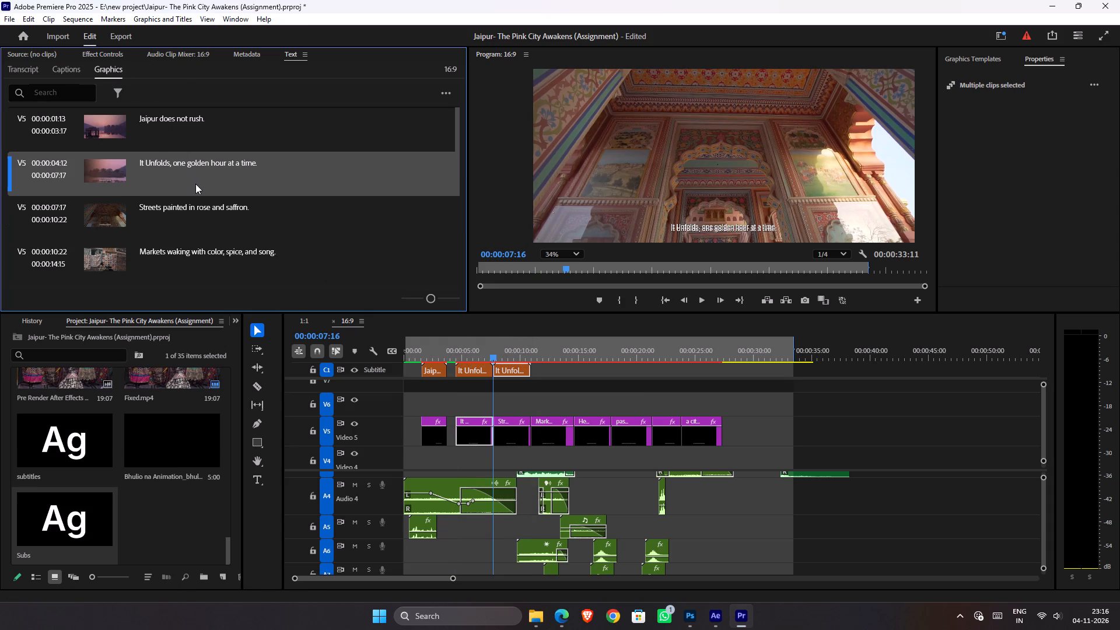
pyautogui.click(197, 216)
pyautogui.doubleClick(197, 213)
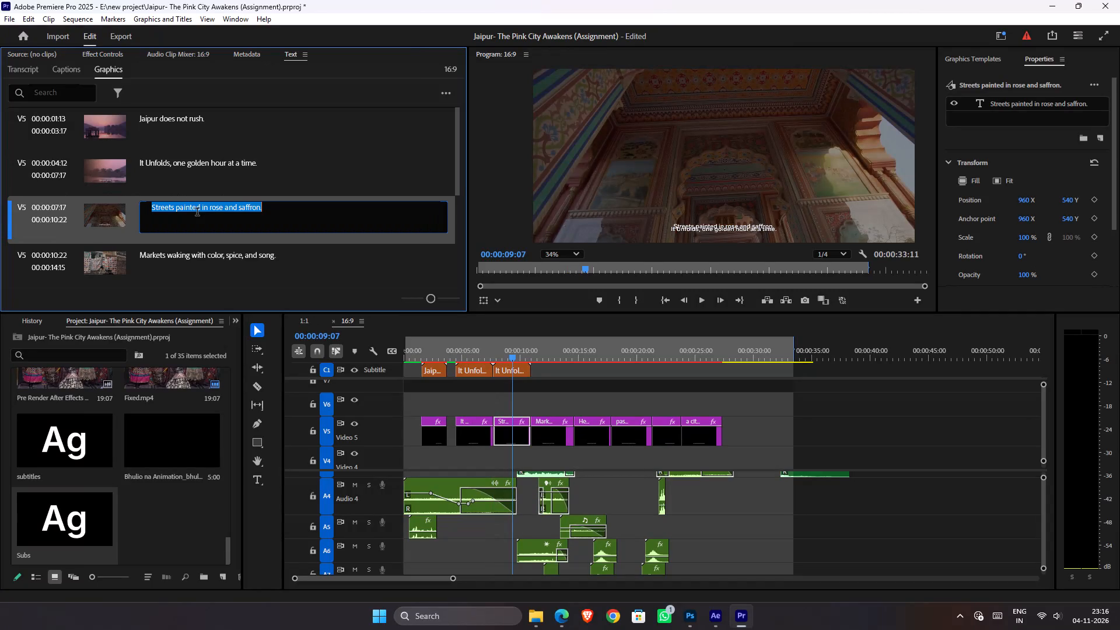
pyautogui.hotkey('ctrl', 'c')
pyautogui.click(75, 69)
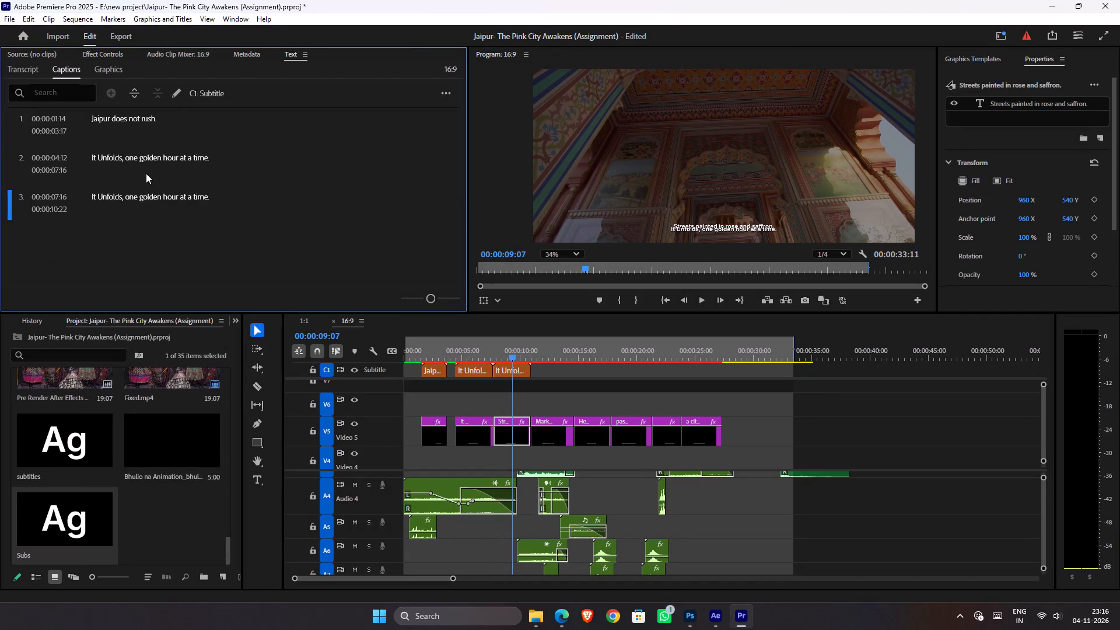
pyautogui.doubleClick(159, 195)
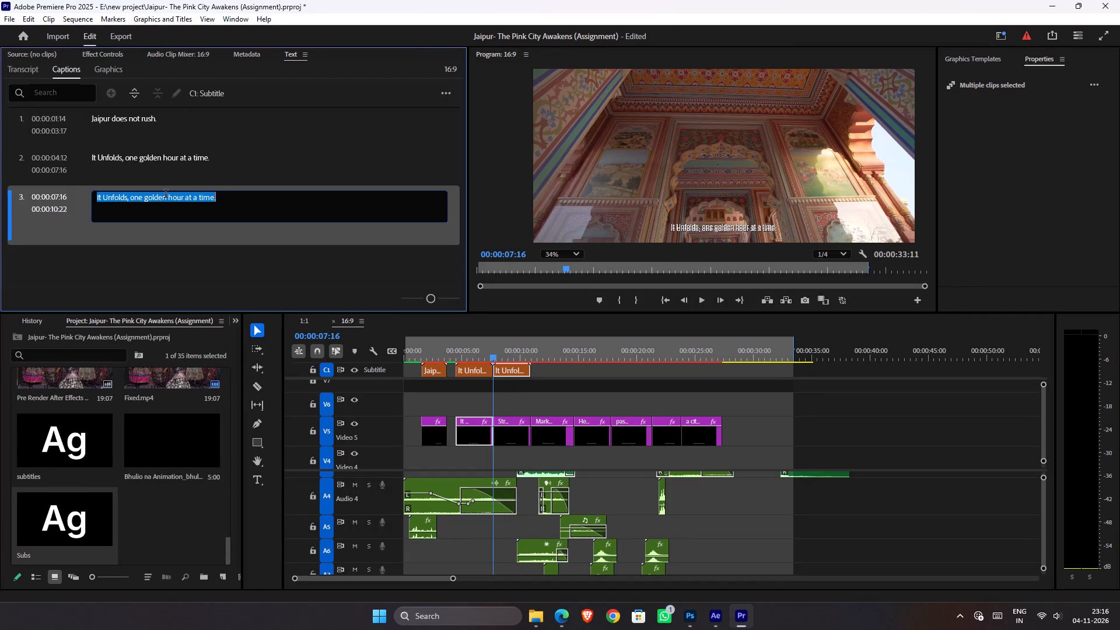
pyautogui.hotkey('ctrl', 'v')
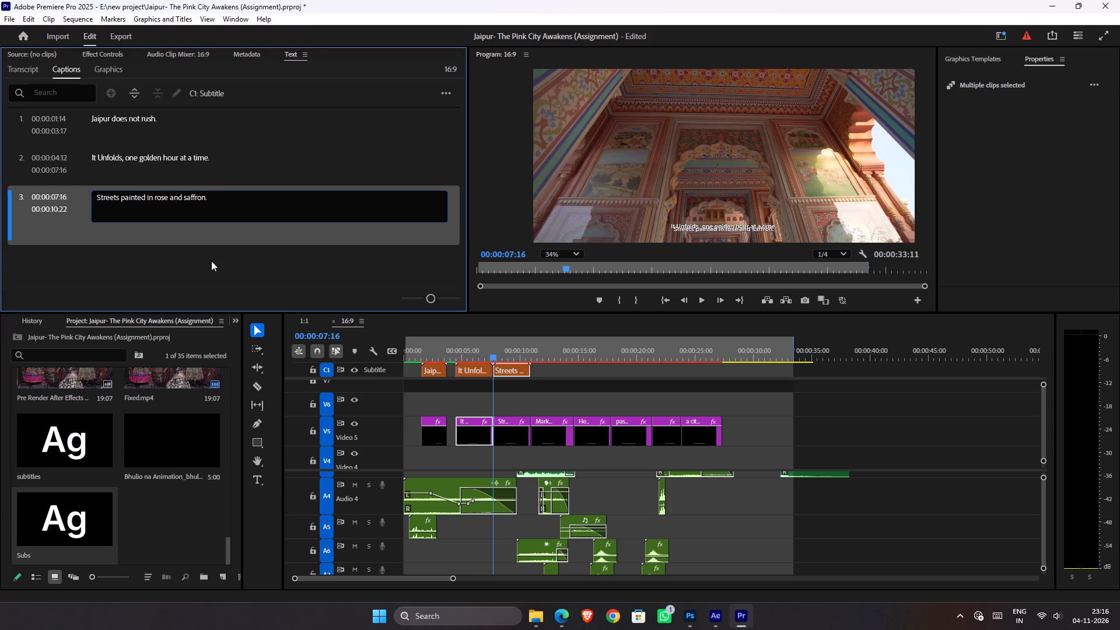
pyautogui.click(211, 261)
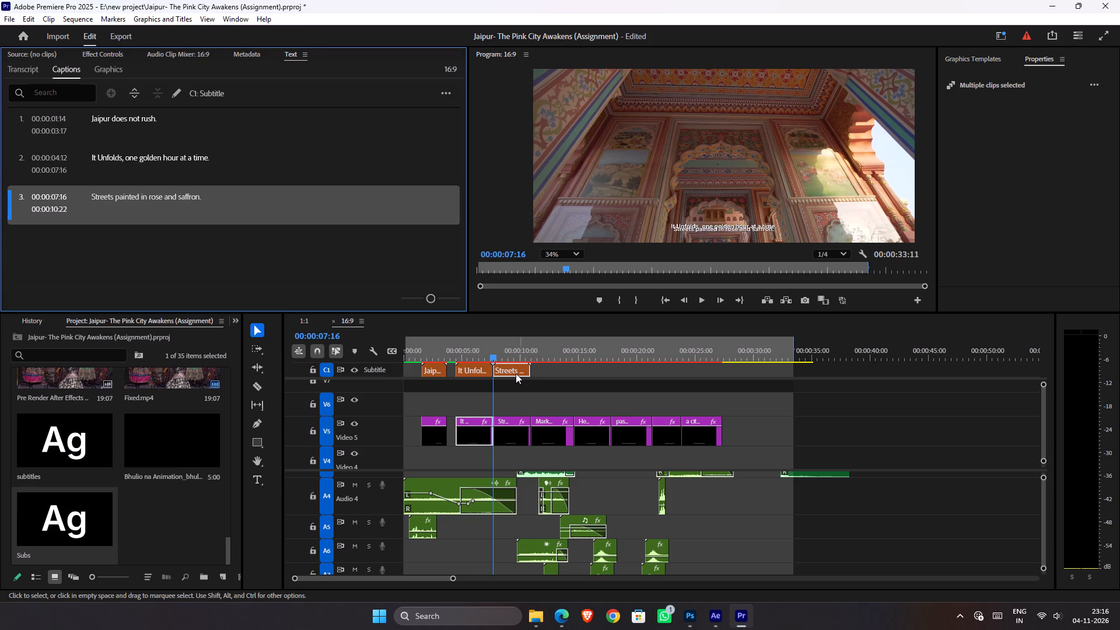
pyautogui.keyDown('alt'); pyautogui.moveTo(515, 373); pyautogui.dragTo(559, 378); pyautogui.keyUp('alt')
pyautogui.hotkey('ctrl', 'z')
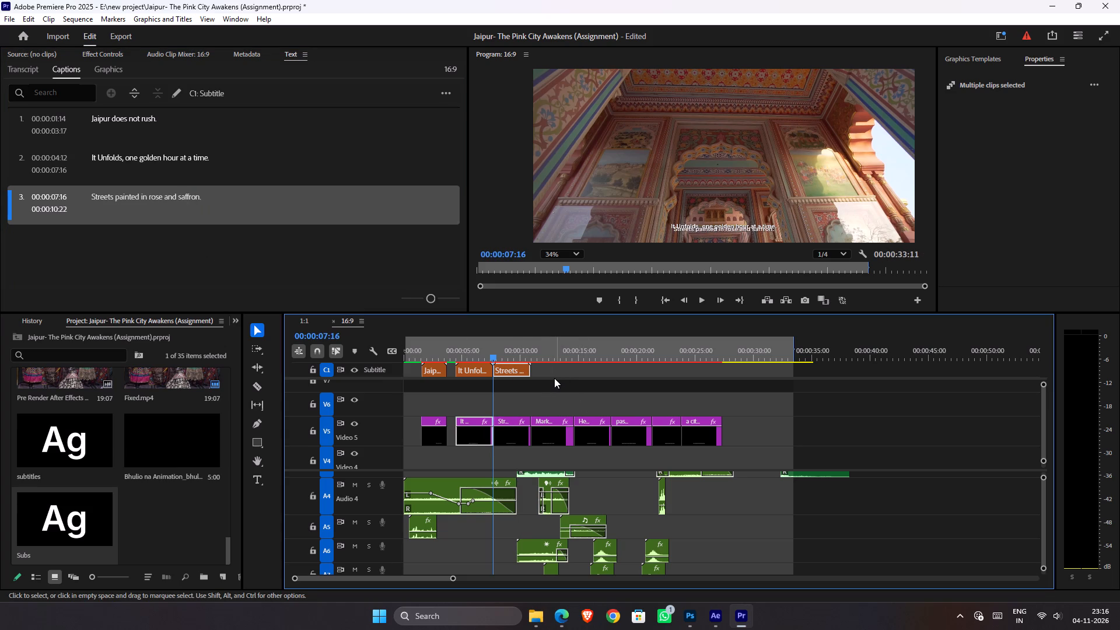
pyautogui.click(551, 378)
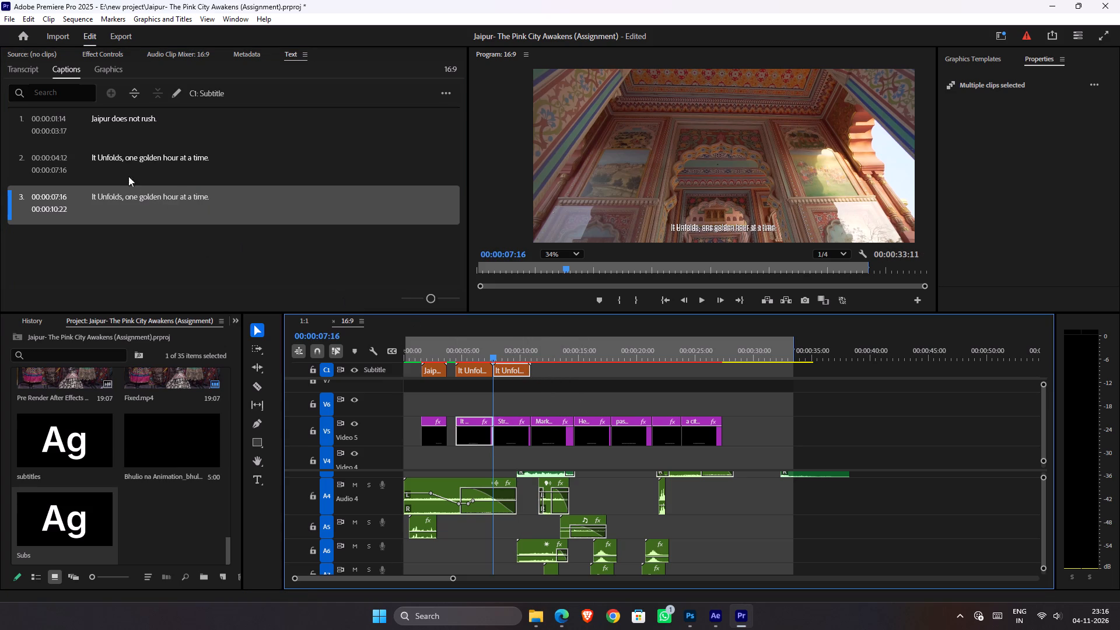
# Paste "Streets painted in rose and saffron." again as the third caption's text.
pyautogui.doubleClick(148, 191)
pyautogui.hotkey('ctrl', 'v')
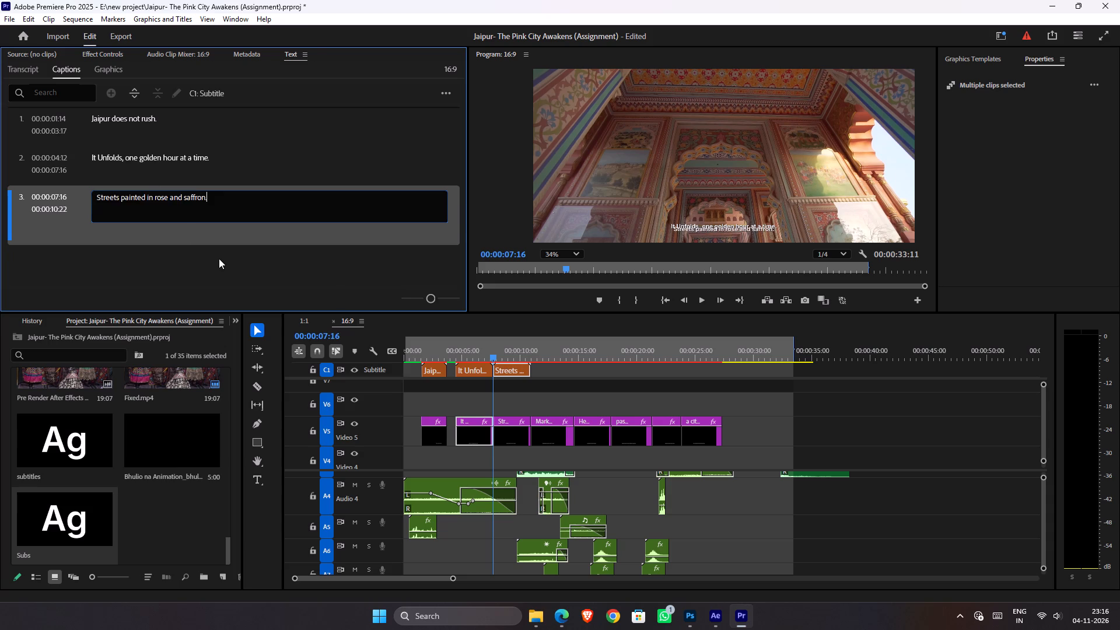
pyautogui.click(219, 258)
pyautogui.click(554, 386)
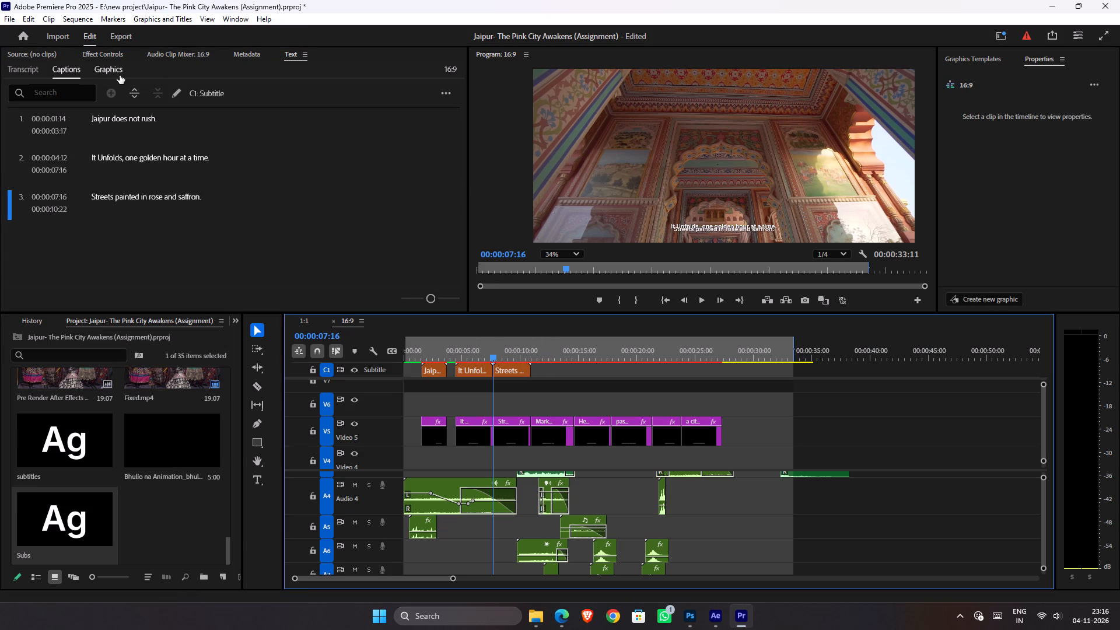
# Duplicate the third caption directly after itself on the subtitle track, over the fourth Video 5 text clip.
pyautogui.click(120, 75)
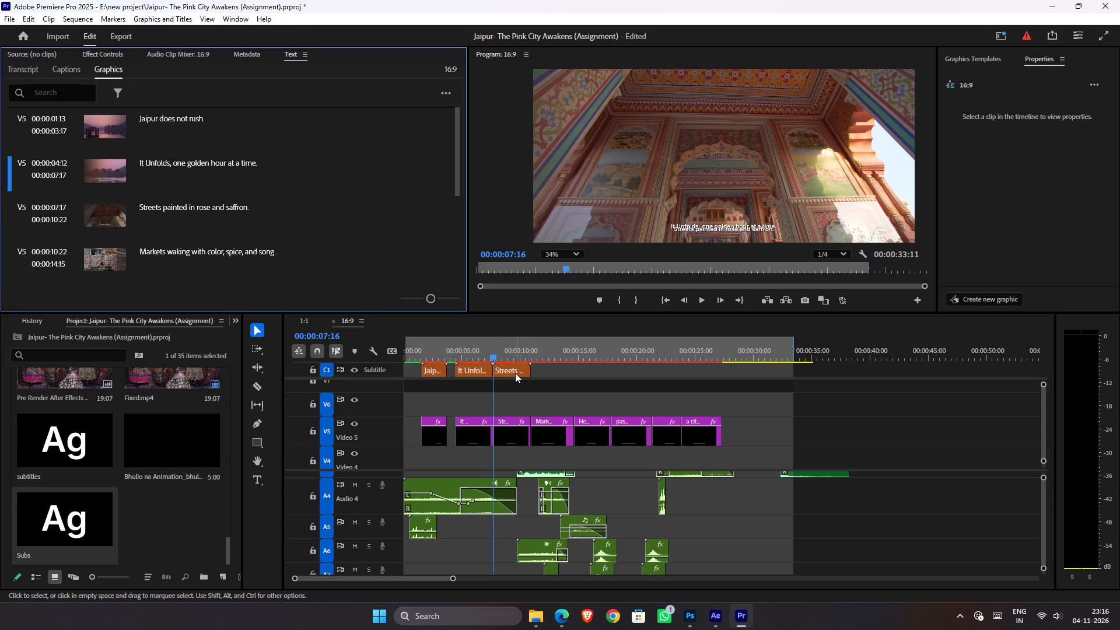
pyautogui.moveTo(515, 373); pyautogui.dragTo(564, 363)
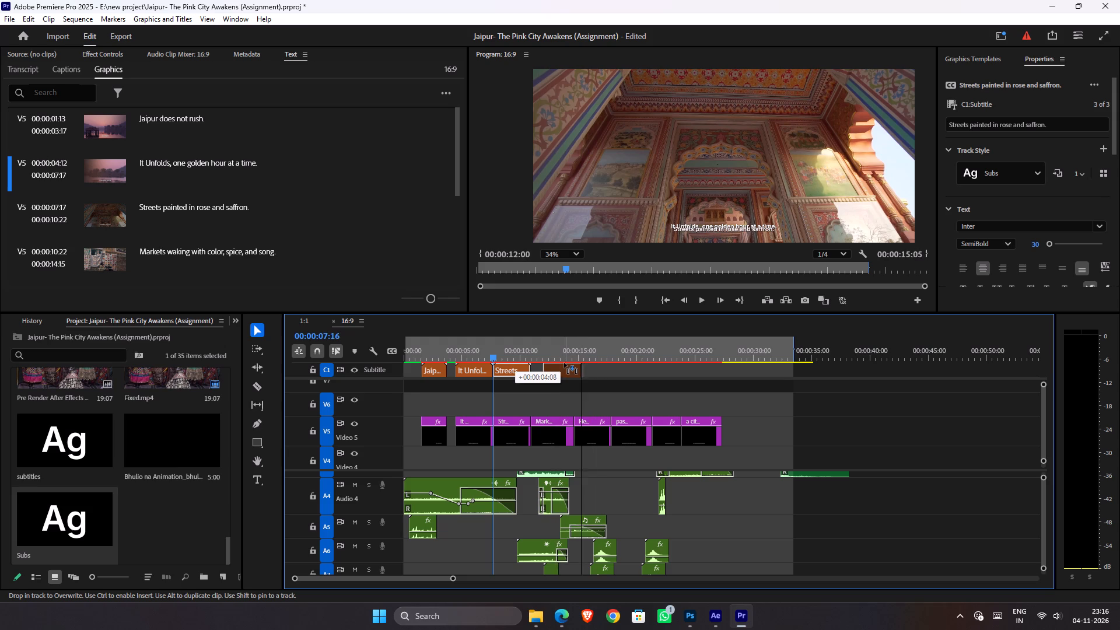
pyautogui.moveTo(564, 363); pyautogui.dragTo(552, 366)
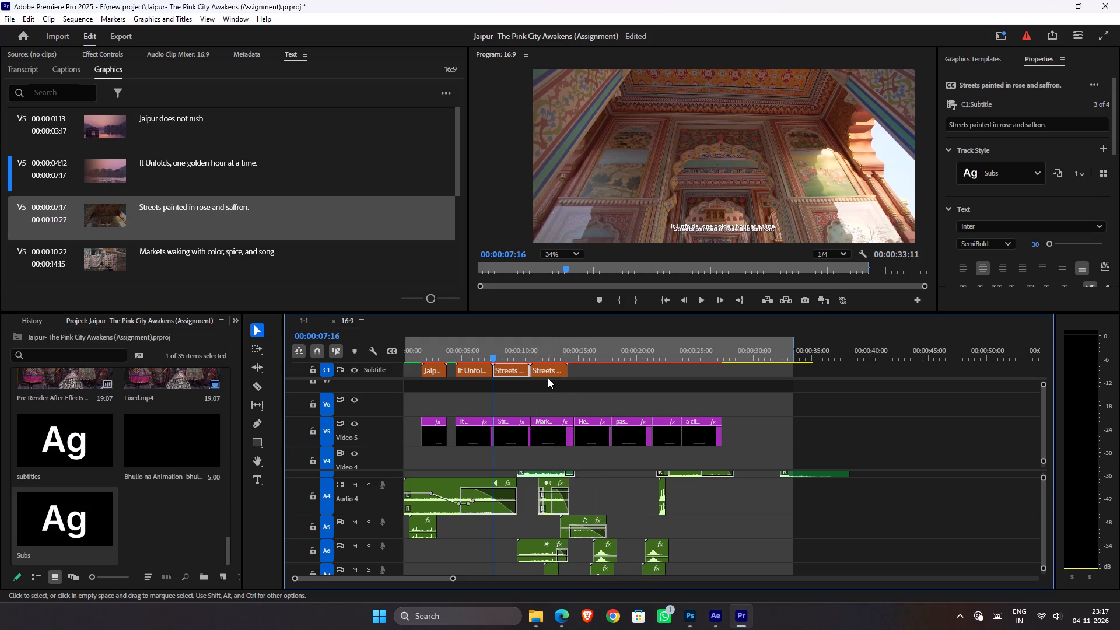
# Align the fourth caption with the "Markets waking with color, spice, and song." clip, from 00:00:10:22 to 00:00:14:15.
pyautogui.keyDown('alt'); pyautogui.scroll(3, 547, 378); pyautogui.keyUp('alt')
pyautogui.keyDown('alt'); pyautogui.scroll(-1, 547, 380); pyautogui.keyUp('alt')
pyautogui.keyDown('alt'); pyautogui.scroll(3, 546, 381); pyautogui.keyUp('alt')
pyautogui.moveTo(552, 372); pyautogui.dragTo(556, 377)
pyautogui.keyDown('alt'); pyautogui.scroll(11, 537, 381); pyautogui.keyUp('alt')
pyautogui.keyDown('alt'); pyautogui.scroll(-1, 527, 401); pyautogui.keyUp('alt')
pyautogui.keyDown('alt'); pyautogui.scroll(3, 527, 401); pyautogui.keyUp('alt')
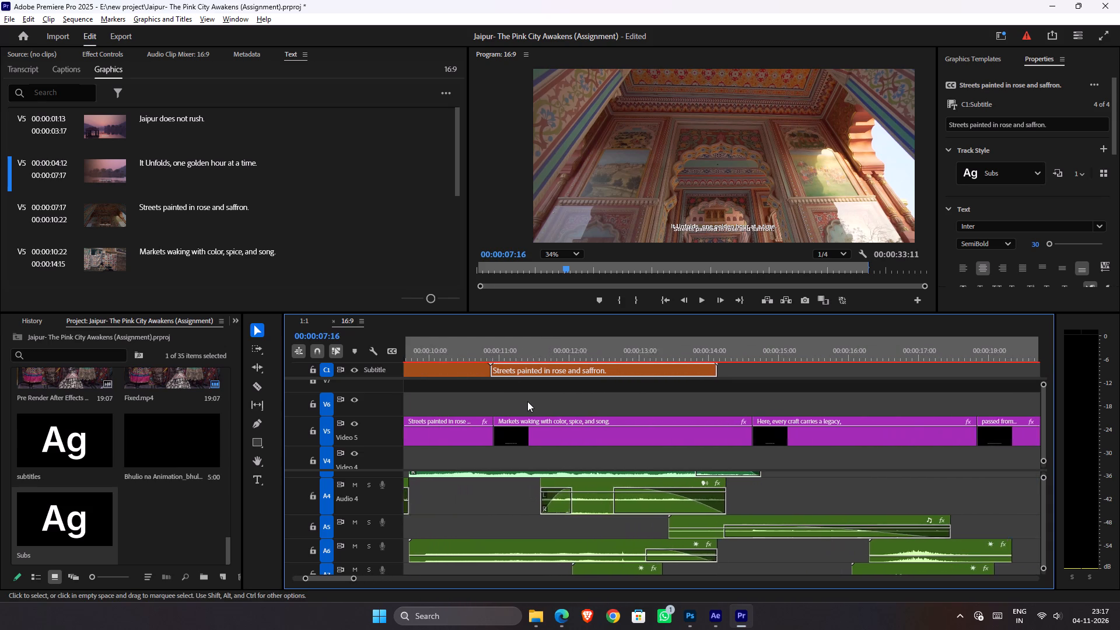
pyautogui.keyDown('alt'); pyautogui.scroll(3, 533, 401); pyautogui.keyUp('alt')
pyautogui.keyDown('alt'); pyautogui.scroll(-1, 533, 401); pyautogui.keyUp('alt')
pyautogui.keyDown('alt'); pyautogui.scroll(1, 533, 401); pyautogui.keyUp('alt')
pyautogui.keyDown('alt'); pyautogui.scroll(-1, 533, 401); pyautogui.keyUp('alt')
pyautogui.click(503, 372)
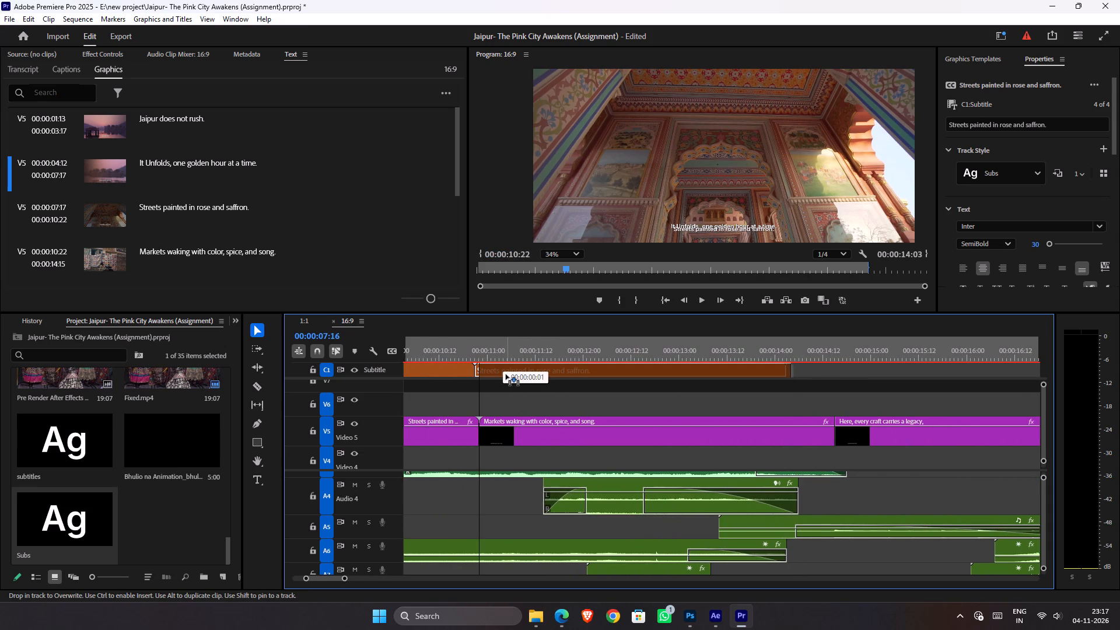
pyautogui.moveTo(472, 368); pyautogui.dragTo(478, 370)
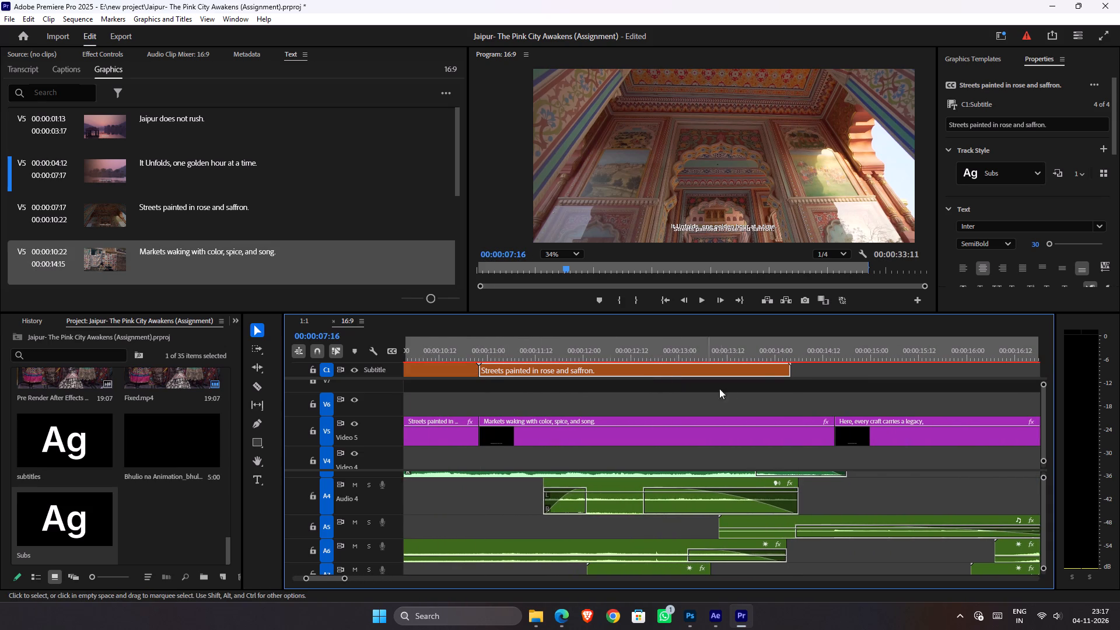
pyautogui.moveTo(788, 369); pyautogui.dragTo(793, 371)
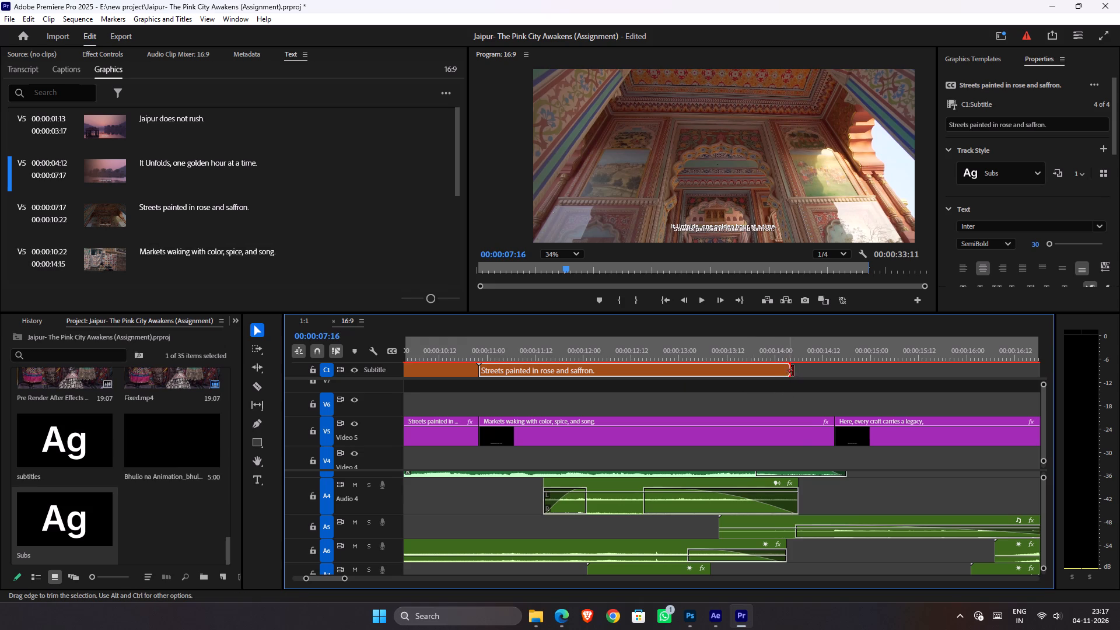
pyautogui.moveTo(793, 371); pyautogui.dragTo(830, 377)
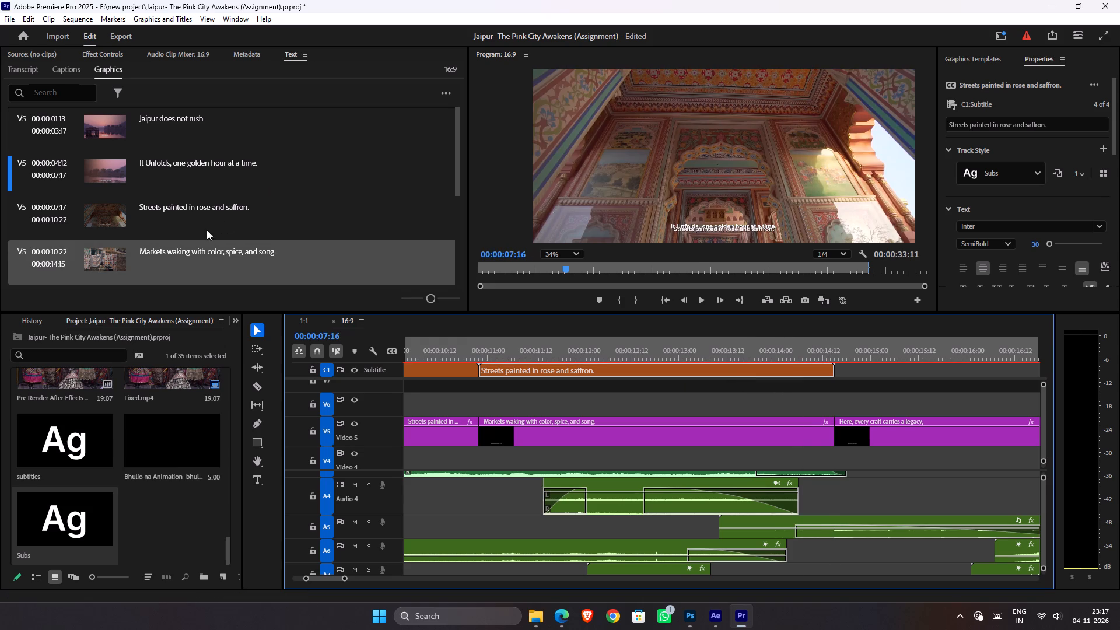
# Replace the fourth caption's text with "Markets waking with color, spice, and song." copied from the matching Video 5 graphic.
pyautogui.doubleClick(202, 251)
pyautogui.hotkey('ctrl', 'c')
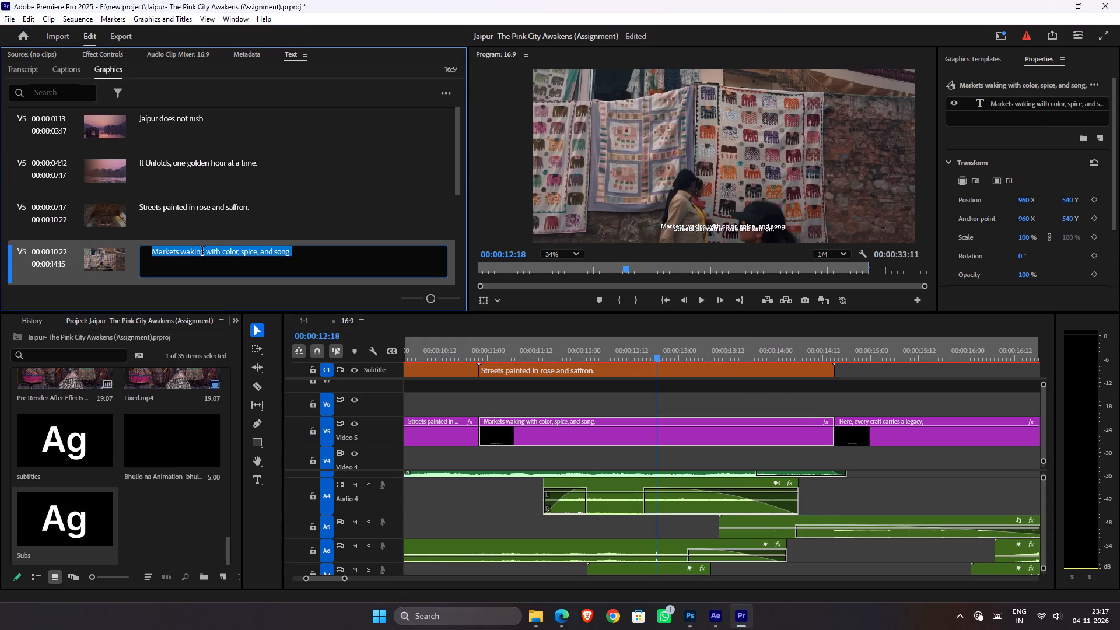
pyautogui.click(71, 73)
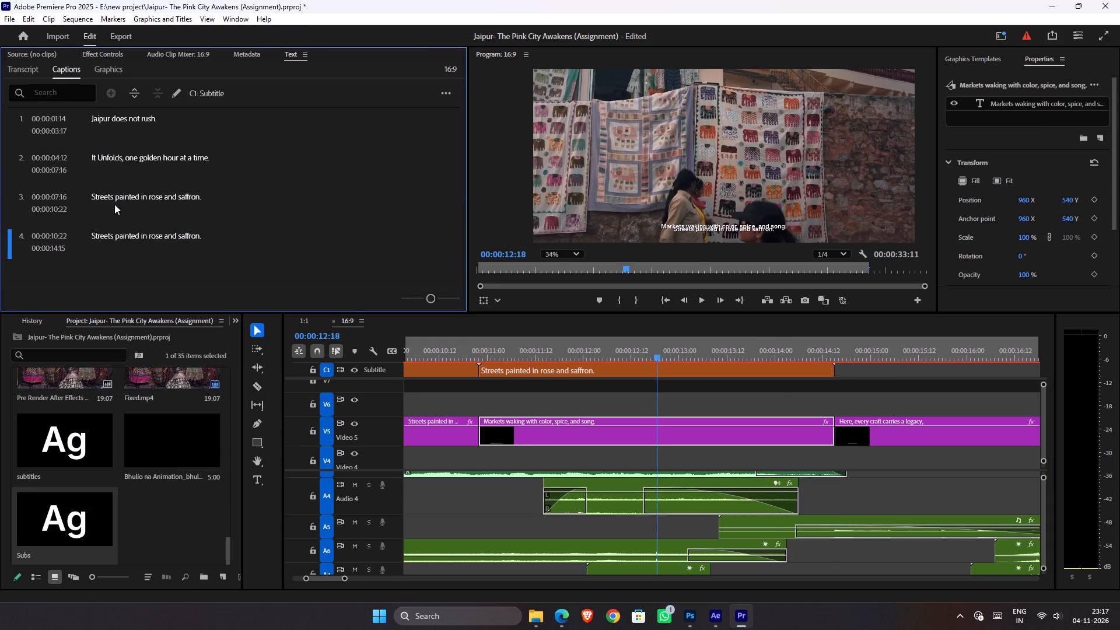
pyautogui.doubleClick(132, 239)
pyautogui.hotkey('ctrl', 'v')
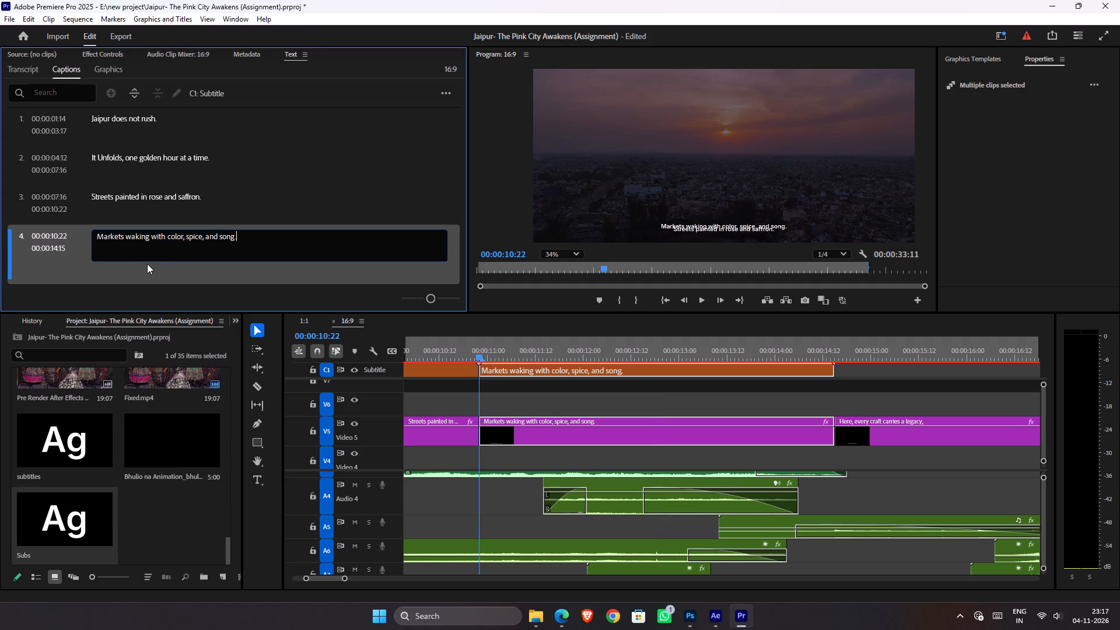
pyautogui.click(163, 283)
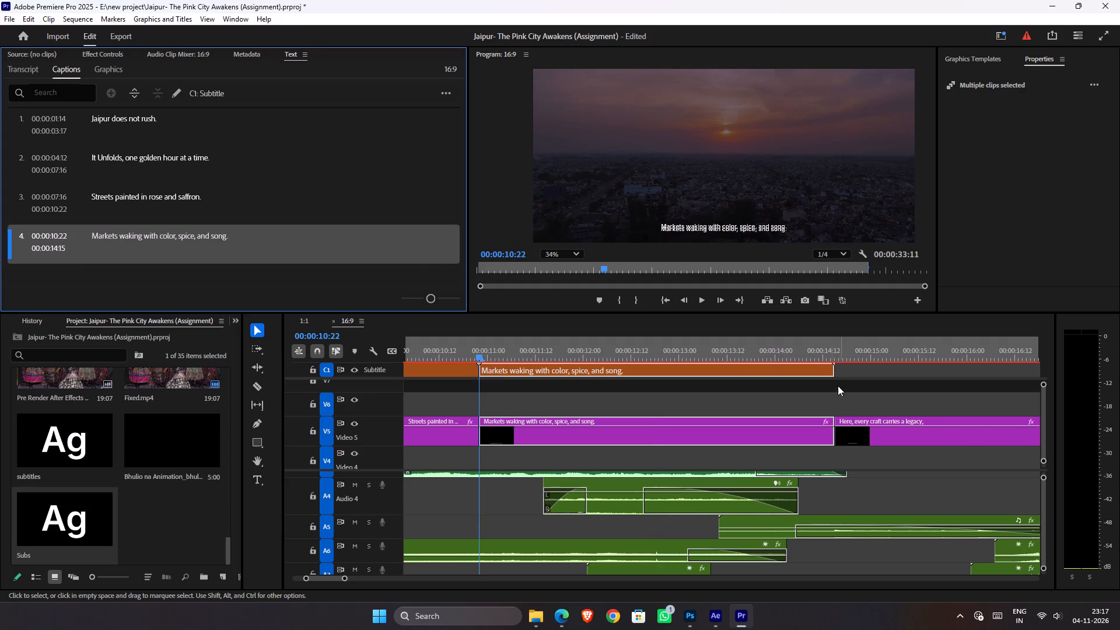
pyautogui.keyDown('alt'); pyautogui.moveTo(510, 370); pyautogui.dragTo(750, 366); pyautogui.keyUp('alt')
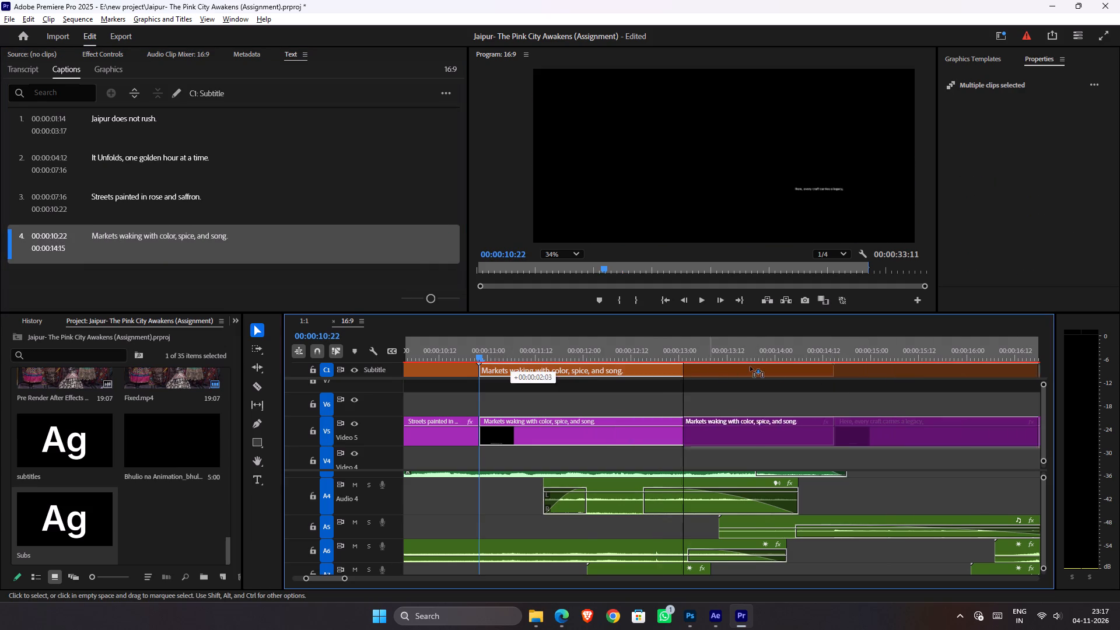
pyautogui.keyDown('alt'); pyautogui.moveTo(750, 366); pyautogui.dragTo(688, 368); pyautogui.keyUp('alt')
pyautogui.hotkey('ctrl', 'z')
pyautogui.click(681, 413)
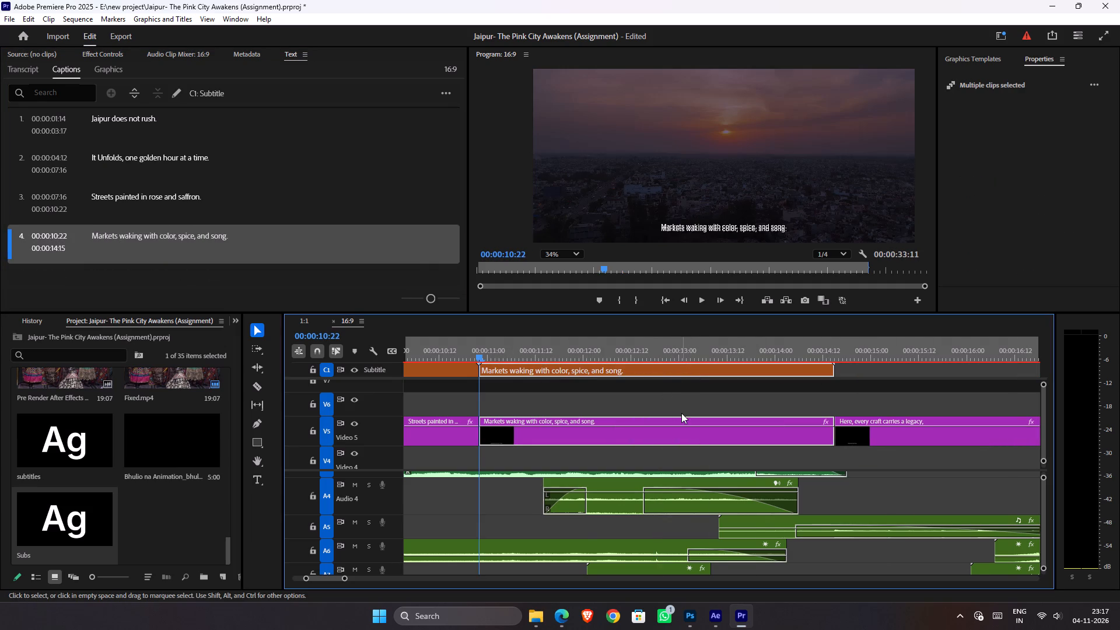
# Duplicate the fourth caption alone so the copy starts at 00:00:14:15, where the fifth Video 5 text clip begins.
pyautogui.click(591, 367)
pyautogui.moveTo(509, 369); pyautogui.dragTo(552, 369)
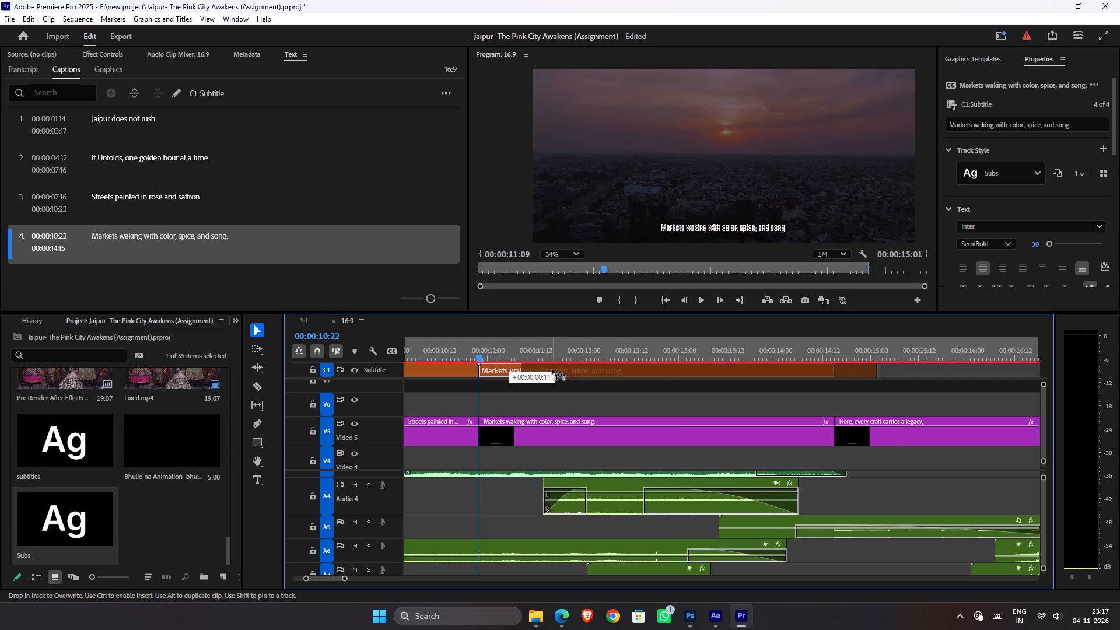
pyautogui.moveTo(552, 369); pyautogui.dragTo(863, 372)
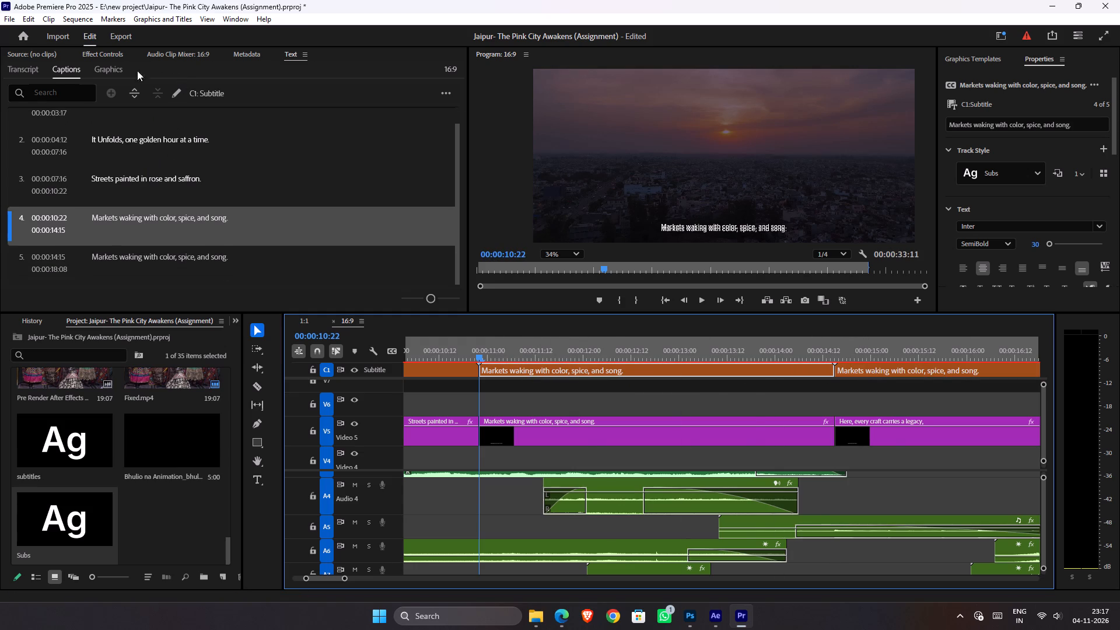
# Replace the fifth caption's text with "Here, every craft carries a legacy," copied from the matching Video 5 graphic.
pyautogui.click(114, 71)
pyautogui.scroll(-3, 168, 216)
pyautogui.scroll(1, 174, 230)
pyautogui.scroll(-2, 177, 233)
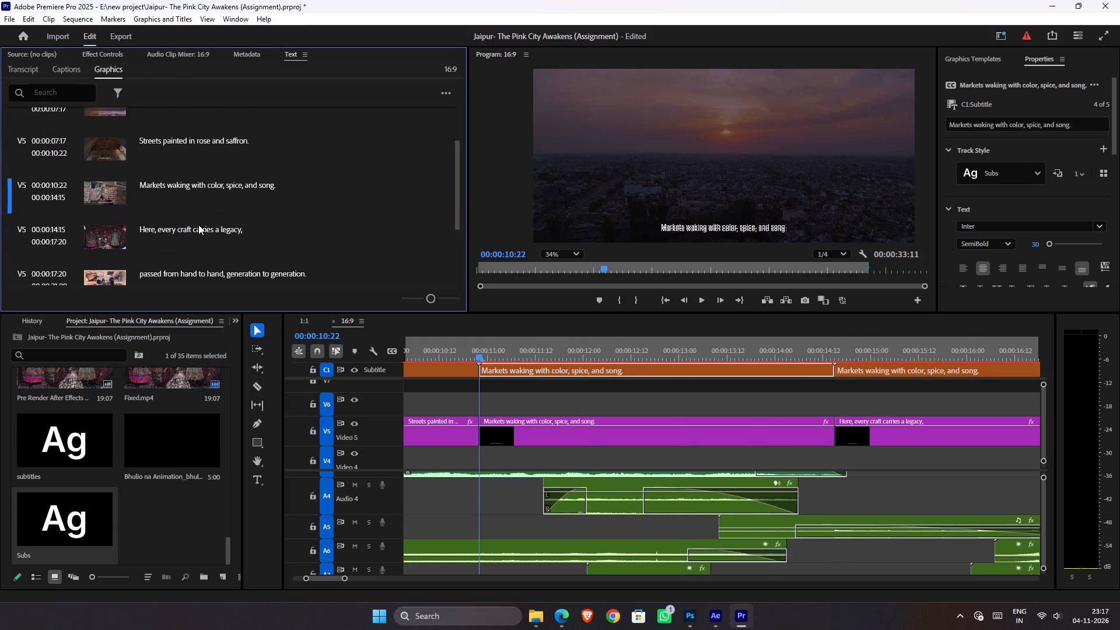
pyautogui.doubleClick(193, 233)
pyautogui.hotkey('ctrl', 'c')
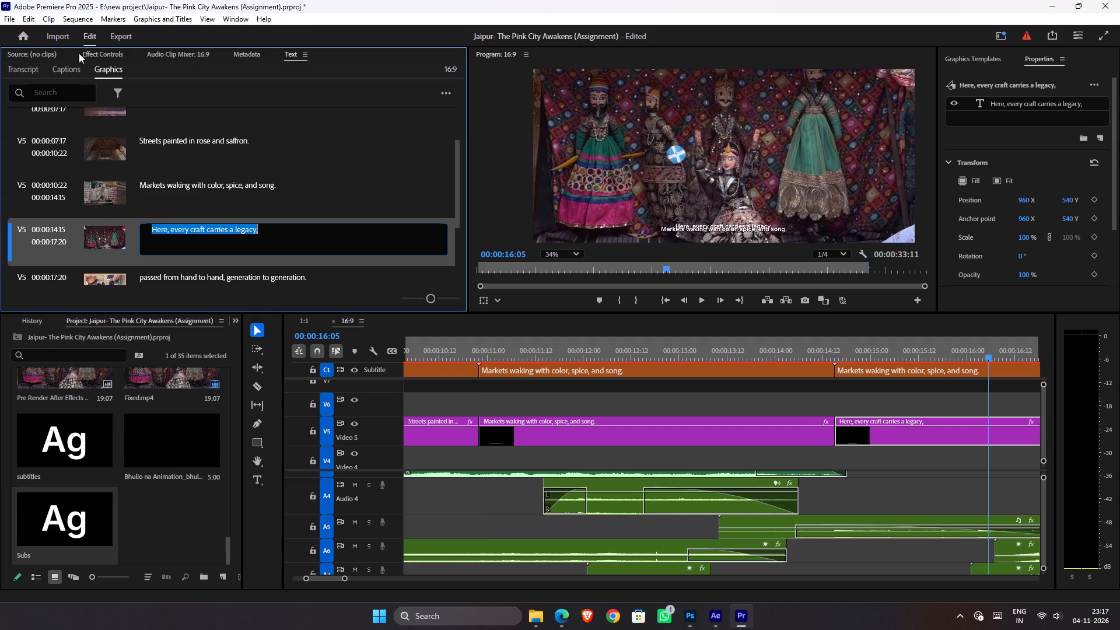
pyautogui.click(72, 71)
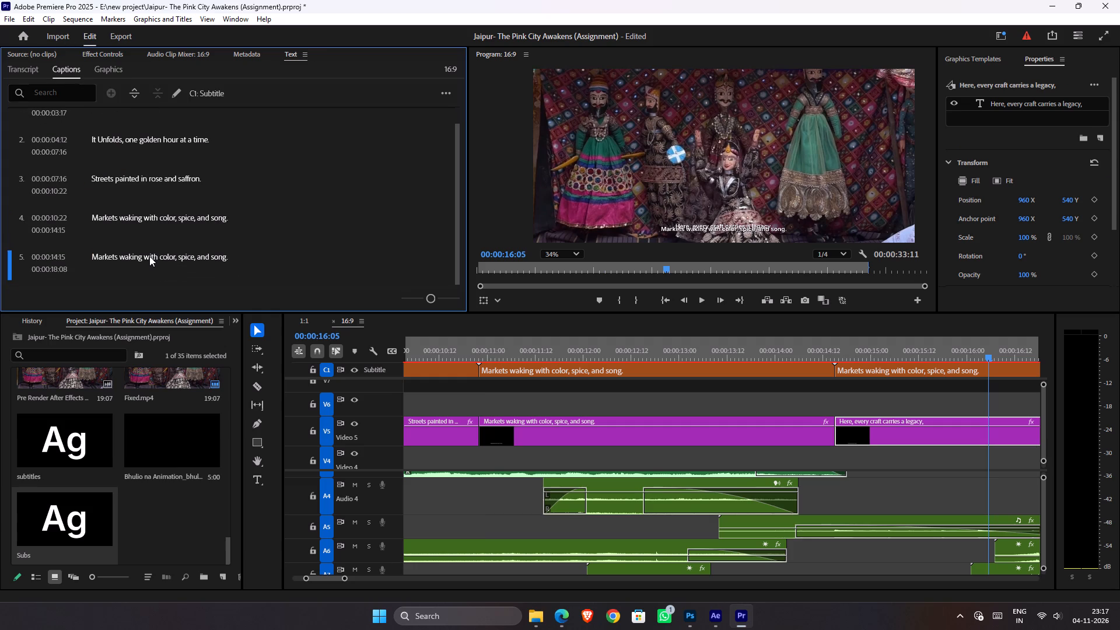
pyautogui.click(149, 256)
pyautogui.doubleClick(149, 256)
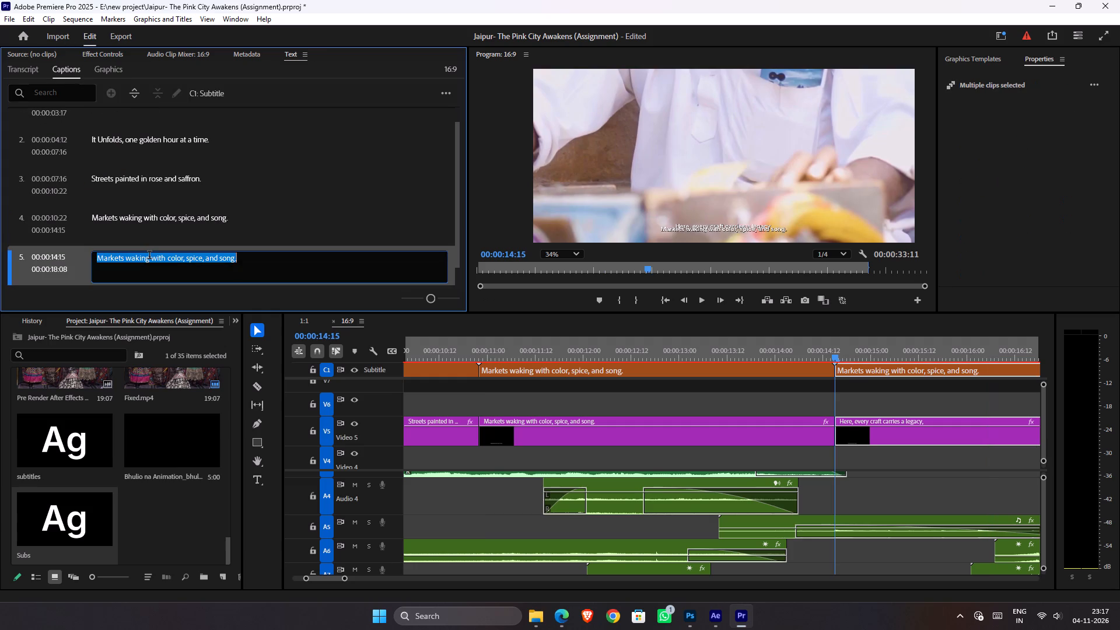
pyautogui.hotkey('ctrl', 'v')
pyautogui.click(141, 295)
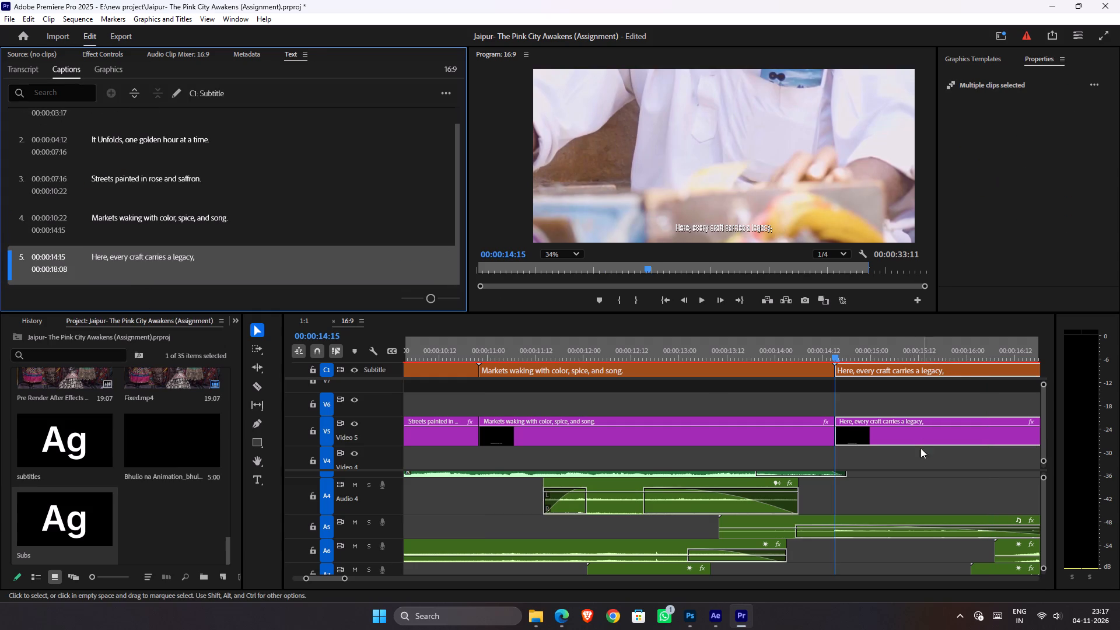
# Trim the fifth caption's end to 00:00:17:20, matching the end of the "Here, every craft carries a legacy," clip on Video 5.
pyautogui.keyDown('shift'); pyautogui.scroll(-8, 856, 452); pyautogui.keyUp('shift')
pyautogui.keyDown('shift'); pyautogui.scroll(5, 878, 443); pyautogui.keyUp('shift')
pyautogui.keyDown('shift'); pyautogui.scroll(-4, 865, 432); pyautogui.keyUp('shift')
pyautogui.keyDown('shift'); pyautogui.scroll(1, 867, 432); pyautogui.keyUp('shift')
pyautogui.keyDown('shift'); pyautogui.scroll(-1, 863, 429); pyautogui.keyUp('shift')
pyautogui.keyDown('shift'); pyautogui.scroll(1, 863, 429); pyautogui.keyUp('shift')
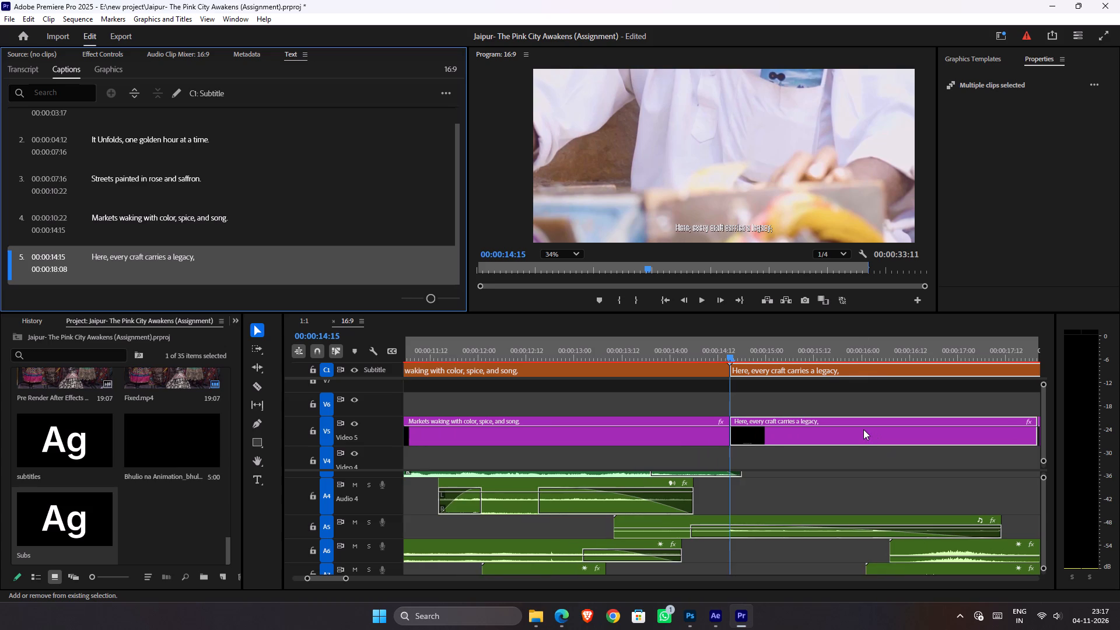
pyautogui.keyDown('shift'); pyautogui.scroll(1, 863, 429); pyautogui.keyUp('shift')
pyautogui.keyDown('shift'); pyautogui.scroll(-4, 863, 429); pyautogui.keyUp('shift')
pyautogui.keyDown('shift'); pyautogui.scroll(1, 863, 429); pyautogui.keyUp('shift')
pyautogui.keyDown('shift'); pyautogui.scroll(-8, 859, 428); pyautogui.keyUp('shift')
pyautogui.keyDown('shift'); pyautogui.scroll(1, 861, 425); pyautogui.keyUp('shift')
pyautogui.keyDown('shift'); pyautogui.scroll(-3, 861, 425); pyautogui.keyUp('shift')
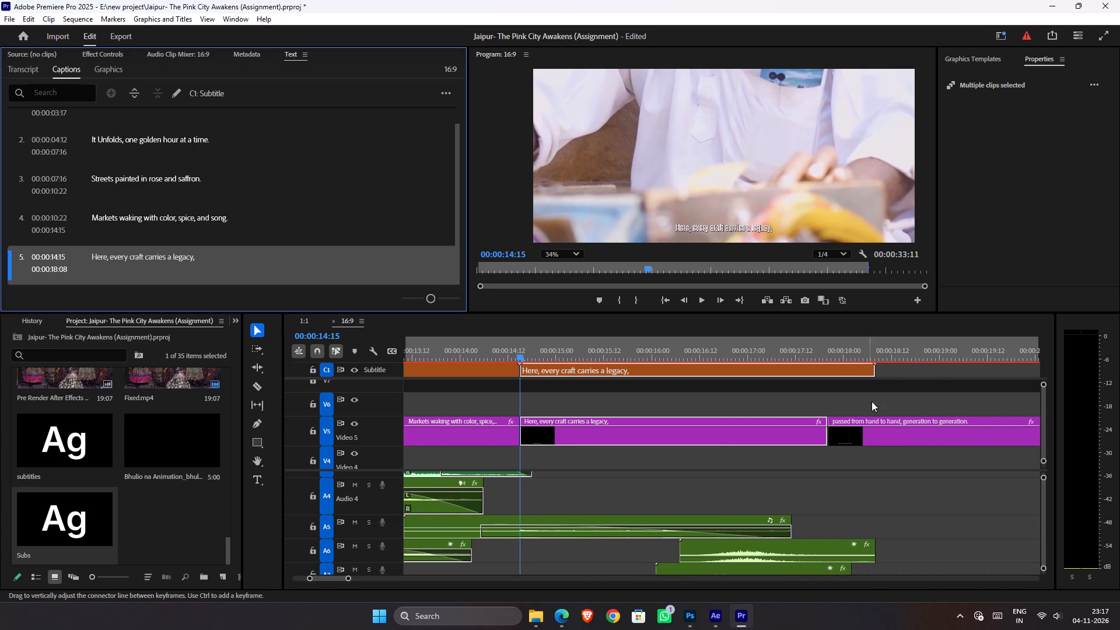
pyautogui.click(873, 389)
pyautogui.moveTo(875, 373); pyautogui.dragTo(829, 384)
# Duplicate the fifth caption so the copy starts at 00:00:17:20, where the sixth Video 5 text clip begins.
pyautogui.keyDown('alt'); pyautogui.moveTo(545, 371); pyautogui.dragTo(548, 371); pyautogui.keyUp('alt')
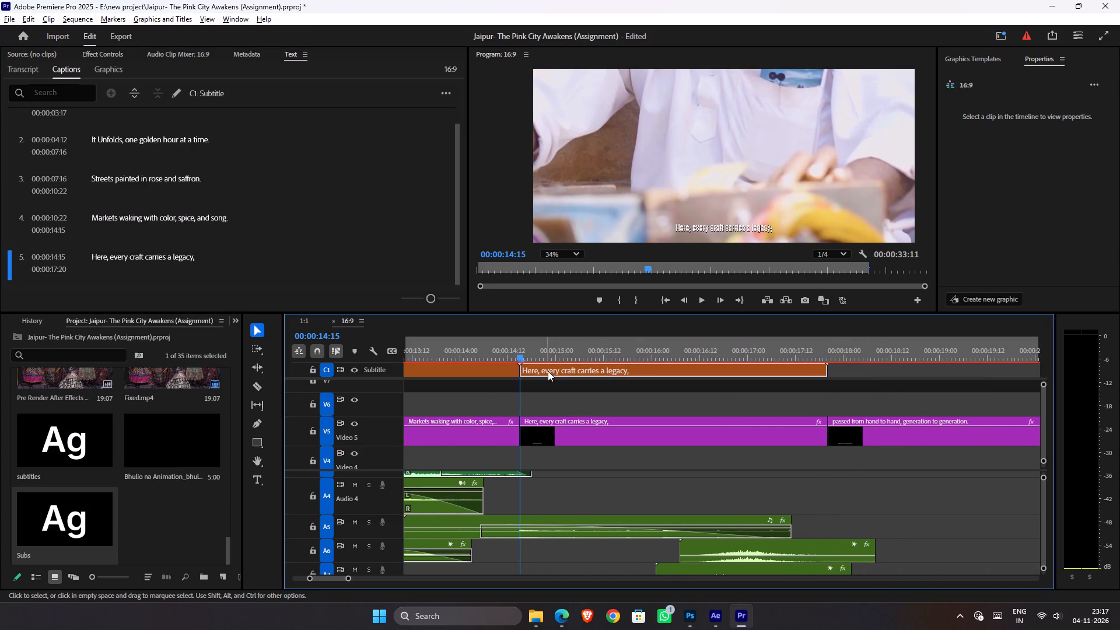
pyautogui.keyDown('alt'); pyautogui.moveTo(548, 371); pyautogui.dragTo(852, 373); pyautogui.keyUp('alt')
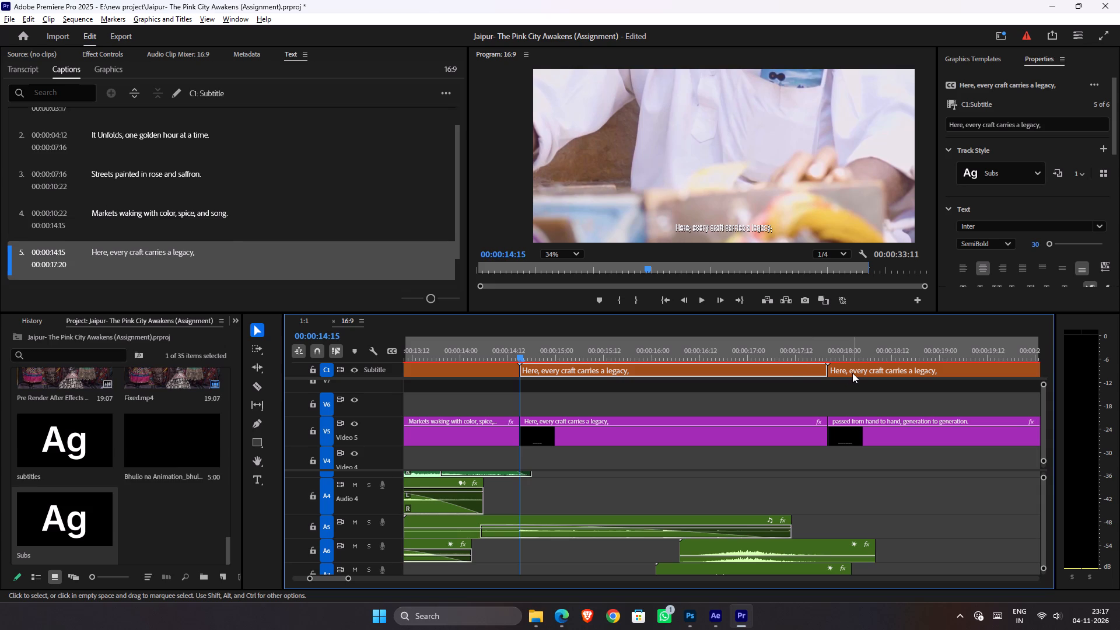
# Replace the sixth caption's text with "passed from hand to hand, generation to generation." copied from the matching Video 5 graphic.
pyautogui.click(113, 63)
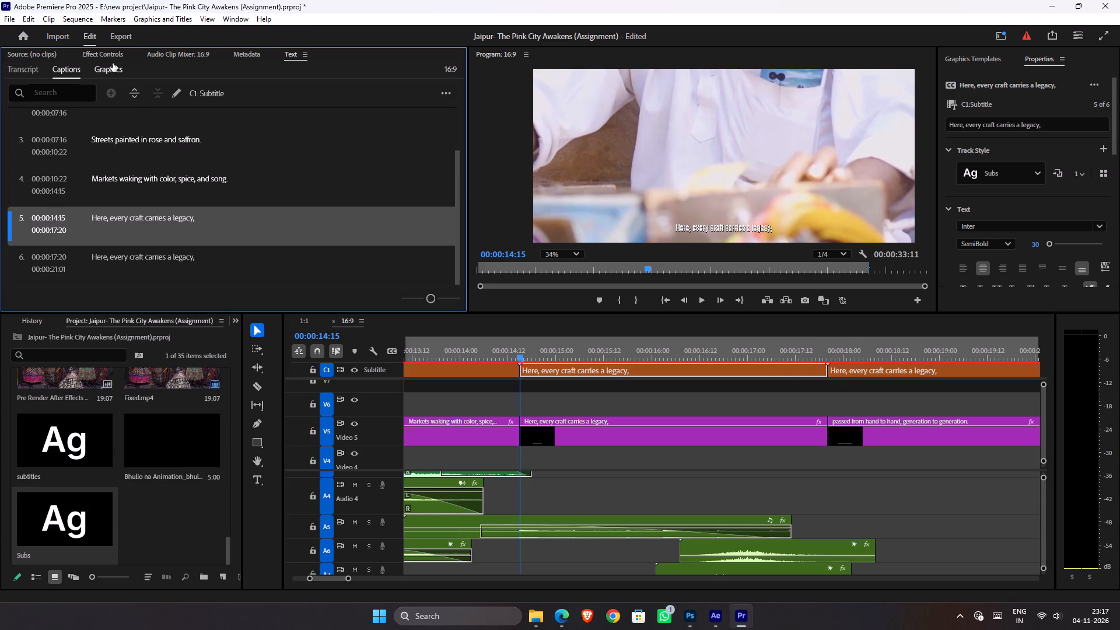
pyautogui.doubleClick(198, 232)
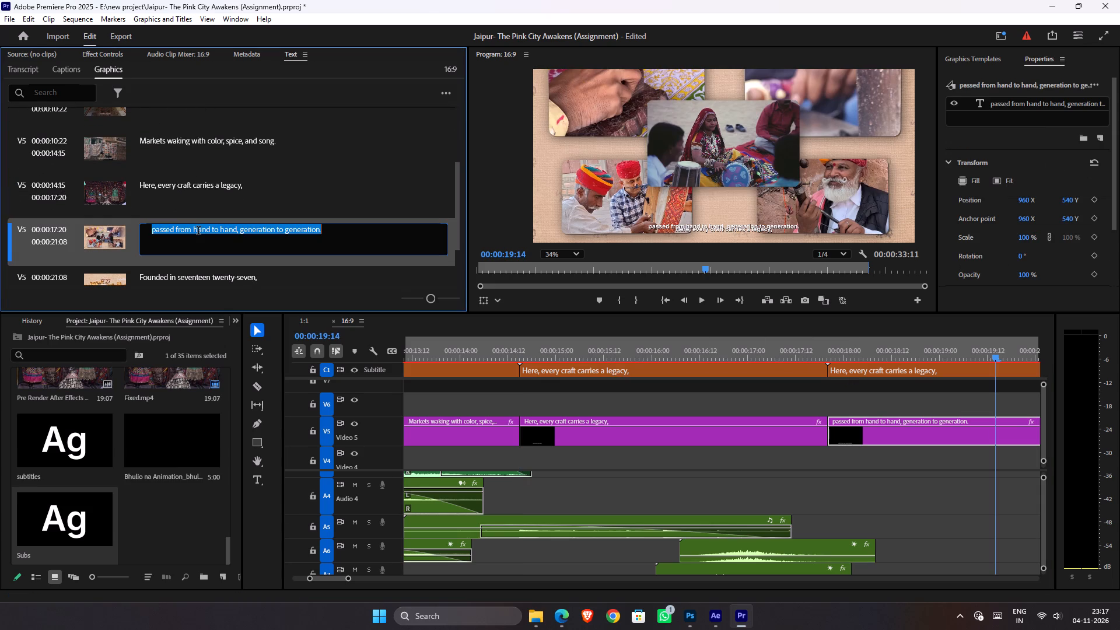
pyautogui.hotkey('ctrl', 'c')
pyautogui.click(61, 75)
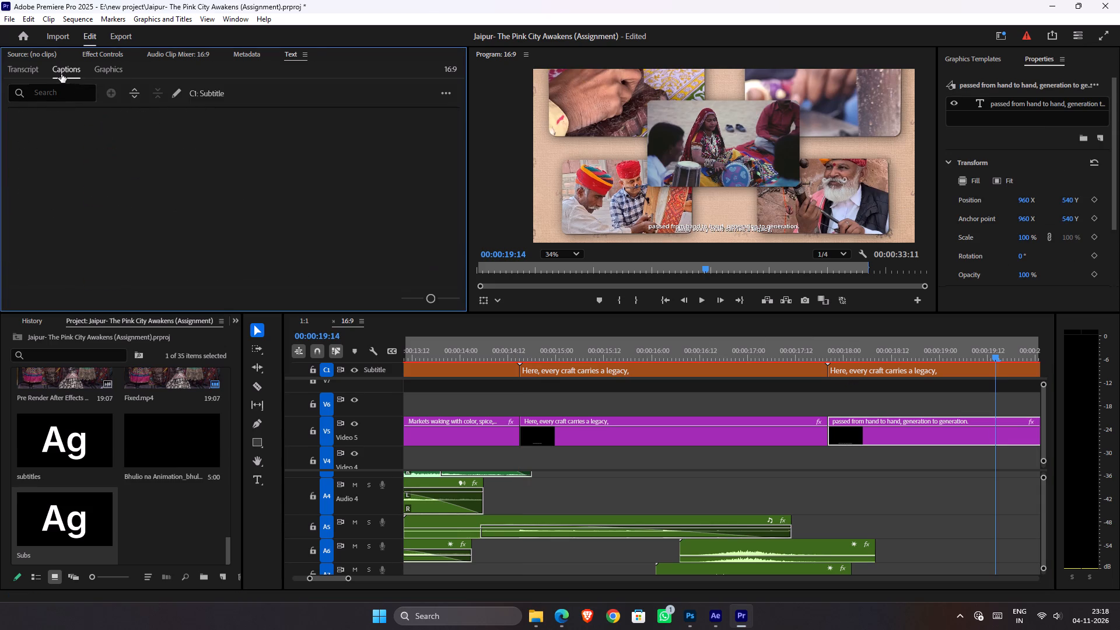
pyautogui.doubleClick(145, 255)
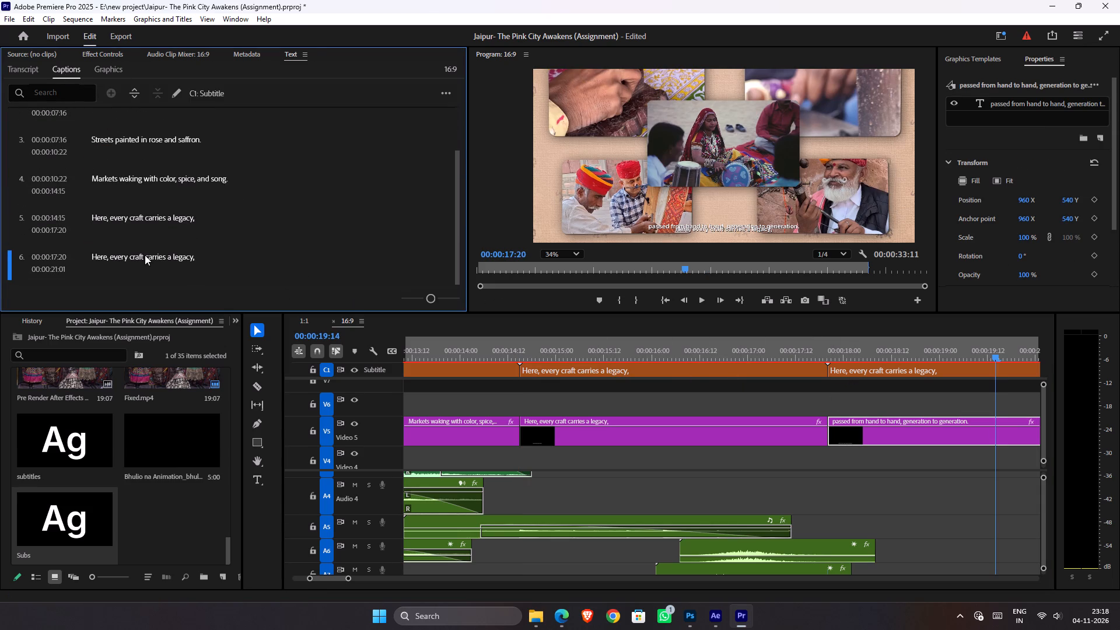
pyautogui.hotkey('ctrl', 'v')
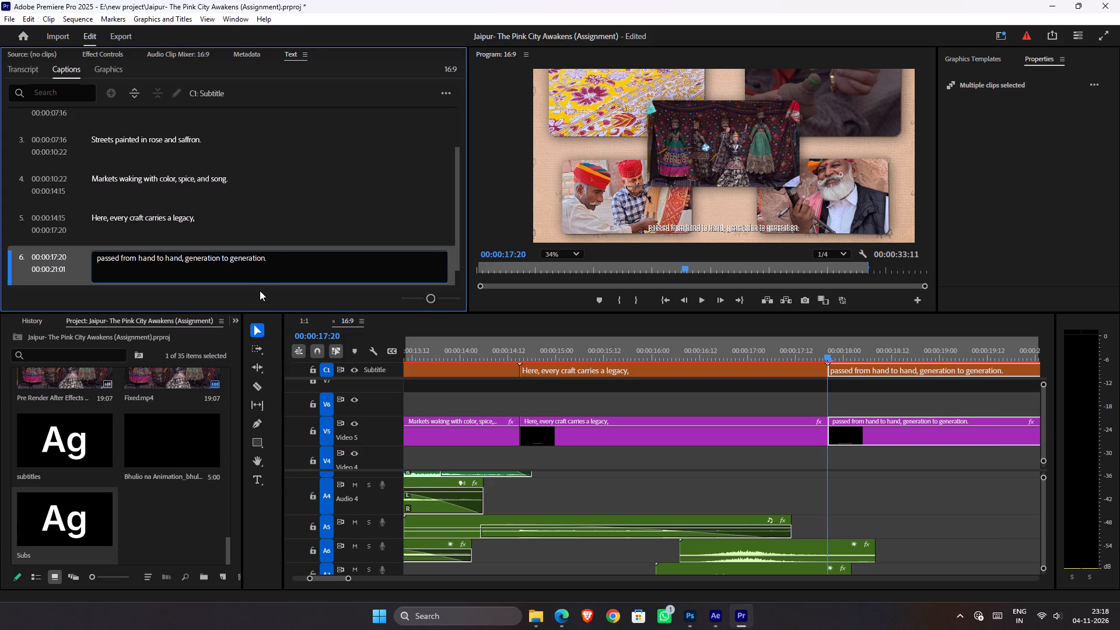
pyautogui.click(260, 291)
# Extend the sixth caption's end to 00:00:21:08, matching the end of its Video 5 text clip.
pyautogui.keyDown('shift'); pyautogui.scroll(-2, 849, 423); pyautogui.keyUp('shift')
pyautogui.keyDown('shift'); pyautogui.scroll(1, 849, 423); pyautogui.keyUp('shift')
pyautogui.keyDown('shift'); pyautogui.scroll(-5, 849, 423); pyautogui.keyUp('shift')
pyautogui.keyDown('shift'); pyautogui.scroll(1, 849, 423); pyautogui.keyUp('shift')
pyautogui.keyDown('shift'); pyautogui.scroll(-2, 849, 423); pyautogui.keyUp('shift')
pyautogui.keyDown('shift'); pyautogui.scroll(1, 850, 423); pyautogui.keyUp('shift')
pyautogui.keyDown('shift'); pyautogui.scroll(-6, 855, 421); pyautogui.keyUp('shift')
pyautogui.keyDown('shift'); pyautogui.scroll(2, 856, 421); pyautogui.keyUp('shift')
pyautogui.keyDown('shift'); pyautogui.scroll(-4, 856, 421); pyautogui.keyUp('shift')
pyautogui.keyDown('shift'); pyautogui.scroll(1, 856, 421); pyautogui.keyUp('shift')
pyautogui.keyDown('shift'); pyautogui.scroll(-1, 856, 421); pyautogui.keyUp('shift')
pyautogui.click(909, 379)
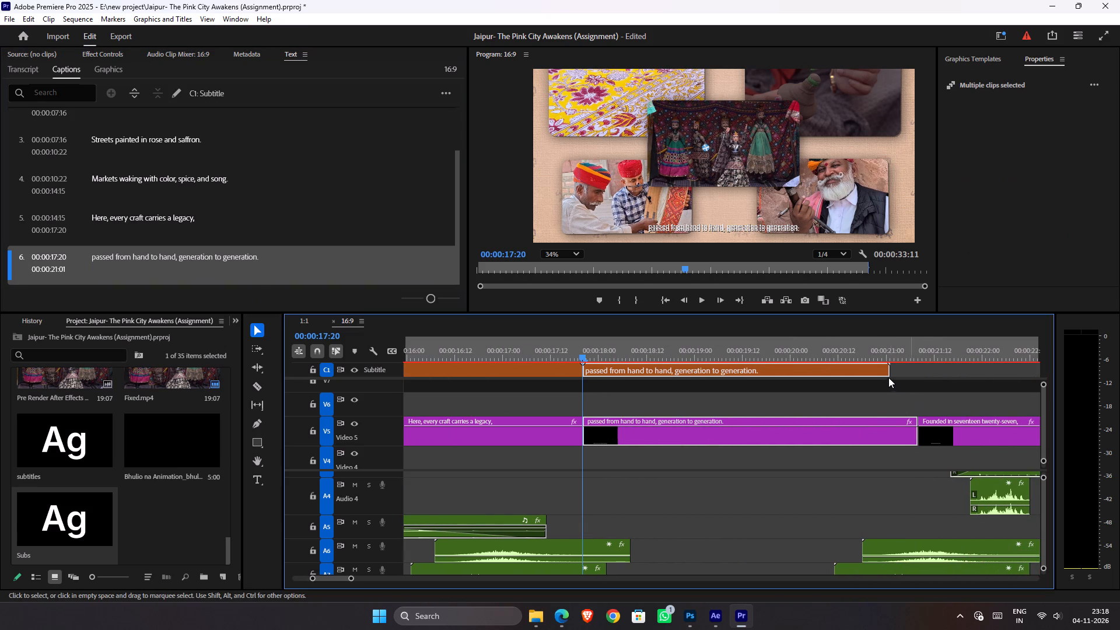
pyautogui.click(904, 369)
pyautogui.moveTo(890, 369); pyautogui.dragTo(914, 372)
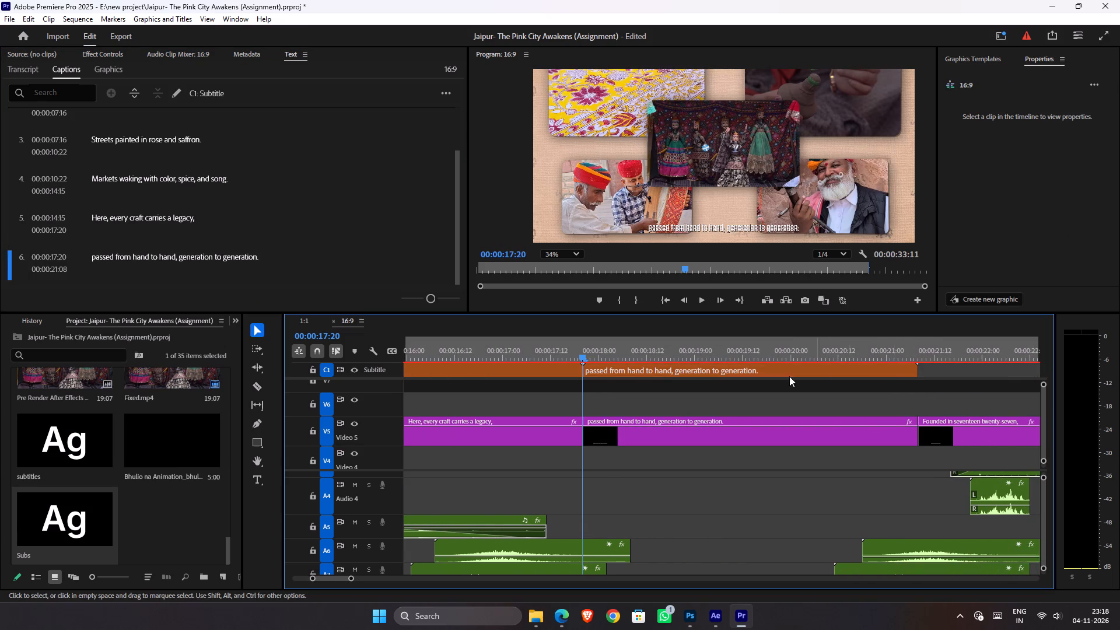
# Duplicate the sixth caption so the copy starts at 00:00:21:08, where the seventh Video 5 text clip begins.
pyautogui.keyDown('alt'); pyautogui.moveTo(601, 370); pyautogui.dragTo(944, 367); pyautogui.keyUp('alt')
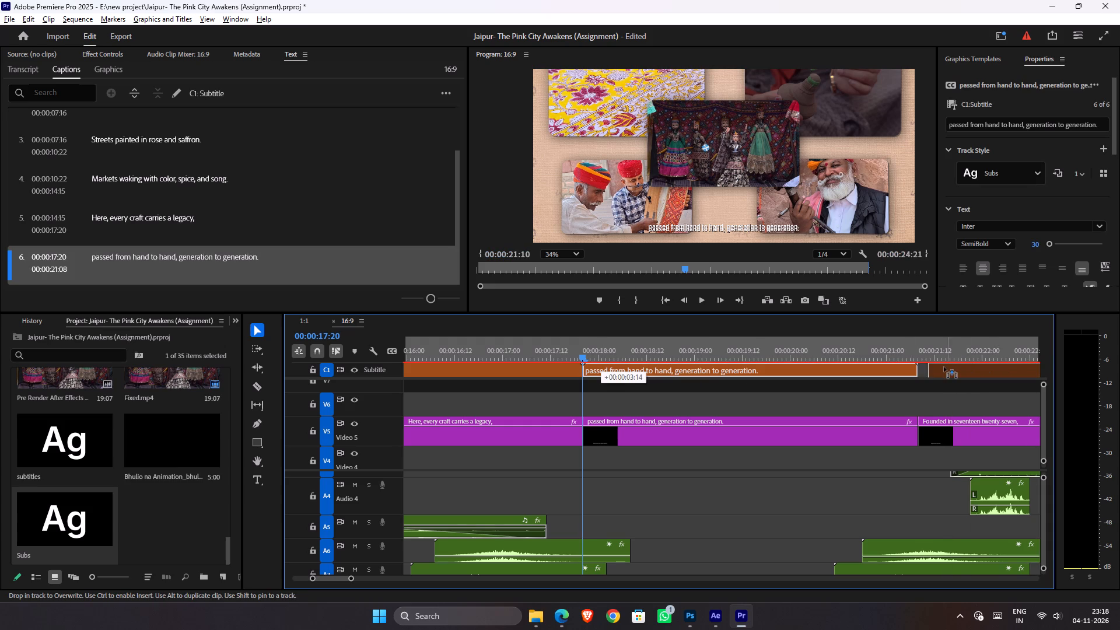
pyautogui.keyDown('alt'); pyautogui.moveTo(944, 367); pyautogui.dragTo(933, 369); pyautogui.keyUp('alt')
# Replace the seventh caption's text with "Founded in seventeen twenty-seven," copied from the matching Video 5 graphic.
pyautogui.scroll(-5, 932, 375)
pyautogui.scroll(1, 934, 376)
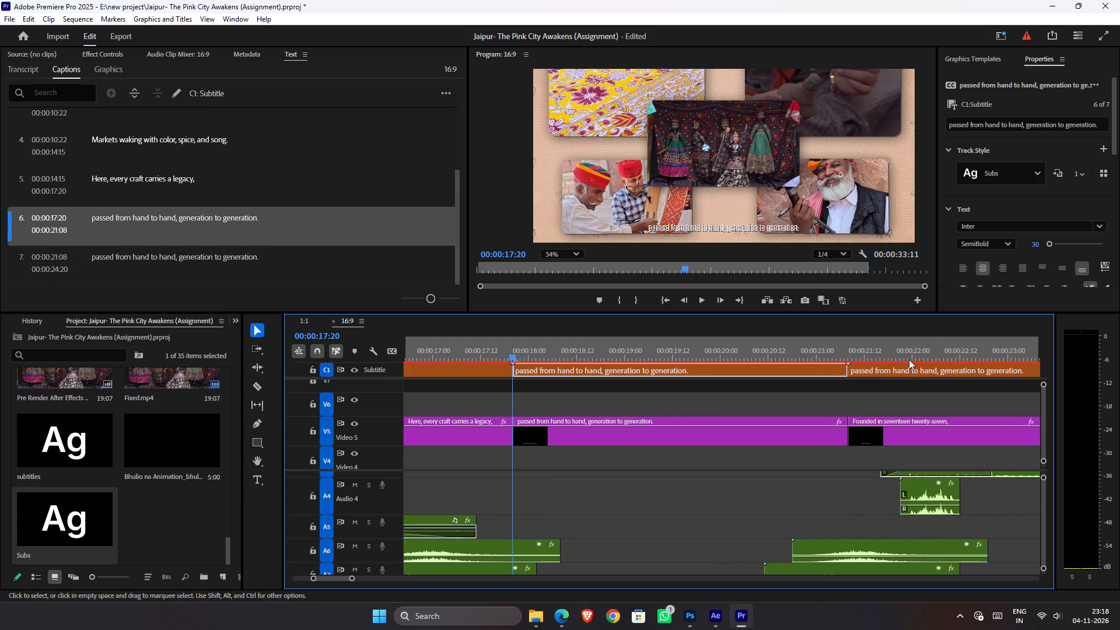
pyautogui.click(904, 355)
pyautogui.click(890, 374)
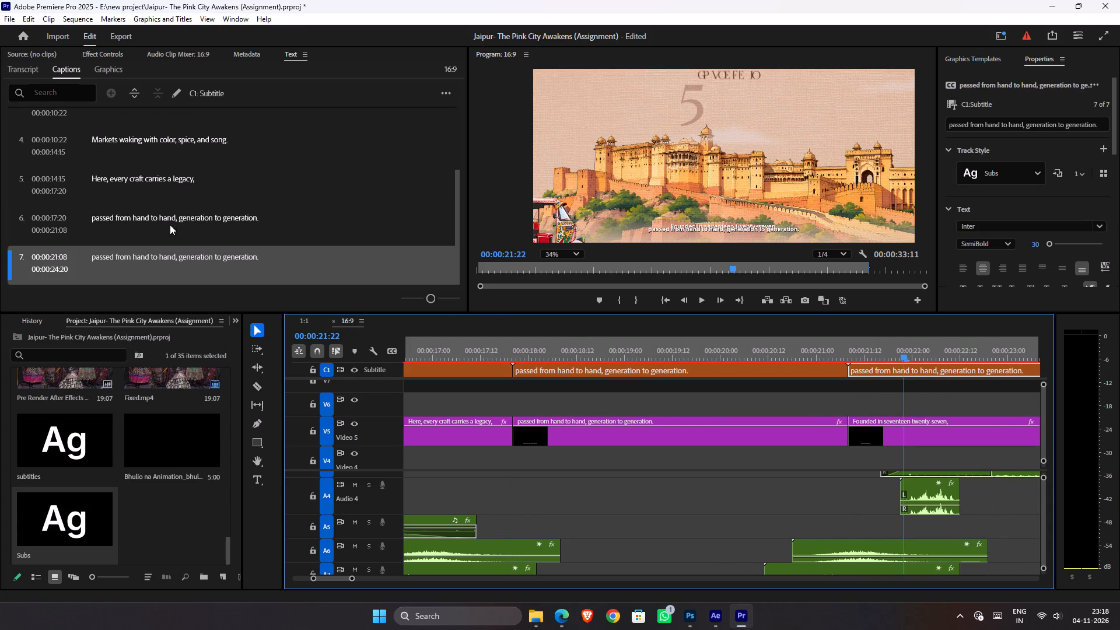
pyautogui.click(118, 65)
pyautogui.scroll(-7, 160, 206)
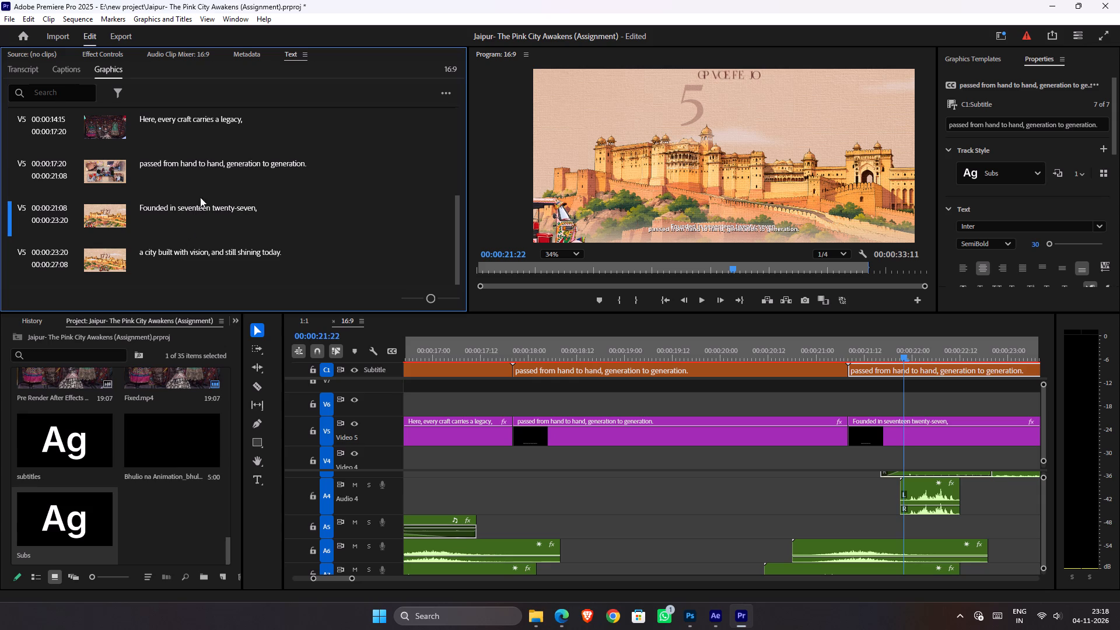
pyautogui.doubleClick(199, 209)
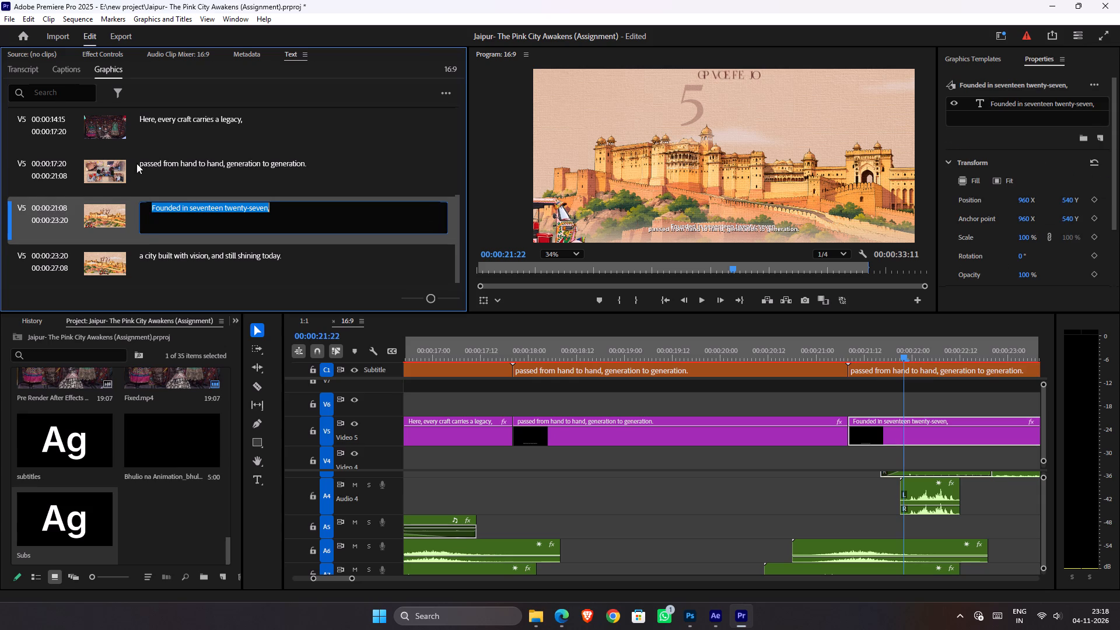
pyautogui.hotkey('ctrl', 'c')
pyautogui.click(69, 66)
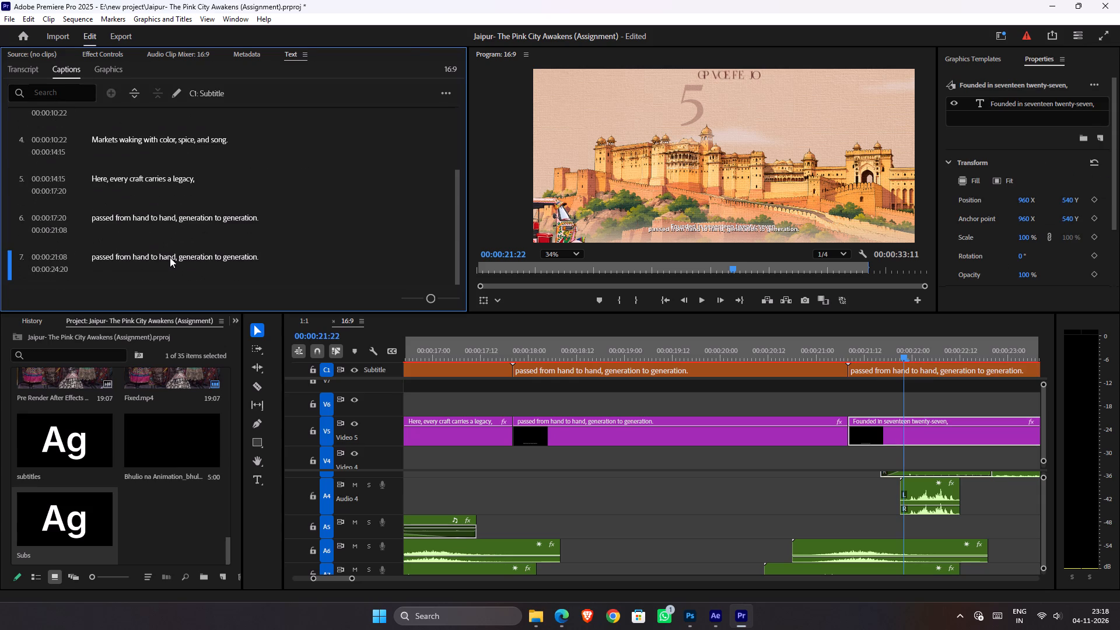
pyautogui.click(168, 257)
pyautogui.doubleClick(168, 257)
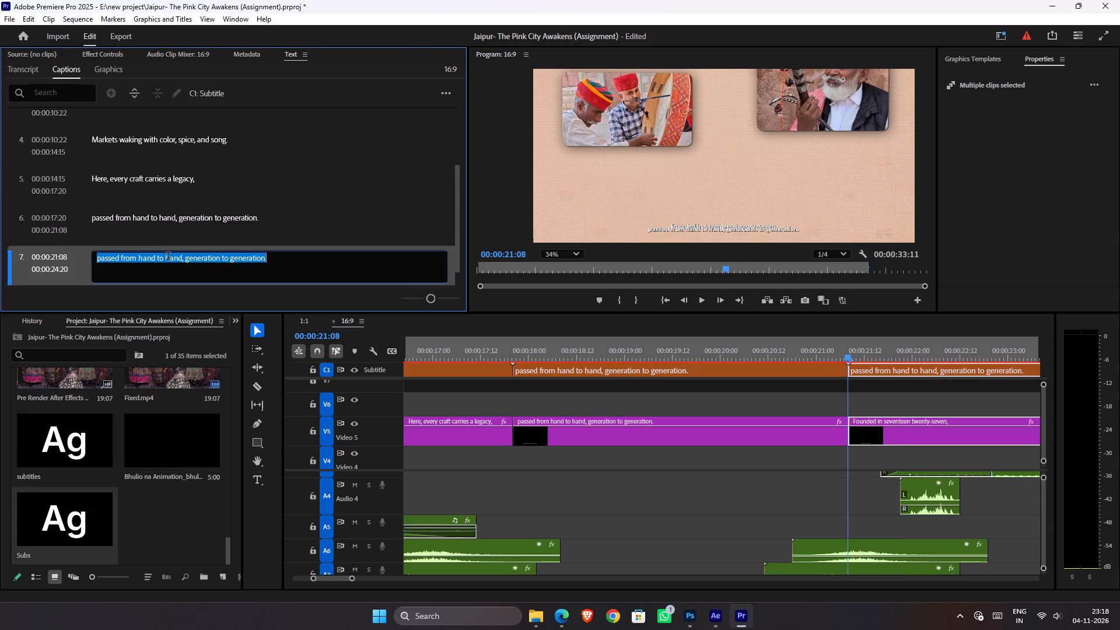
pyautogui.hotkey('ctrl', 'v')
pyautogui.click(175, 297)
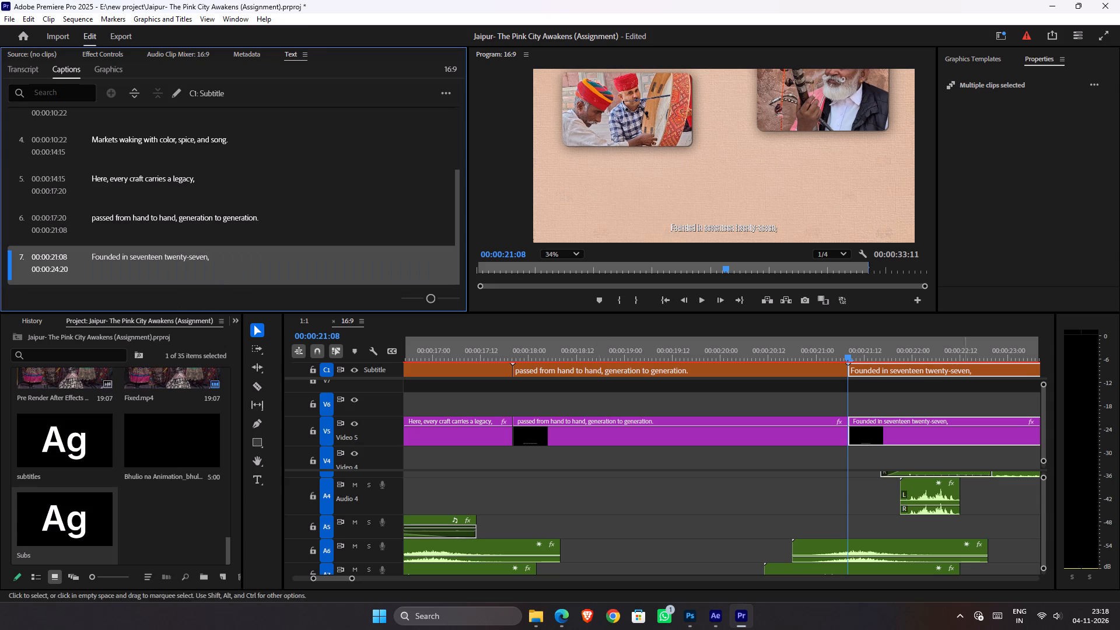
# Trim the seventh caption's end to 00:00:23:20, matching the end of the "Founded in seventeen twenty-seven," clip on Video 5.
pyautogui.scroll(-2, 894, 423)
pyautogui.scroll(1, 894, 423)
pyautogui.scroll(-10, 901, 423)
pyautogui.scroll(1, 915, 419)
pyautogui.scroll(-1, 915, 419)
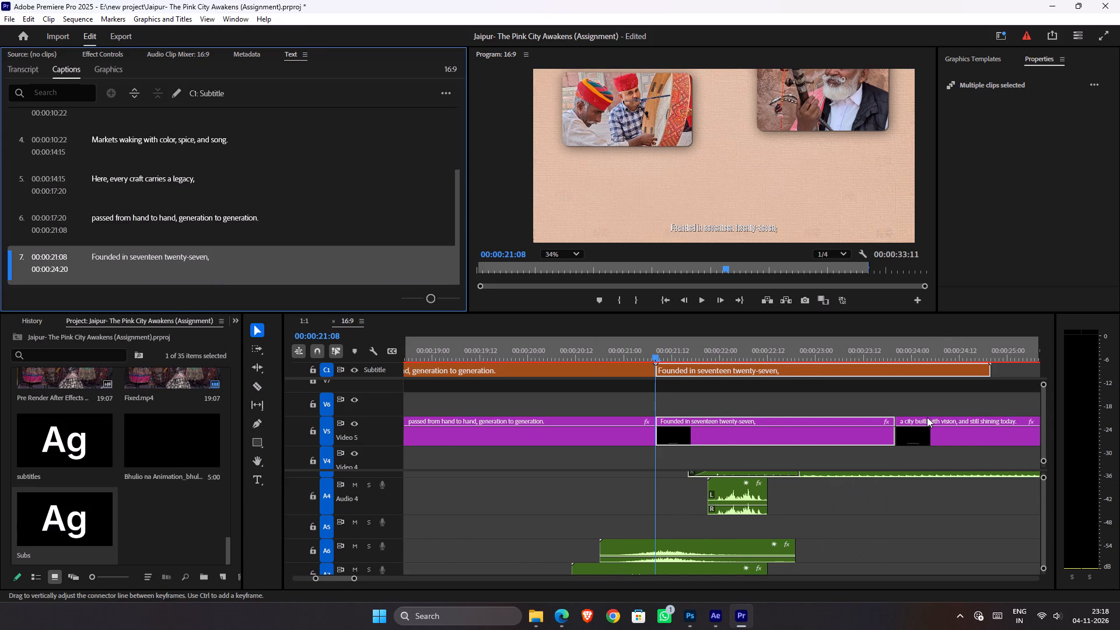
pyautogui.click(941, 396)
pyautogui.moveTo(989, 373); pyautogui.dragTo(888, 397)
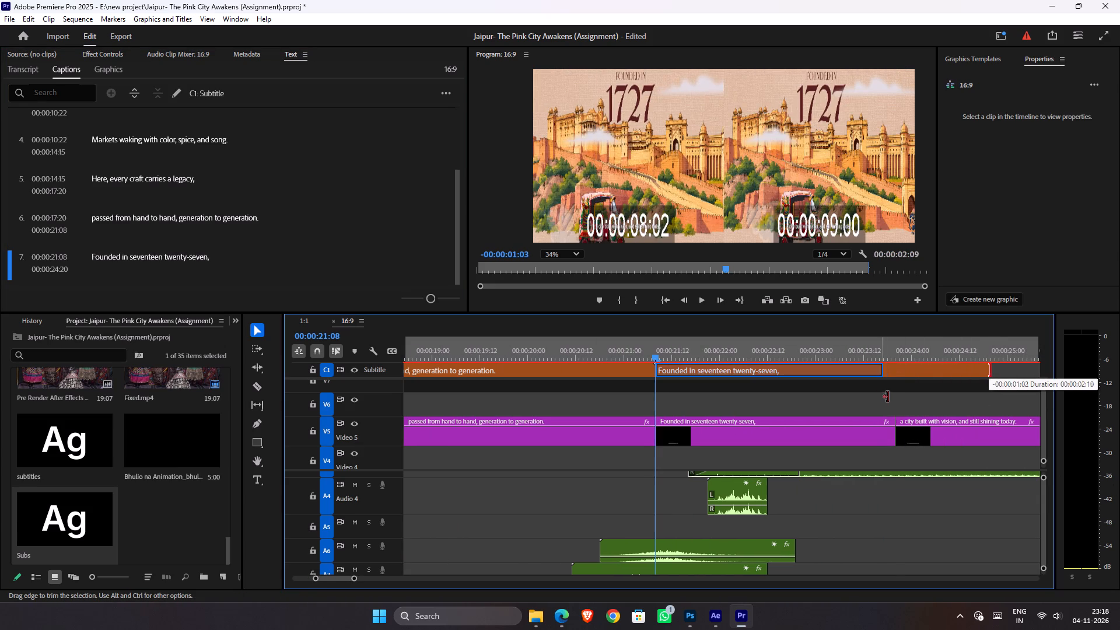
pyautogui.moveTo(888, 397); pyautogui.dragTo(889, 397)
# Duplicate the seventh caption so the copy starts at 00:00:23:20, where the last Video 5 text clip begins.
pyautogui.keyDown('alt'); pyautogui.moveTo(711, 368); pyautogui.dragTo(964, 352); pyautogui.keyUp('alt')
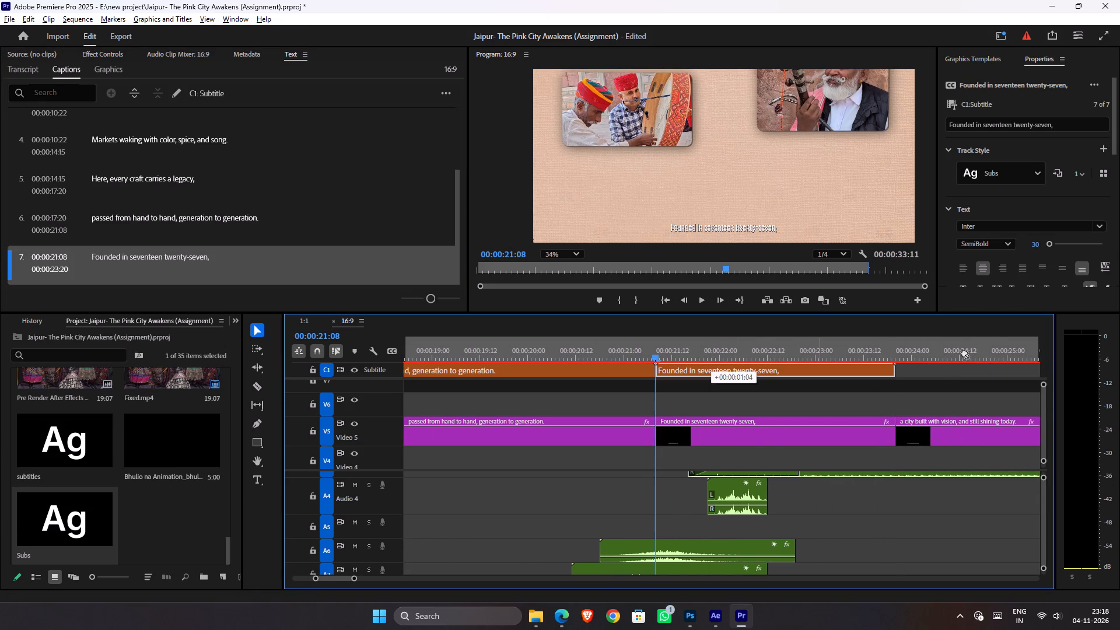
pyautogui.keyDown('alt'); pyautogui.moveTo(964, 352); pyautogui.dragTo(951, 376); pyautogui.keyUp('alt')
# Extend the eighth caption's end to 00:00:27:08, matching the end of the last Video 5 text clip.
pyautogui.scroll(-6, 898, 399)
pyautogui.scroll(1, 903, 401)
pyautogui.scroll(-1, 906, 401)
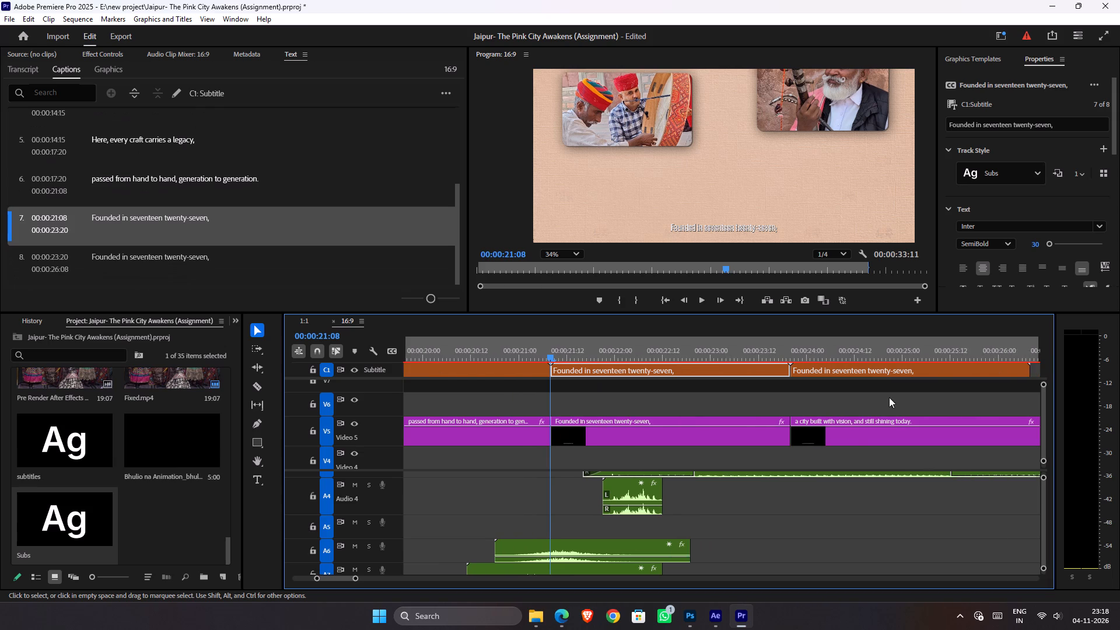
pyautogui.scroll(-4, 889, 397)
pyautogui.scroll(1, 891, 397)
pyautogui.scroll(-1, 892, 397)
pyautogui.scroll(-6, 958, 382)
pyautogui.scroll(1, 959, 390)
pyautogui.scroll(-2, 960, 390)
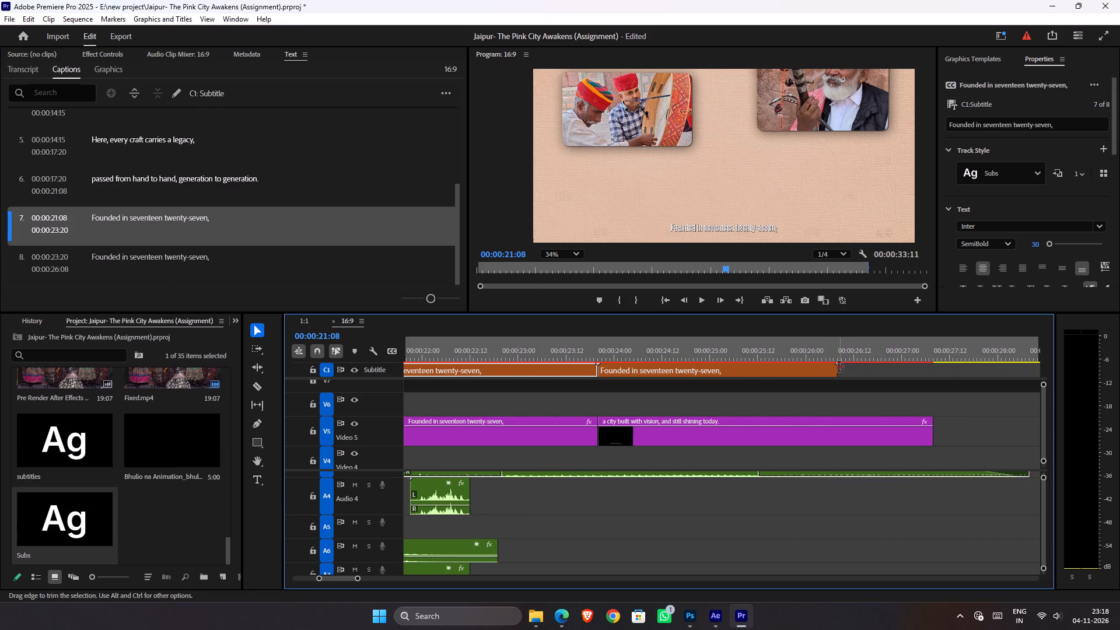
pyautogui.click(838, 367)
pyautogui.moveTo(836, 368); pyautogui.dragTo(933, 381)
# Replace the eighth caption's text with "a city built with vision, and still shining today." copied from the matching Video 5 graphic.
pyautogui.click(103, 65)
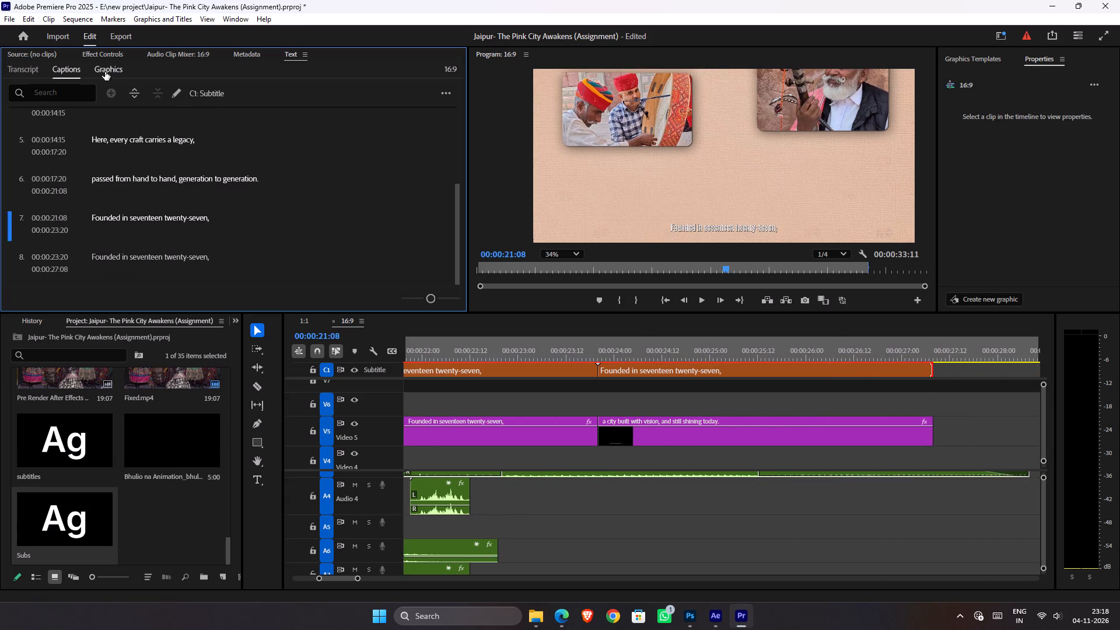
pyautogui.scroll(-7, 185, 248)
pyautogui.doubleClick(191, 253)
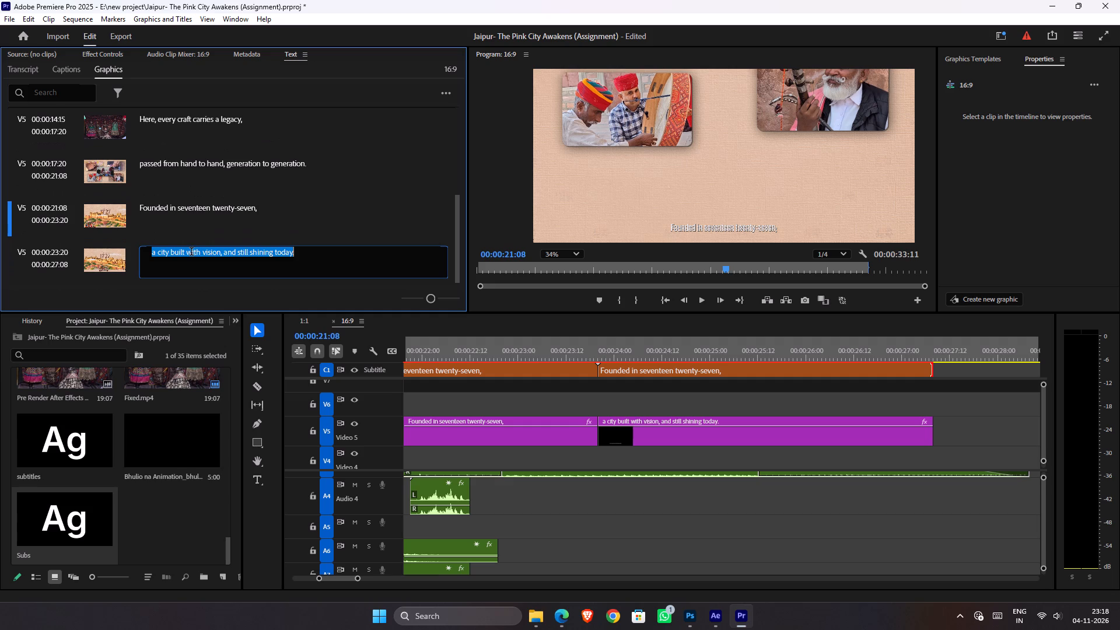
pyautogui.hotkey('ctrl', 'c')
pyautogui.click(121, 284)
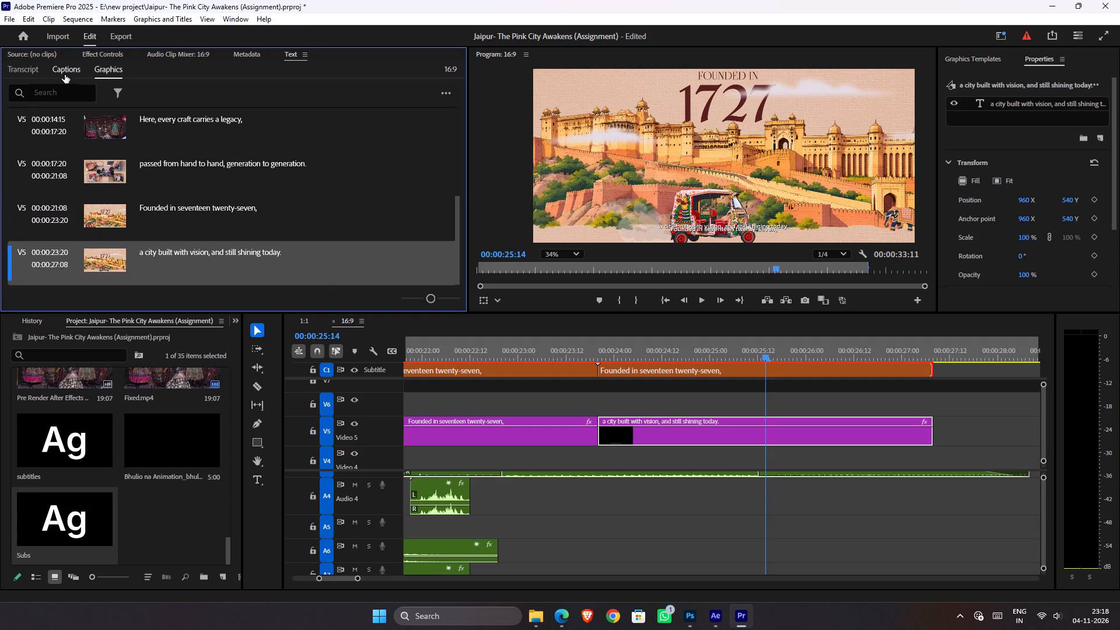
pyautogui.click(65, 75)
pyautogui.scroll(-6, 163, 223)
pyautogui.scroll(1, 178, 229)
pyautogui.scroll(-1, 183, 229)
pyautogui.doubleClick(152, 257)
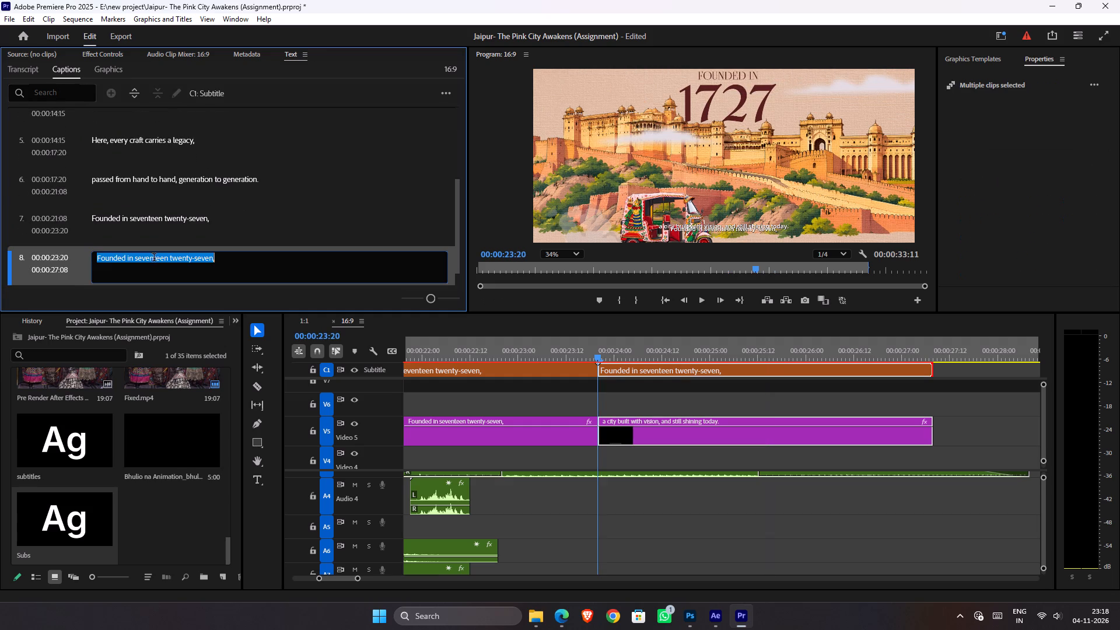
pyautogui.hotkey('ctrl', 'v')
pyautogui.click(164, 295)
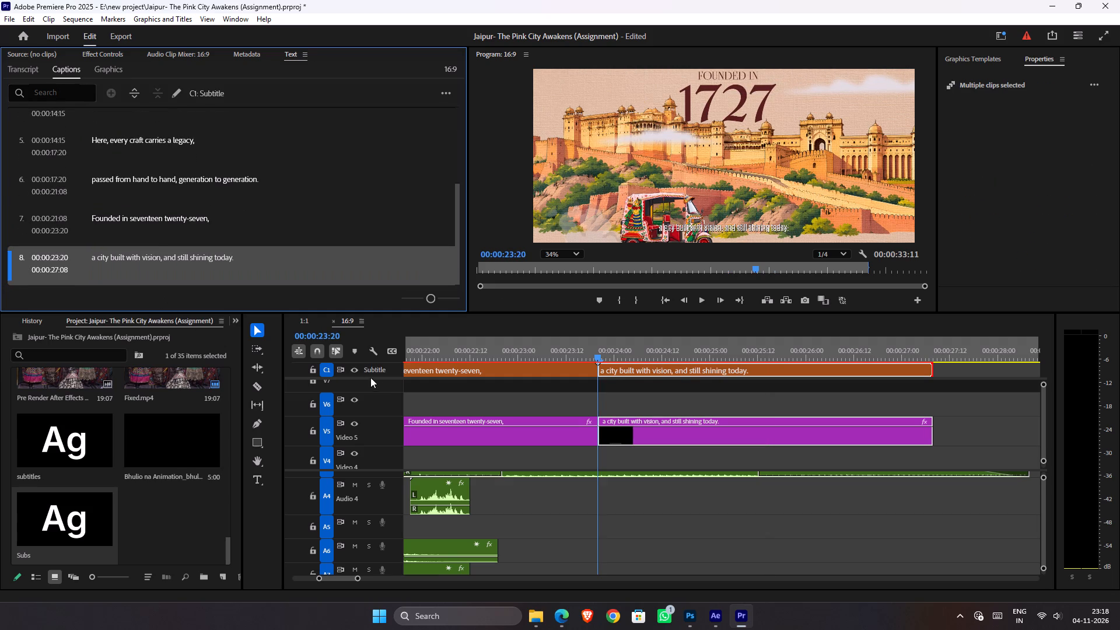
# Hide the Video 5 track holding the original text graphics, along with the empty video tracks above it, keeping the subtitle track visible.
pyautogui.click(344, 374)
pyautogui.click(344, 374)
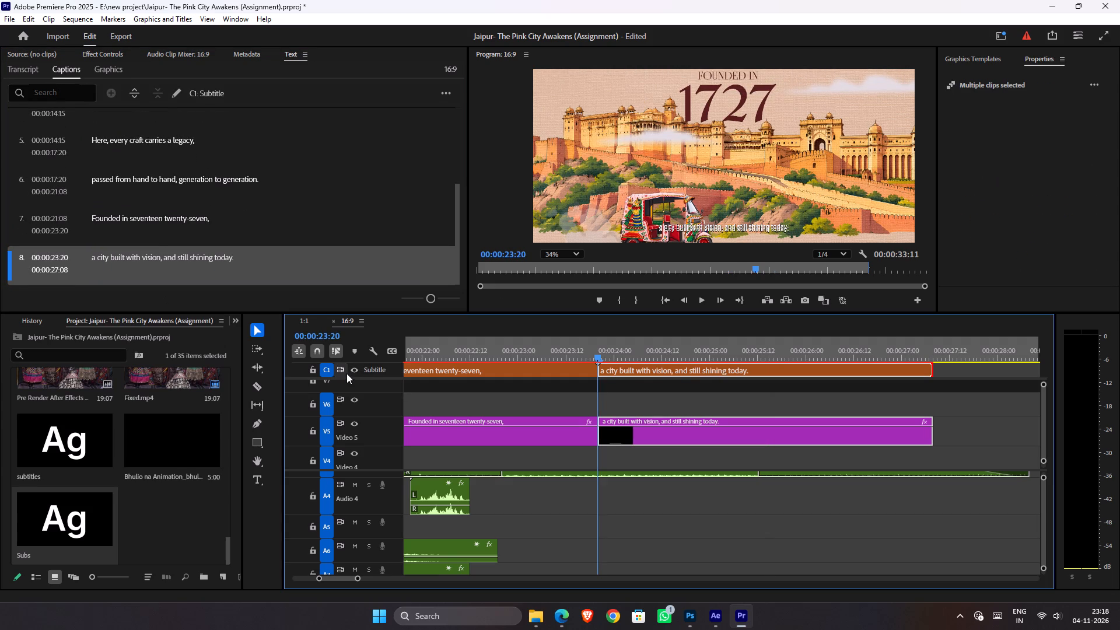
pyautogui.scroll(2, 367, 383)
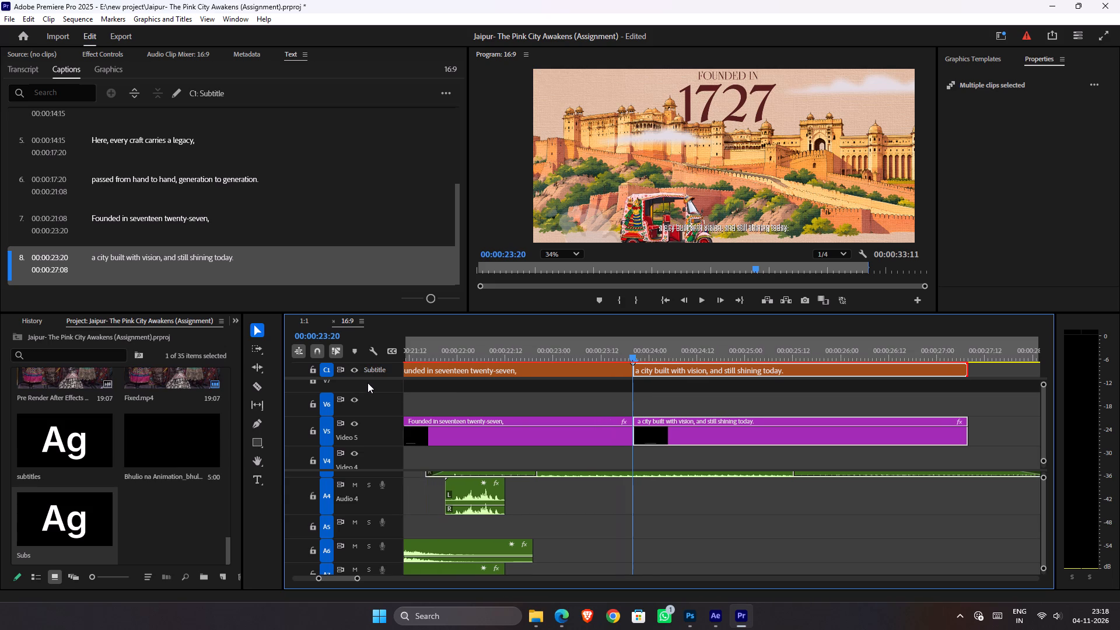
pyautogui.keyDown('ctrl'); pyautogui.scroll(5, 442, 407); pyautogui.keyUp('ctrl')
pyautogui.keyDown('ctrl'); pyautogui.scroll(-6, 440, 407); pyautogui.keyUp('ctrl')
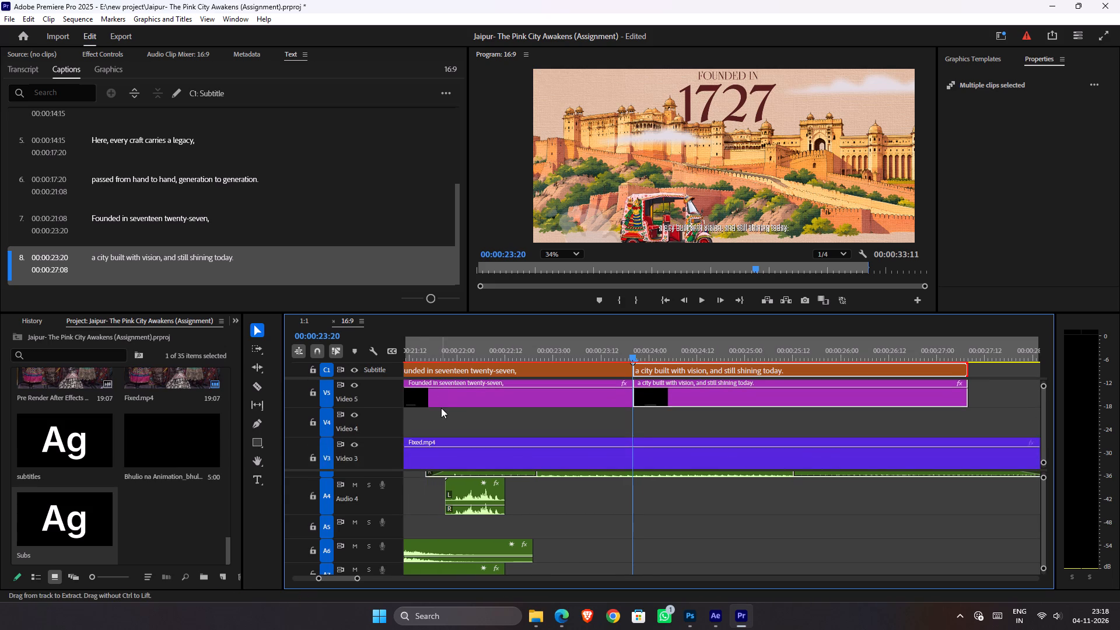
pyautogui.keyDown('ctrl'); pyautogui.scroll(6, 441, 408); pyautogui.keyUp('ctrl')
pyautogui.moveTo(358, 421); pyautogui.dragTo(356, 462)
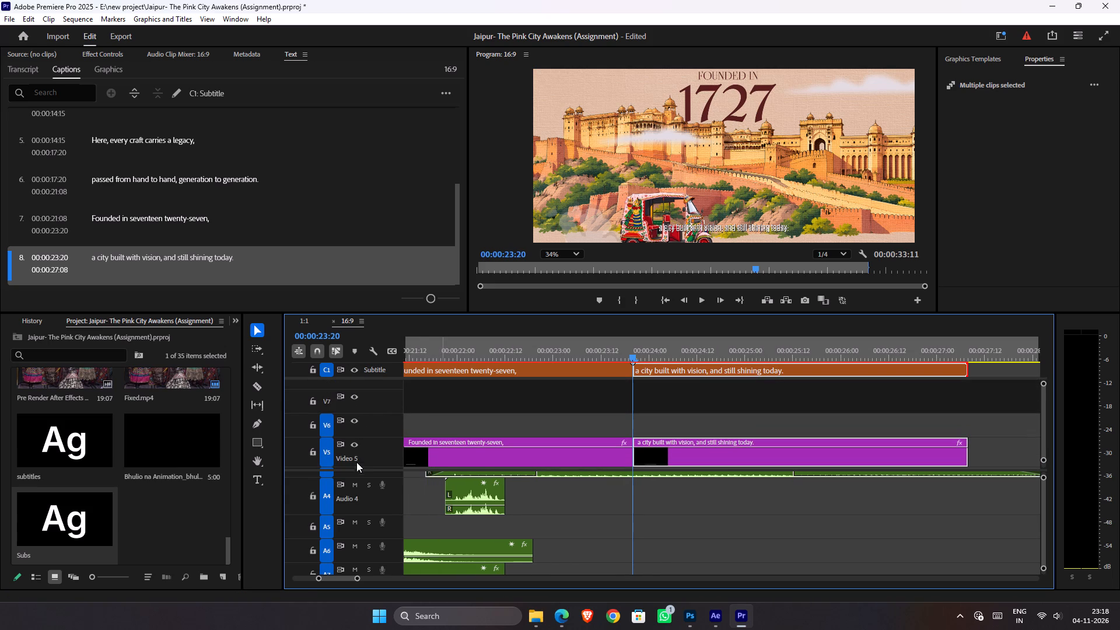
pyautogui.moveTo(356, 462); pyautogui.dragTo(356, 468)
pyautogui.click(355, 450)
pyautogui.click(356, 431)
pyautogui.click(356, 417)
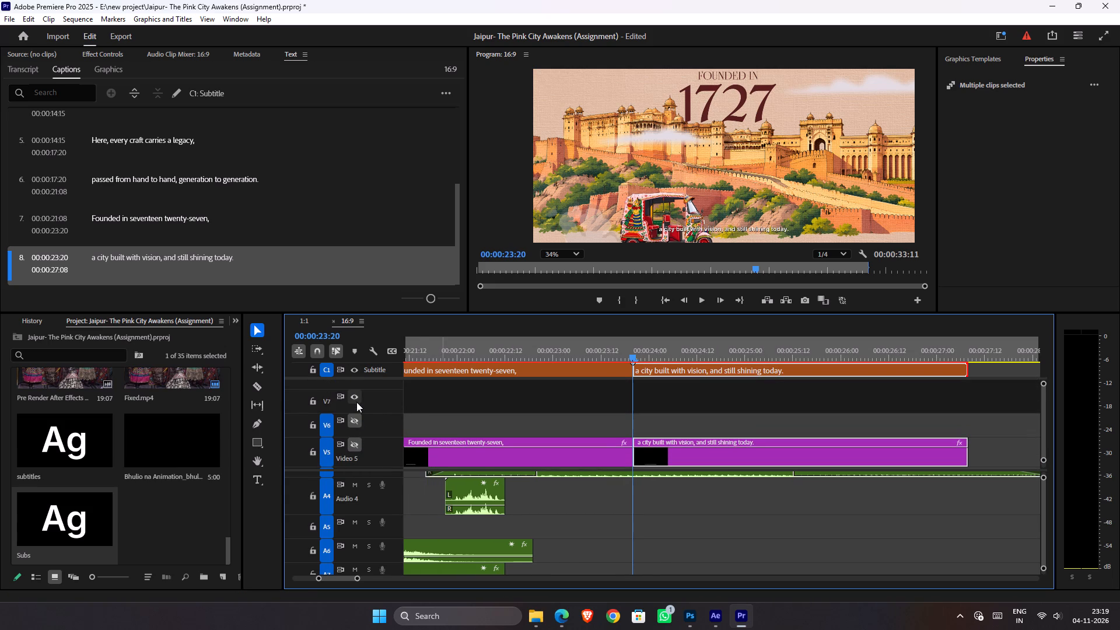
pyautogui.click(356, 402)
pyautogui.keyDown('ctrl'); pyautogui.scroll(-5, 461, 419); pyautogui.keyUp('ctrl')
pyautogui.keyDown('ctrl'); pyautogui.scroll(1, 467, 427); pyautogui.keyUp('ctrl')
pyautogui.keyDown('ctrl'); pyautogui.scroll(-1, 469, 433); pyautogui.keyUp('ctrl')
pyautogui.keyDown('ctrl'); pyautogui.scroll(-6, 414, 438); pyautogui.keyUp('ctrl')
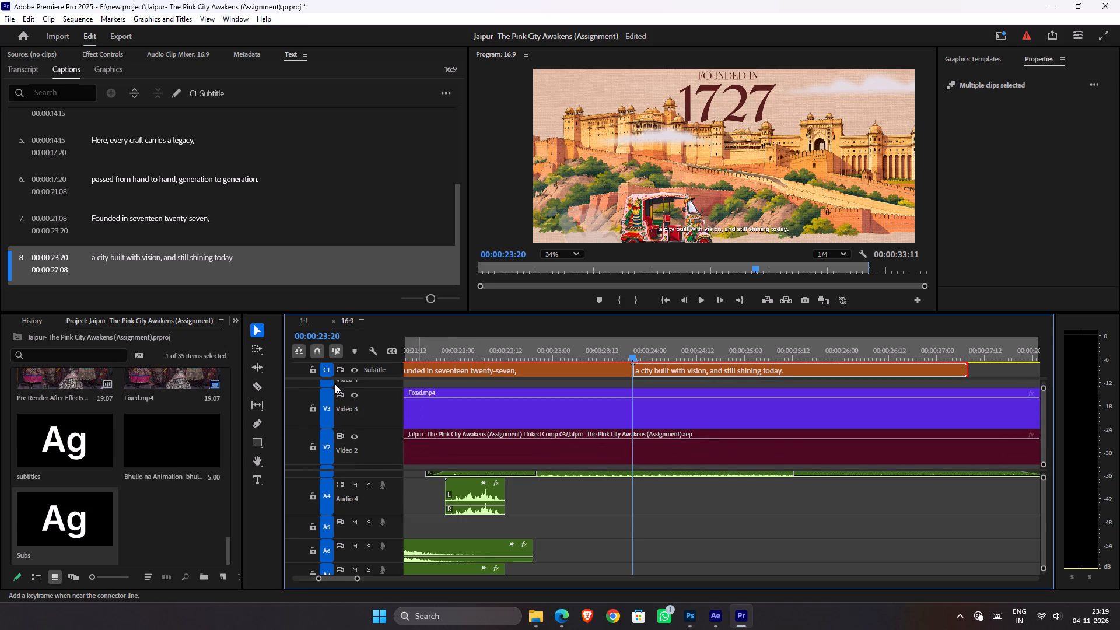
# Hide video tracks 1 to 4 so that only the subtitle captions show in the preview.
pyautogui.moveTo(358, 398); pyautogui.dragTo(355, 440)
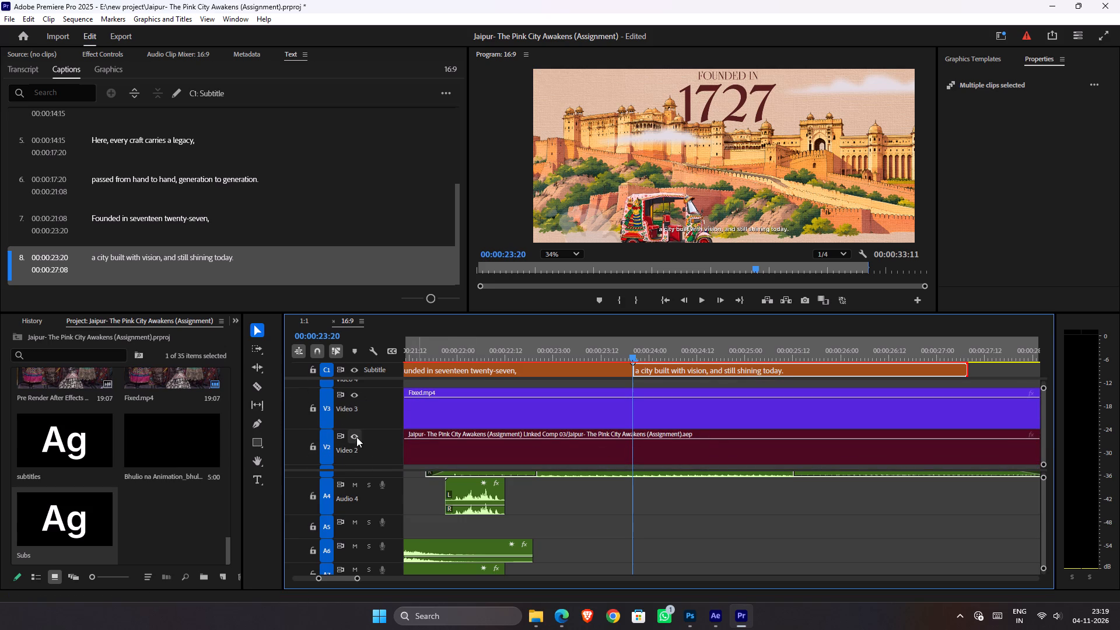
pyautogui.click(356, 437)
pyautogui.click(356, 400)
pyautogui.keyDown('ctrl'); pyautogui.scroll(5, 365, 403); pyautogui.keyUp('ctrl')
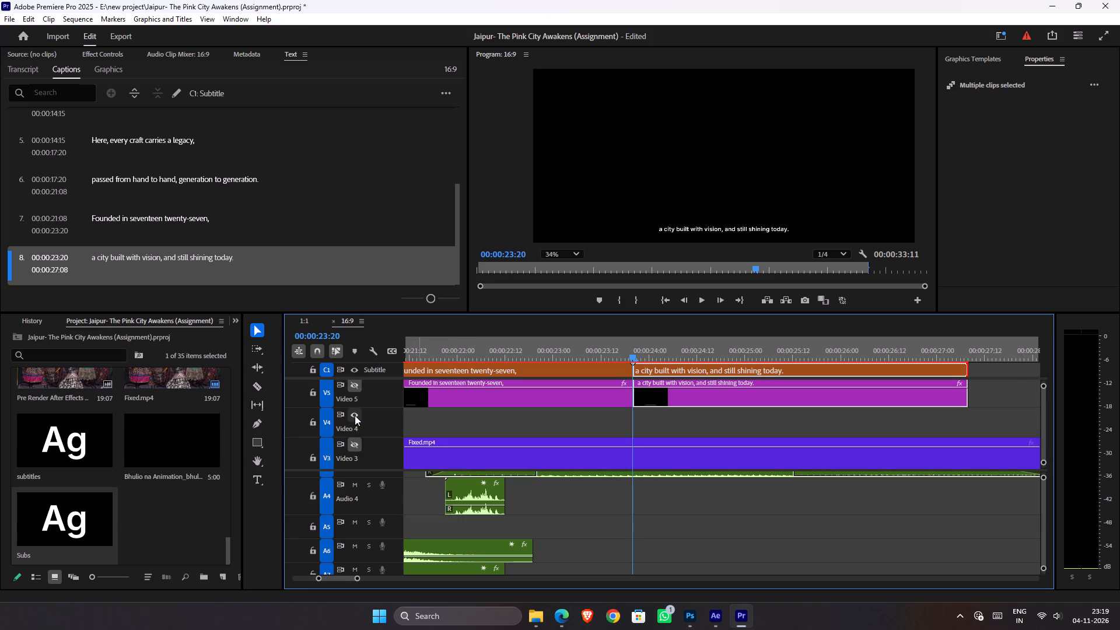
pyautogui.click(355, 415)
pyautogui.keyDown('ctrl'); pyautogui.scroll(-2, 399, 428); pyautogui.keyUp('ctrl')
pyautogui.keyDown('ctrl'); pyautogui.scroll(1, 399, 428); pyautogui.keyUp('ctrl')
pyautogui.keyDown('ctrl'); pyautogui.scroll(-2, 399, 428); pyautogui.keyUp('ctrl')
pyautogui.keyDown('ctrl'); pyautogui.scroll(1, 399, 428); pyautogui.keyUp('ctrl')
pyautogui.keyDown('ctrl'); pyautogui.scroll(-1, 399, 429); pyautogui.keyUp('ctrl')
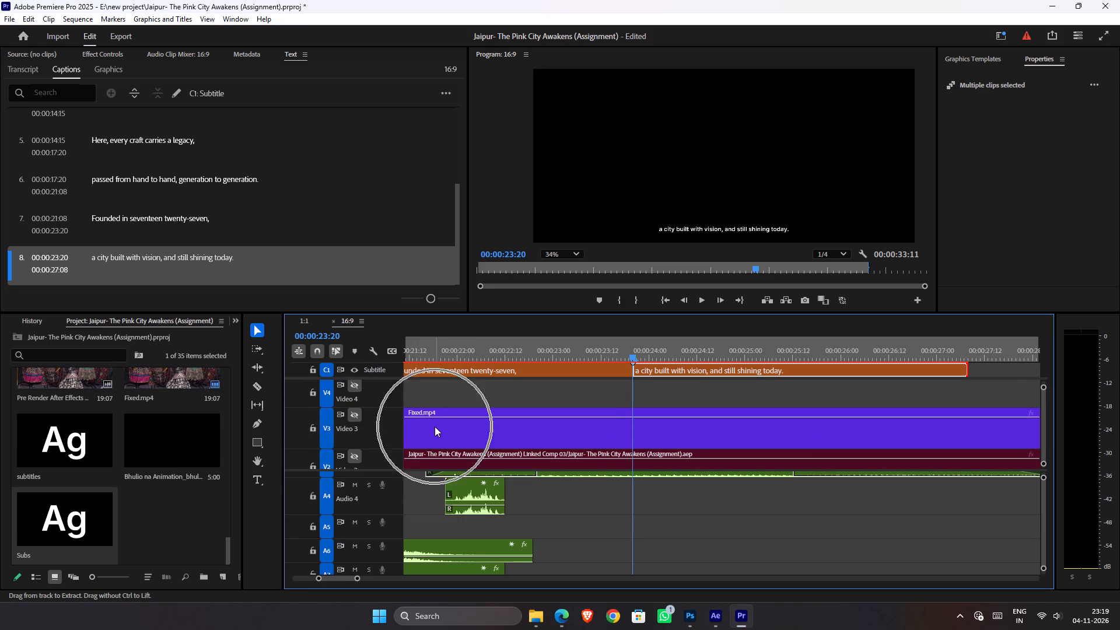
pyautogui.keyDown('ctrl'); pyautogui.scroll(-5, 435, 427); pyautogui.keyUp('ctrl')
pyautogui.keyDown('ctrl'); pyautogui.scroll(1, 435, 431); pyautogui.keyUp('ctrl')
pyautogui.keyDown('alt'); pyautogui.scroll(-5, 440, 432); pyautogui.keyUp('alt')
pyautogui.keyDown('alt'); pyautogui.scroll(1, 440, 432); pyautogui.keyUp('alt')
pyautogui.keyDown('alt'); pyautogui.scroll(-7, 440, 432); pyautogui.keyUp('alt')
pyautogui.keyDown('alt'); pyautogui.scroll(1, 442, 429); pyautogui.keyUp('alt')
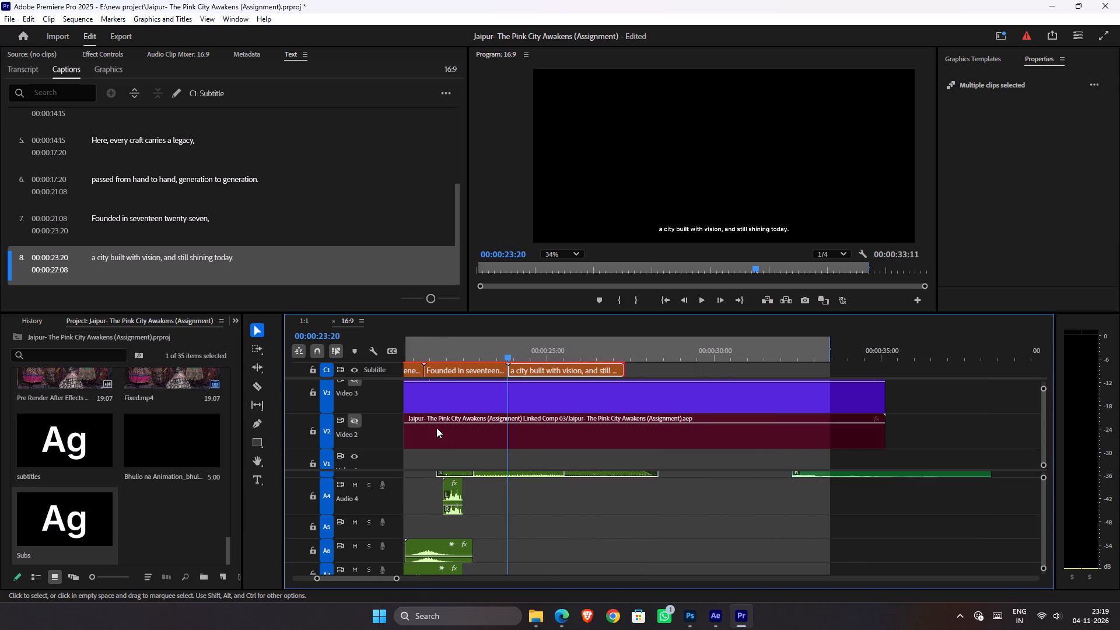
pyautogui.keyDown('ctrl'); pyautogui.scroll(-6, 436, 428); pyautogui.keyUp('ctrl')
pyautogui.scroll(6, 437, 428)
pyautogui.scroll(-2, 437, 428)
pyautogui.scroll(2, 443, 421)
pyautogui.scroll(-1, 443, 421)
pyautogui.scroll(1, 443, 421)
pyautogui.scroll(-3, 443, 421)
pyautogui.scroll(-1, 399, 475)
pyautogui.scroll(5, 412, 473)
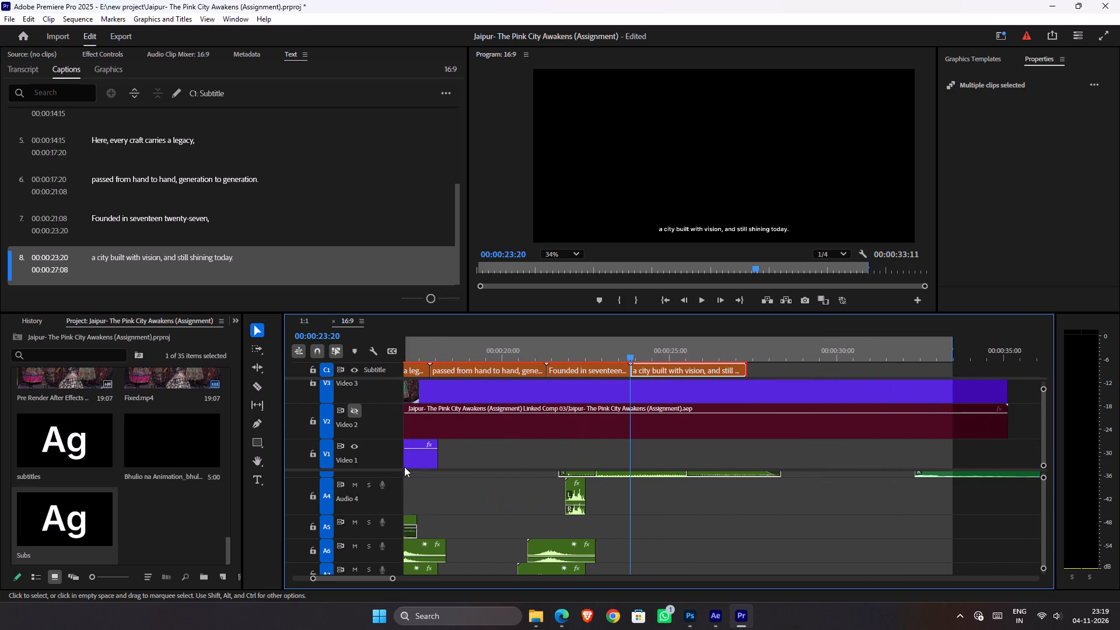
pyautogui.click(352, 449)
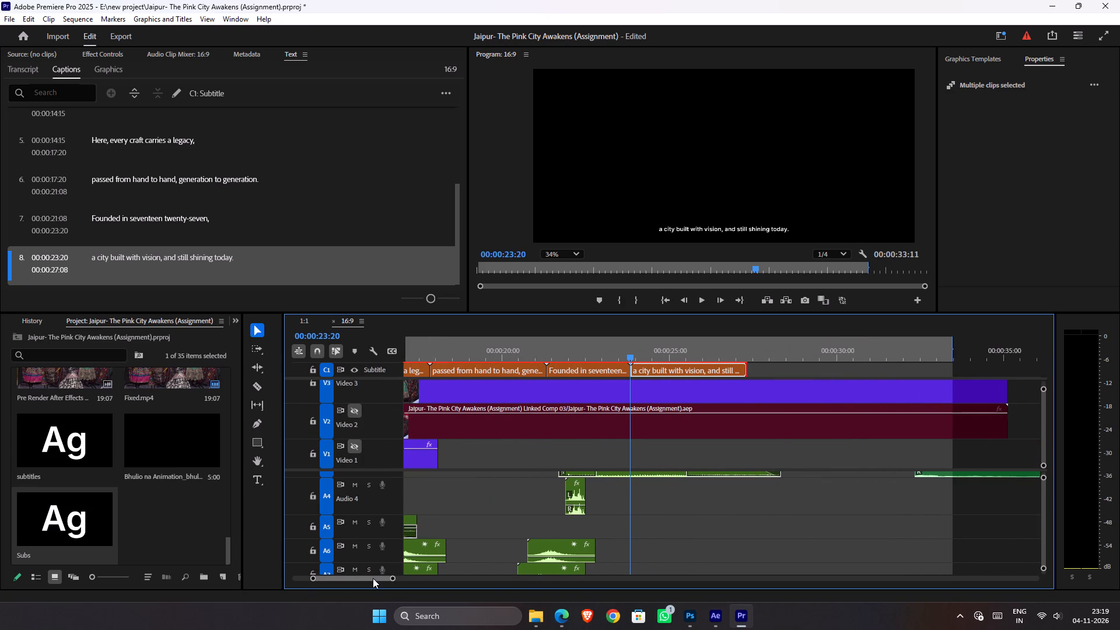
# Play the captions against the audio from 00:00:01:07 and trim the third caption's end to 00:00:10:07.
pyautogui.moveTo(373, 578); pyautogui.dragTo(309, 577)
pyautogui.click(448, 351)
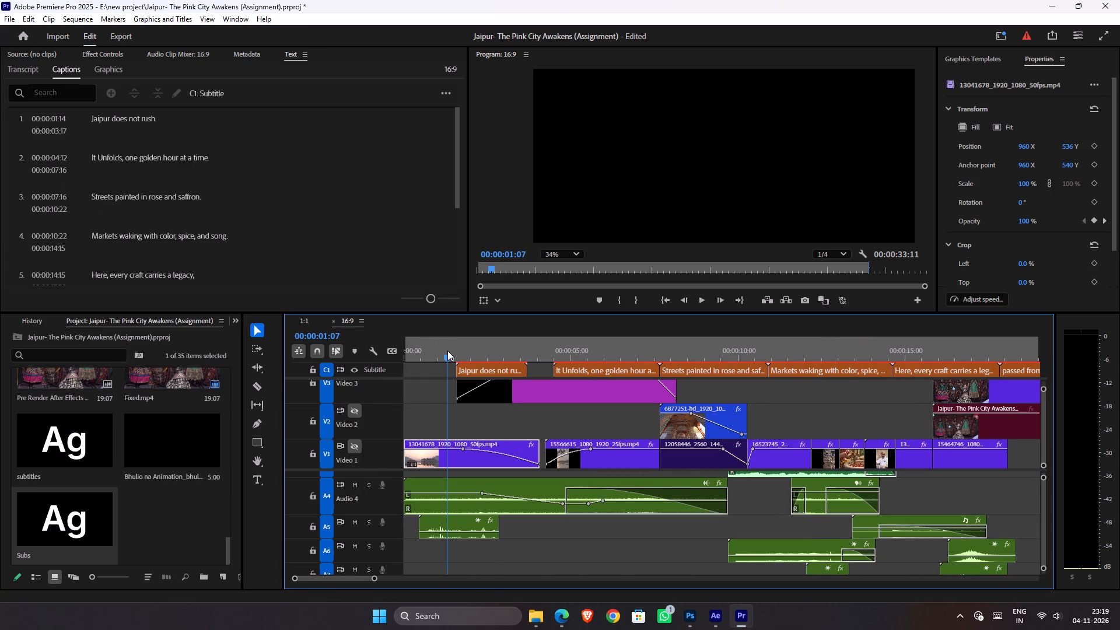
pyautogui.press('space')
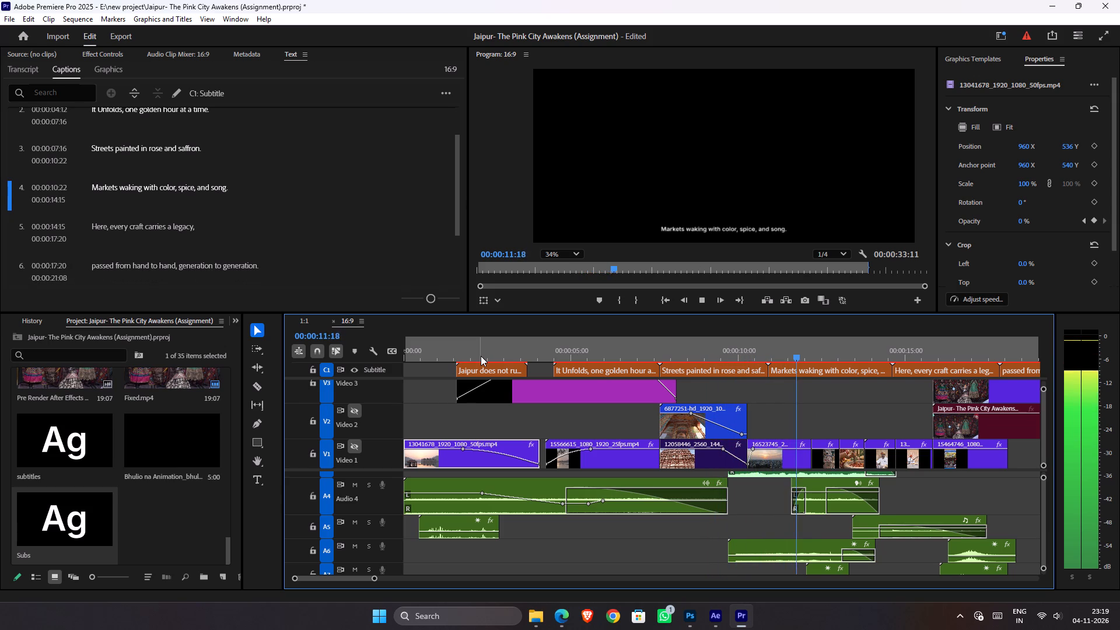
pyautogui.moveTo(762, 355); pyautogui.dragTo(705, 343)
pyautogui.press('space')
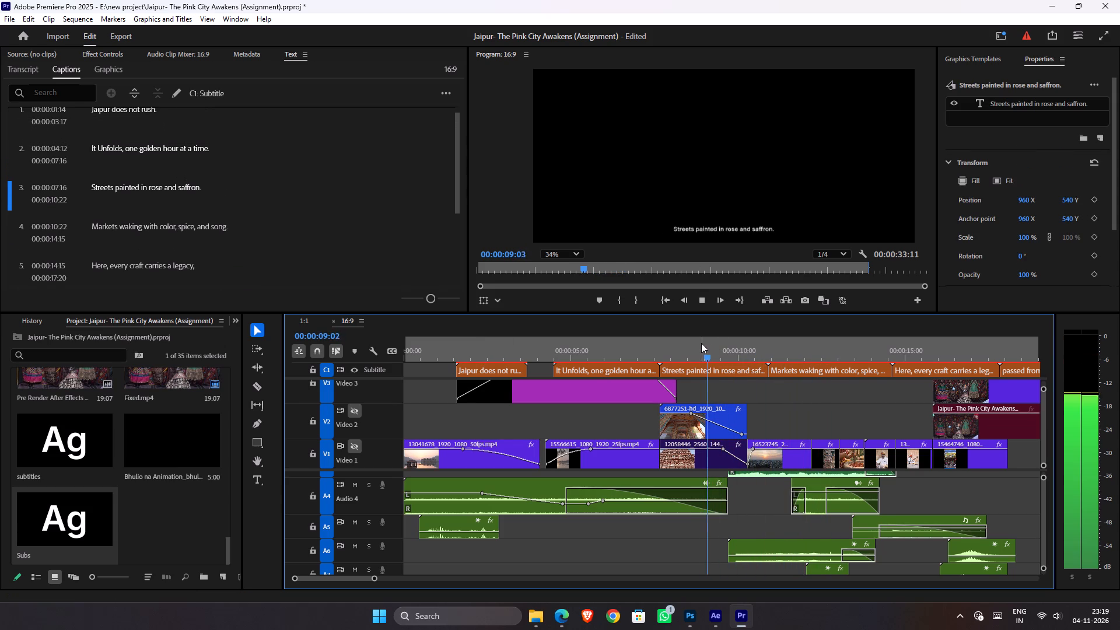
pyautogui.press('space')
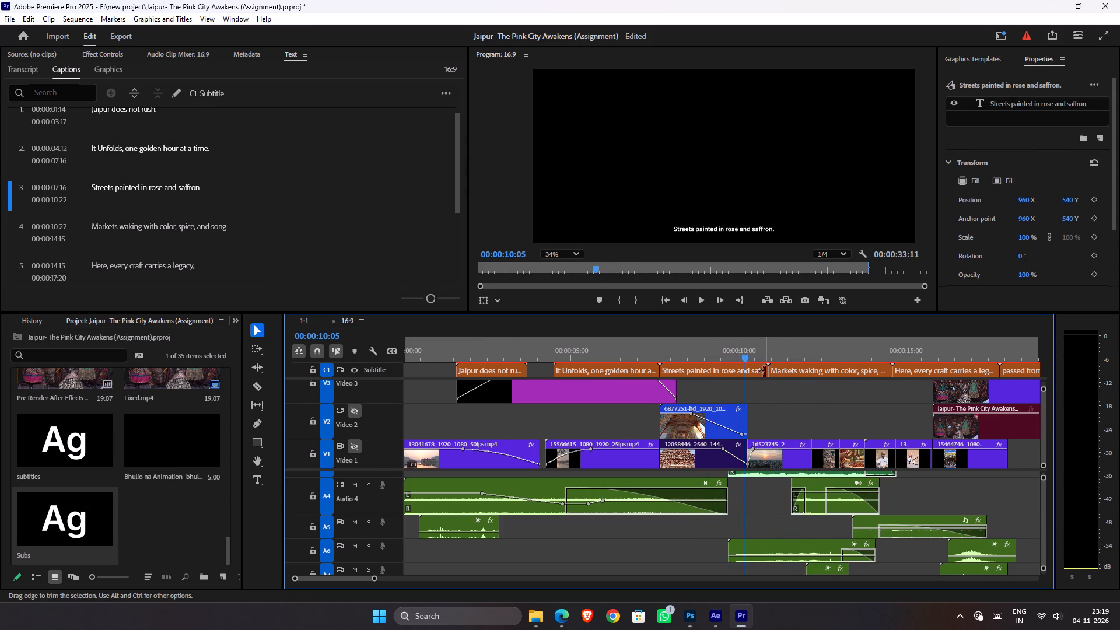
pyautogui.moveTo(765, 372); pyautogui.dragTo(744, 372)
# Replay the captions from near the start and trim the fourth caption's end to 00:00:14:06.
pyautogui.moveTo(686, 352); pyautogui.dragTo(498, 356)
pyautogui.press('space')
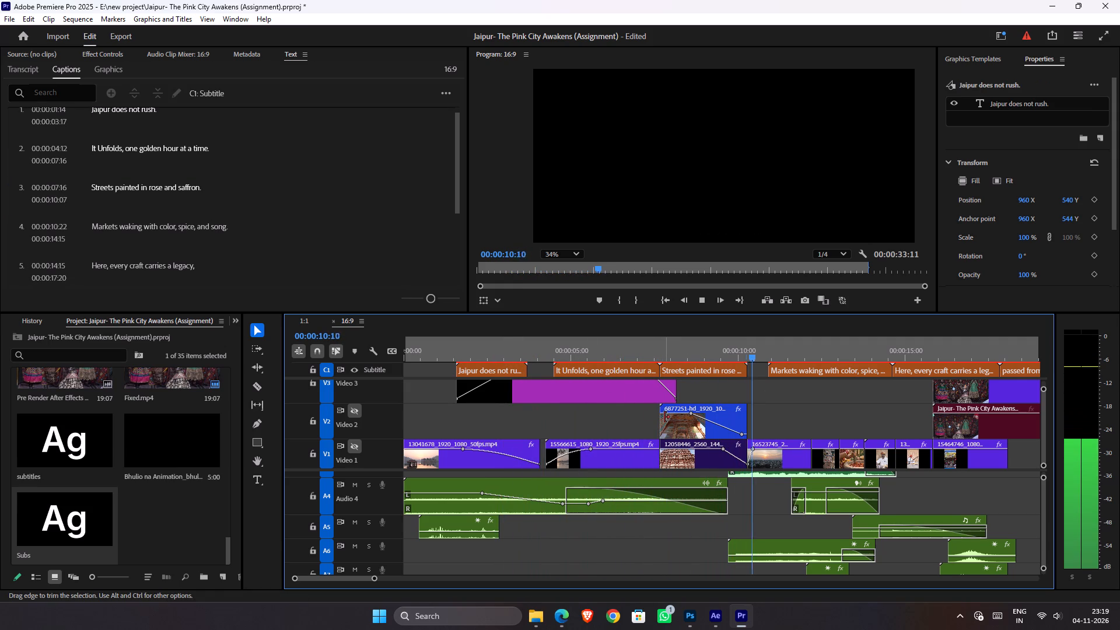
pyautogui.scroll(-5, 670, 418)
pyautogui.scroll(1, 670, 418)
pyautogui.scroll(-7, 671, 418)
pyautogui.scroll(1, 681, 410)
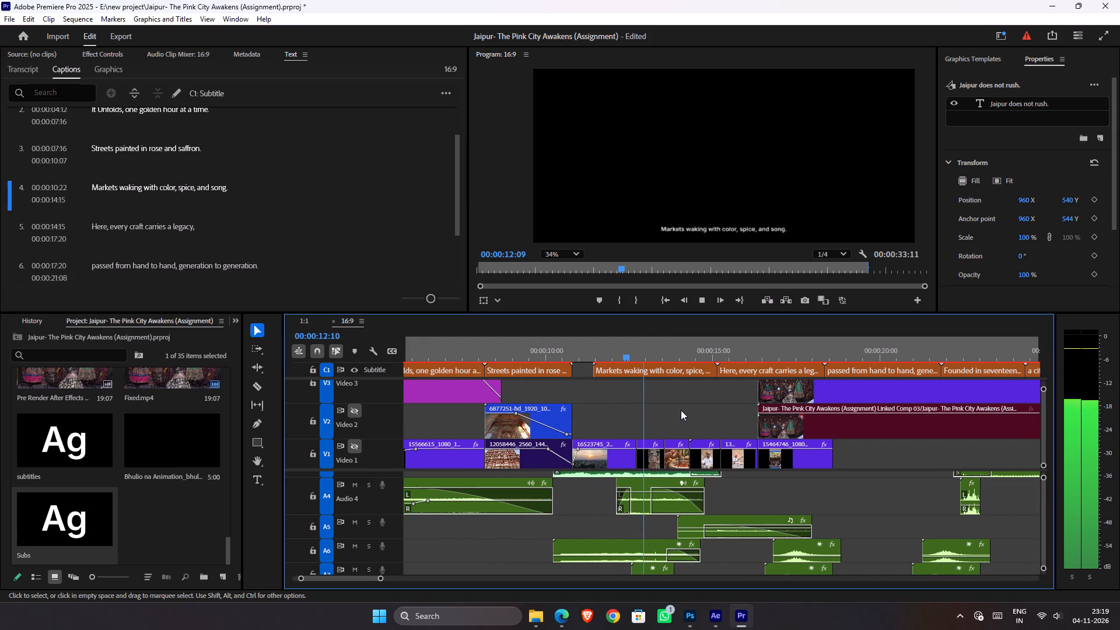
pyautogui.scroll(-3, 681, 410)
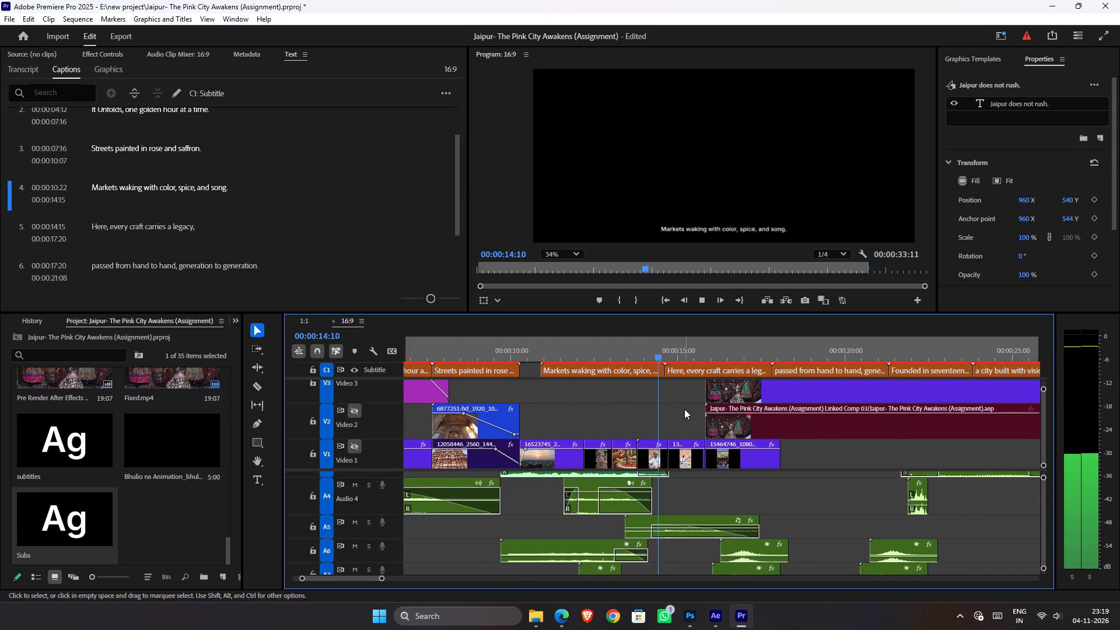
pyautogui.moveTo(652, 355); pyautogui.dragTo(630, 355)
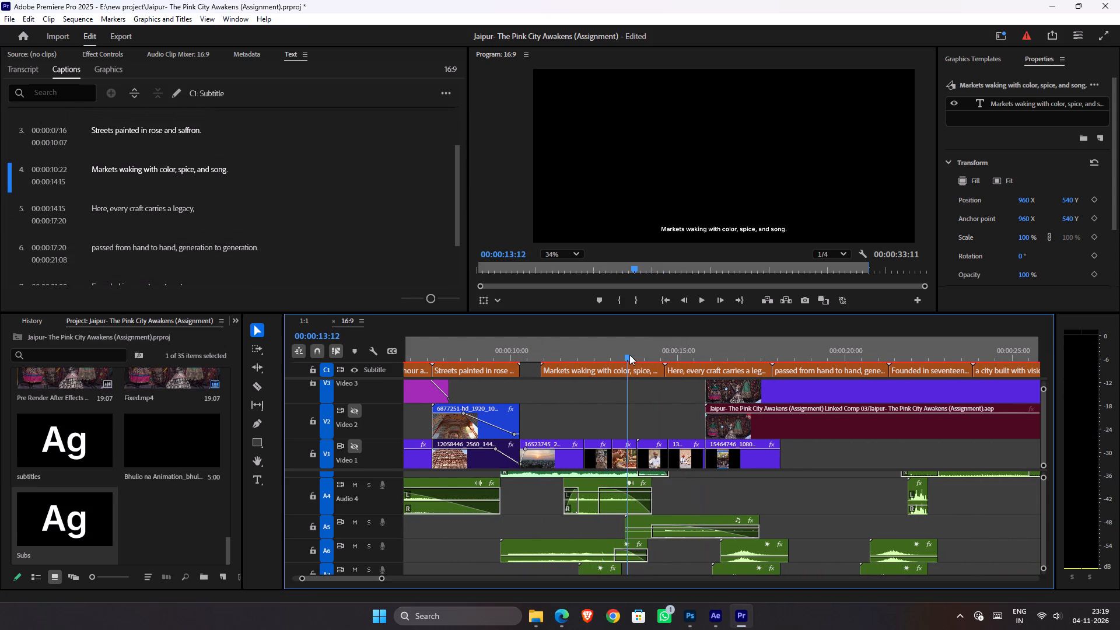
pyautogui.press('space')
pyautogui.press('space')
pyautogui.moveTo(662, 375); pyautogui.dragTo(650, 374)
# Play the remaining captions, trim the eighth caption's end to 00:00:27:04, and play on past it to check the timing.
pyautogui.moveTo(639, 356); pyautogui.dragTo(617, 355)
pyautogui.press('space')
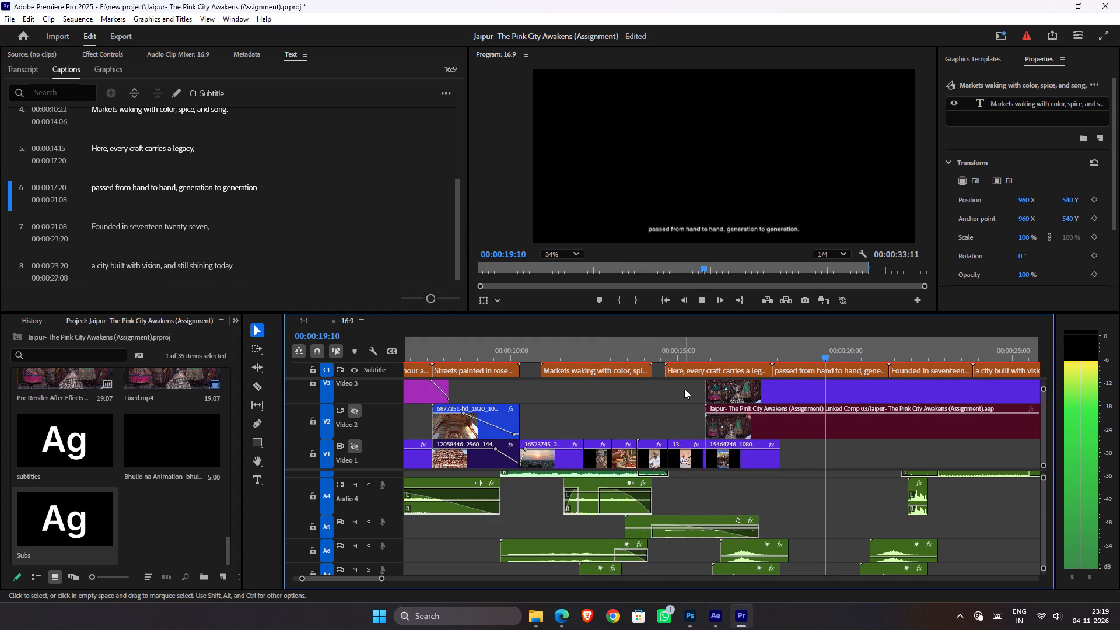
pyautogui.keyDown('alt'); pyautogui.scroll(-5, 684, 388); pyautogui.keyUp('alt')
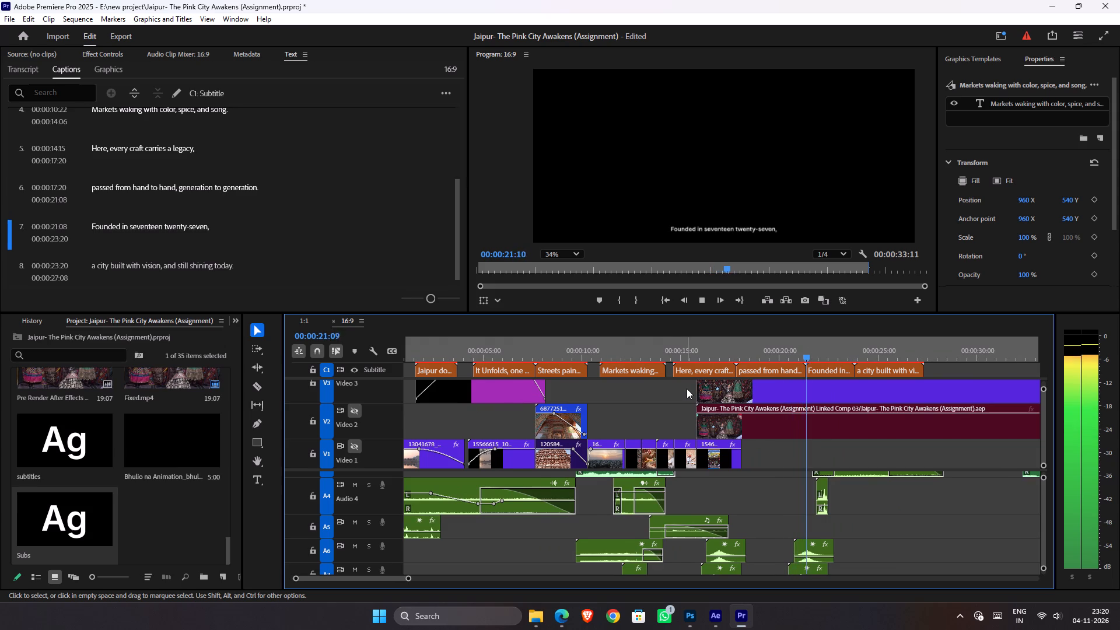
pyautogui.scroll(-3, 687, 388)
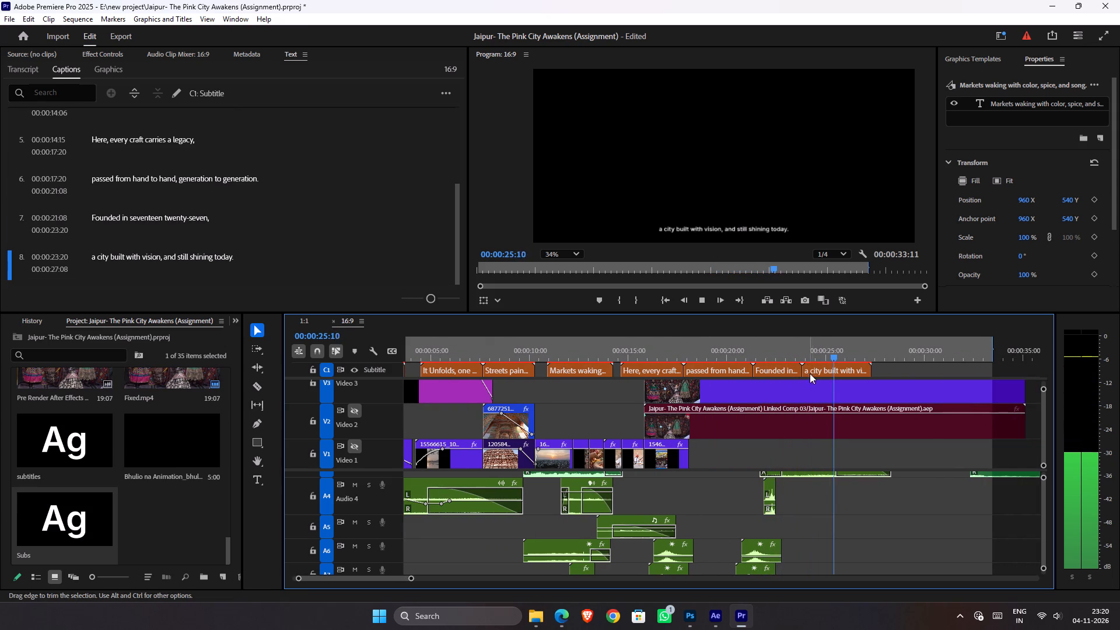
pyautogui.press('space')
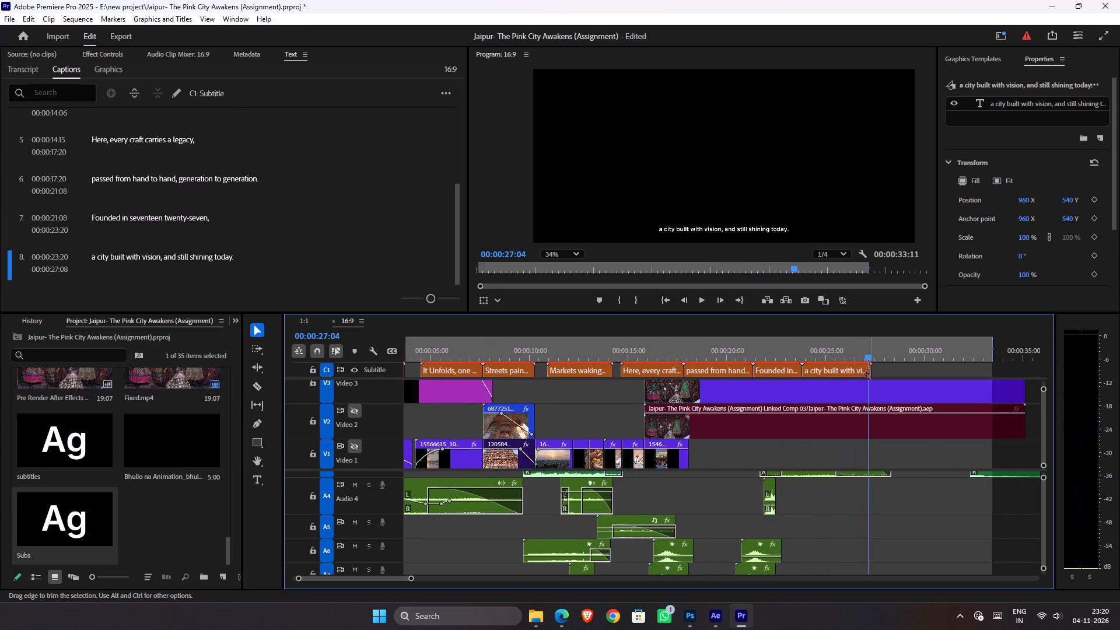
pyautogui.click(869, 374)
pyautogui.press('space')
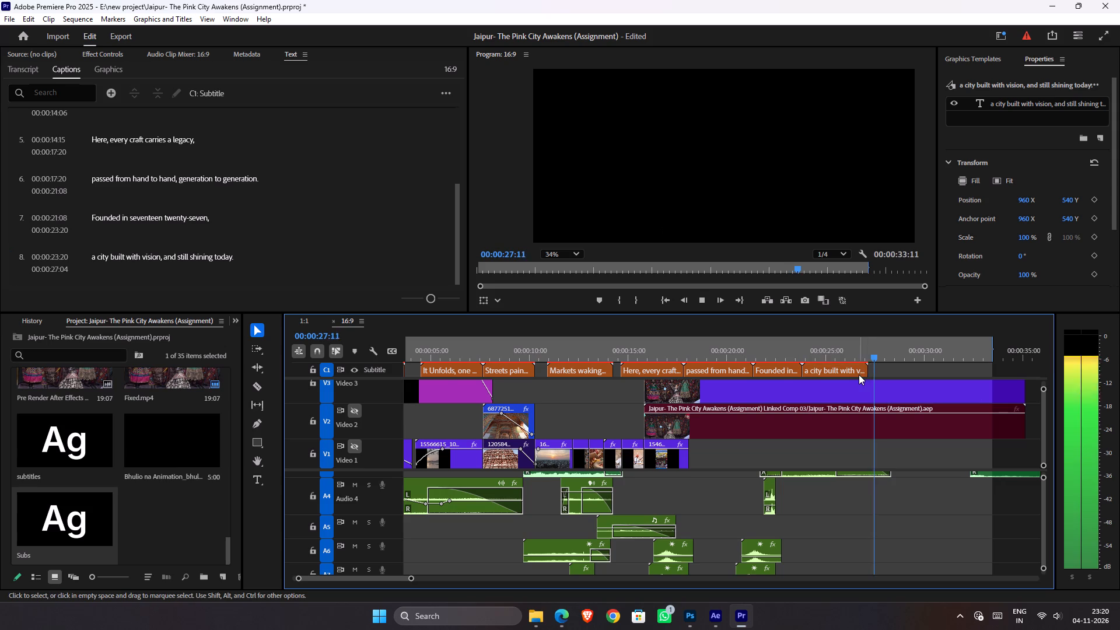
pyautogui.keyDown('alt'); pyautogui.scroll(-3, 857, 374); pyautogui.keyUp('alt')
pyautogui.keyDown('alt'); pyautogui.scroll(1, 857, 374); pyautogui.keyUp('alt')
pyautogui.keyDown('alt'); pyautogui.scroll(-4, 856, 375); pyautogui.keyUp('alt')
pyautogui.press('space')
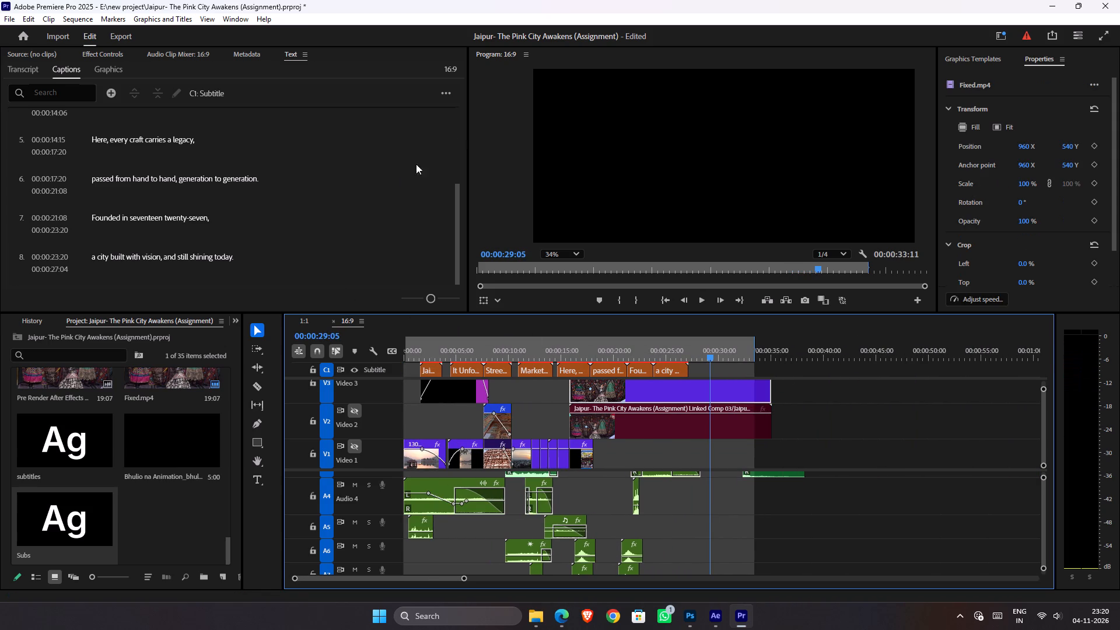
# Export the captions as an SRT file named "Jaipur - The Pink City Awaken" in the new project folder.
pyautogui.click(453, 94)
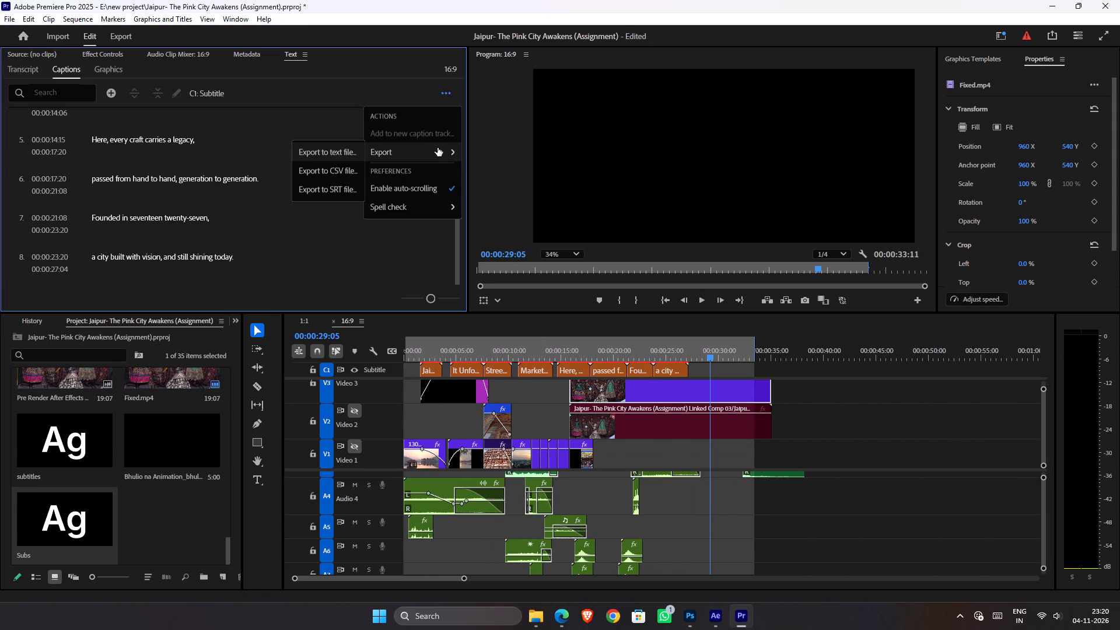
pyautogui.click(320, 186)
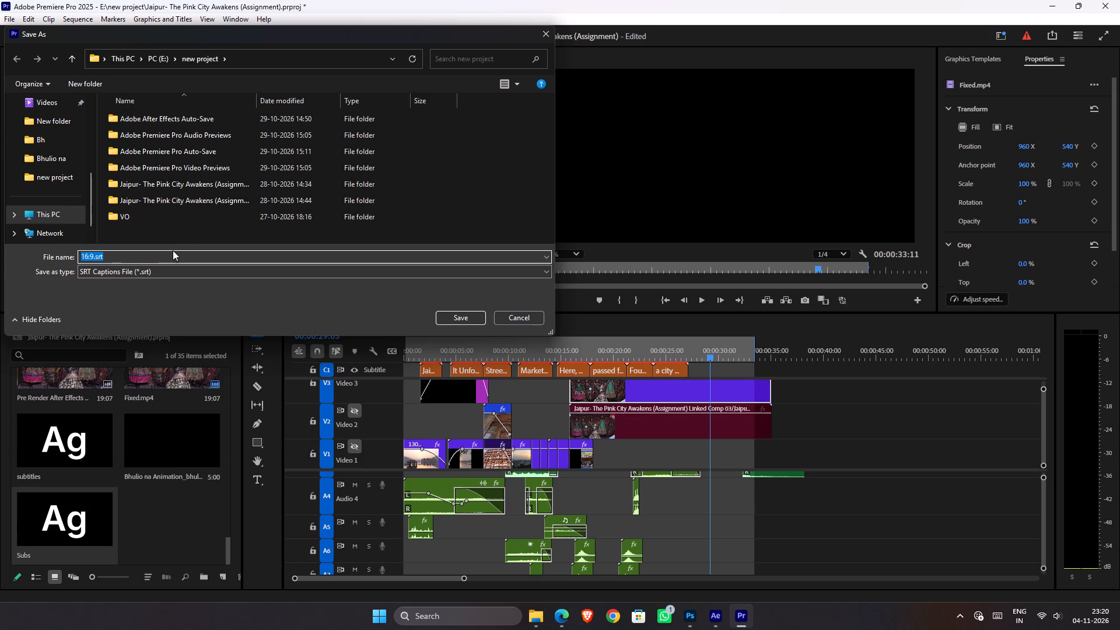
pyautogui.write('Jaipur')
pyautogui.press('Down')
pyautogui.press('Down')
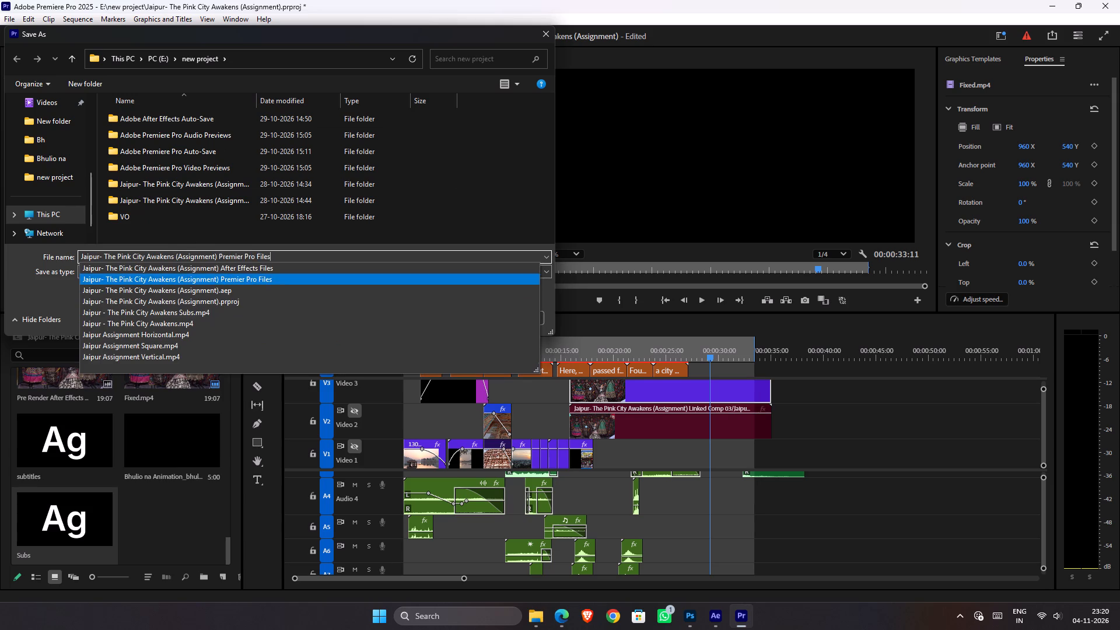
pyautogui.press('Down')
pyautogui.press('Down')
pyautogui.press('Down')
pyautogui.press('Down')
pyautogui.press('Right')
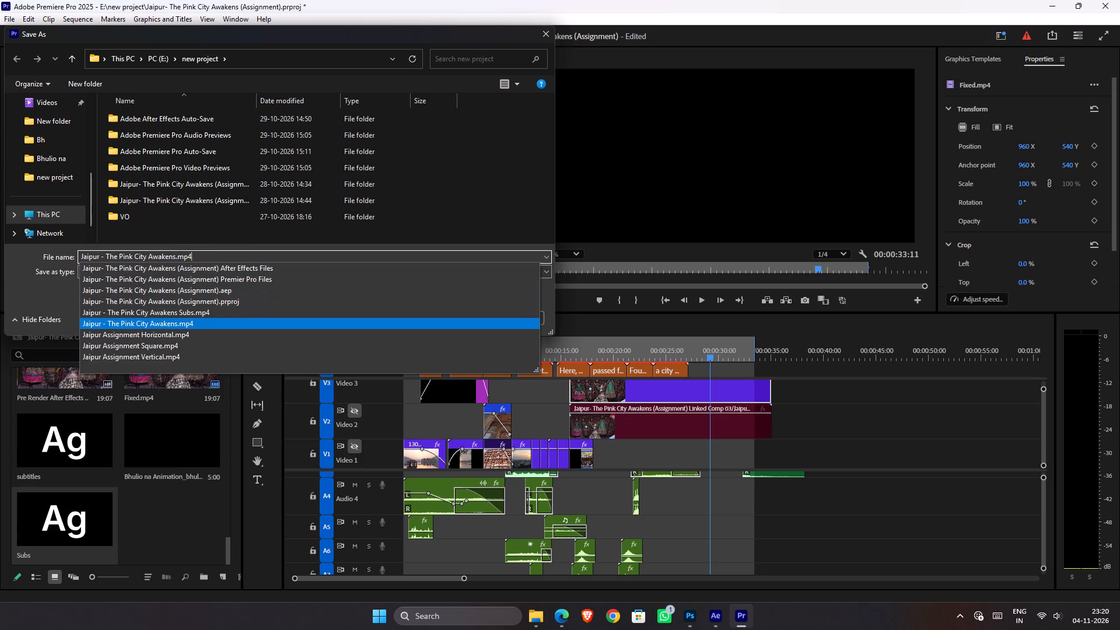
pyautogui.press('BackSpace')
pyautogui.press('BackSpace')
pyautogui.press('BackSpace')
pyautogui.press('BackSpace')
pyautogui.press('BackSpace')
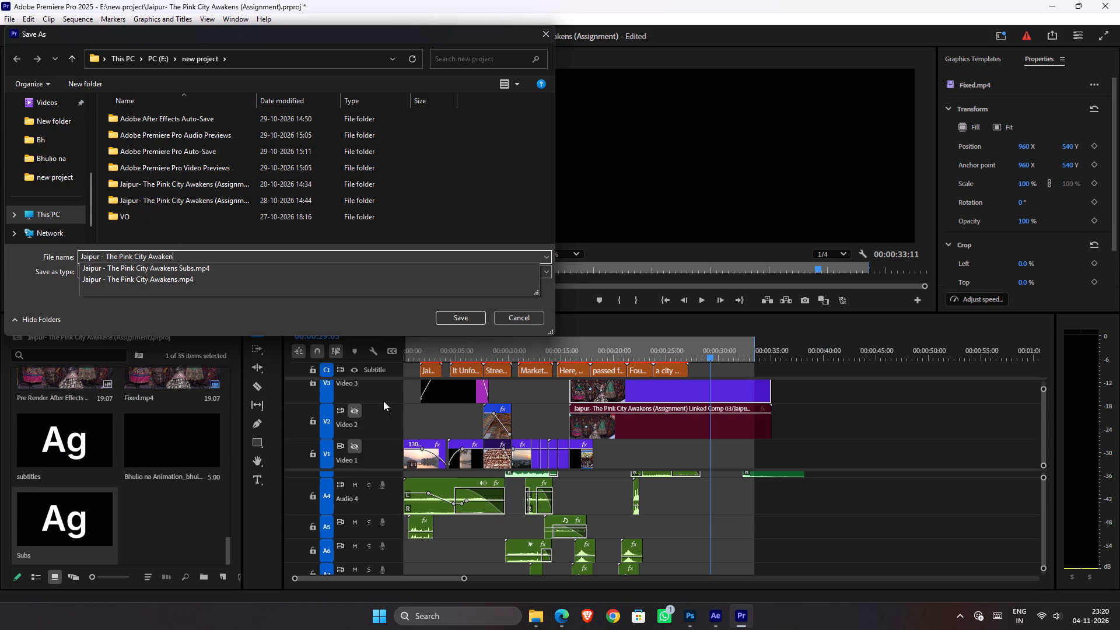
pyautogui.click(461, 320)
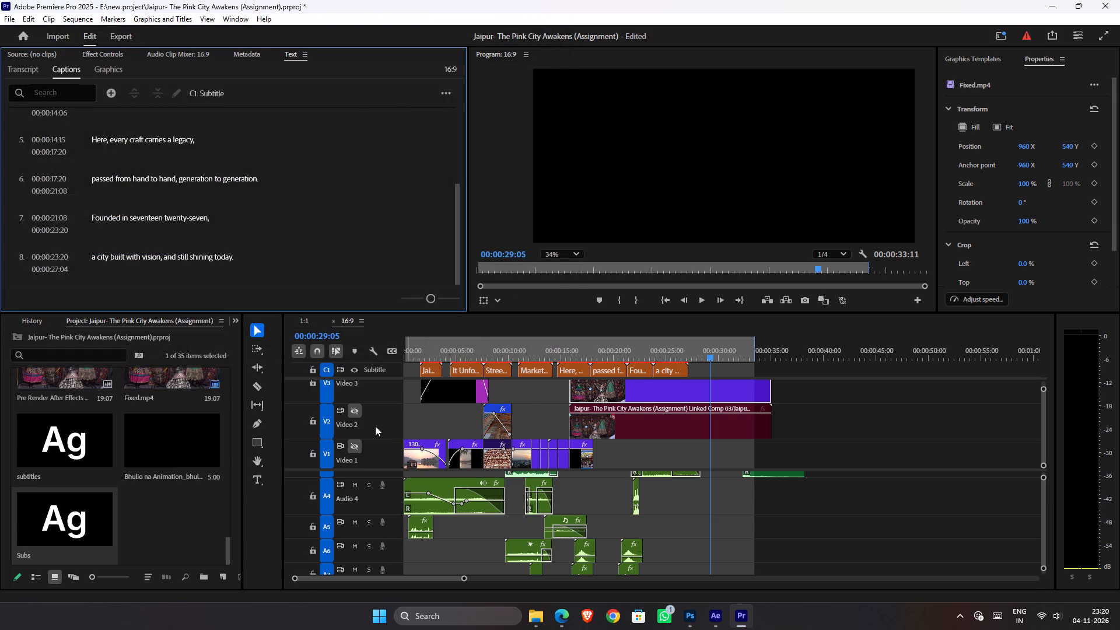
# Save the project.
pyautogui.hotkey('ctrl', 's')
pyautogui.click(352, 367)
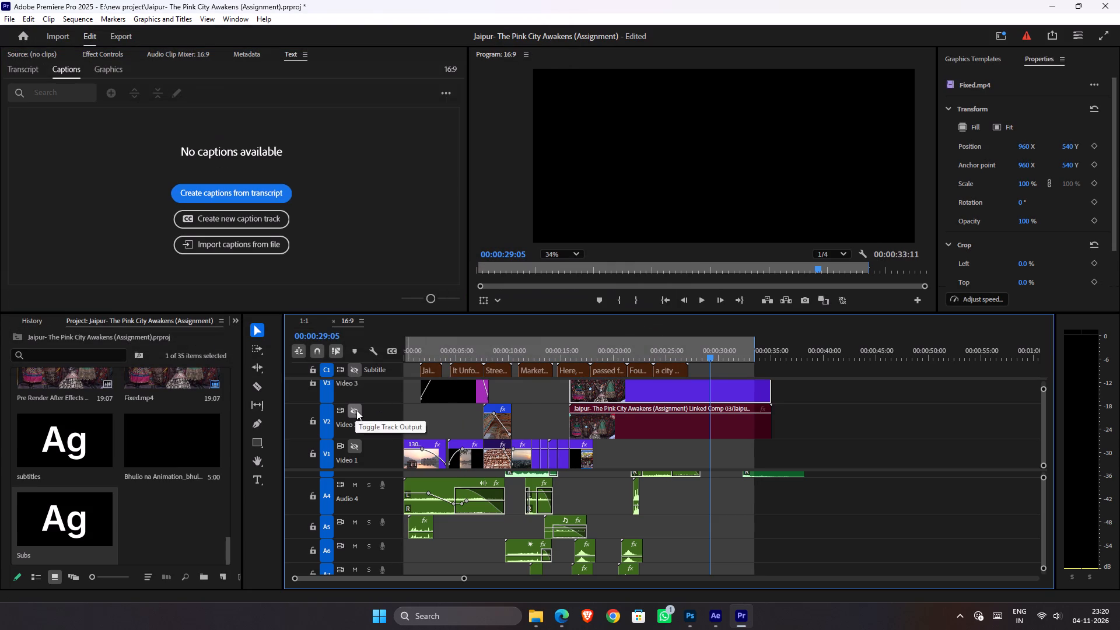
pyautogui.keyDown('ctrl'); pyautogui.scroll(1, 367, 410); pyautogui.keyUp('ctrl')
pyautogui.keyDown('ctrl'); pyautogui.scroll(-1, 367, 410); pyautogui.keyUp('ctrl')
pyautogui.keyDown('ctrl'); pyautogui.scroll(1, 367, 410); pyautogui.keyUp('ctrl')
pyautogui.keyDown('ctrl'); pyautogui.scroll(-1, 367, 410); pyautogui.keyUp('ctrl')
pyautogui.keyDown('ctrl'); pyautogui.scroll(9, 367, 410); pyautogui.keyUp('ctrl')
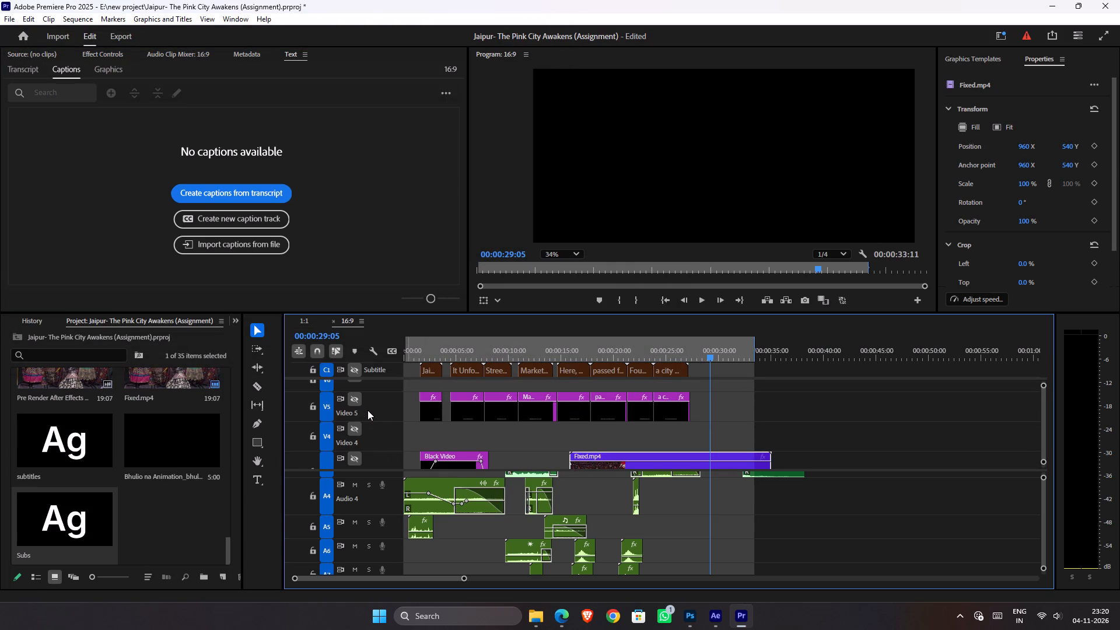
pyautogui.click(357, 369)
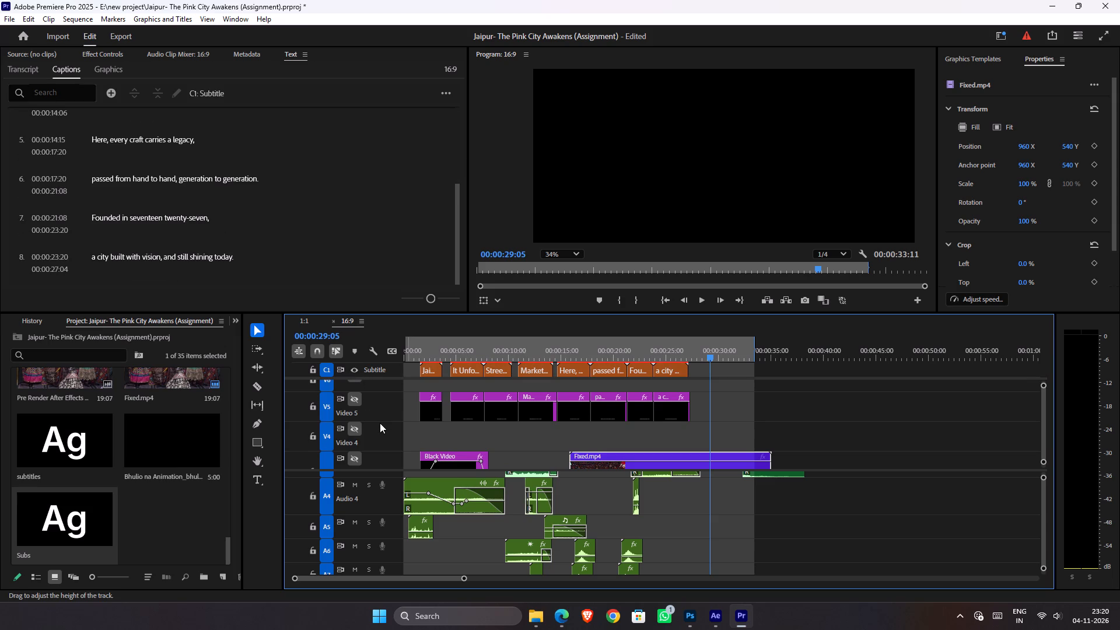
# Turn the output of video tracks 1 to 5 back on, enlarging the timeline so all the video tracks fit.
pyautogui.keyDown('ctrl'); pyautogui.scroll(-4, 380, 423); pyautogui.keyUp('ctrl')
pyautogui.click(355, 423)
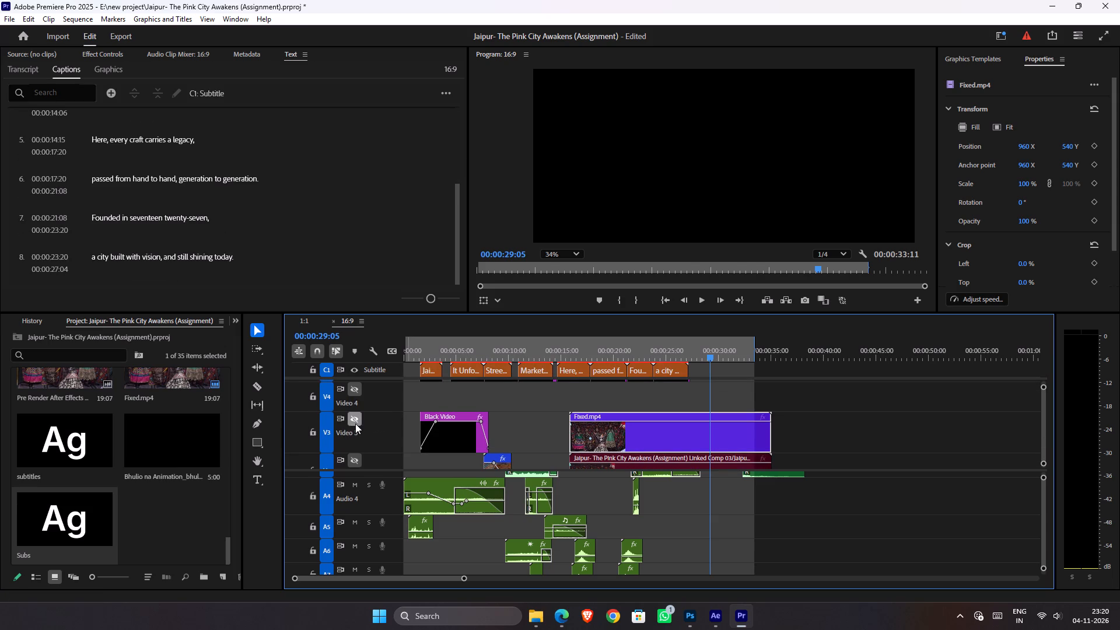
pyautogui.moveTo(444, 313); pyautogui.dragTo(461, 196)
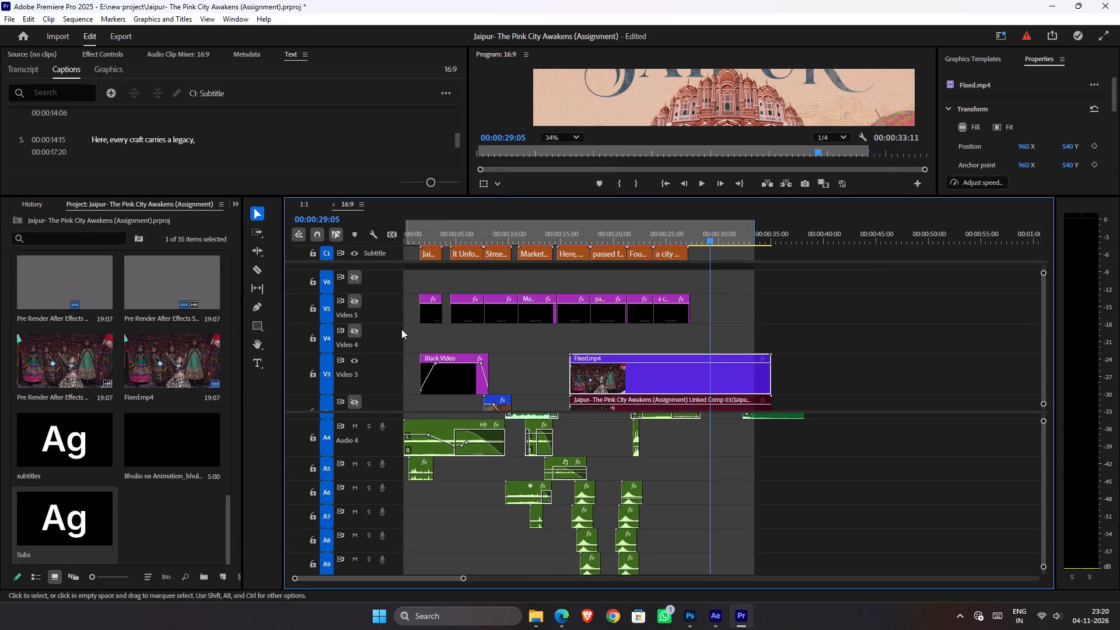
pyautogui.moveTo(398, 412); pyautogui.dragTo(384, 478)
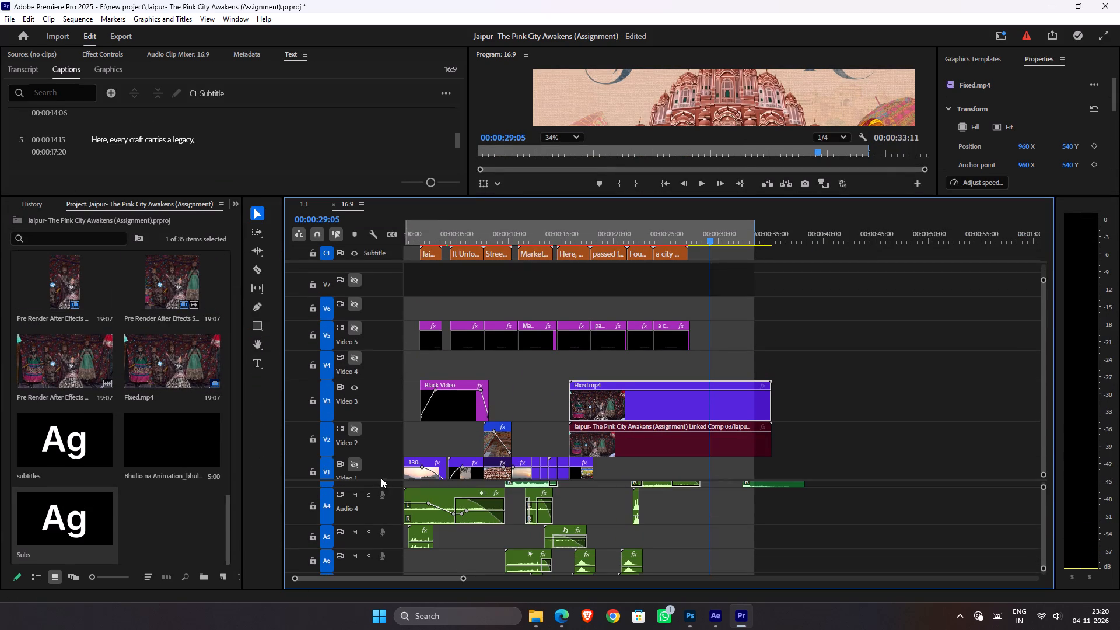
pyautogui.keyDown('ctrl'); pyautogui.scroll(-5, 376, 444); pyautogui.keyUp('ctrl')
pyautogui.keyDown('ctrl'); pyautogui.scroll(1, 376, 444); pyautogui.keyUp('ctrl')
pyautogui.keyDown('ctrl'); pyautogui.scroll(-2, 376, 444); pyautogui.keyUp('ctrl')
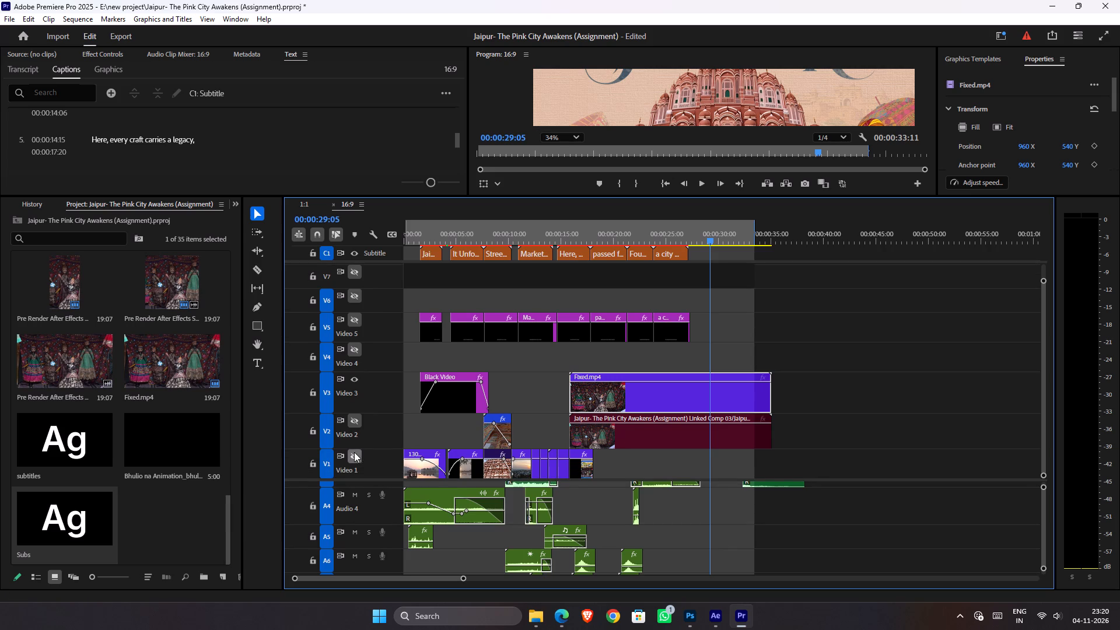
pyautogui.click(355, 452)
pyautogui.click(357, 419)
pyautogui.click(355, 456)
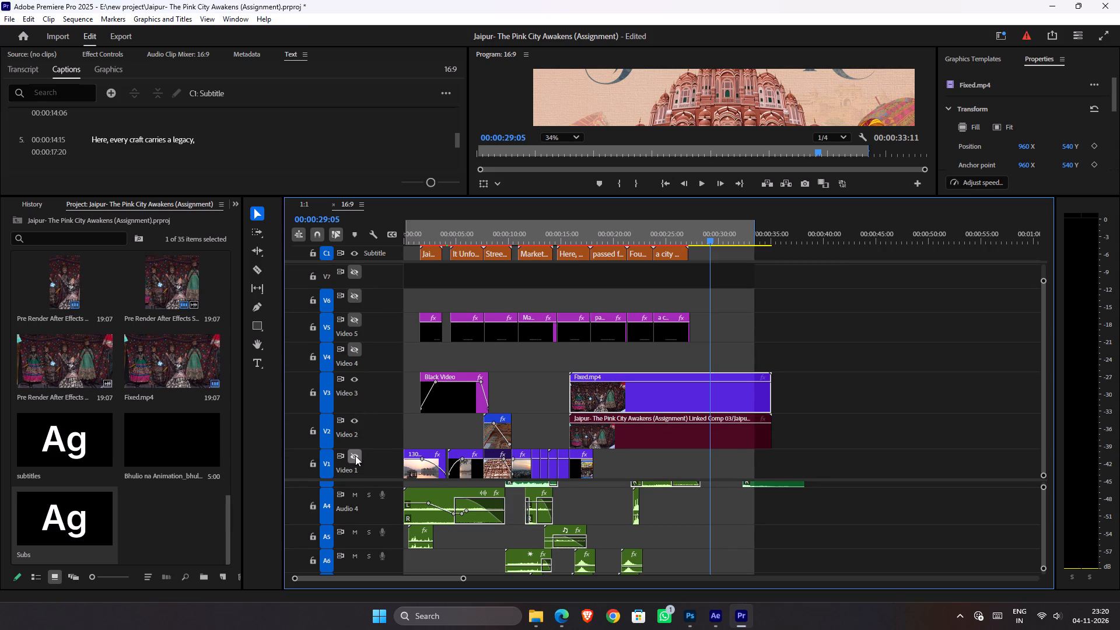
pyautogui.click(356, 349)
pyautogui.click(359, 320)
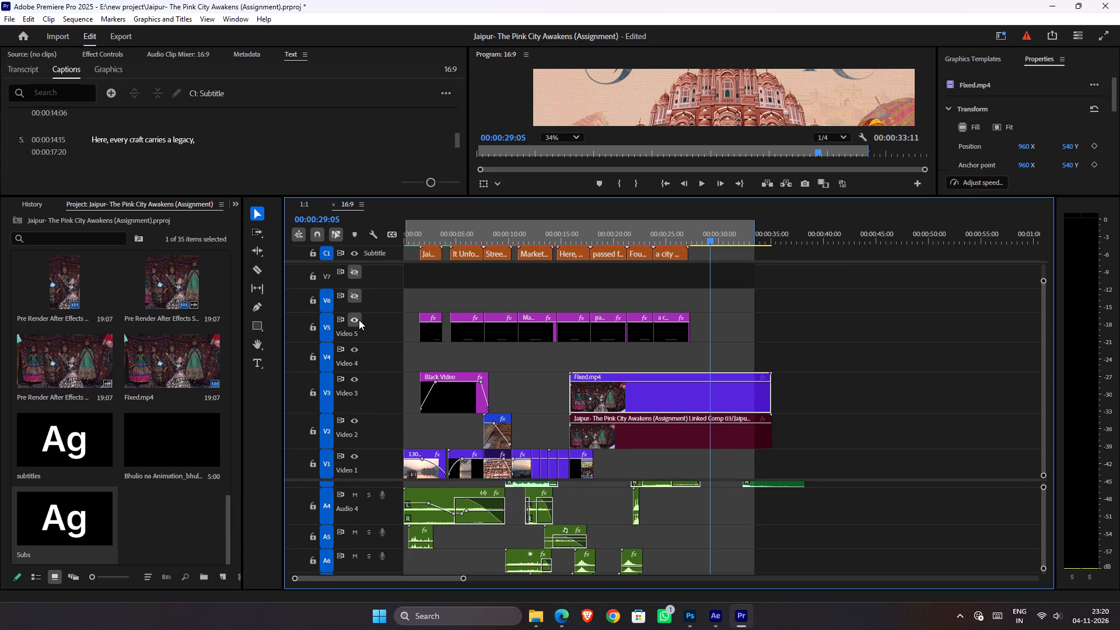
# Turn off the output of video track 5, which holds the on-screen text clips.
pyautogui.click(359, 320)
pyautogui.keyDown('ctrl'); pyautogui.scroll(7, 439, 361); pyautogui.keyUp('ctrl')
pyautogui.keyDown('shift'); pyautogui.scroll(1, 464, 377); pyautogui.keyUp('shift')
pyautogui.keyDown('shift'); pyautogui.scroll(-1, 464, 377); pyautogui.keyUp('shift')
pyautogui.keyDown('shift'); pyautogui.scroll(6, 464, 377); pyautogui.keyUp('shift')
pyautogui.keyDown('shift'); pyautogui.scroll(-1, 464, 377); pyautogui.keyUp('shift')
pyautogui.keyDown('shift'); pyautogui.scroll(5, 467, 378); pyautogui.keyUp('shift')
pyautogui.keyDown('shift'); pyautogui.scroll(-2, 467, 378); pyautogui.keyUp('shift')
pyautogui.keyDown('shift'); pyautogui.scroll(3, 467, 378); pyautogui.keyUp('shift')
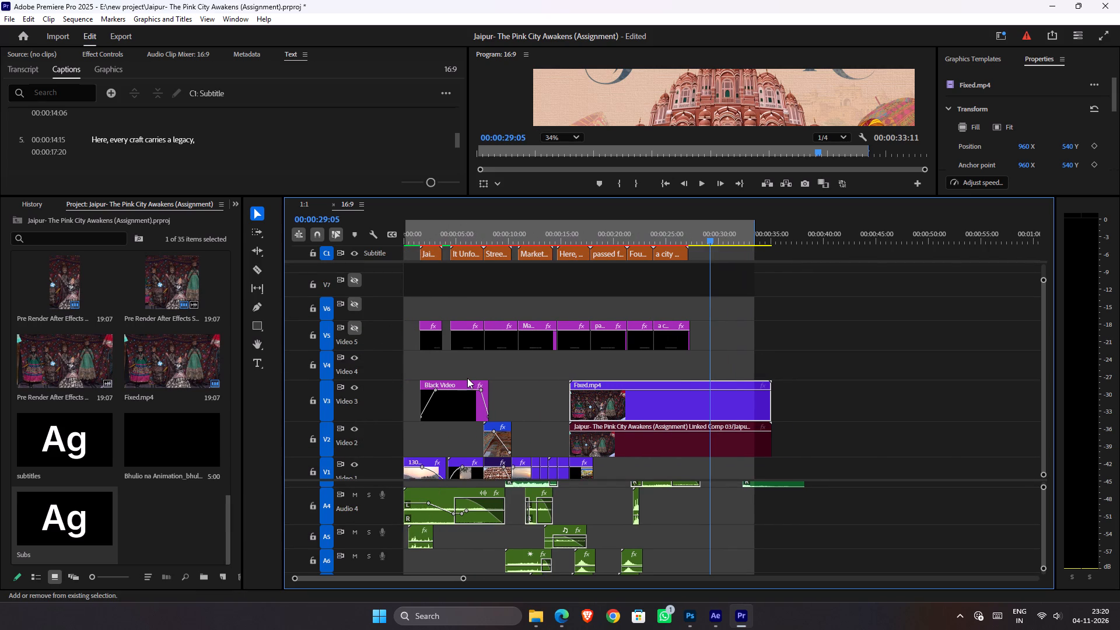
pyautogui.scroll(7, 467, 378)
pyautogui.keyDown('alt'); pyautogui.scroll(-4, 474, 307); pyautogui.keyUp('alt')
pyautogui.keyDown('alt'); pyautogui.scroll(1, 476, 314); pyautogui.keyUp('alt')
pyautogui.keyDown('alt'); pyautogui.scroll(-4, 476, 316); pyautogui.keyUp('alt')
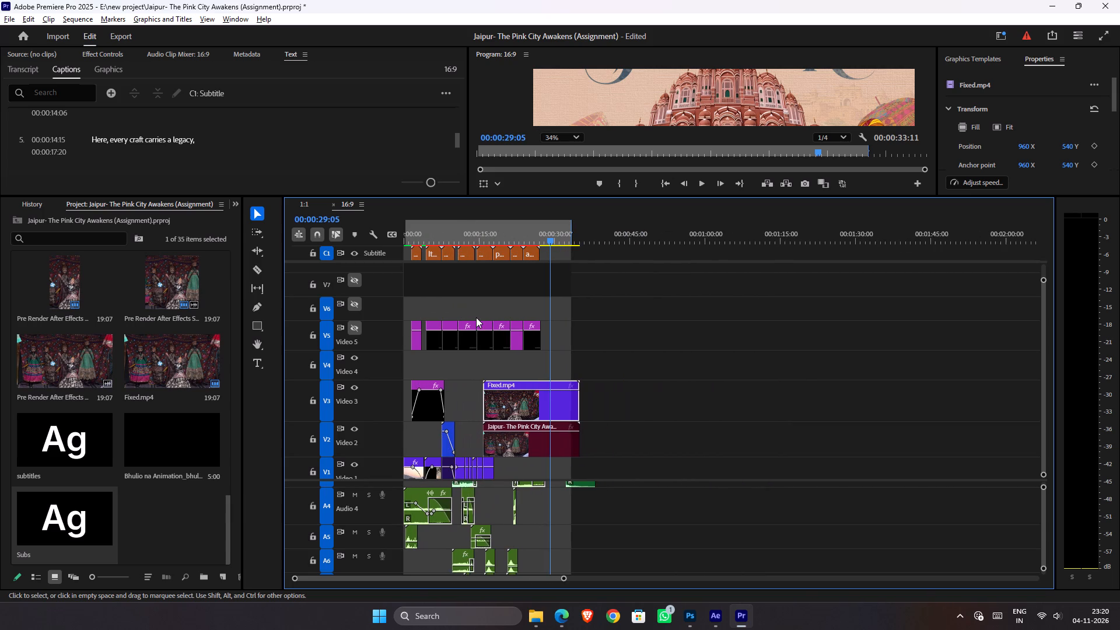
# Save the project and close Premiere Pro to return to the LinkedIn video editor.
pyautogui.hotkey('ctrl', 's')
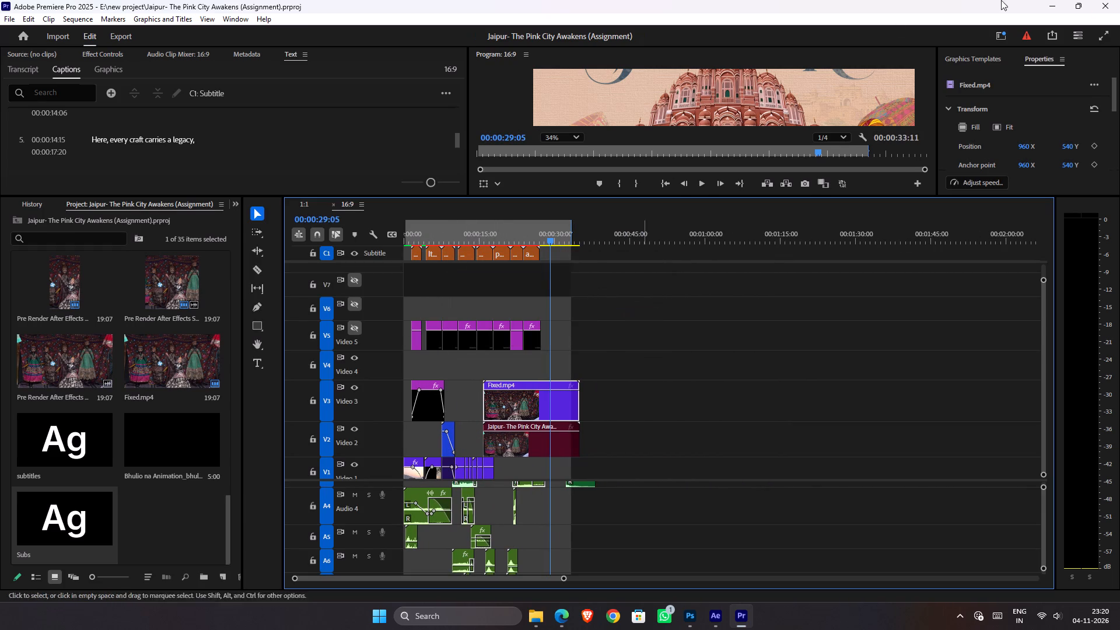
pyautogui.click(1119, 0)
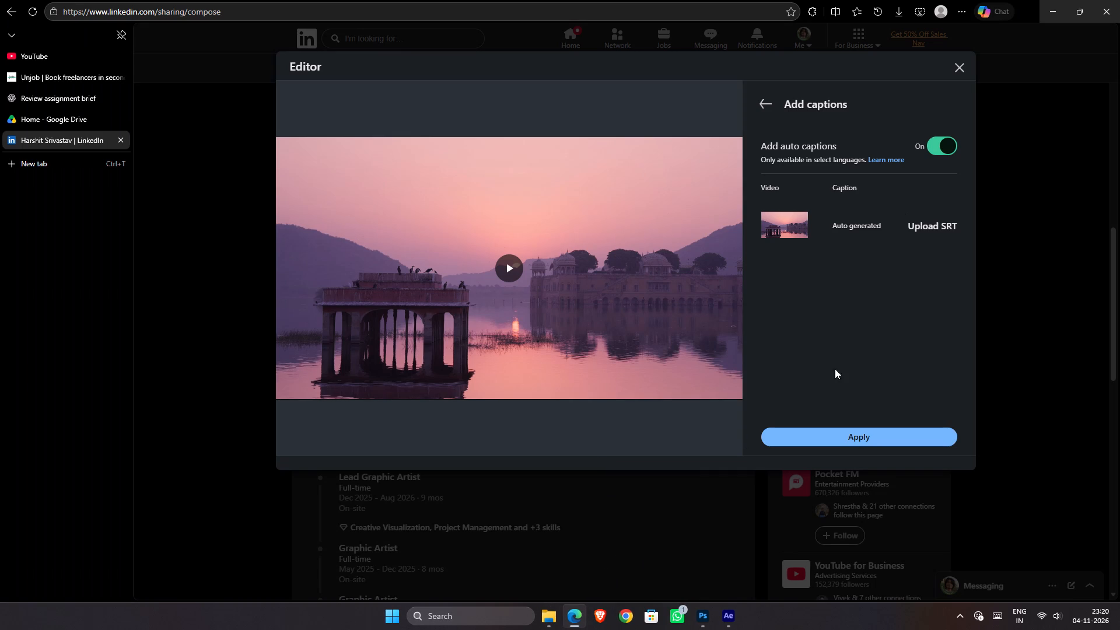
# Upload "Jaipur - The Pink City Awaken.srt" from drive E's new project folder as the LinkedIn video's captions and apply it.
pyautogui.click(939, 218)
pyautogui.click(934, 223)
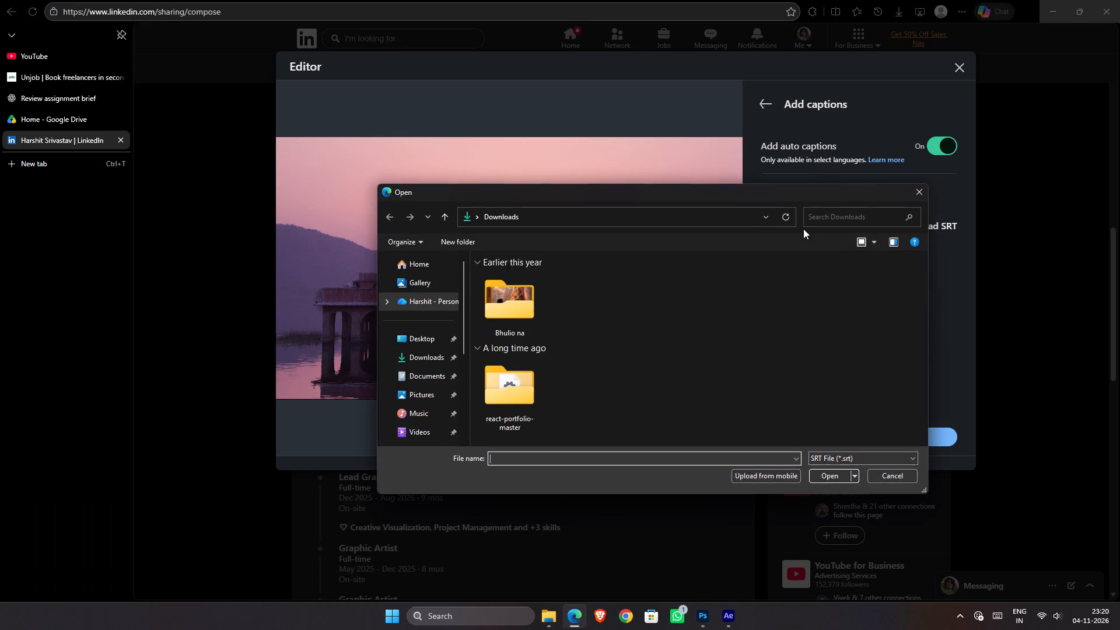
pyautogui.scroll(-3, 430, 391)
pyautogui.scroll(1, 430, 391)
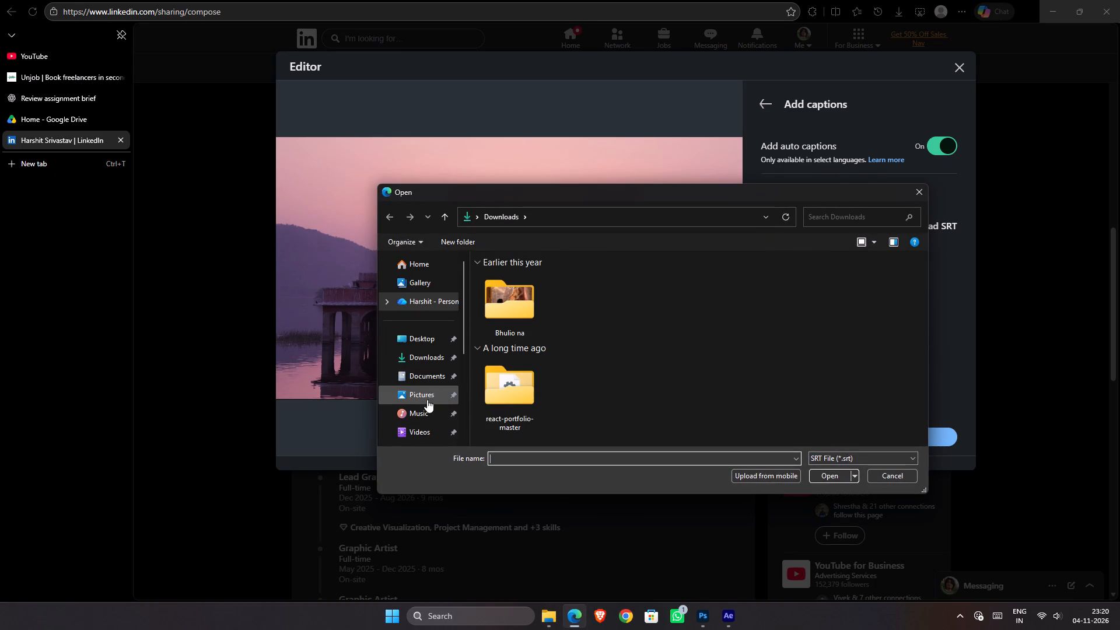
pyautogui.scroll(-3, 427, 406)
pyautogui.click(431, 399)
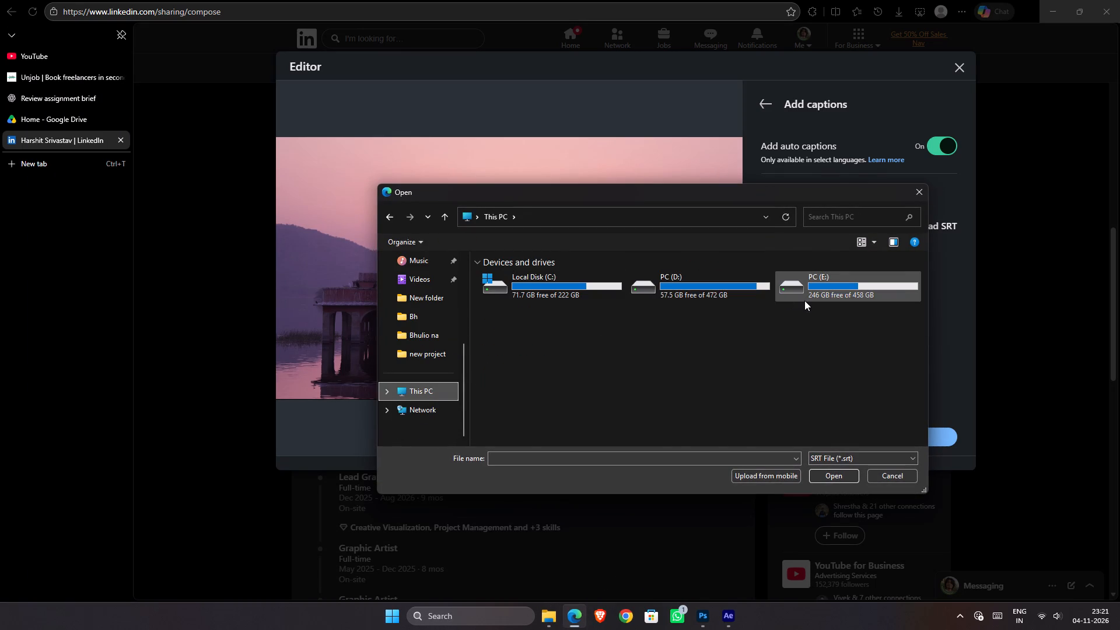
pyautogui.doubleClick(805, 300)
pyautogui.scroll(-1, 514, 405)
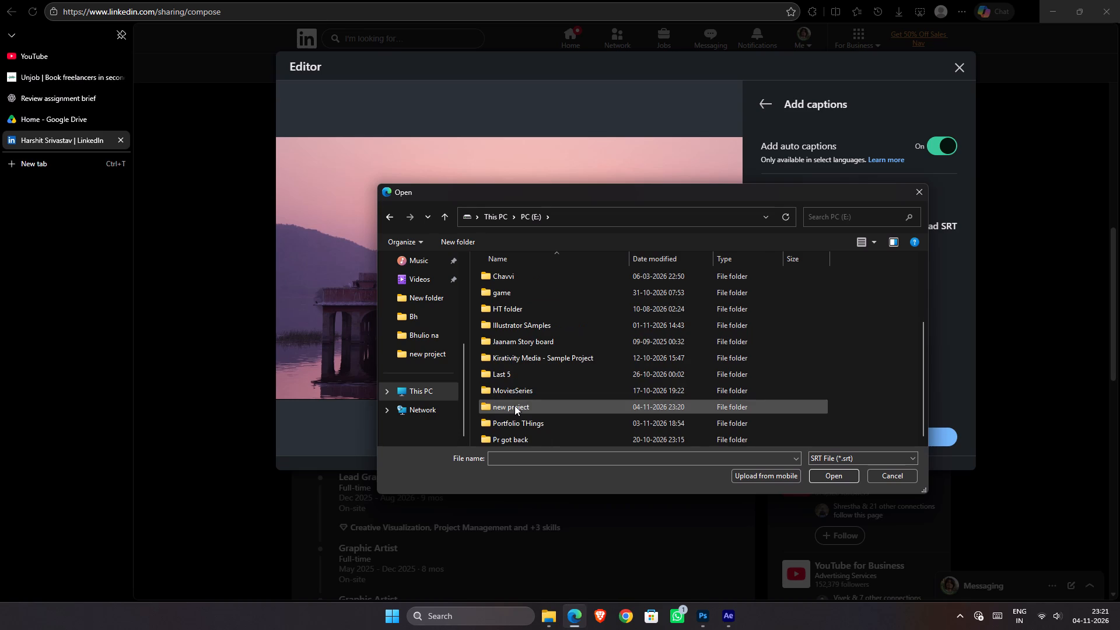
pyautogui.scroll(-2, 521, 429)
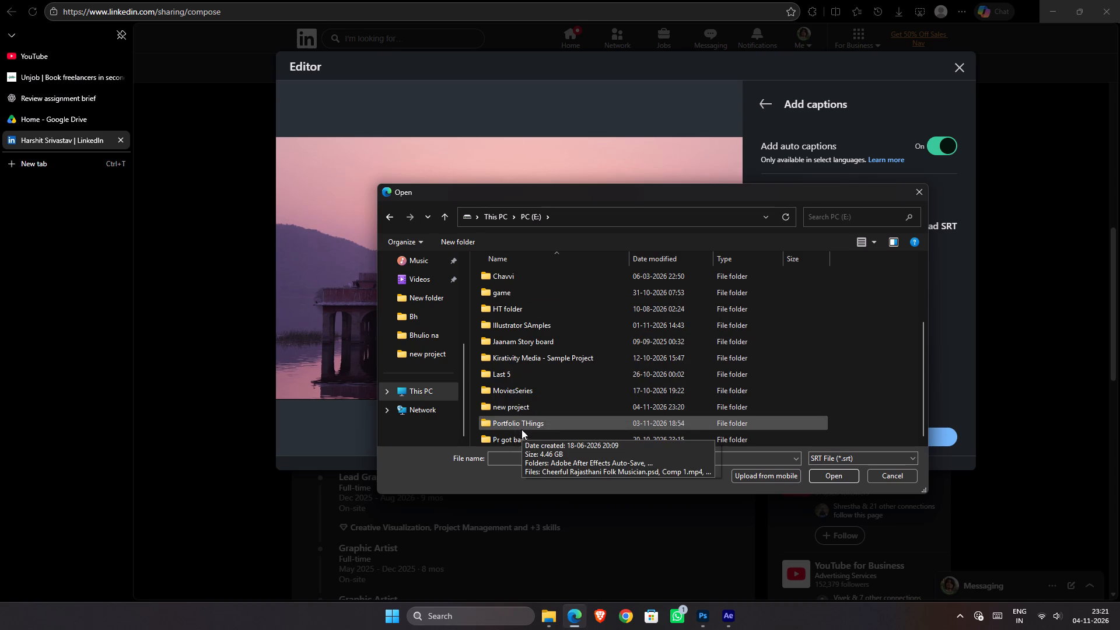
pyautogui.scroll(-2, 521, 429)
pyautogui.doubleClick(524, 409)
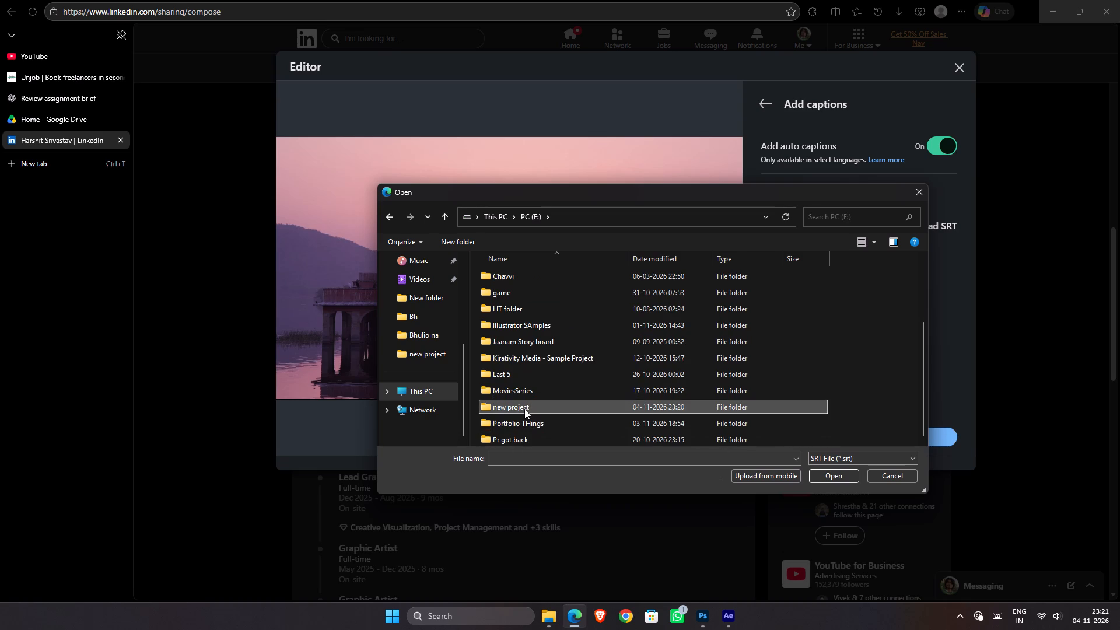
pyautogui.doubleClick(577, 391)
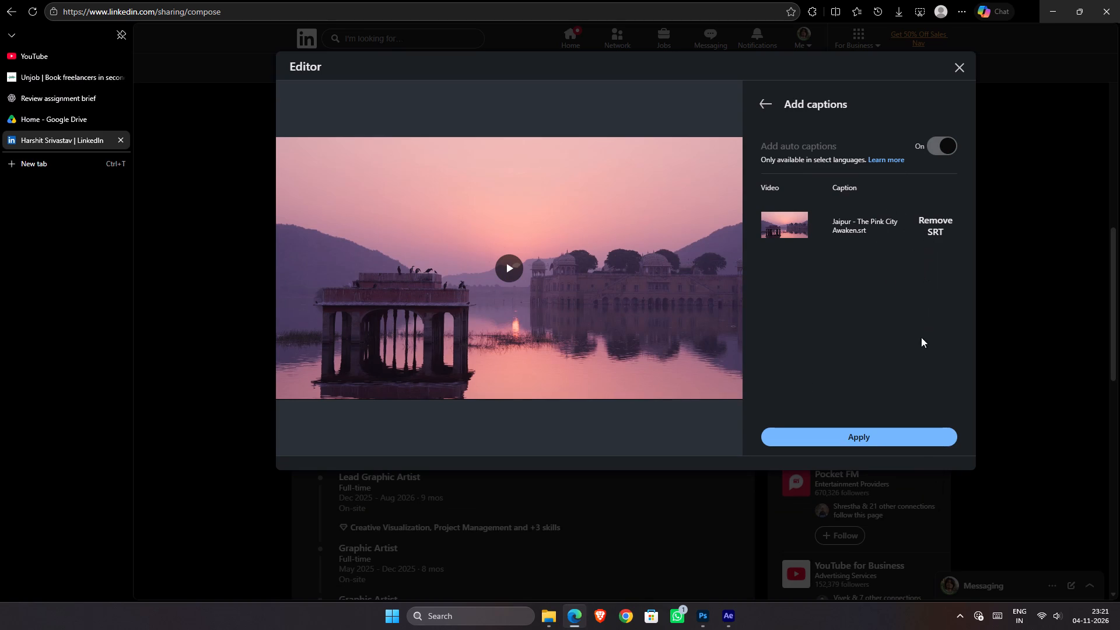
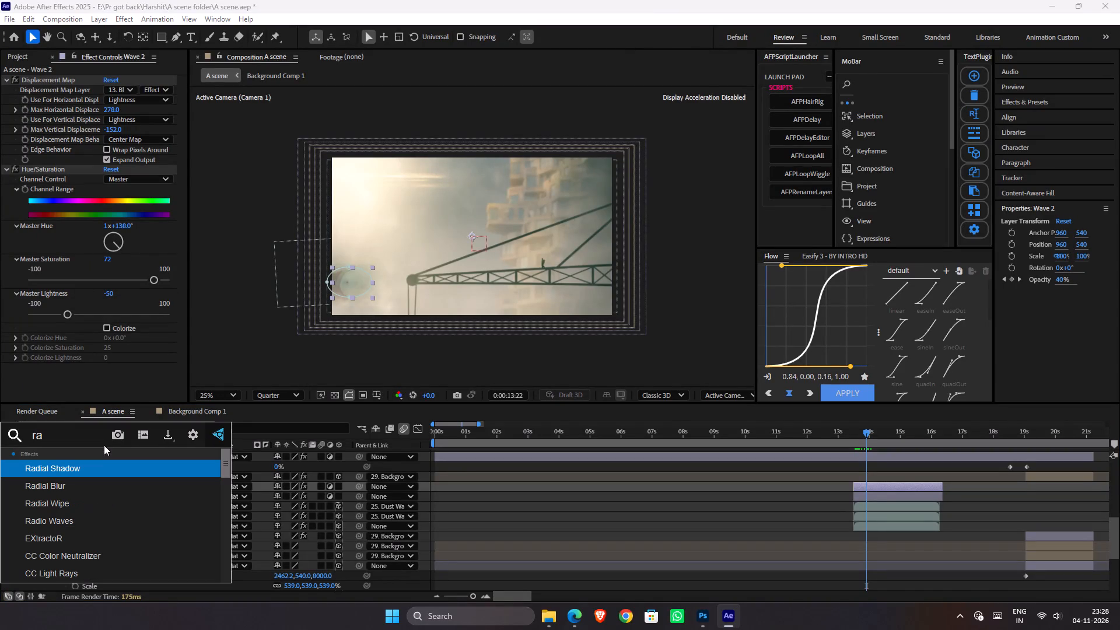
pyautogui.write('nsf')
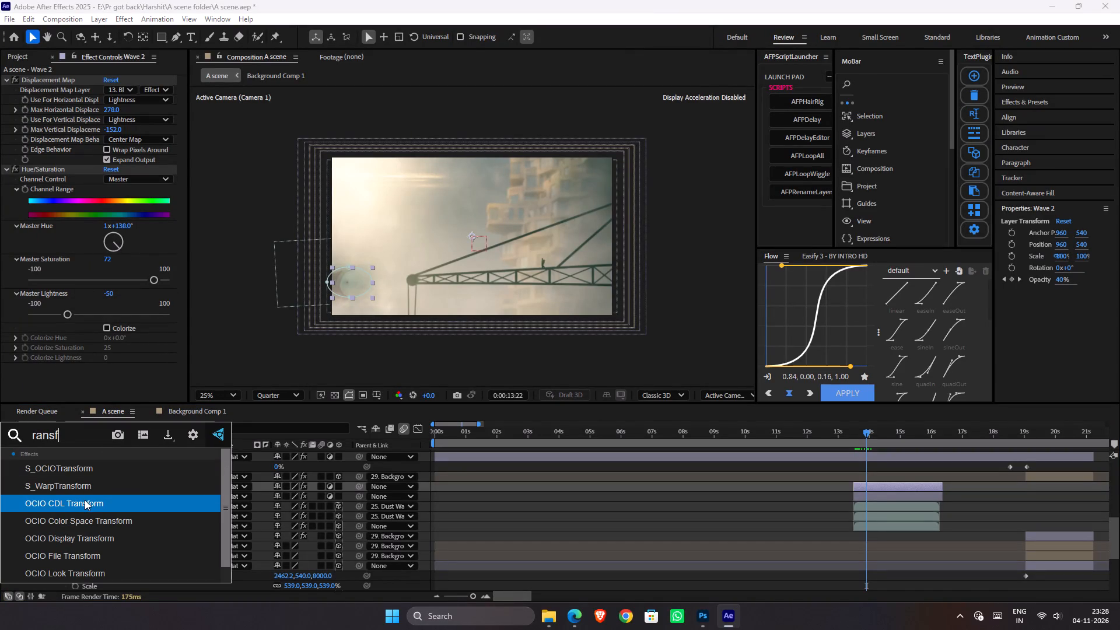
pyautogui.write('or')
pyautogui.press('m')
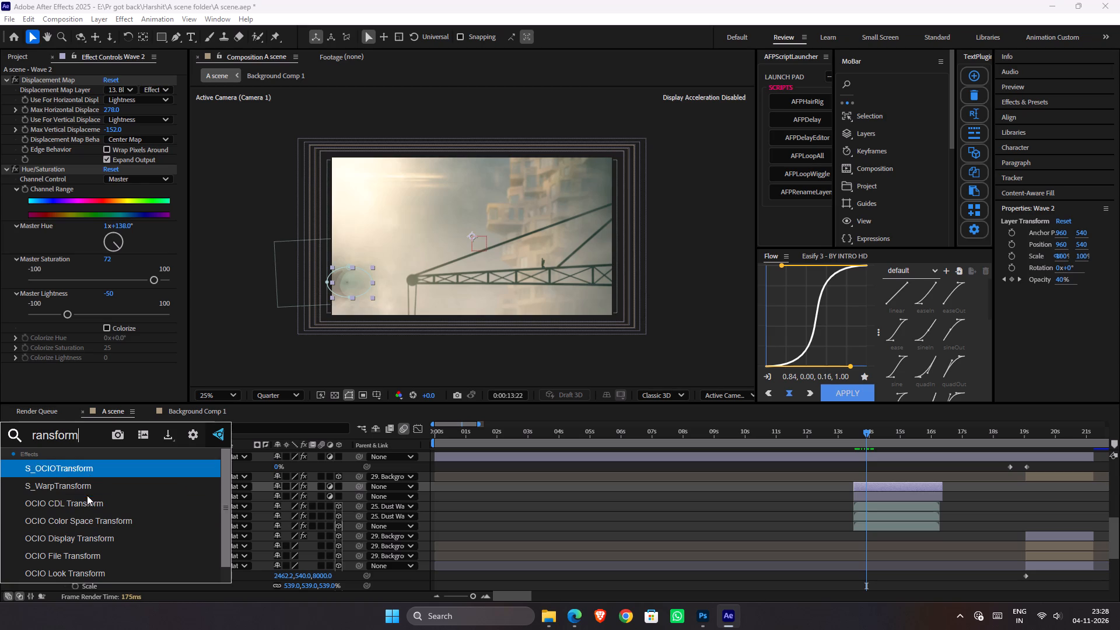
pyautogui.scroll(-4, 89, 490)
pyautogui.click(73, 573)
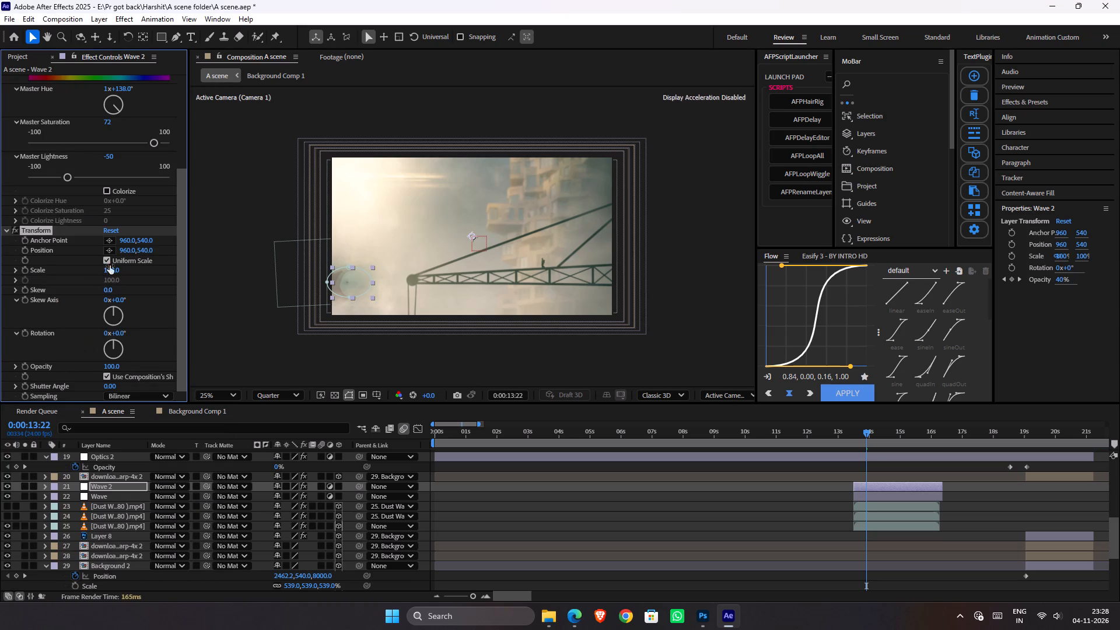
# Shift the Transform effect's horizontal position on Wave 2 to about 819 and check the distortion between 0:00:13:17 and 0:00:13:21.
pyautogui.moveTo(125, 250); pyautogui.dragTo(37, 253)
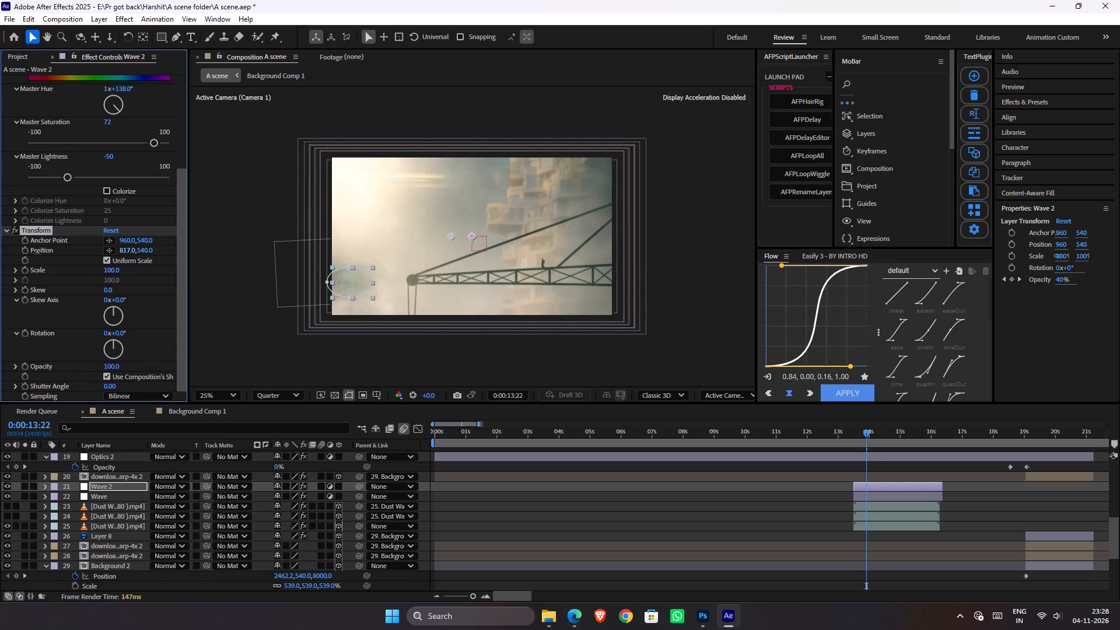
pyautogui.moveTo(37, 253); pyautogui.dragTo(25, 255)
pyautogui.moveTo(25, 255); pyautogui.dragTo(48, 255)
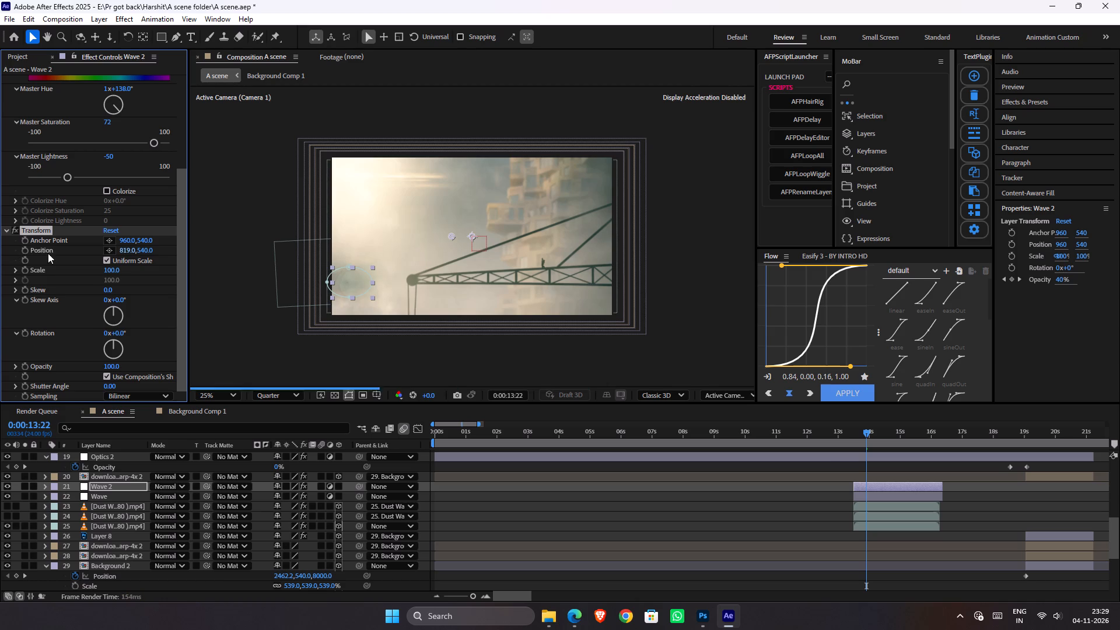
pyautogui.moveTo(860, 434); pyautogui.dragTo(859, 434)
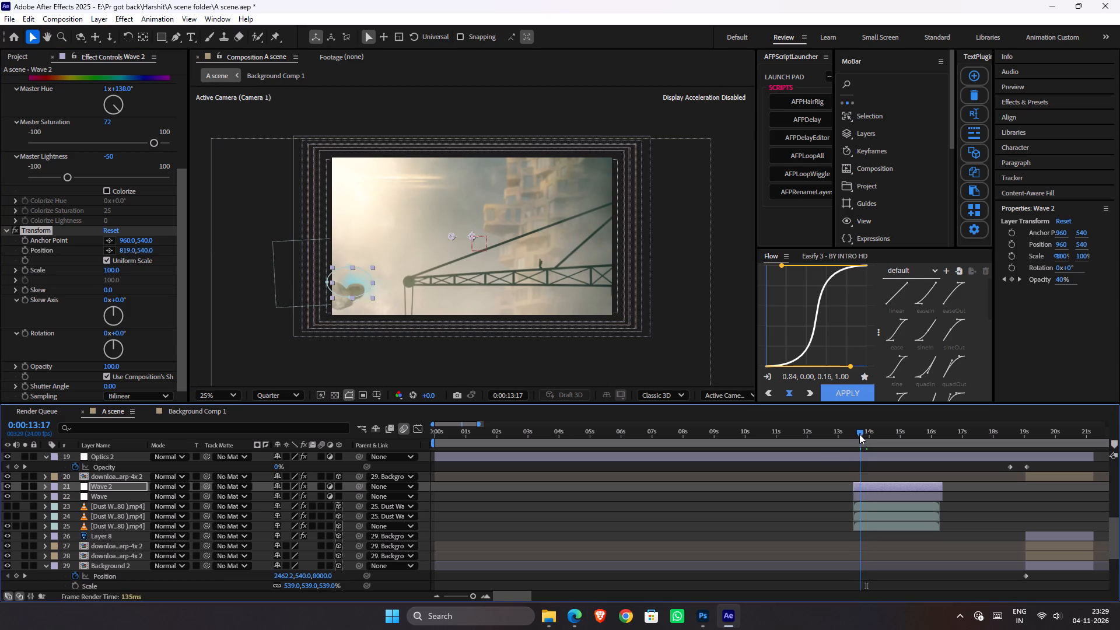
pyautogui.moveTo(859, 434); pyautogui.dragTo(860, 439)
pyautogui.moveTo(860, 439); pyautogui.dragTo(865, 439)
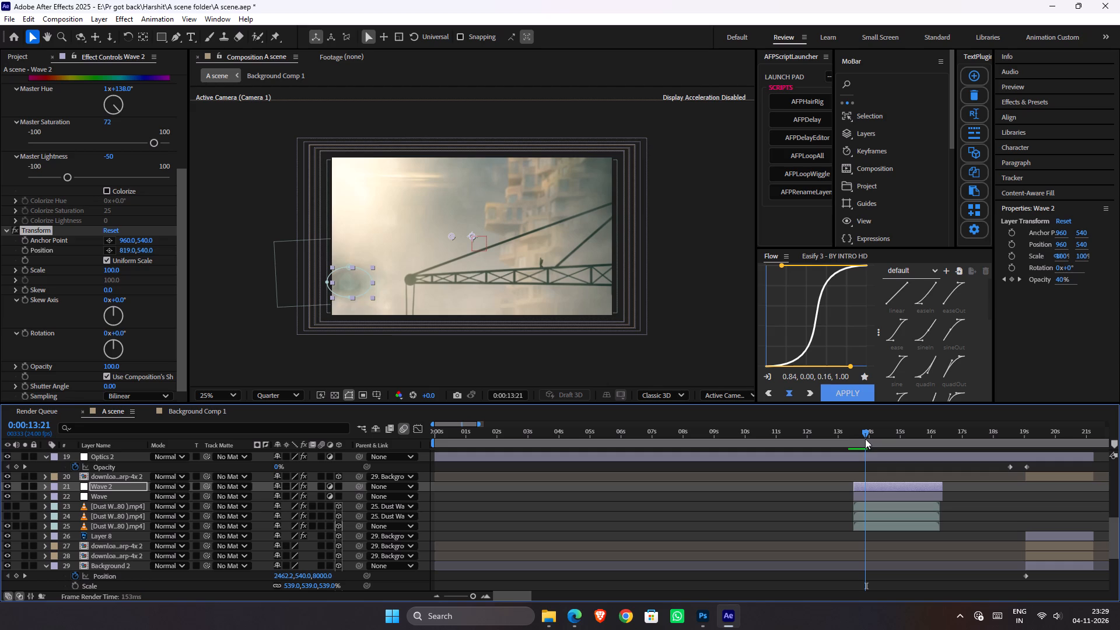
pyautogui.moveTo(865, 439); pyautogui.dragTo(866, 439)
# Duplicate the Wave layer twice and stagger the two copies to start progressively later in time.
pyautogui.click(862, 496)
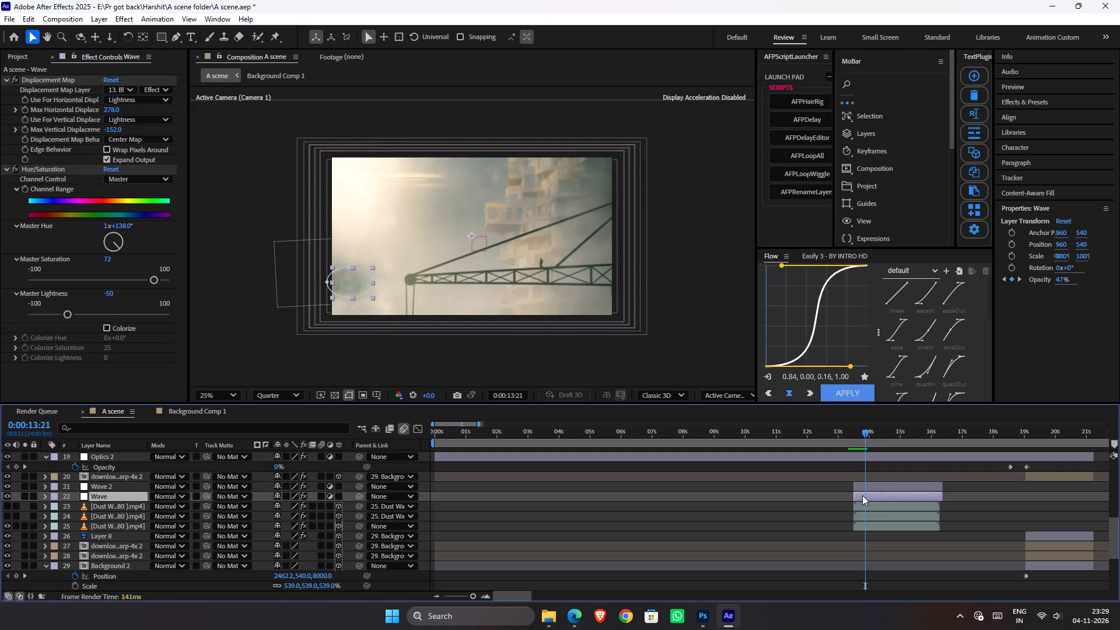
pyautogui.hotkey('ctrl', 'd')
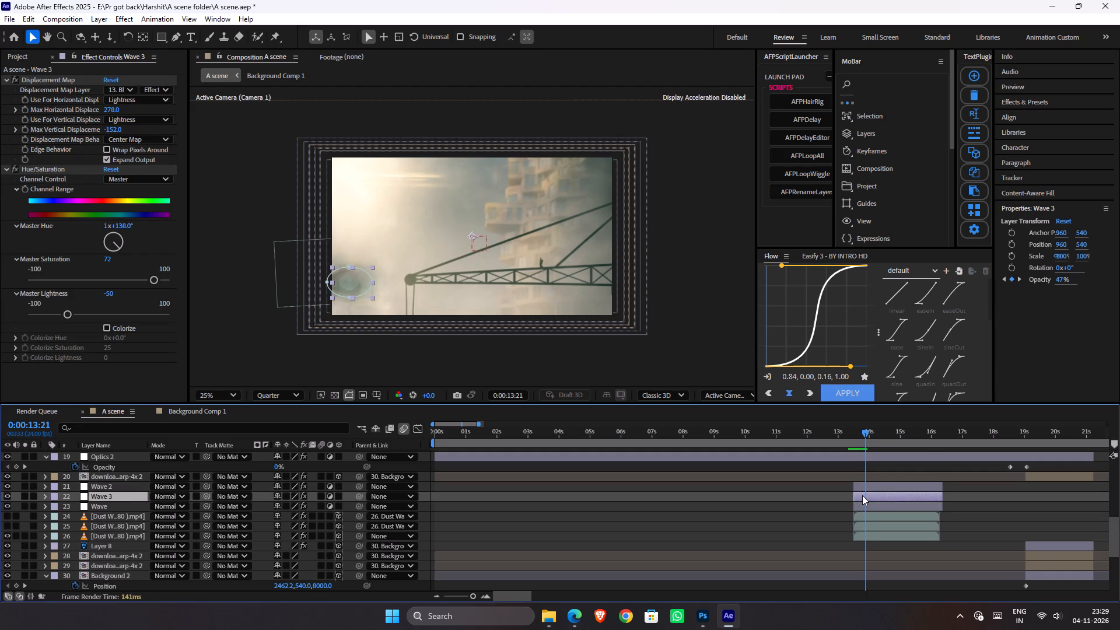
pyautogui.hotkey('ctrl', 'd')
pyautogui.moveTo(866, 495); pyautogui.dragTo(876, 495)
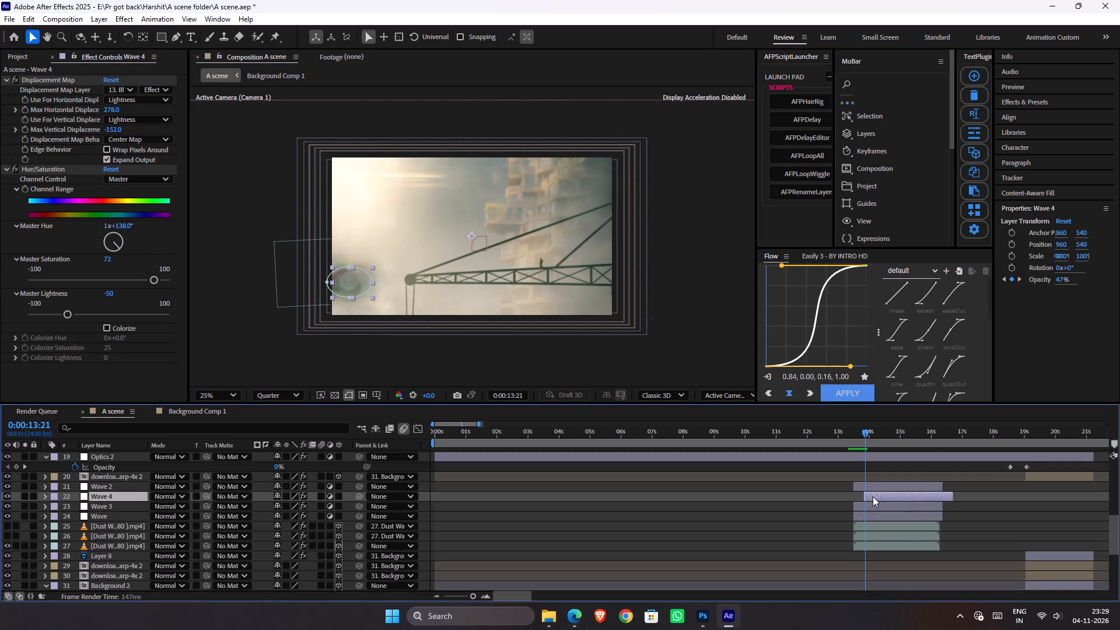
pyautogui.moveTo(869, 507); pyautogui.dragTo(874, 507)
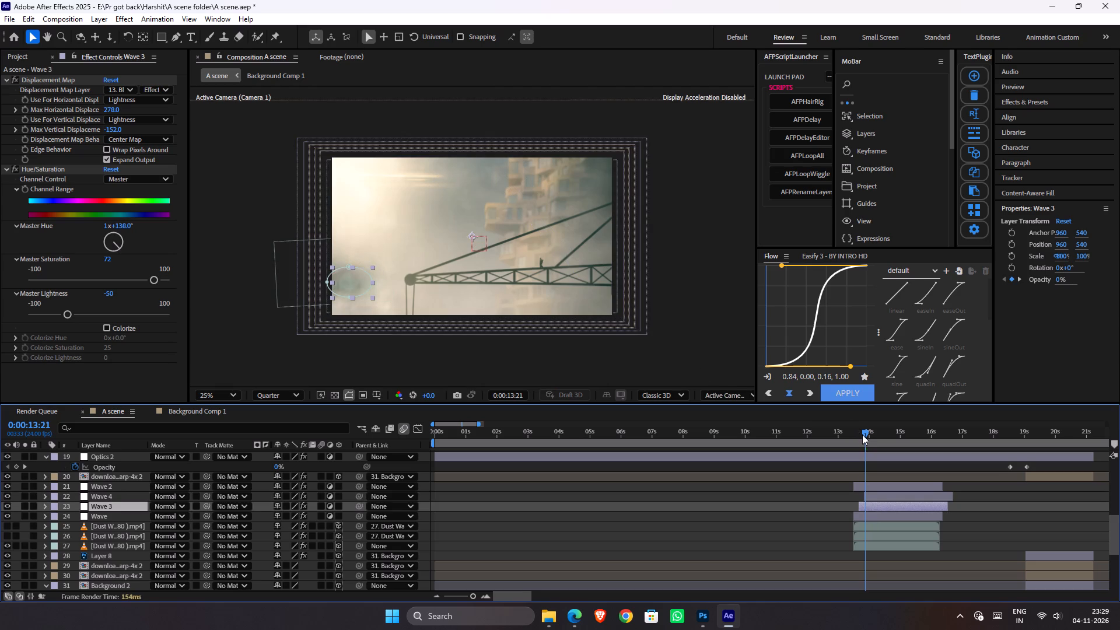
# Preview the staggered wave distortion from just before the Wave layers begin, starting around 0:00:13:11.
pyautogui.moveTo(862, 435); pyautogui.dragTo(845, 432)
pyautogui.press('space')
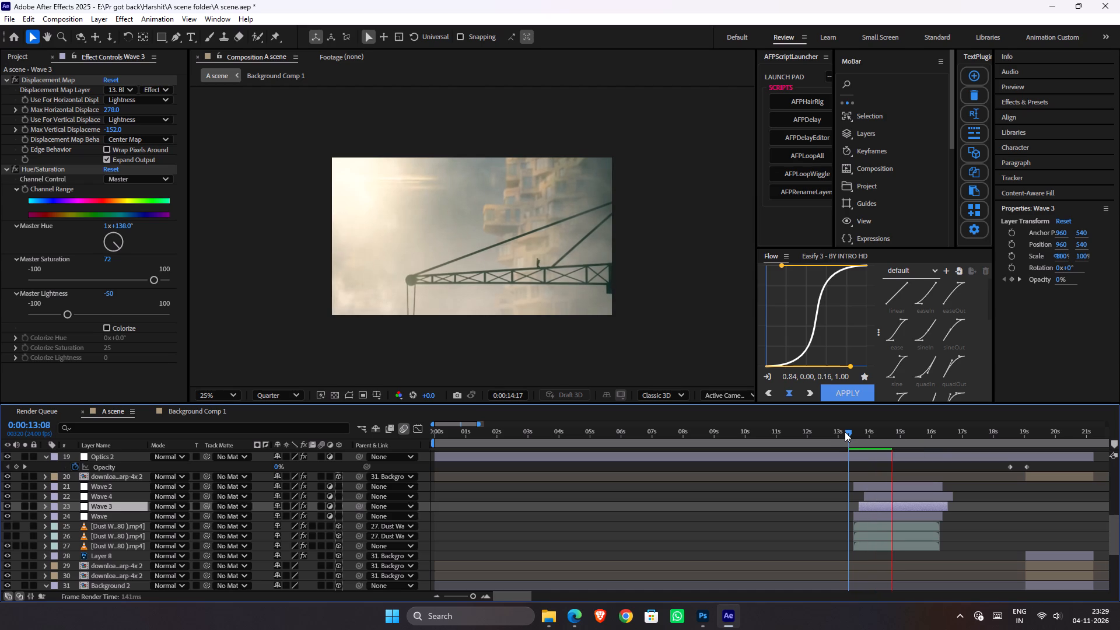
pyautogui.click(846, 432)
pyautogui.click(853, 435)
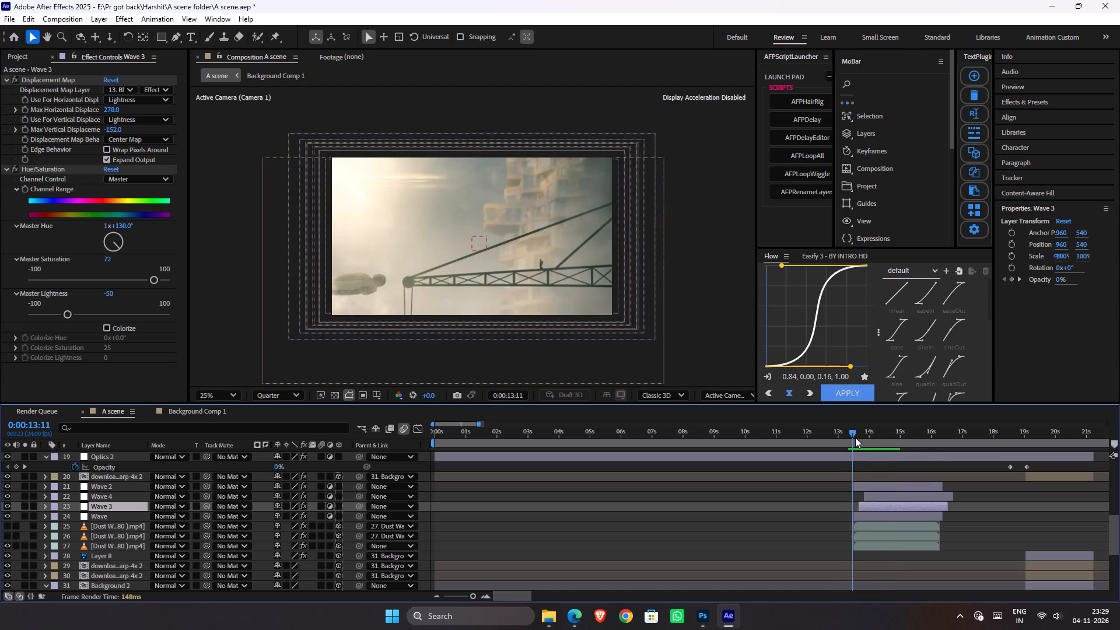
pyautogui.press('space')
pyautogui.press('space')
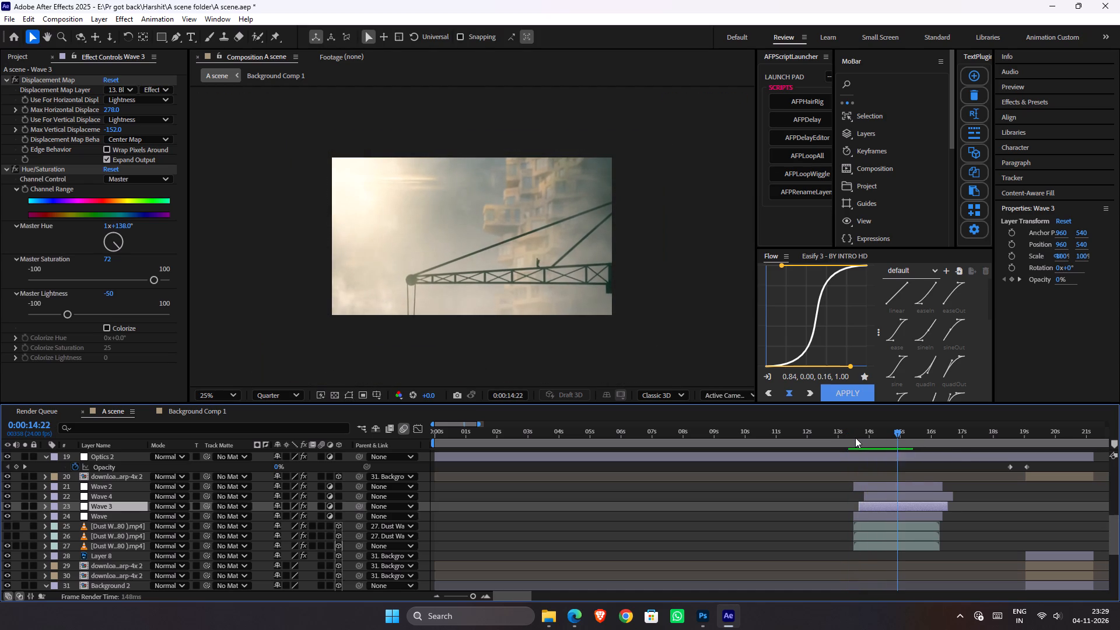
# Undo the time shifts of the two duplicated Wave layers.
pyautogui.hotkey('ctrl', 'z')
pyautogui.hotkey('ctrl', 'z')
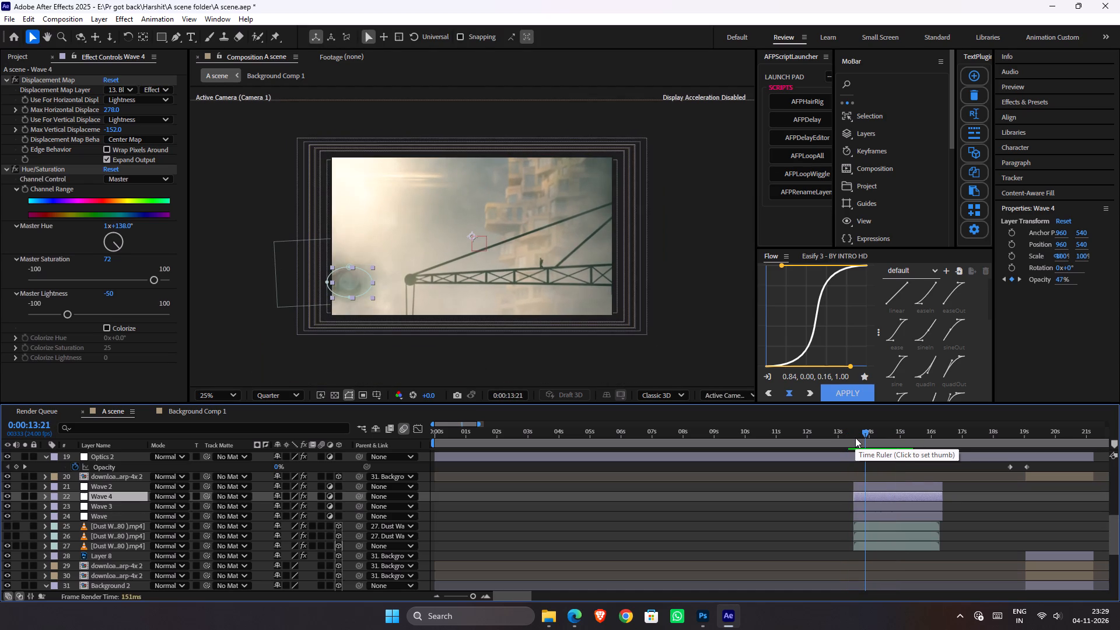
# Save the A scene project.
pyautogui.hotkey('ctrl', 's')
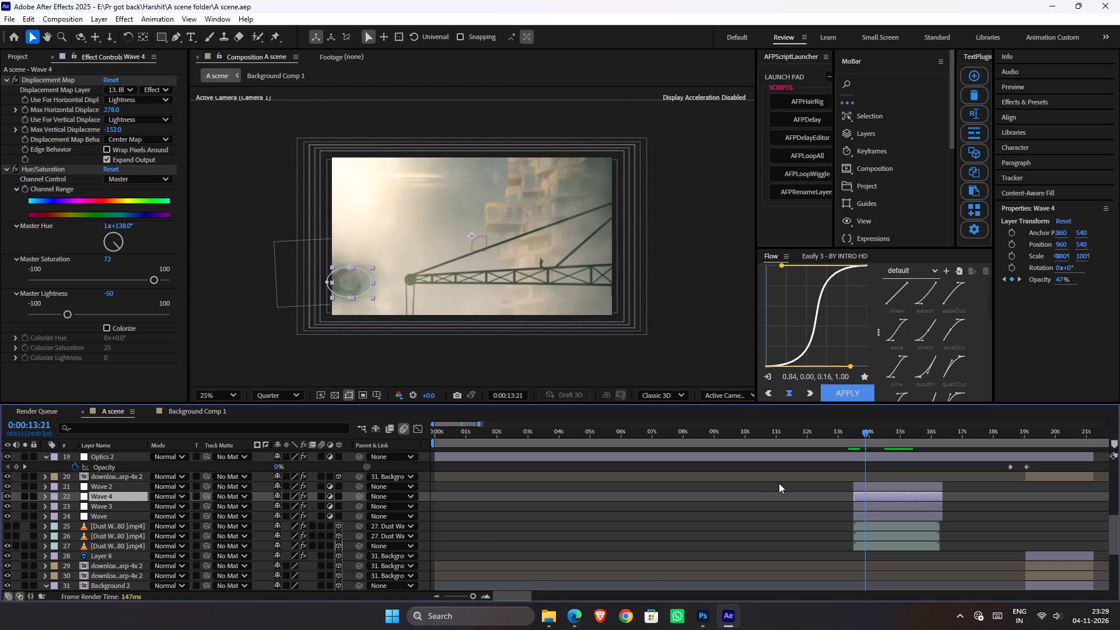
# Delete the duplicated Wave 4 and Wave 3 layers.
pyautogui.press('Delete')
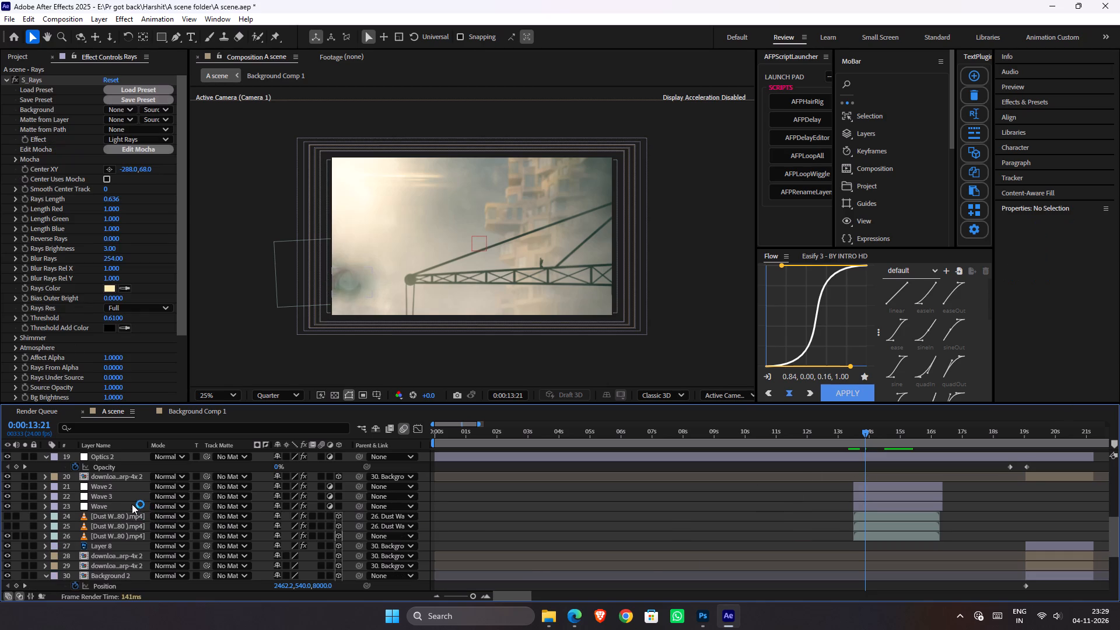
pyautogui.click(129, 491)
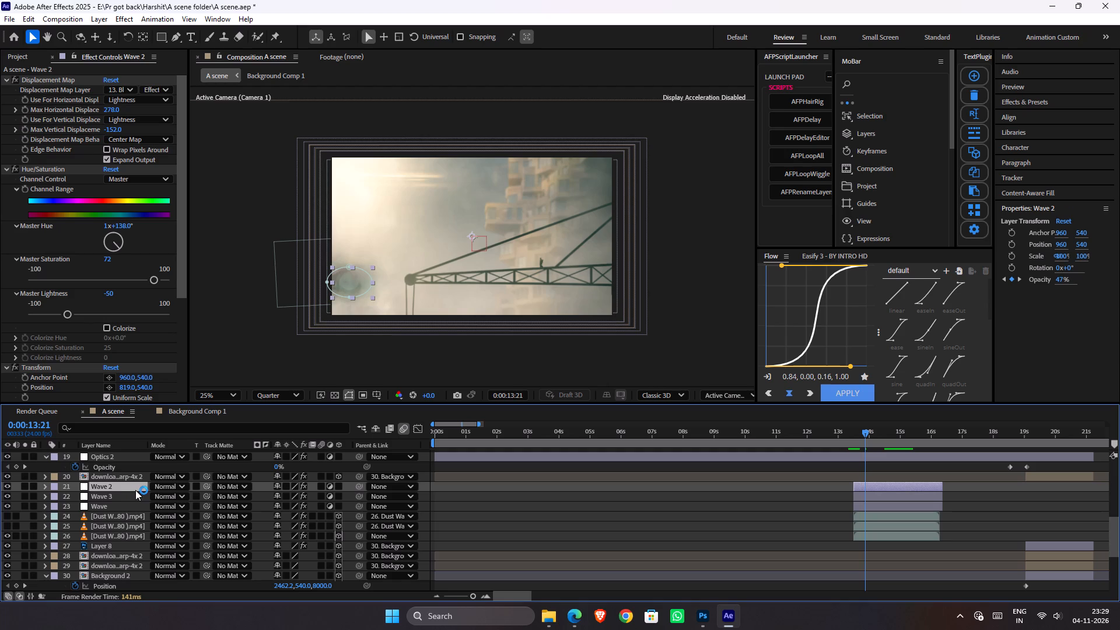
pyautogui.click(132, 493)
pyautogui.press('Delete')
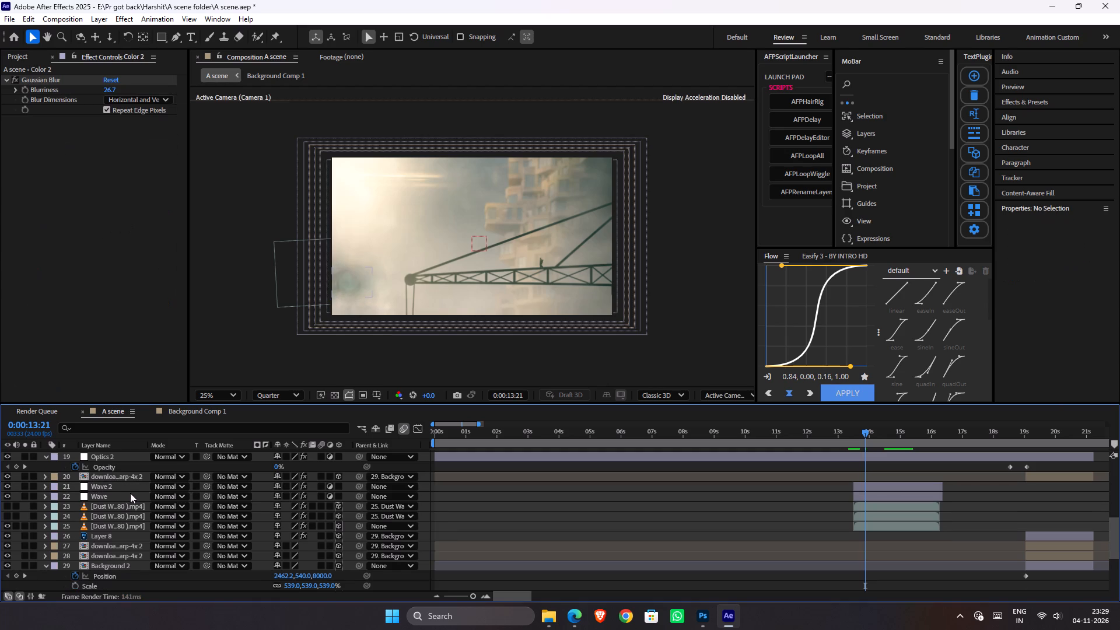
# Pre-compose the Black Solid 1 Comp 1 and Wave layers together, moving all attributes and fitting the duration to their time span.
pyautogui.scroll(1, 135, 489)
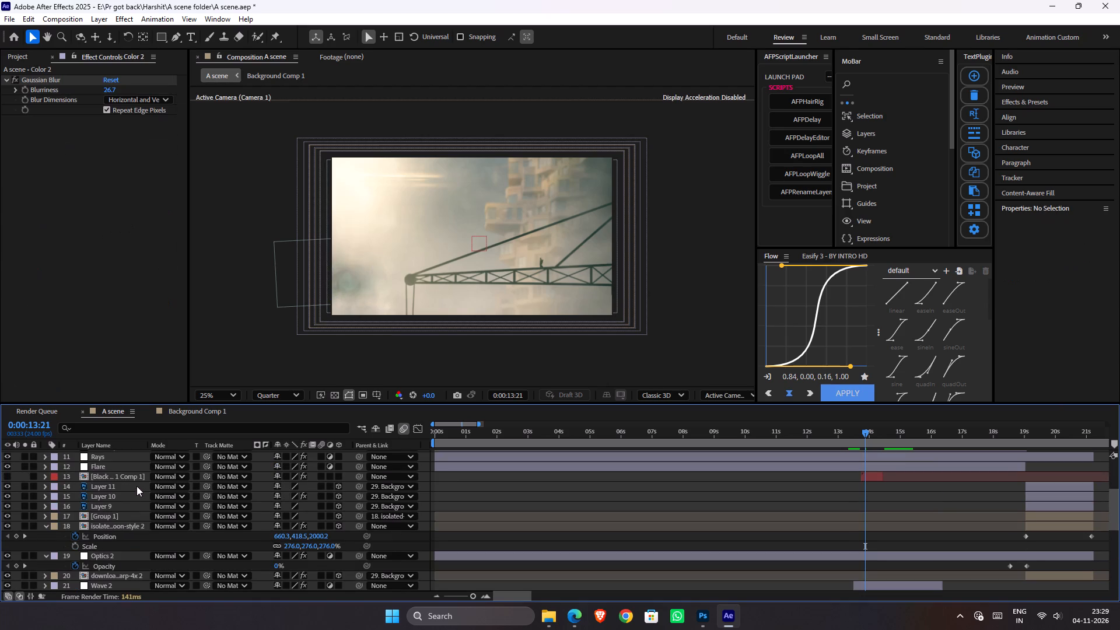
pyautogui.click(140, 477)
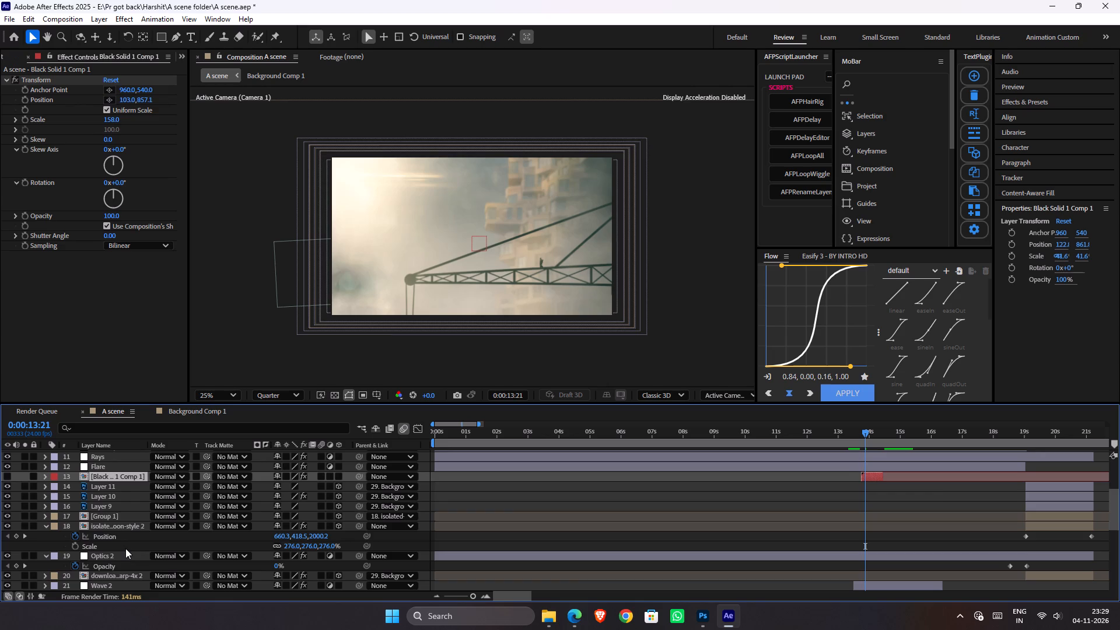
pyautogui.keyDown('ctrl'); pyautogui.scroll(-1, 127, 548); pyautogui.keyUp('ctrl')
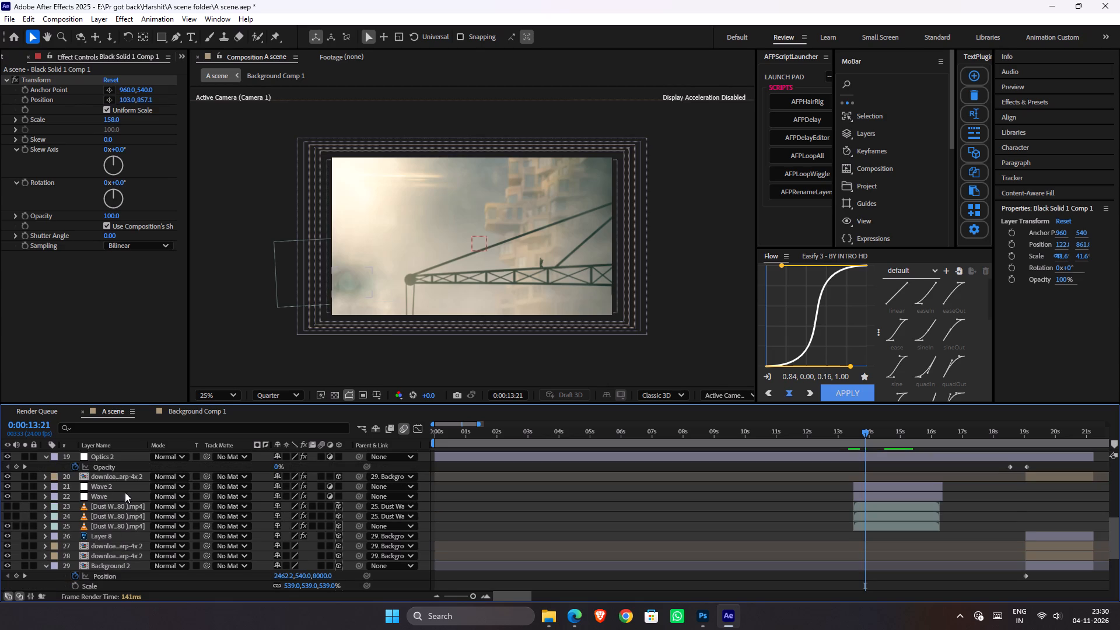
pyautogui.keyDown('ctrl'); pyautogui.click(125, 492); pyautogui.keyUp('ctrl')
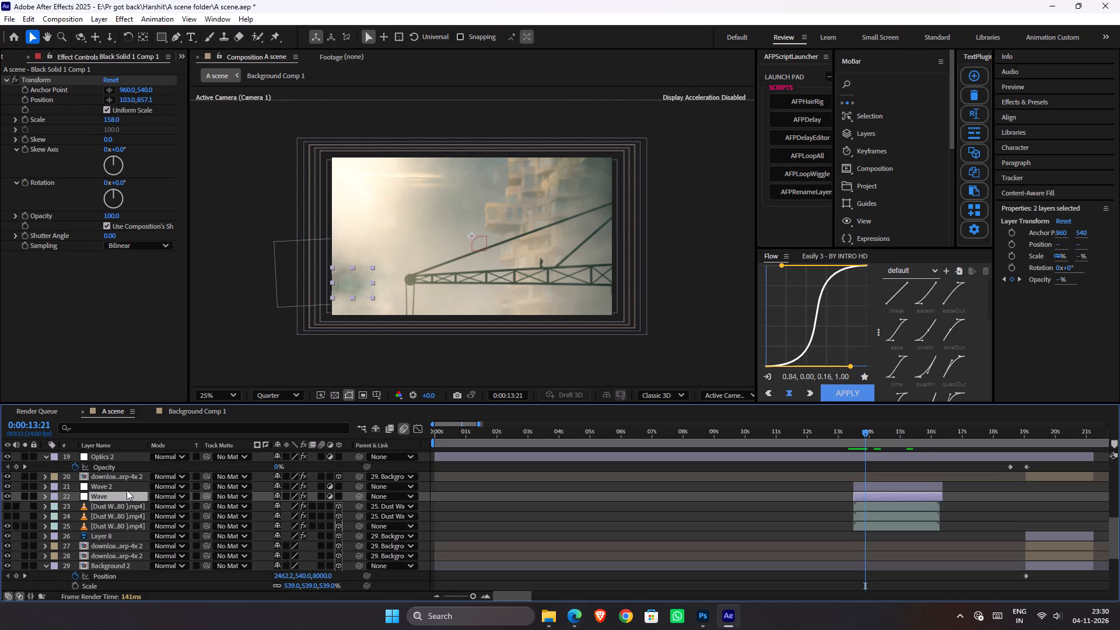
pyautogui.hotkey('ctrl', 'shift', 'c')
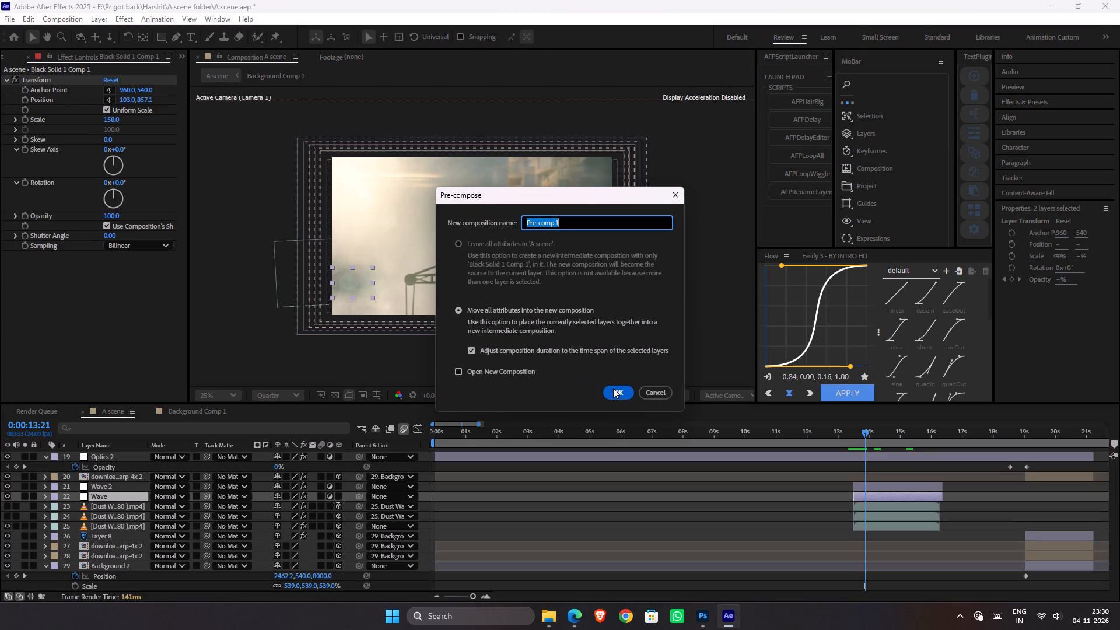
pyautogui.click(617, 390)
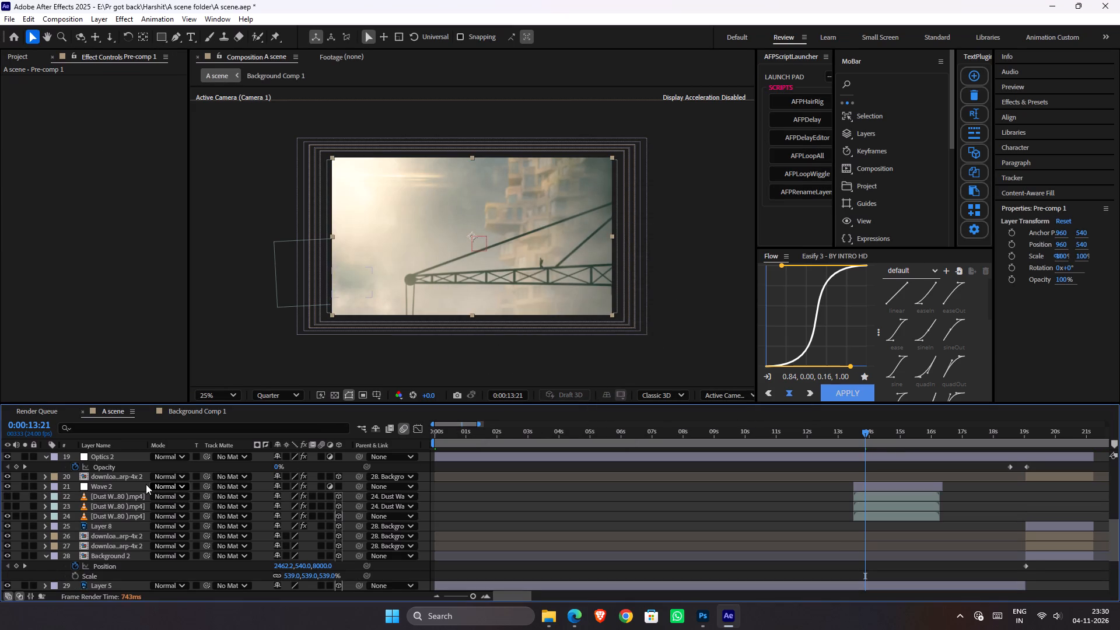
# Move the Pre-comp 1 layer down the stack to directly below the Wave 2 layer.
pyautogui.scroll(-2, 146, 539)
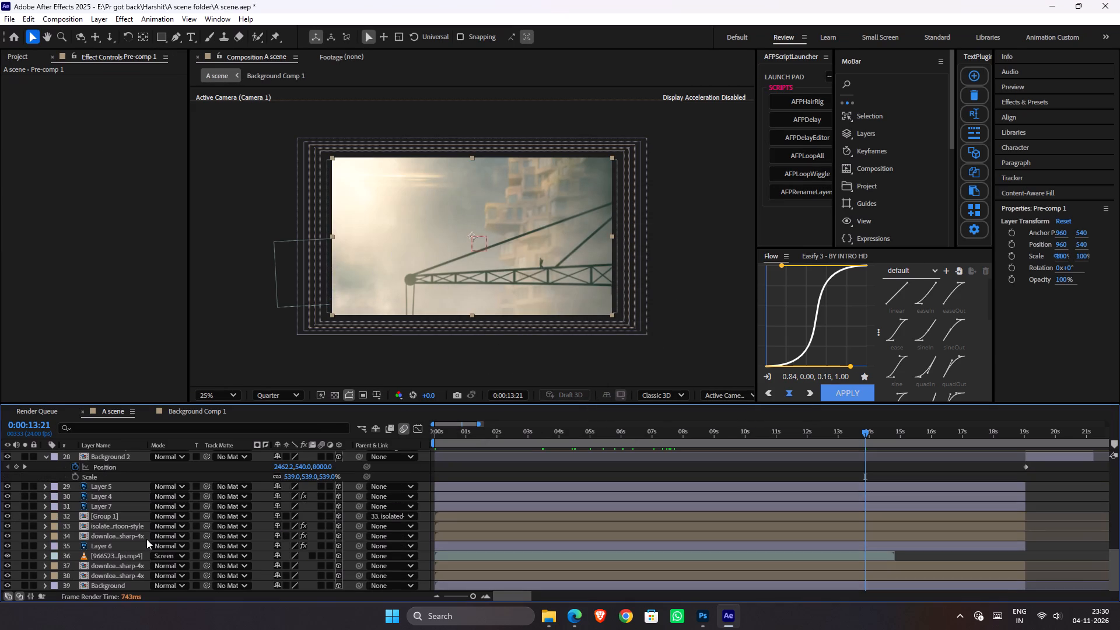
pyautogui.scroll(-4, 146, 539)
pyautogui.scroll(2, 167, 541)
pyautogui.scroll(-1, 167, 541)
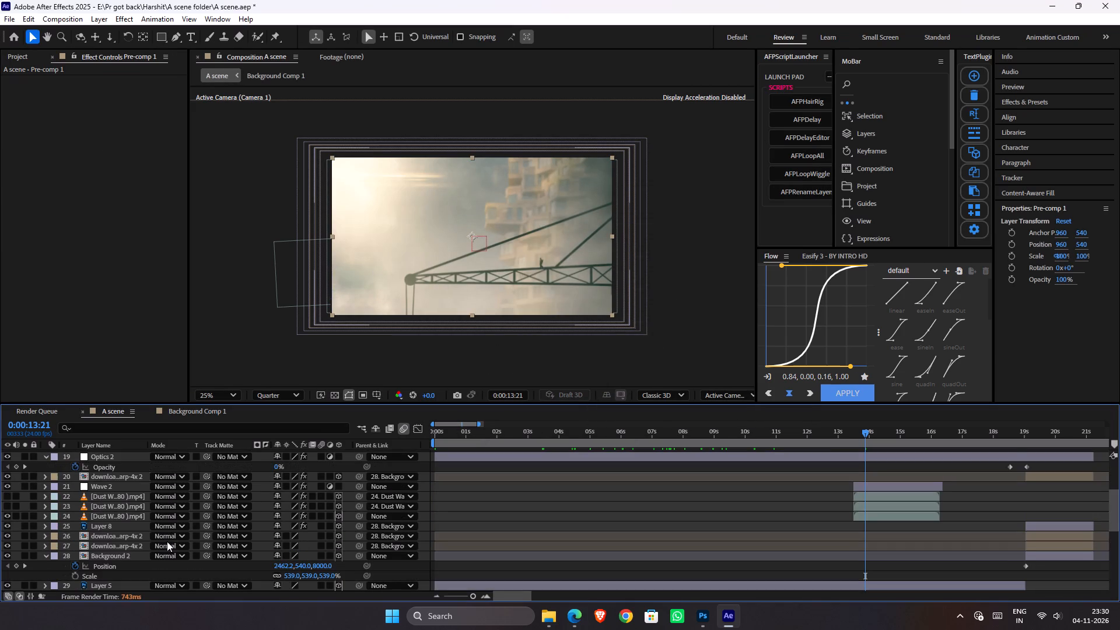
pyautogui.scroll(1, 167, 541)
pyautogui.moveTo(123, 474); pyautogui.dragTo(123, 495)
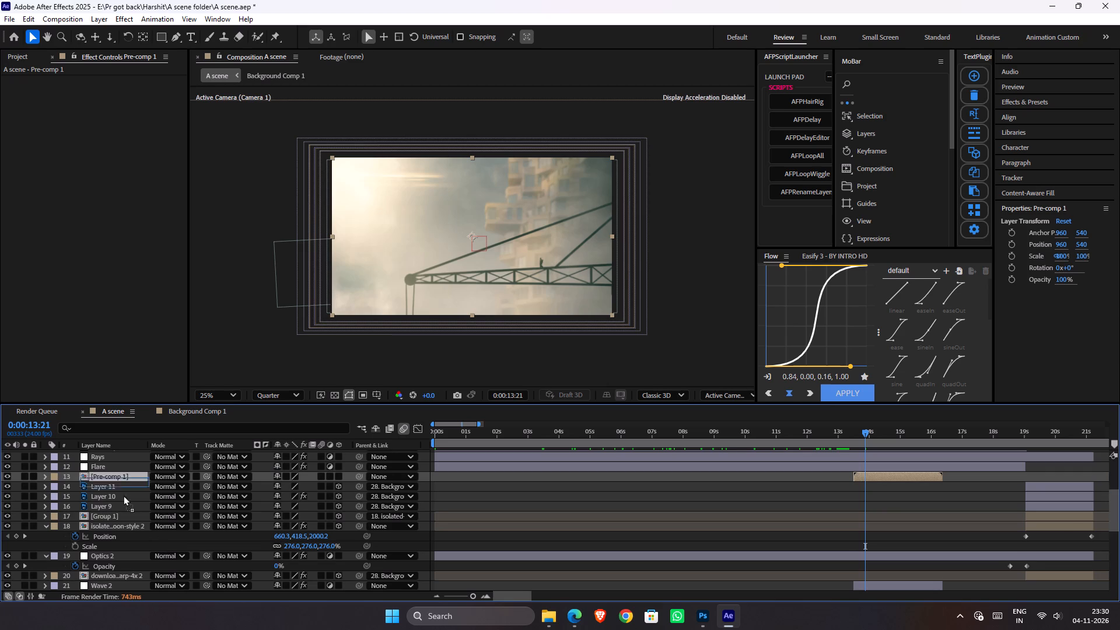
pyautogui.moveTo(123, 495); pyautogui.dragTo(118, 583)
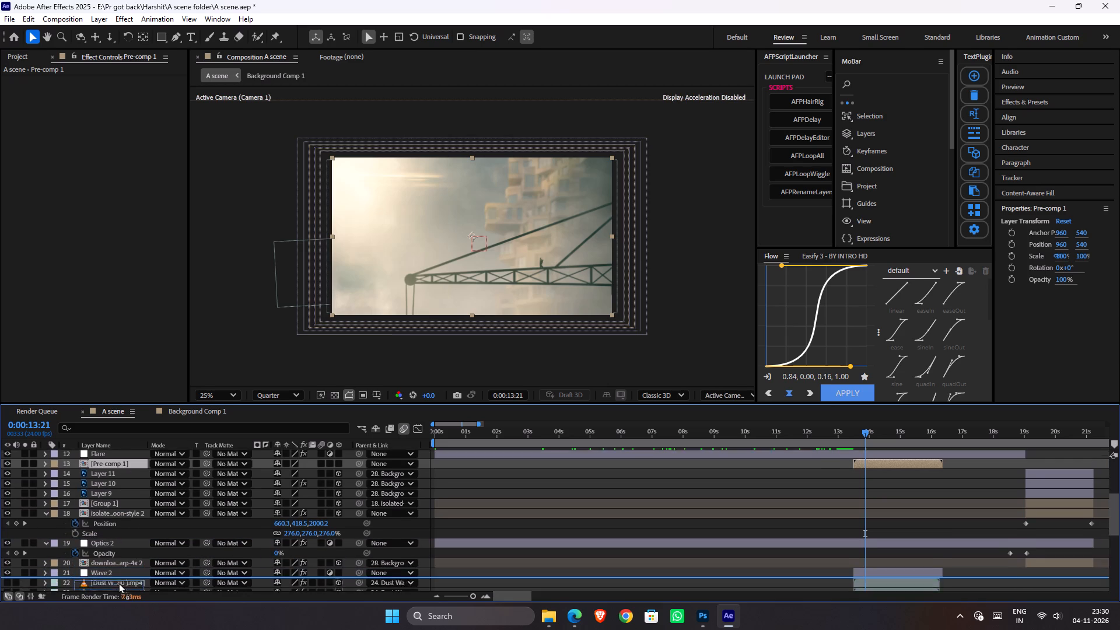
pyautogui.moveTo(118, 583); pyautogui.dragTo(134, 511)
# Enable Collapse Transformations on the Pre-comp 1 layer.
pyautogui.click(285, 505)
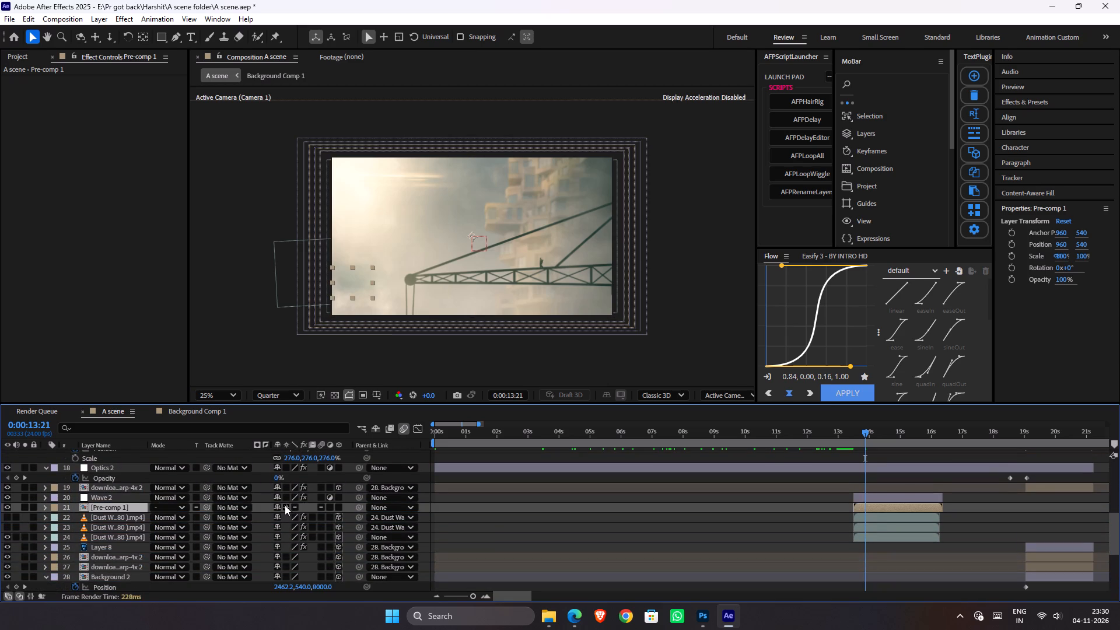
# Duplicate the Pre-comp 1 layer twice and offset the two upper copies progressively later in time to stagger them.
pyautogui.click(866, 435)
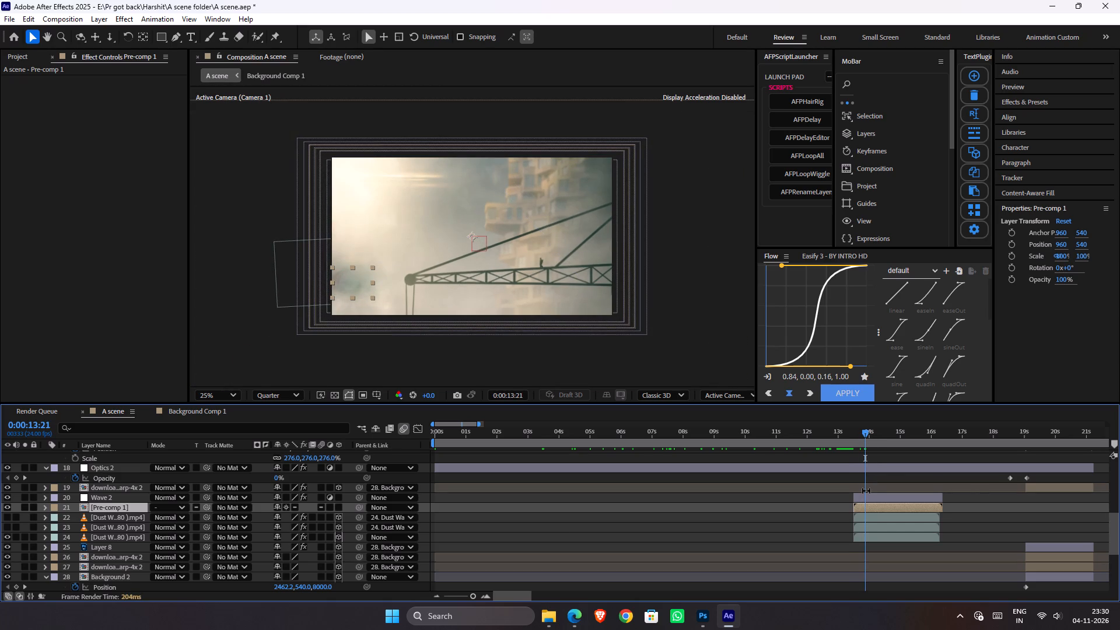
pyautogui.hotkey('ctrl', 'd')
pyautogui.hotkey('ctrl', 'd')
pyautogui.moveTo(863, 506); pyautogui.dragTo(866, 506)
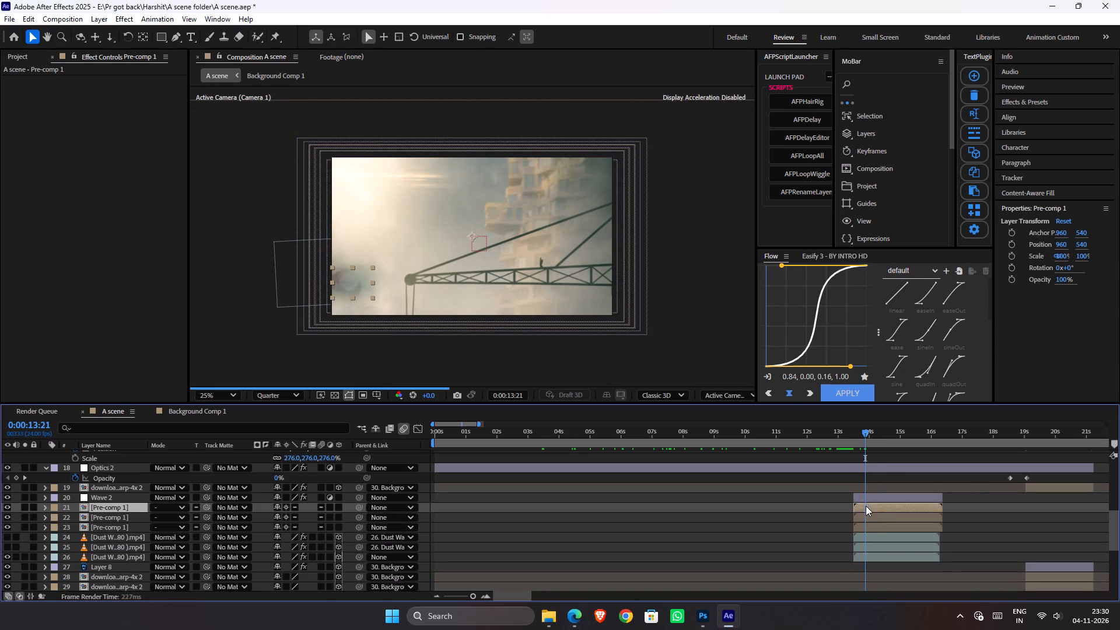
pyautogui.moveTo(866, 506); pyautogui.dragTo(873, 507)
pyautogui.moveTo(869, 519); pyautogui.dragTo(874, 519)
pyautogui.moveTo(878, 505); pyautogui.dragTo(884, 505)
# Preview the staggered shockwave repeatedly from about 0:00:13:07 to check its timing.
pyautogui.moveTo(852, 428); pyautogui.dragTo(846, 430)
pyautogui.press('space')
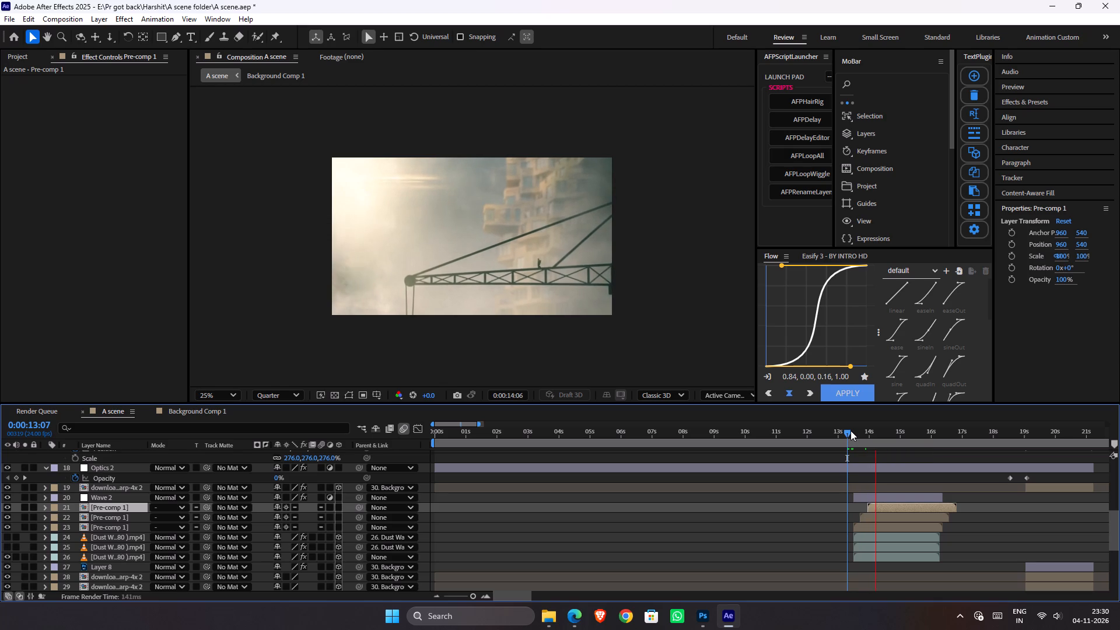
pyautogui.click(849, 430)
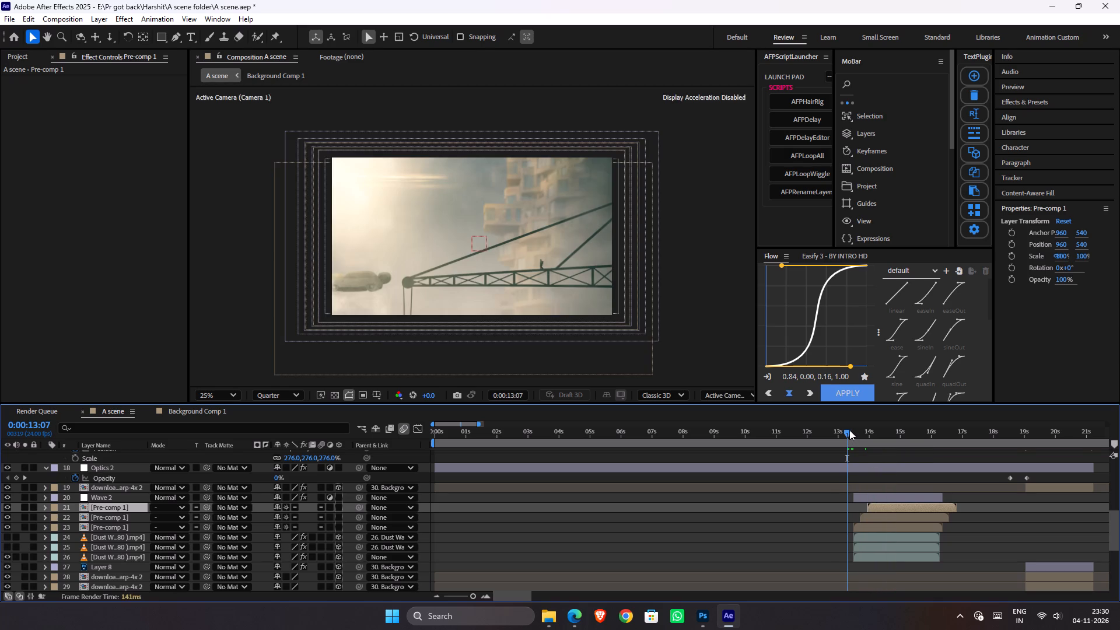
pyautogui.press('space')
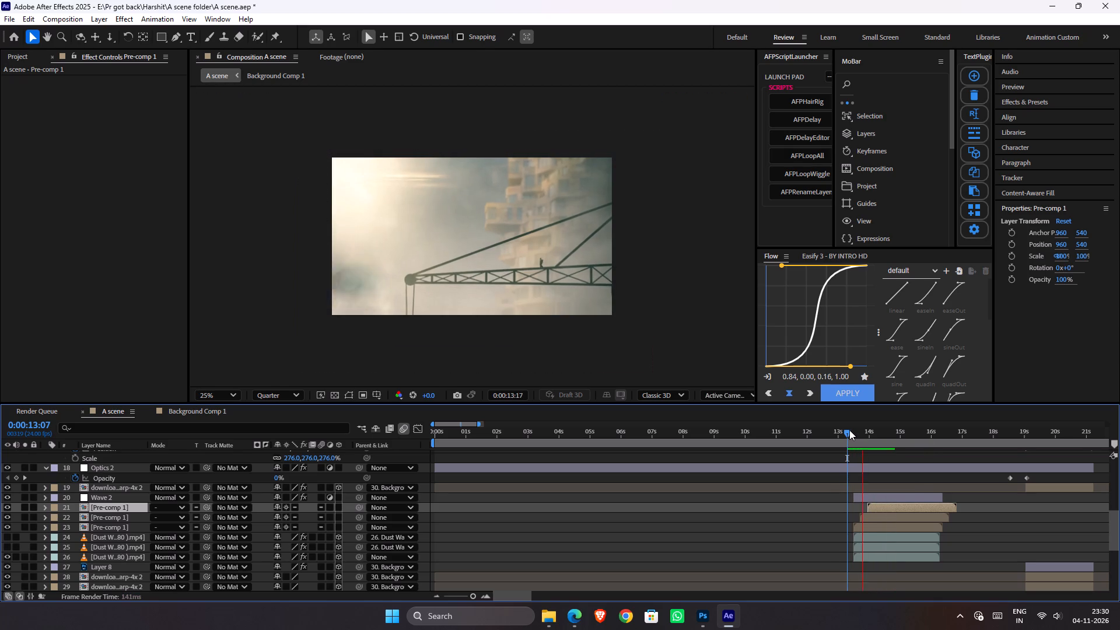
pyautogui.click(849, 430)
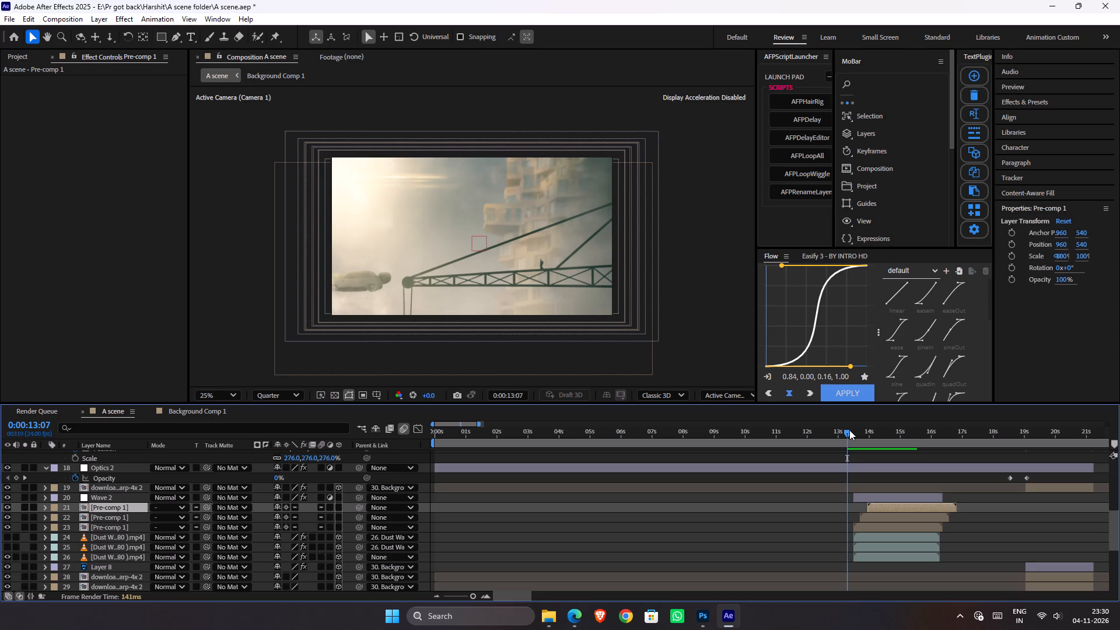
pyautogui.click(849, 430)
pyautogui.press('space')
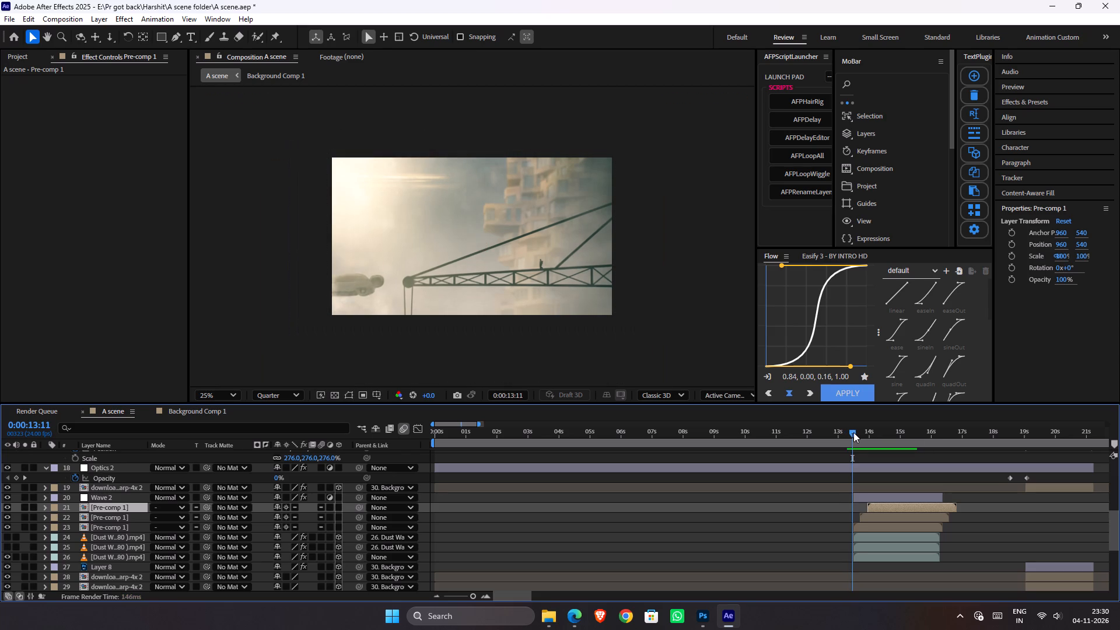
pyautogui.press('space')
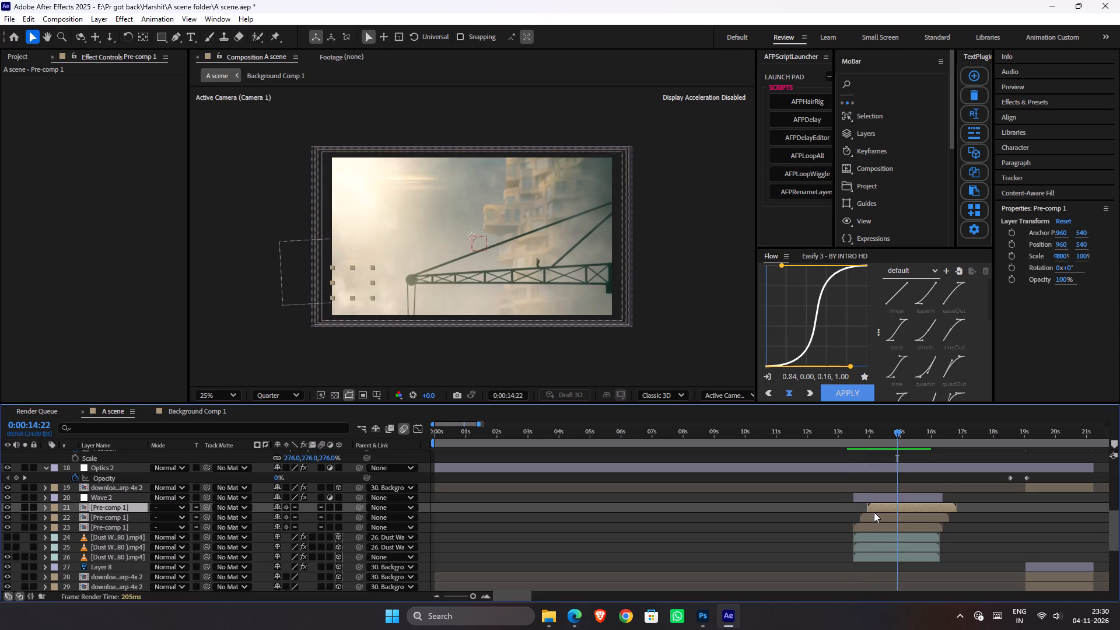
# Shift the two upper Pre-comp 1 layers slightly earlier to tighten the stagger between them.
pyautogui.click(877, 509)
pyautogui.click(870, 512)
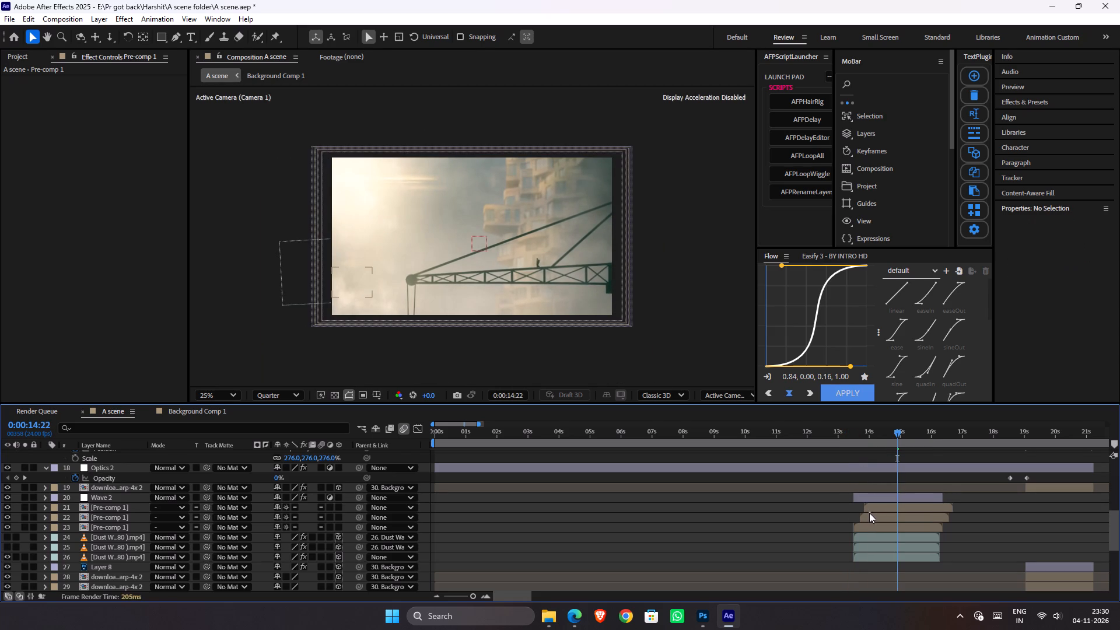
pyautogui.click(867, 515)
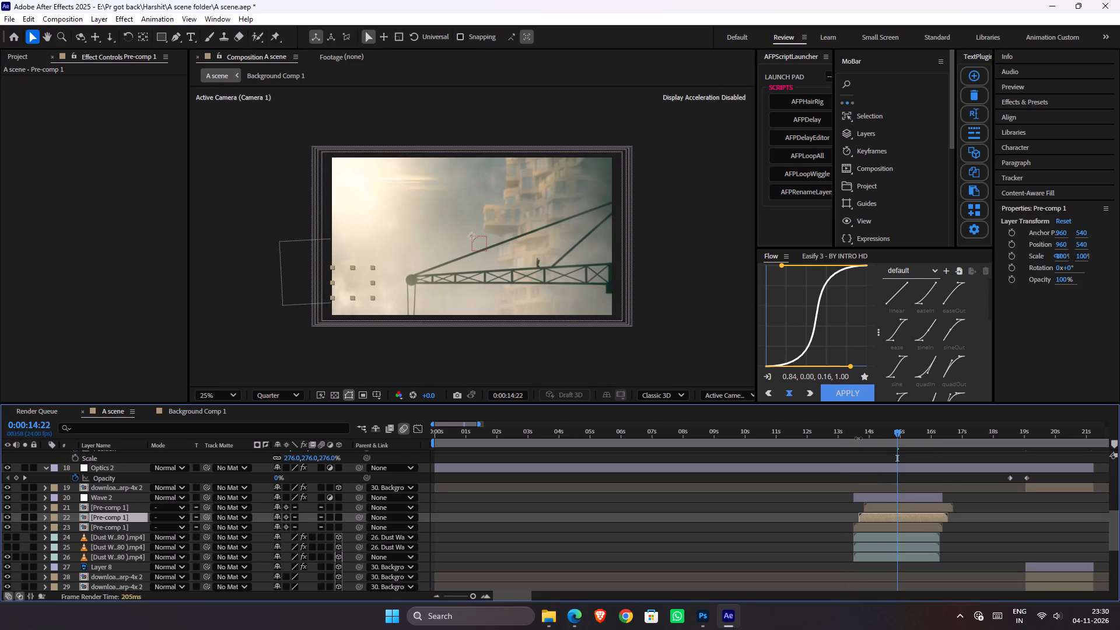
# Preview the tightened shockwave stagger repeatedly from 0:00:13:12.
pyautogui.click(856, 437)
pyautogui.press('space')
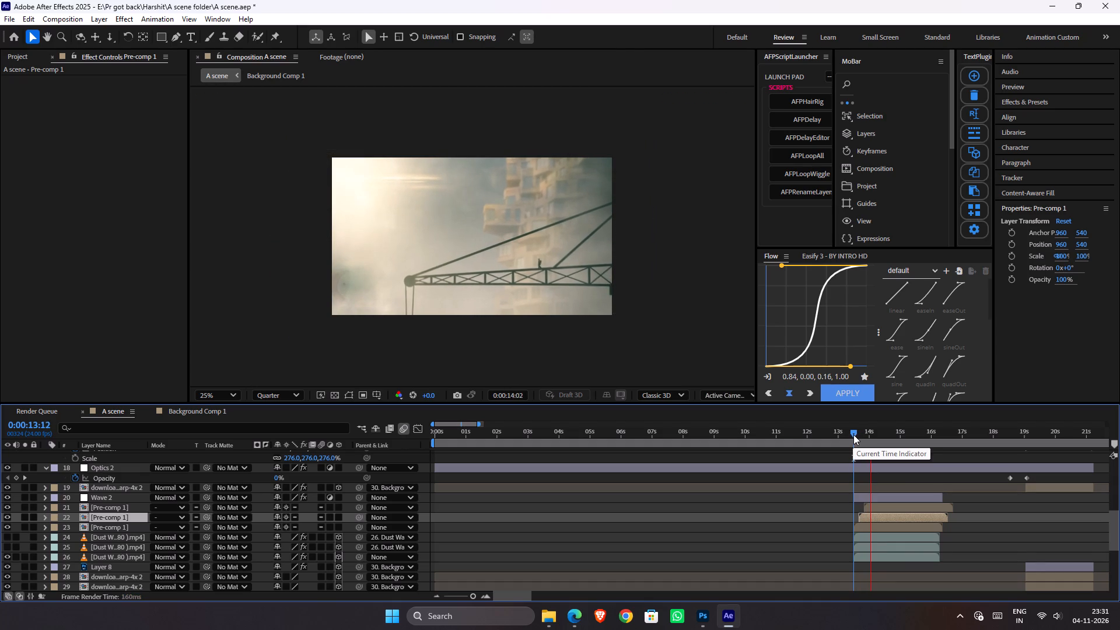
pyautogui.click(853, 435)
pyautogui.press('space')
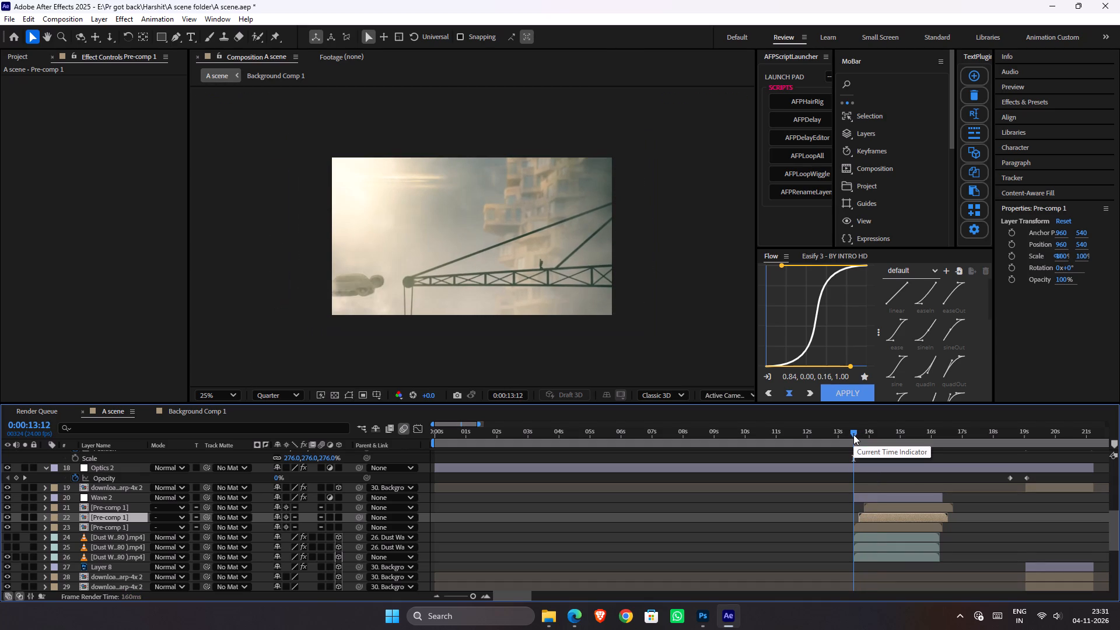
pyautogui.click(853, 435)
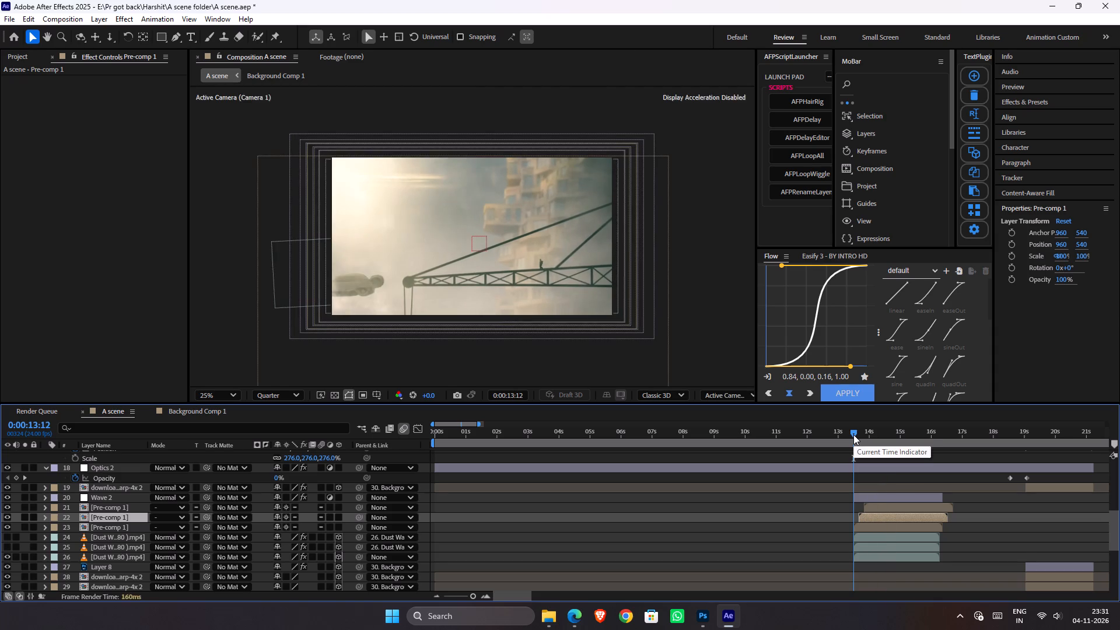
pyautogui.press('space')
pyautogui.press('space')
pyautogui.click(853, 435)
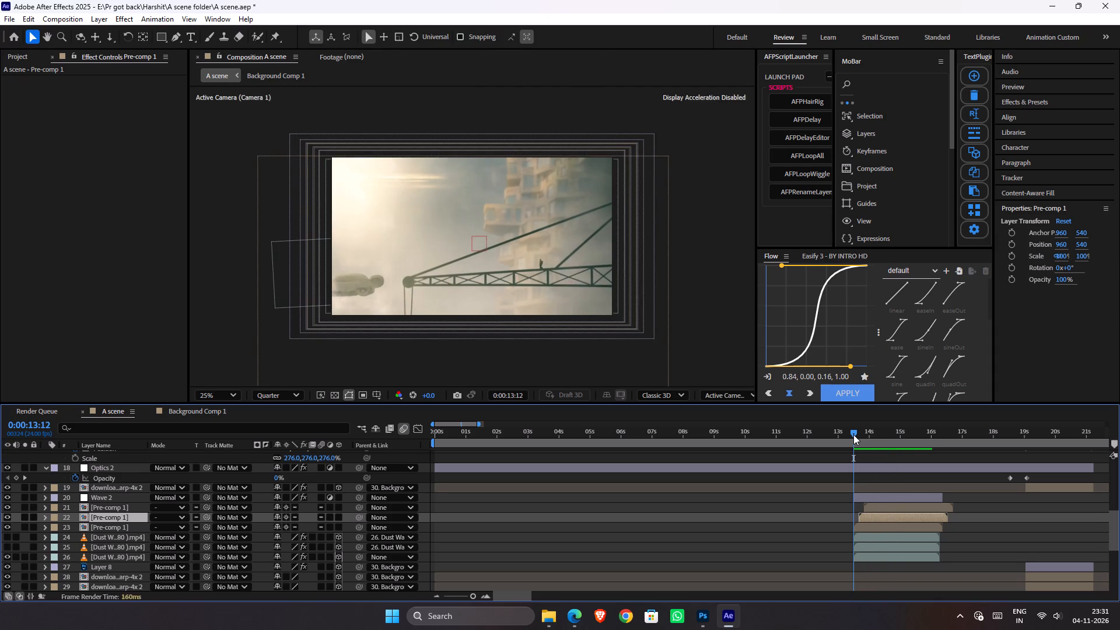
pyautogui.press('space')
pyautogui.press('space')
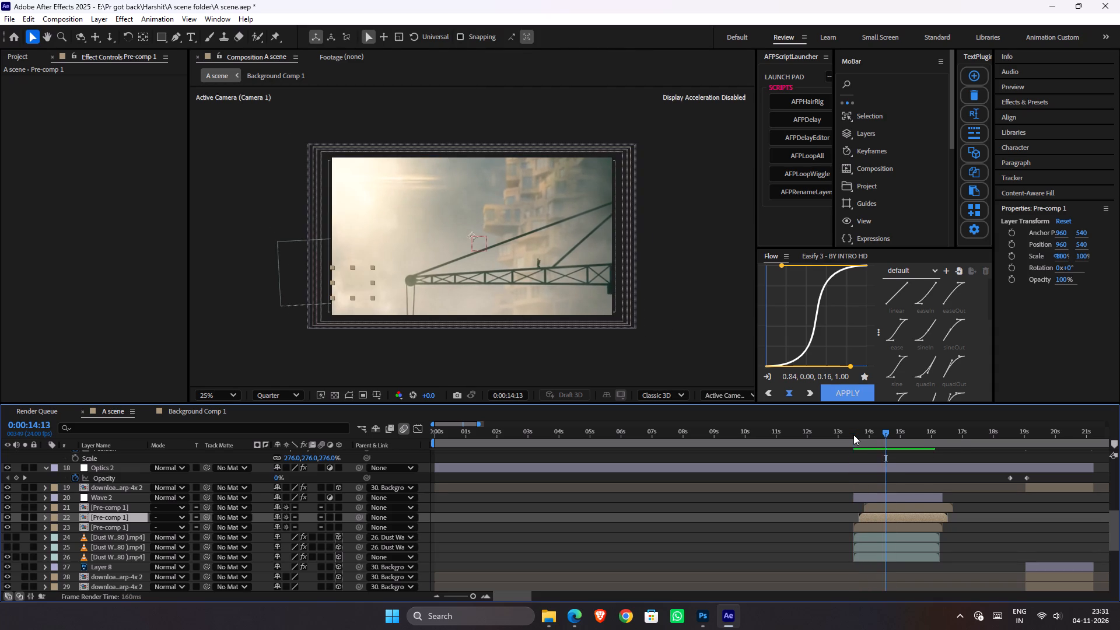
# Save the project.
pyautogui.hotkey('ctrl', 's')
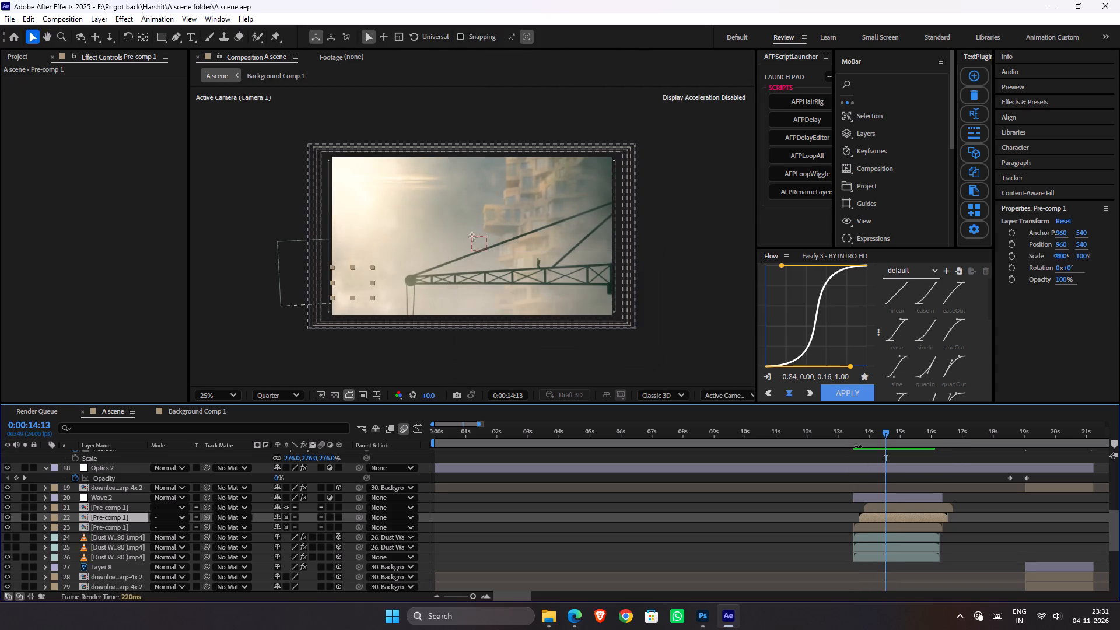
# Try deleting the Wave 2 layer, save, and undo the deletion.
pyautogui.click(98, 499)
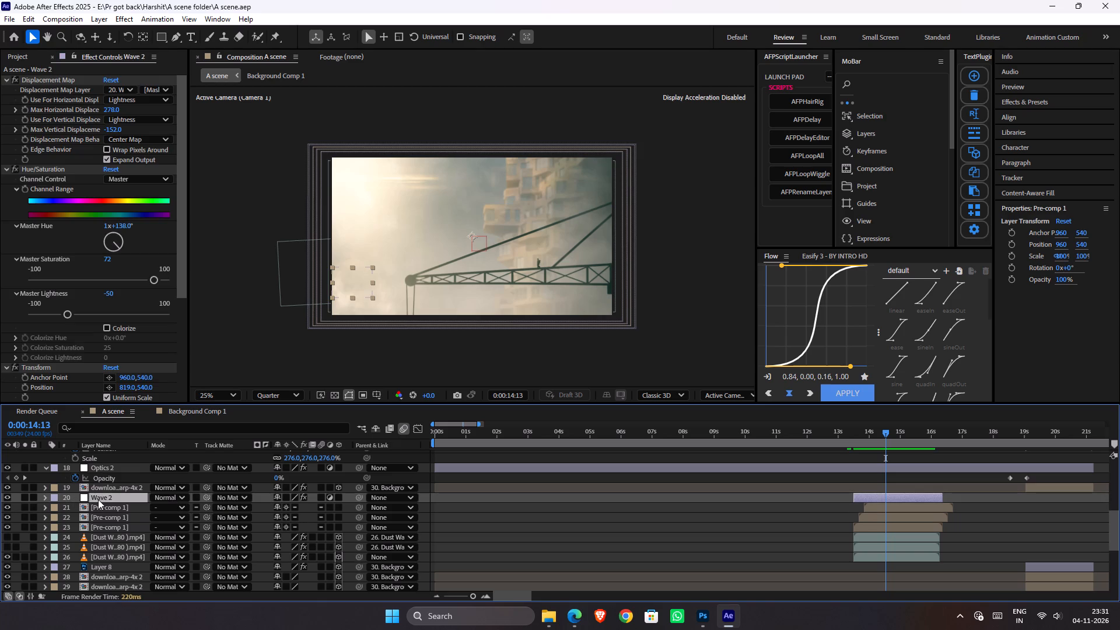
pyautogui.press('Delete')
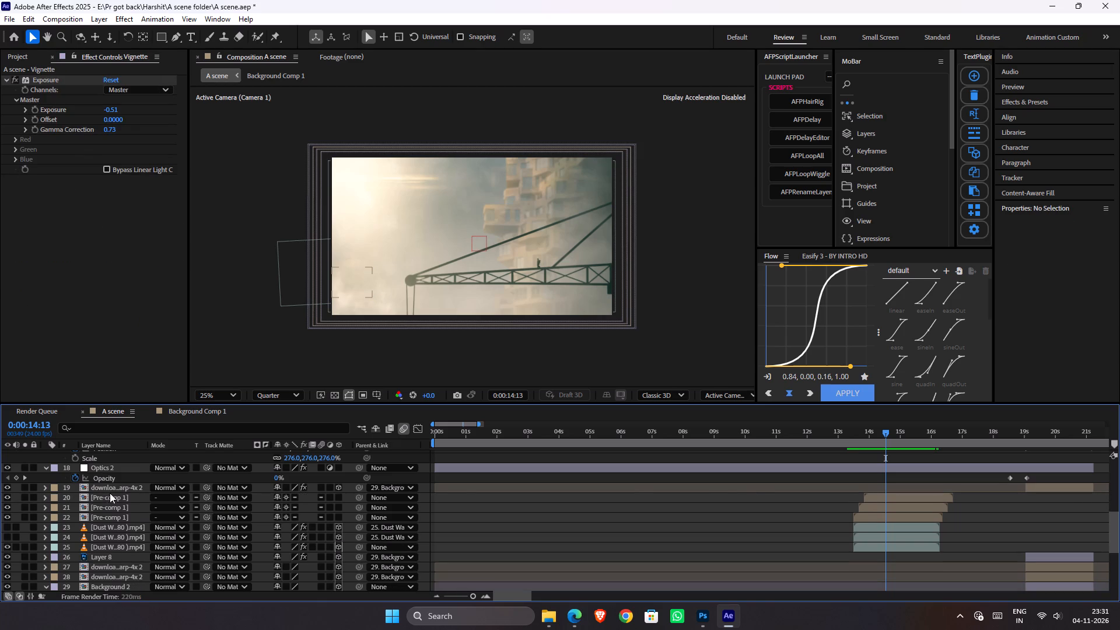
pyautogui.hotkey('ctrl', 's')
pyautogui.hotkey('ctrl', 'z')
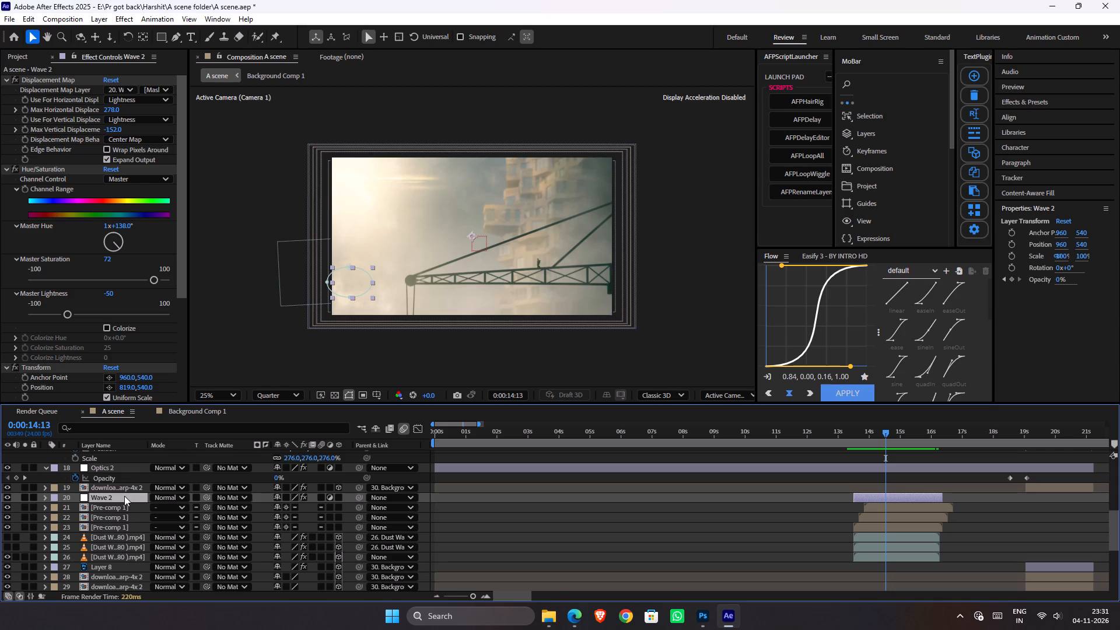
# Replace all effects on the Wave 2 layer with Turbulent Displace and preview the result from 0:00:13:05.
pyautogui.click(35, 83)
pyautogui.hotkey('ctrl', 'a')
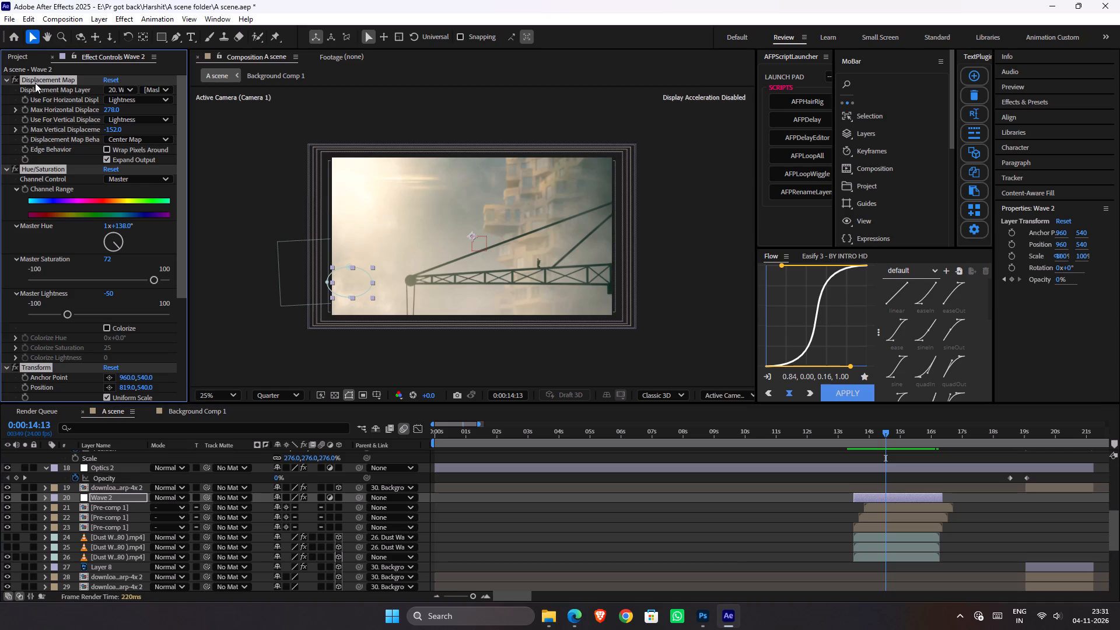
pyautogui.press('Delete')
pyautogui.hotkey('ctrl', 'space')
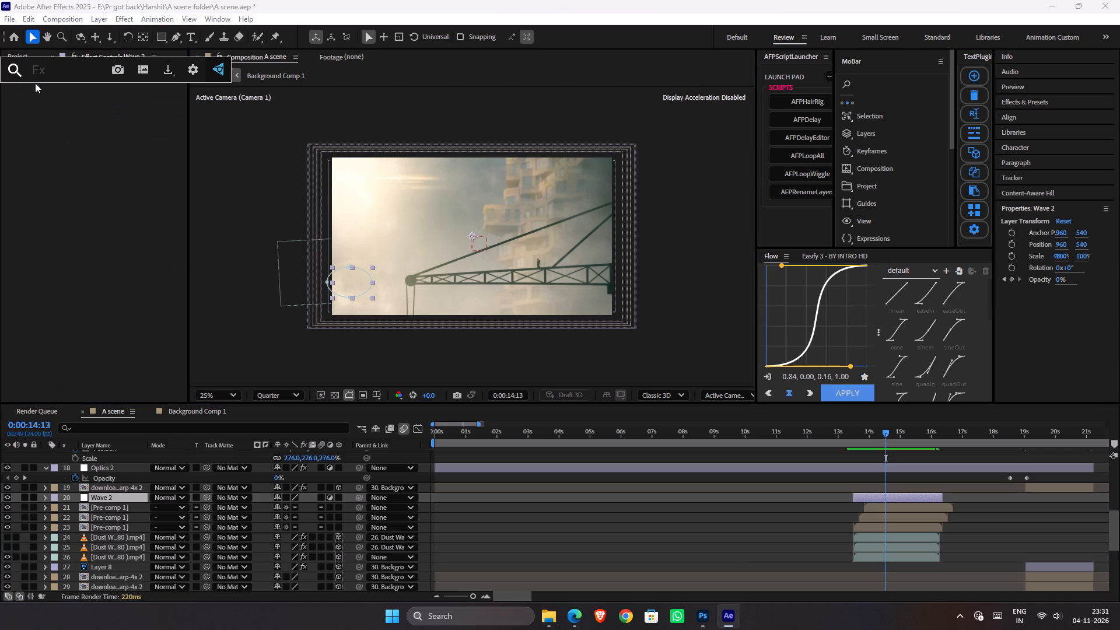
pyautogui.write('tu')
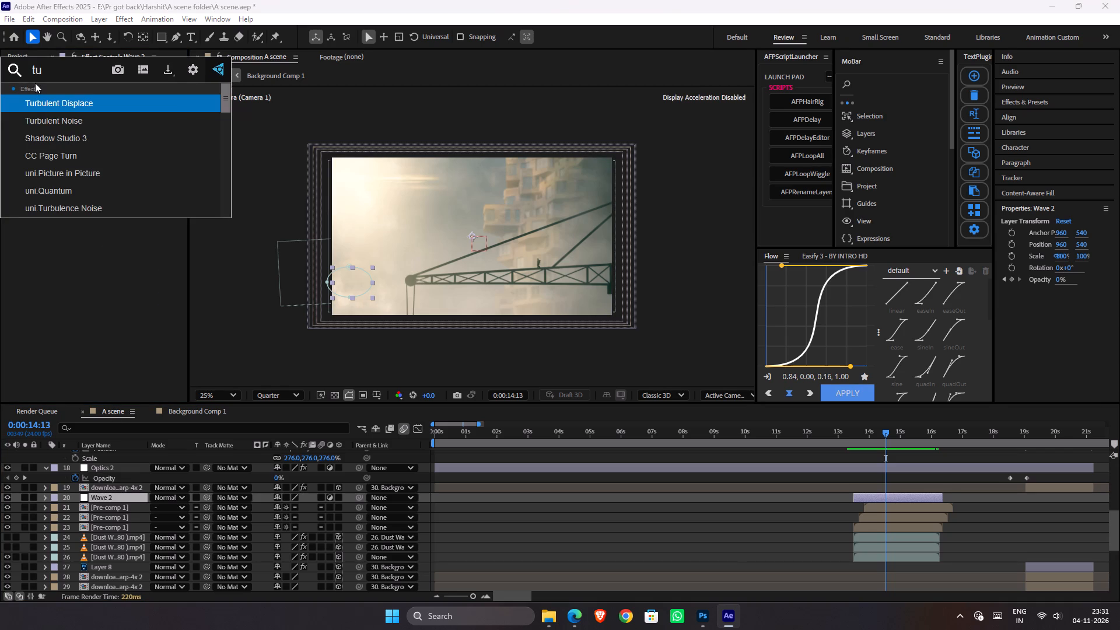
pyautogui.press('Return')
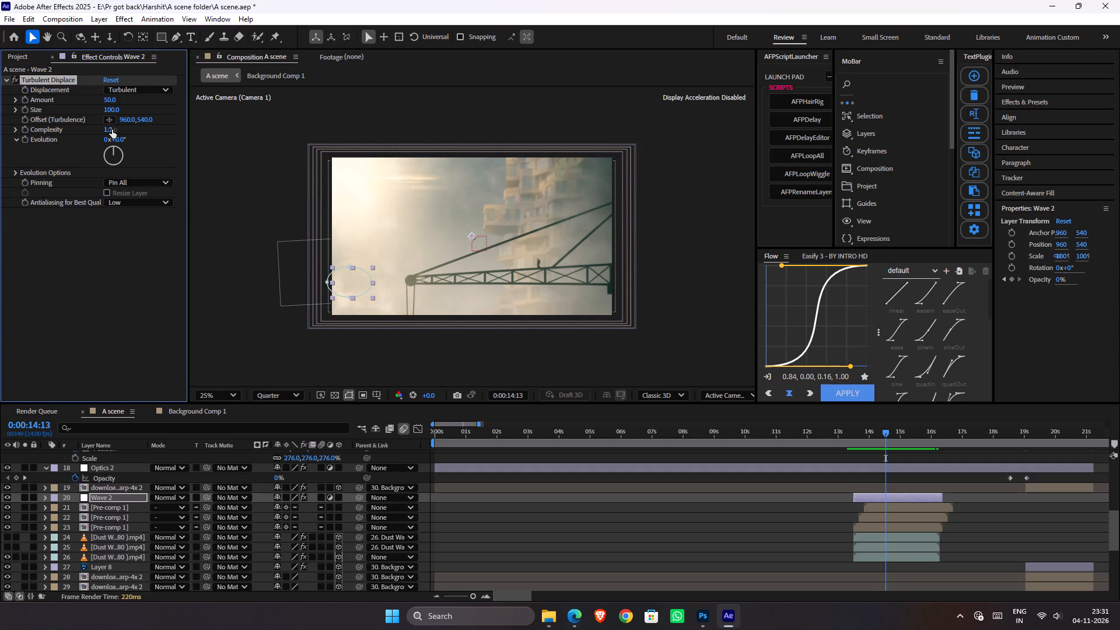
pyautogui.moveTo(861, 434); pyautogui.dragTo(854, 433)
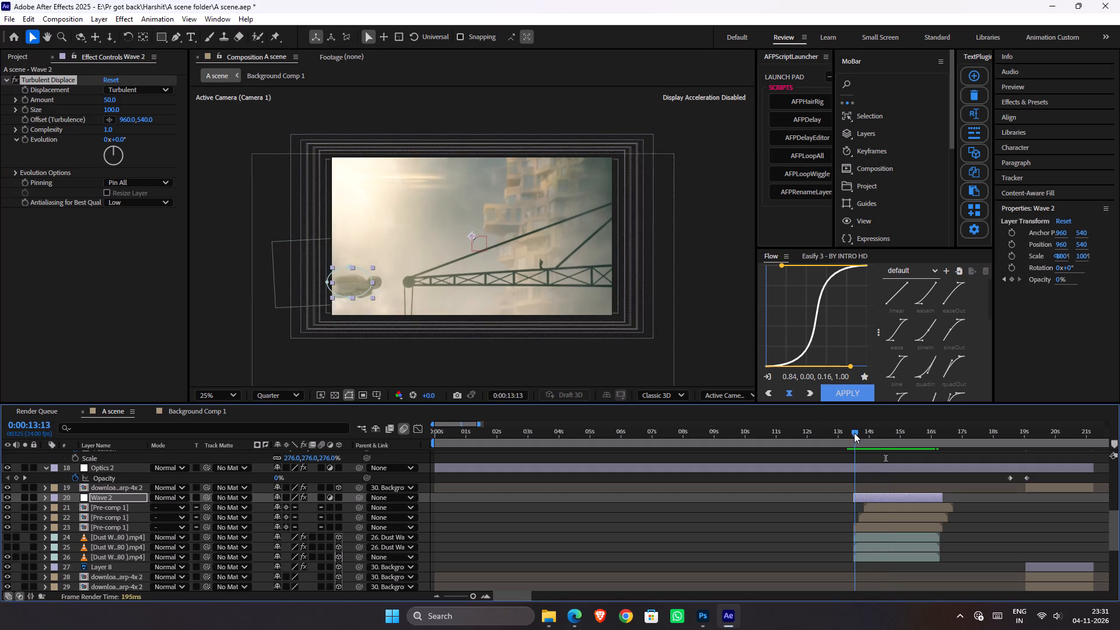
pyautogui.moveTo(854, 433); pyautogui.dragTo(845, 430)
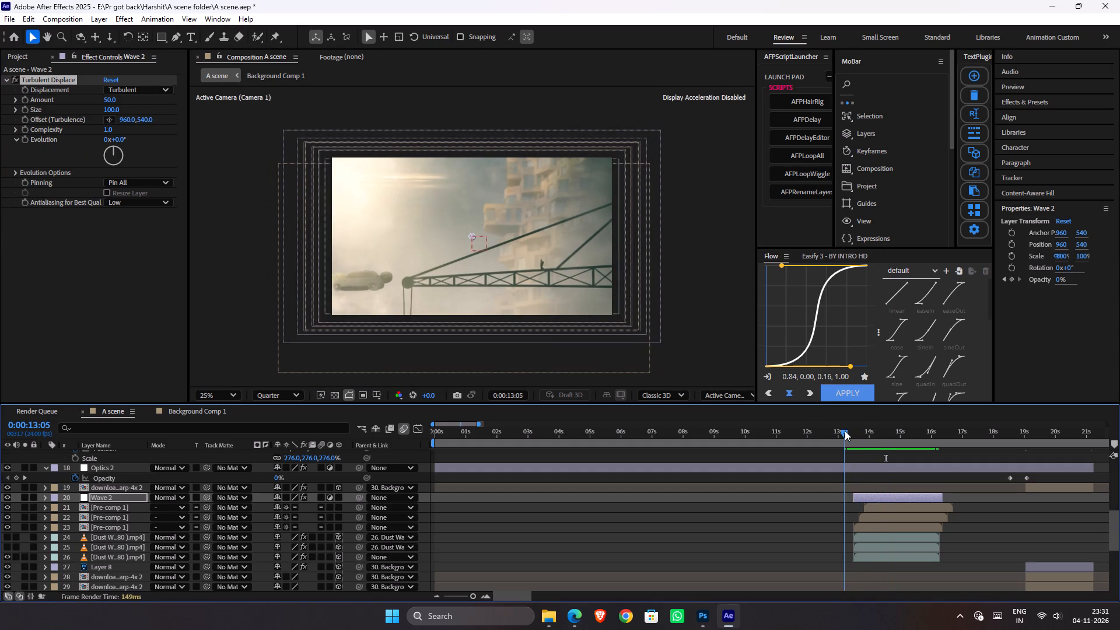
pyautogui.press('space')
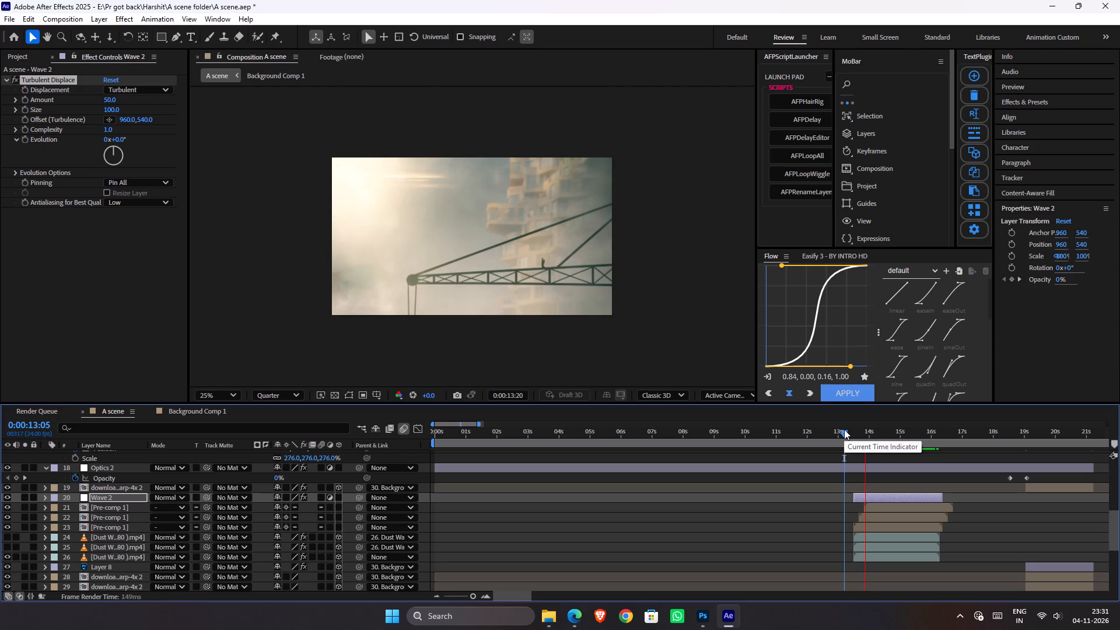
pyautogui.press('space')
# Try a negative Mask Expansion on Wave 2's Mask 1 at 0:00:14:07, and delete the mask from the layer.
pyautogui.click(877, 432)
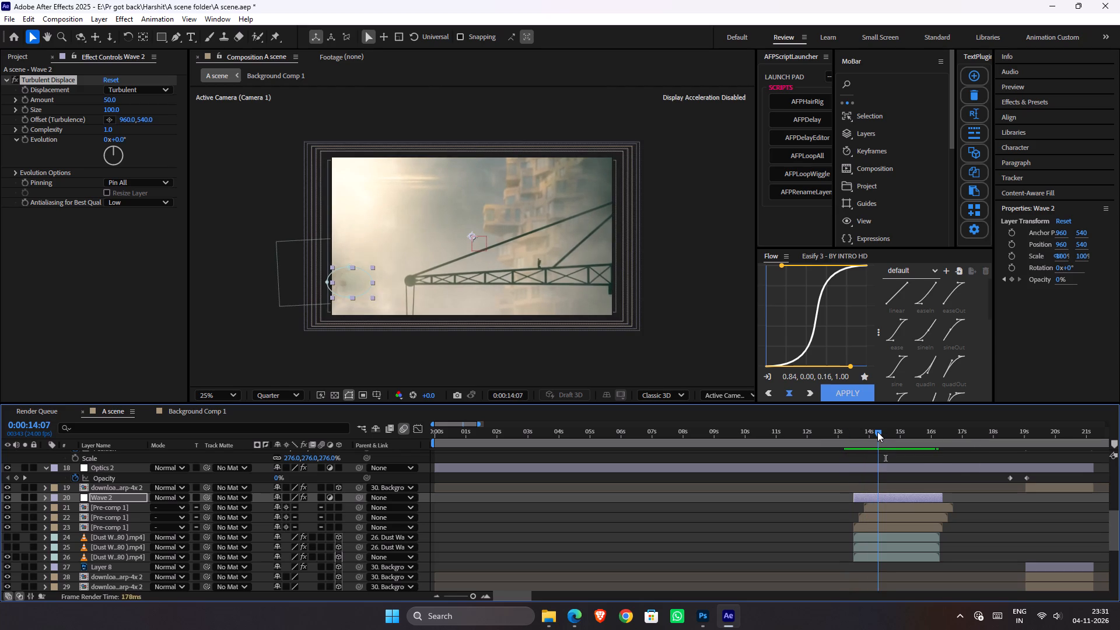
pyautogui.press('m')
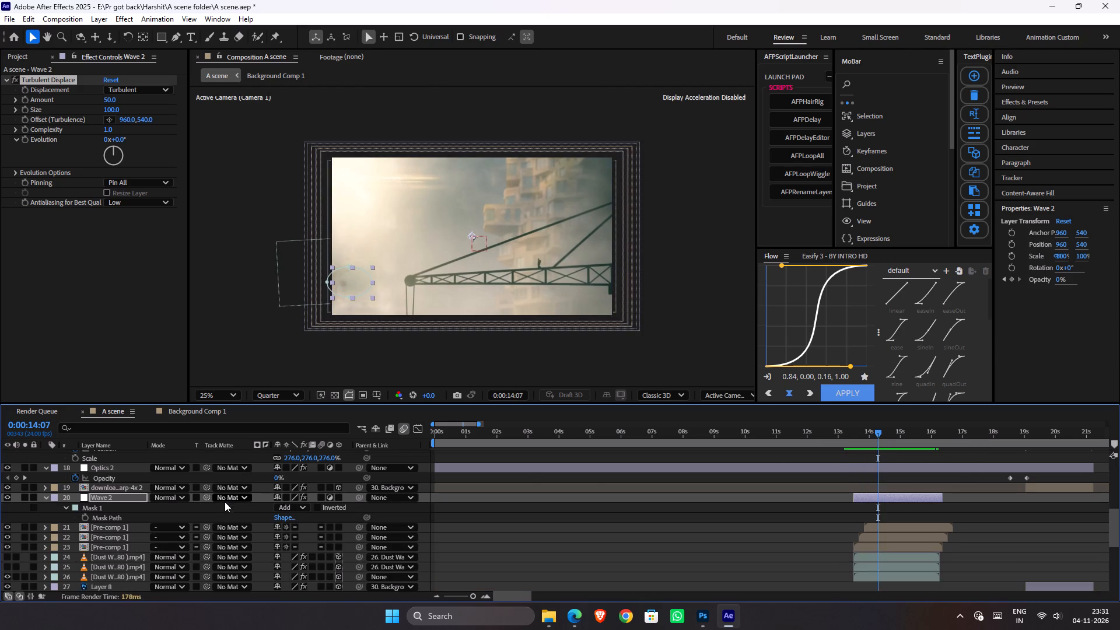
pyautogui.press('m')
pyautogui.press('m')
pyautogui.press('m')
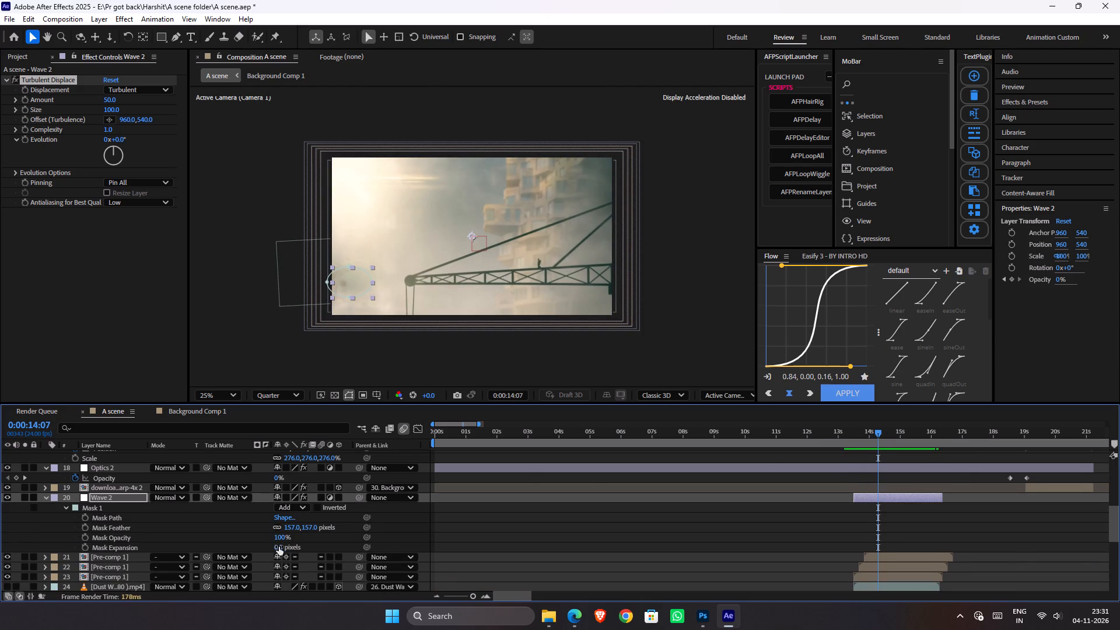
pyautogui.moveTo(279, 547); pyautogui.dragTo(71, 527)
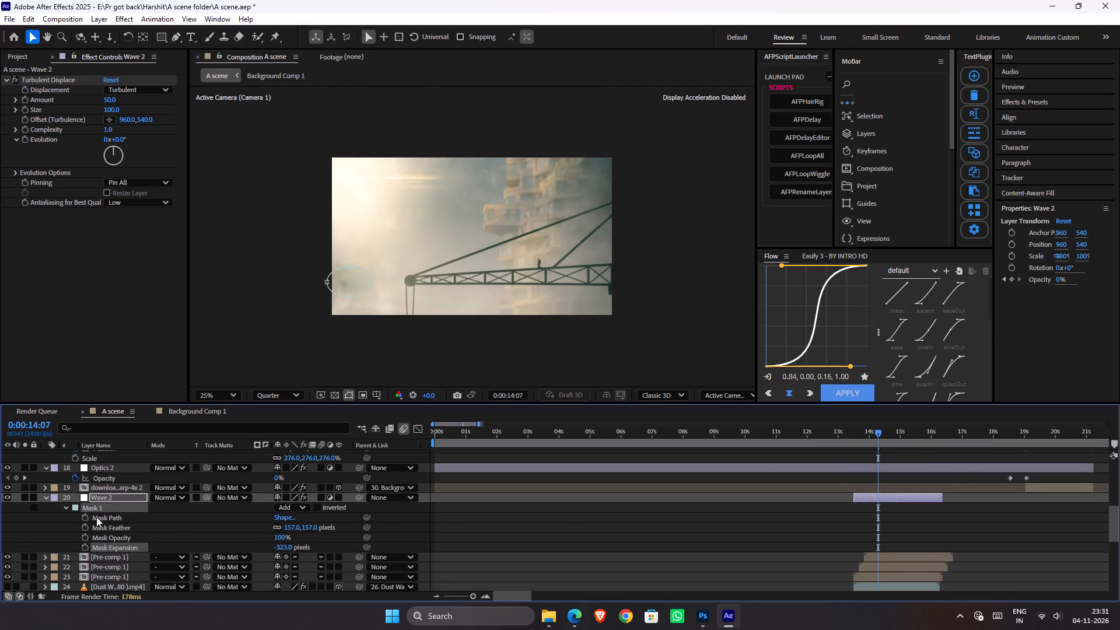
pyautogui.click(102, 505)
pyautogui.press('Delete')
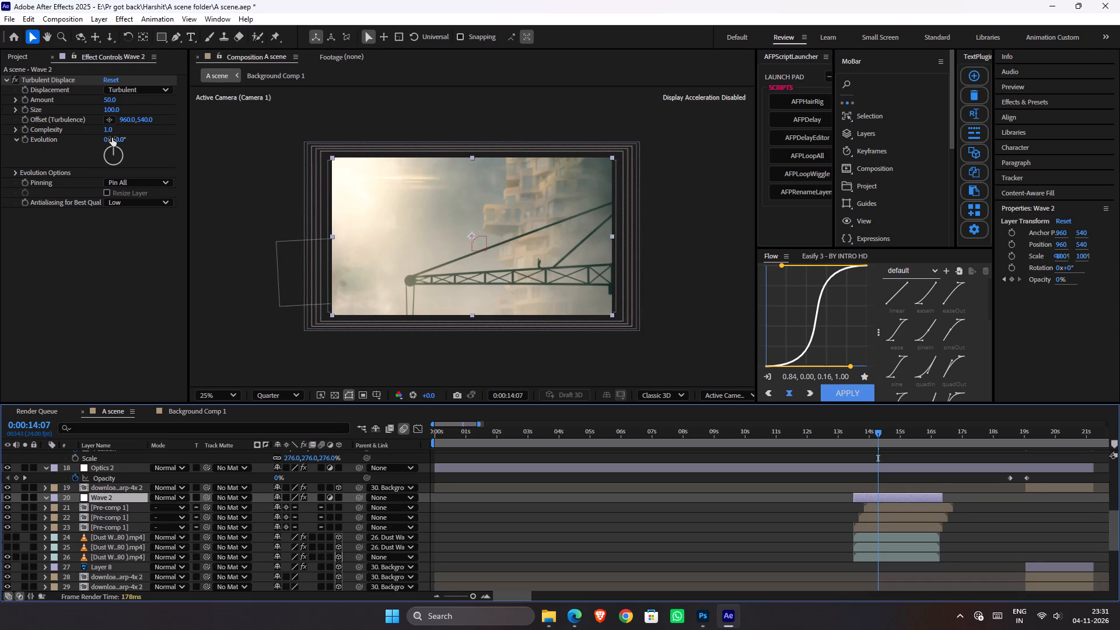
# Animate Wave 2's Turbulent Displace Evolution from the layer's in point to 3 revolutions at its out point, 0:00:16:08.
pyautogui.press('i')
pyautogui.click(27, 143)
pyautogui.press('o')
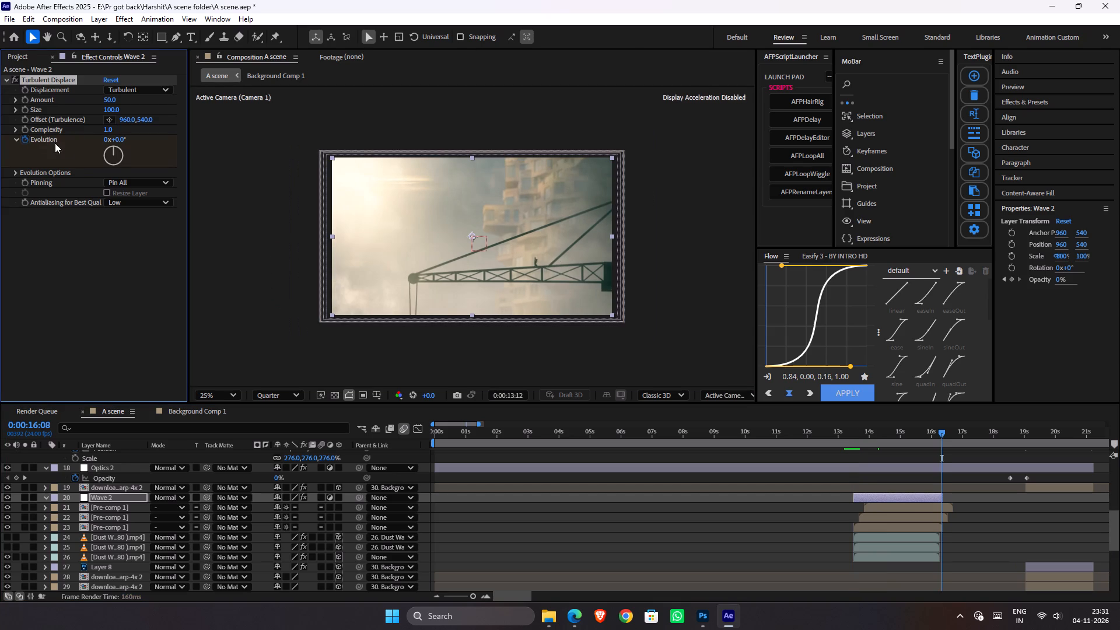
pyautogui.click(104, 138)
pyautogui.press('3')
pyautogui.press('Return')
pyautogui.press('Return')
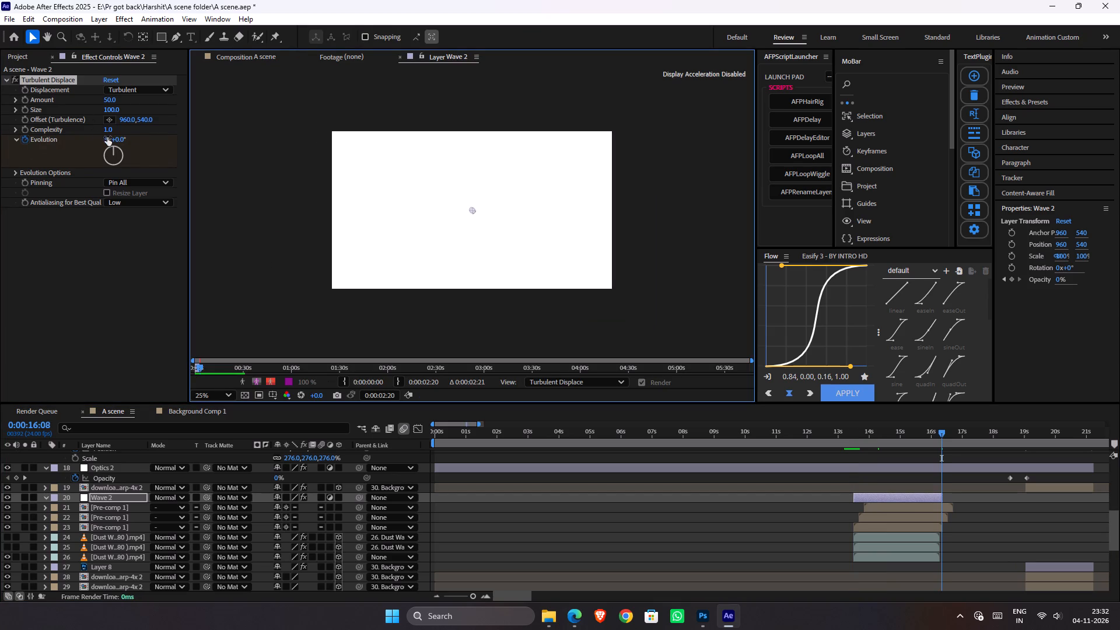
# Close the Wave 2 layer view and preview its animated Turbulent Displace in the A scene composition from around 0:00:13:03.
pyautogui.click(398, 58)
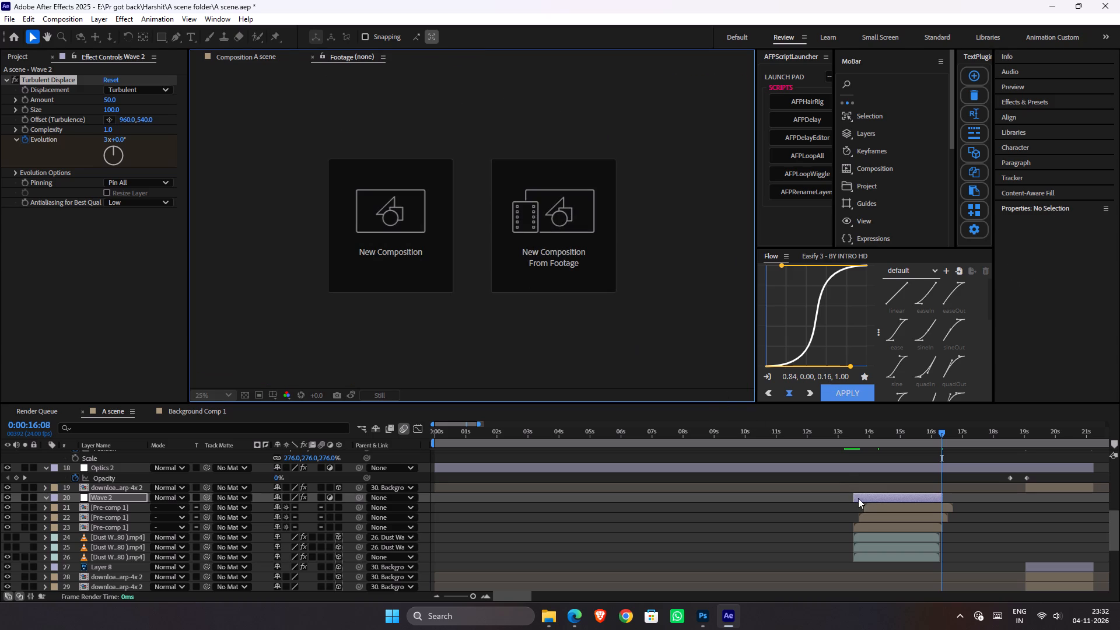
pyautogui.click(867, 500)
pyautogui.click(855, 434)
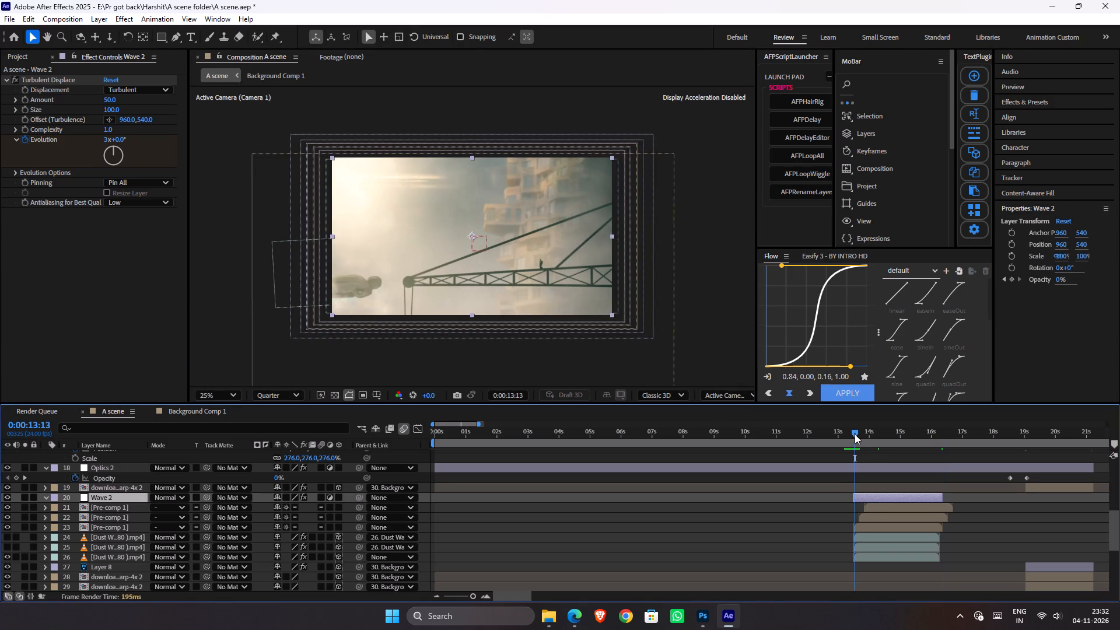
pyautogui.press('space')
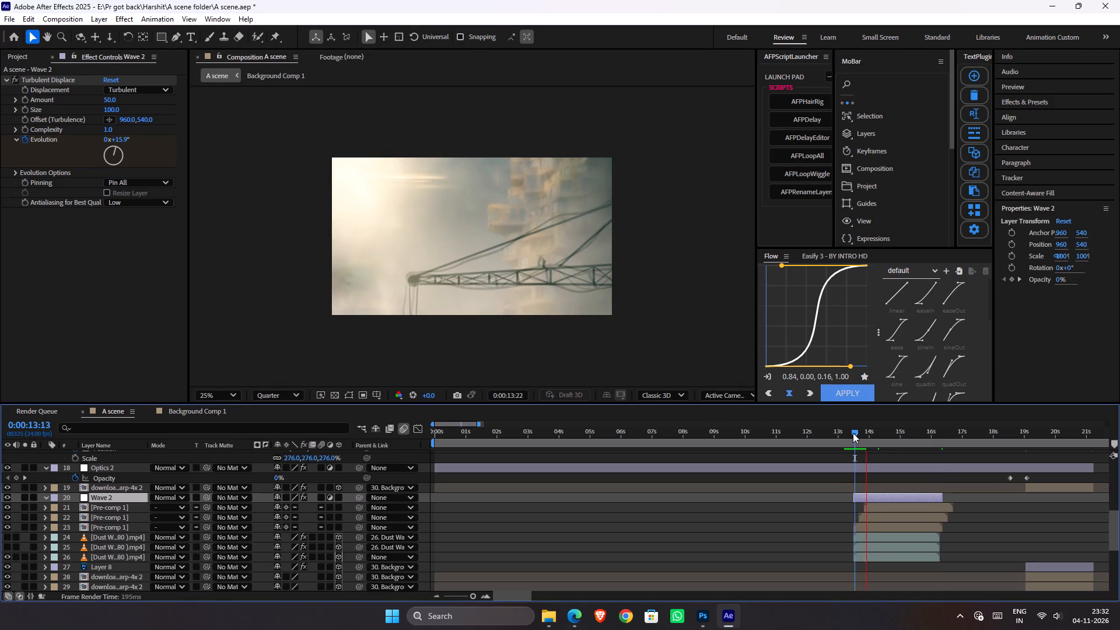
pyautogui.press('space')
pyautogui.moveTo(853, 433); pyautogui.dragTo(844, 429)
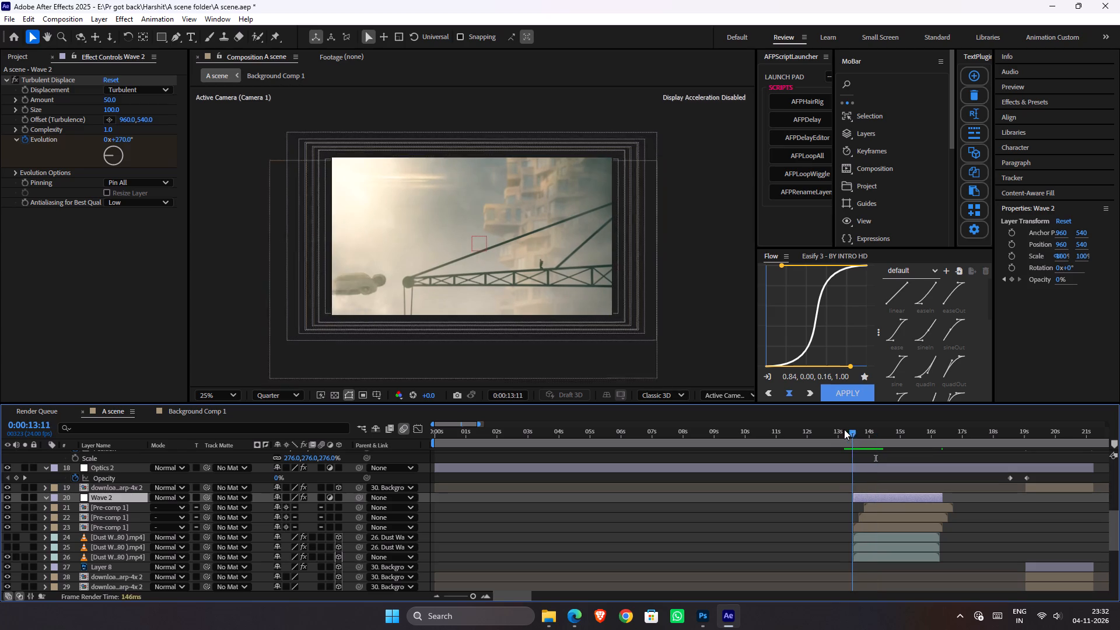
pyautogui.moveTo(844, 429); pyautogui.dragTo(842, 429)
pyautogui.press('space')
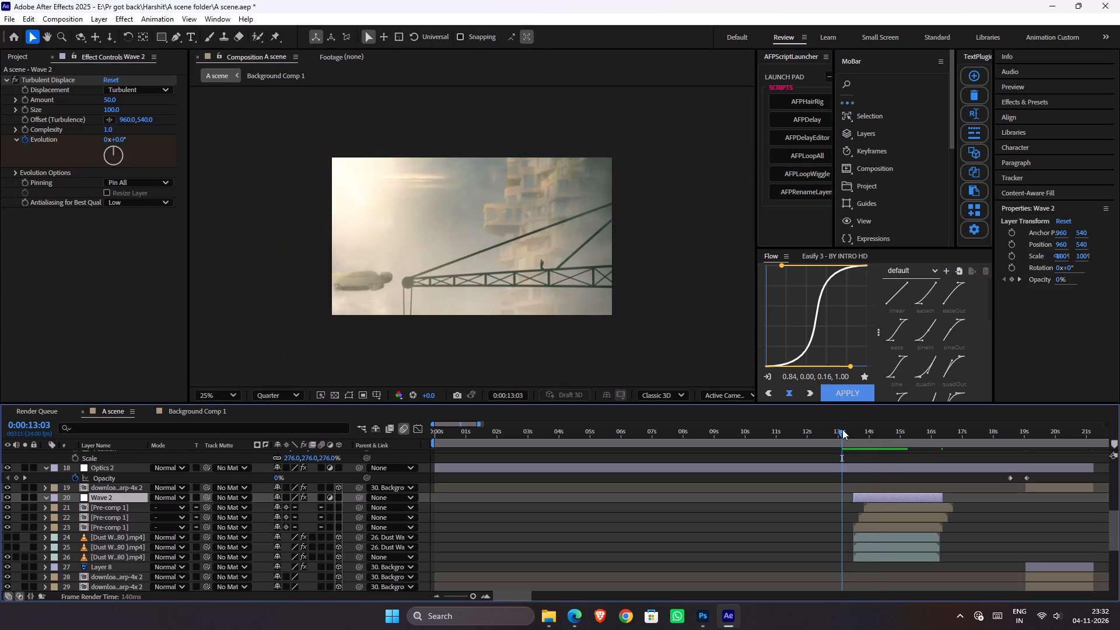
pyautogui.press('space')
pyautogui.click(842, 429)
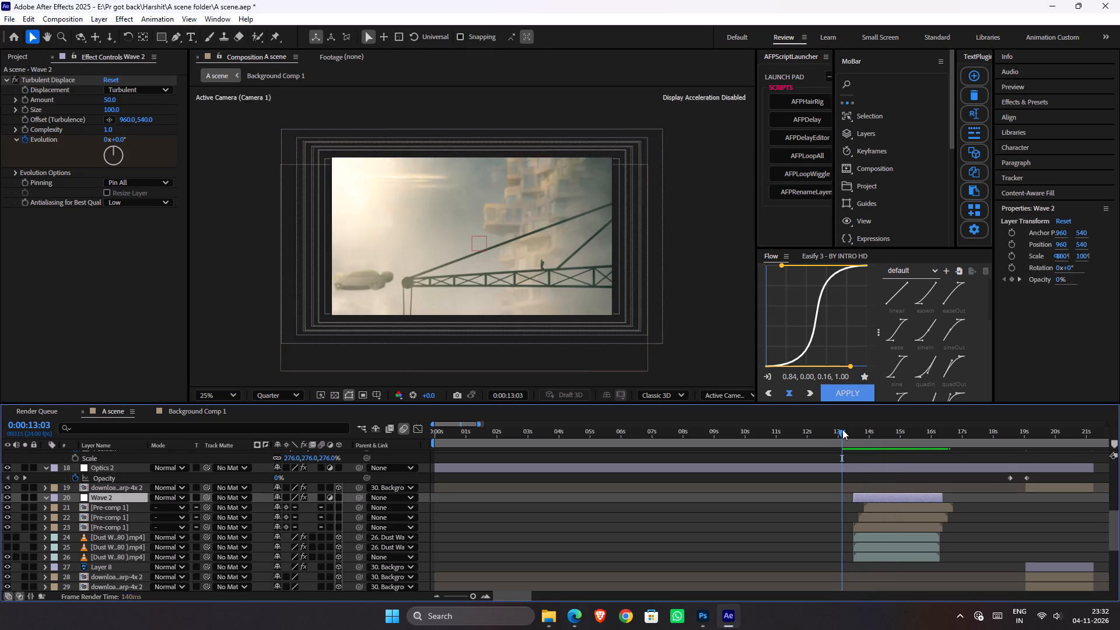
pyautogui.press('space')
pyautogui.press('space')
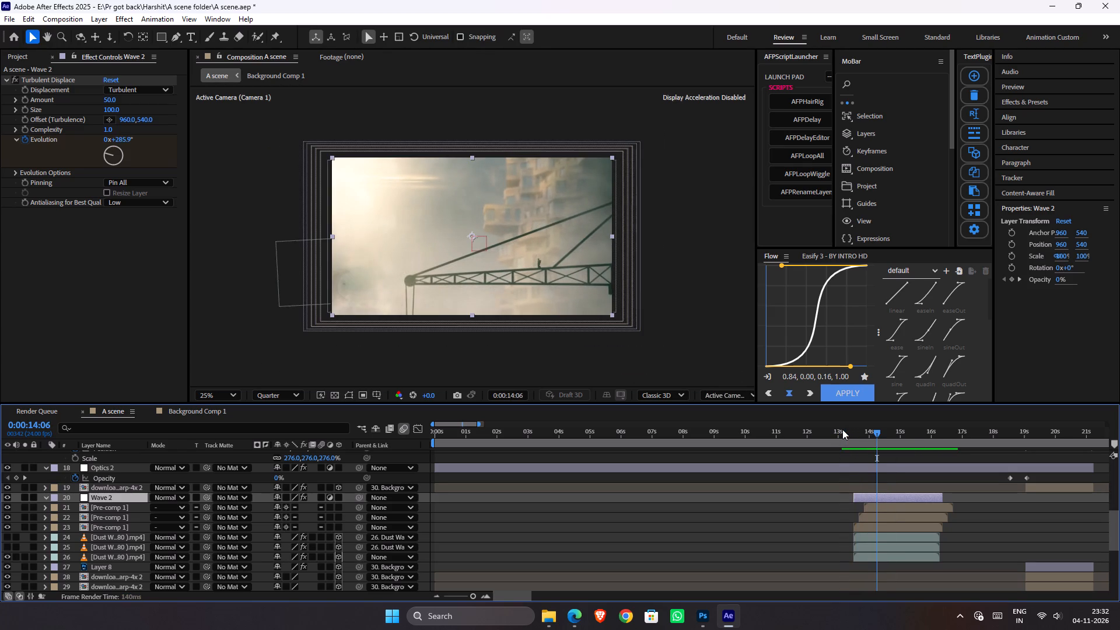
pyautogui.click(842, 429)
pyautogui.press('space')
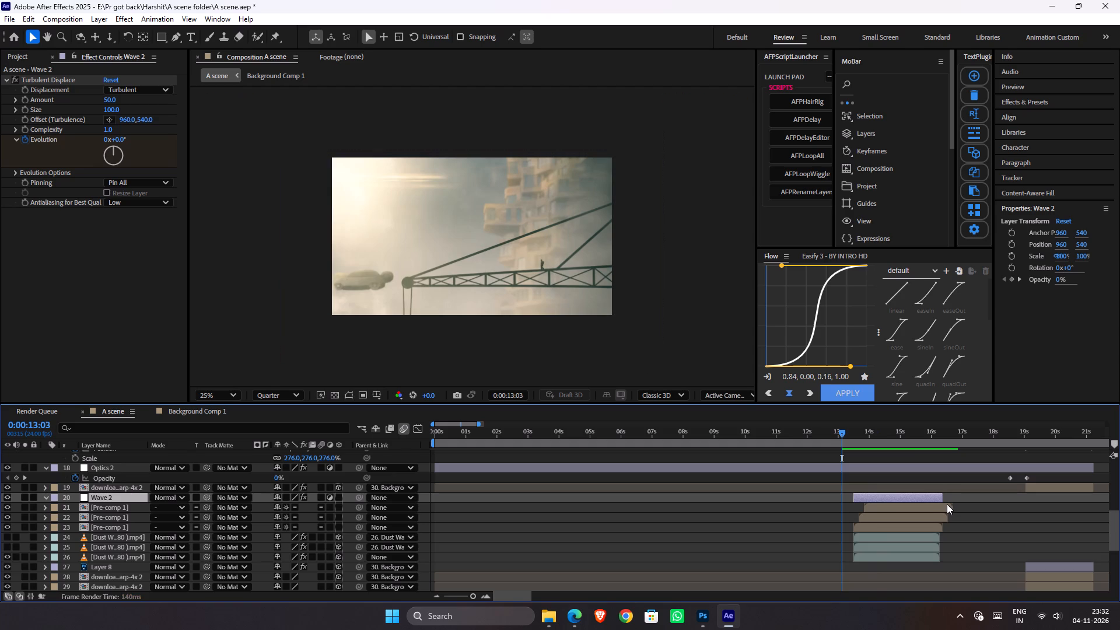
pyautogui.press('space')
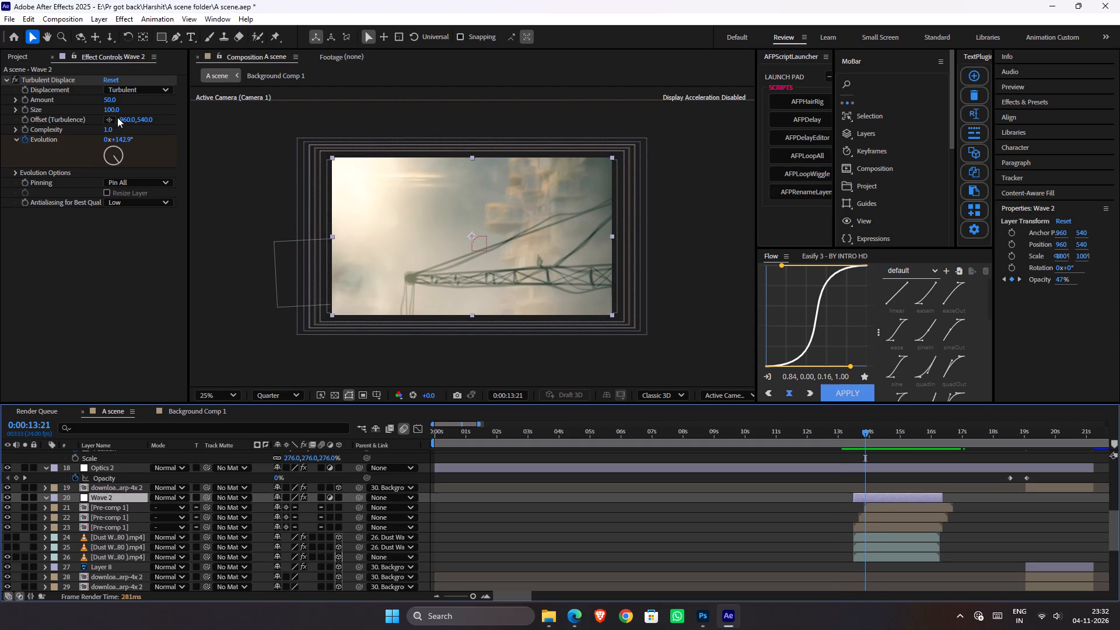
# Set Wave 2's Turbulent Displace Amount to 113 and Size to 33 at 0:00:13:21.
pyautogui.moveTo(111, 100); pyautogui.dragTo(149, 98)
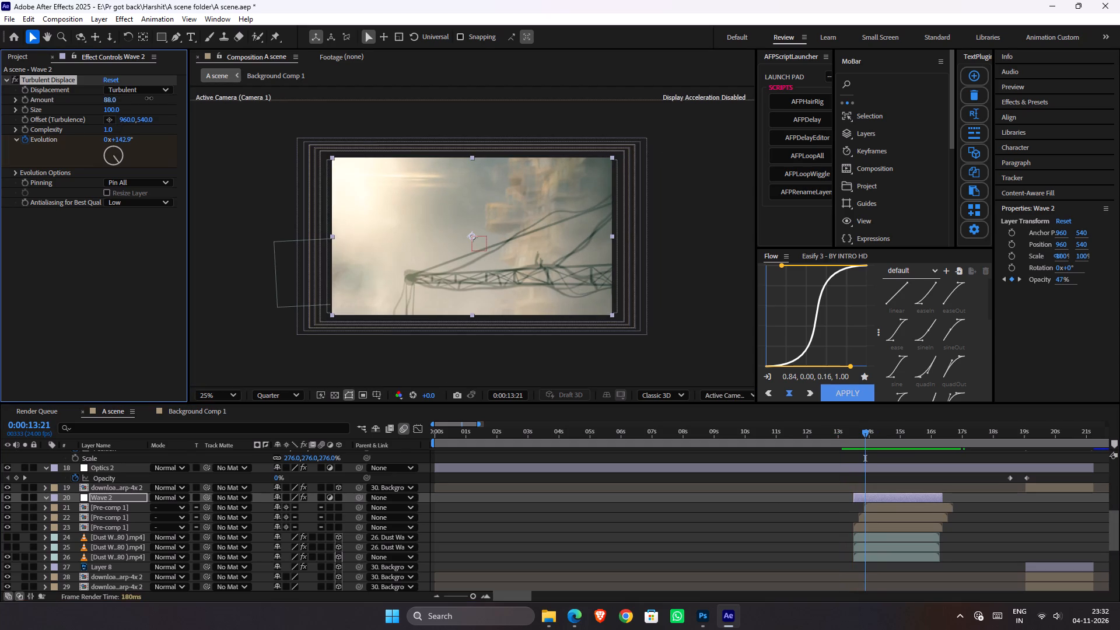
pyautogui.moveTo(149, 98); pyautogui.dragTo(164, 98)
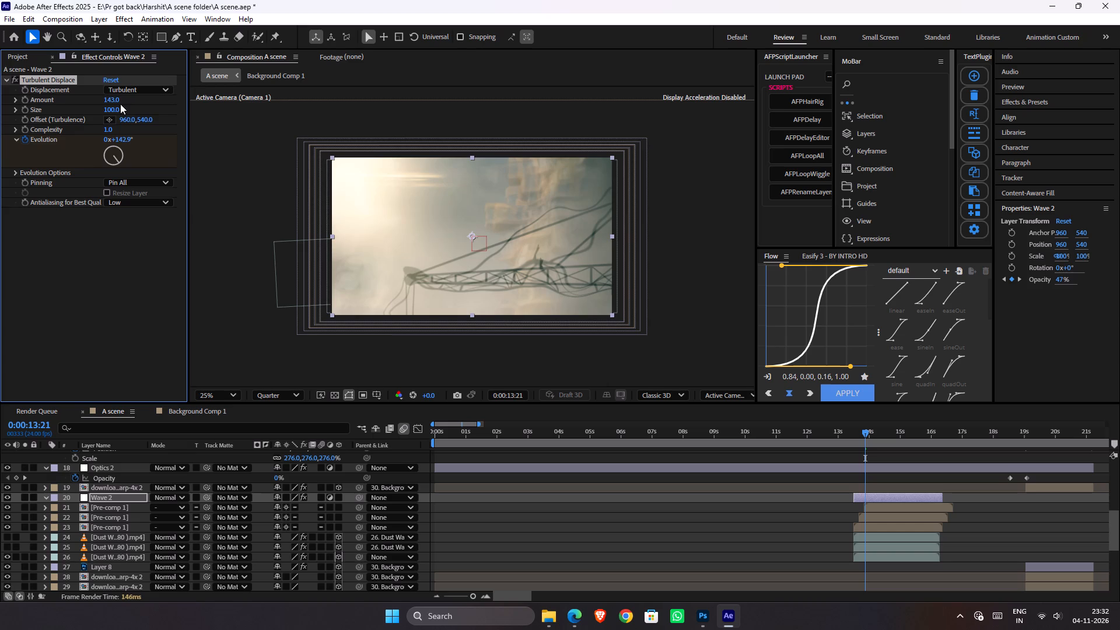
pyautogui.moveTo(113, 108); pyautogui.dragTo(82, 110)
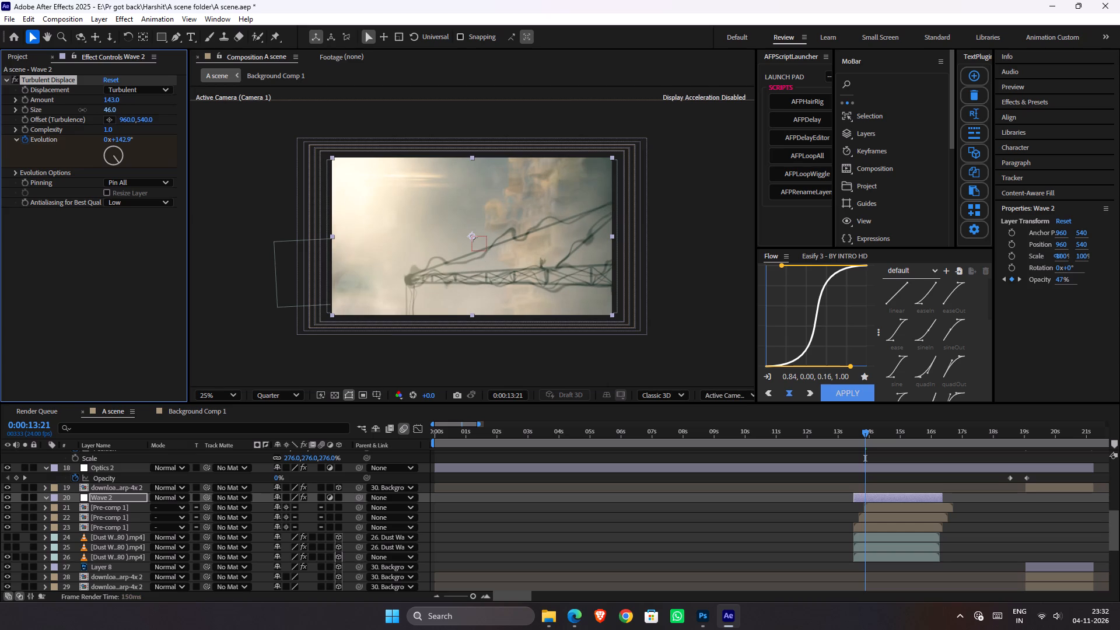
pyautogui.moveTo(82, 110); pyautogui.dragTo(74, 110)
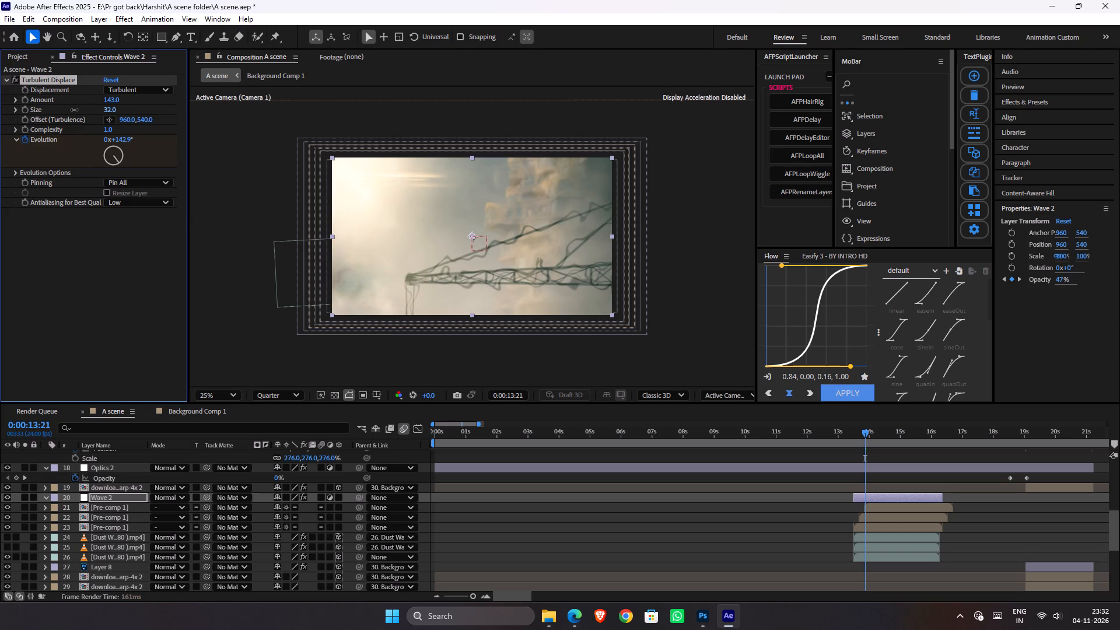
pyautogui.moveTo(74, 110); pyautogui.dragTo(75, 110)
pyautogui.moveTo(111, 102); pyautogui.dragTo(97, 105)
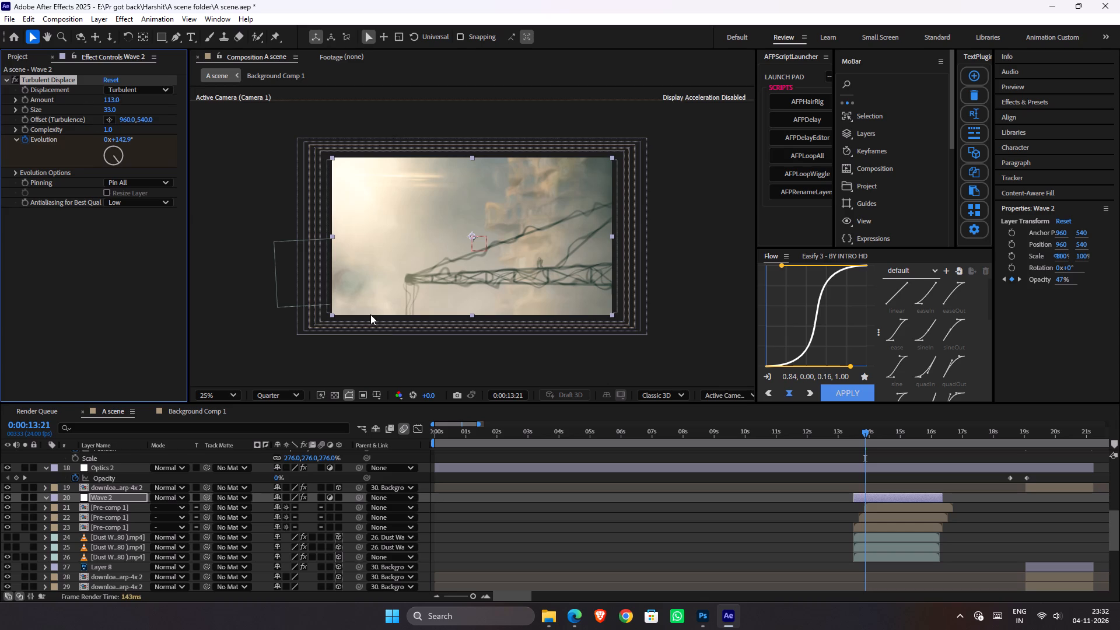
# Draw an elliptical mask on Wave 2 over the frame's lower-left area and the crane tip, with a 110-pixel feather.
pyautogui.press('q')
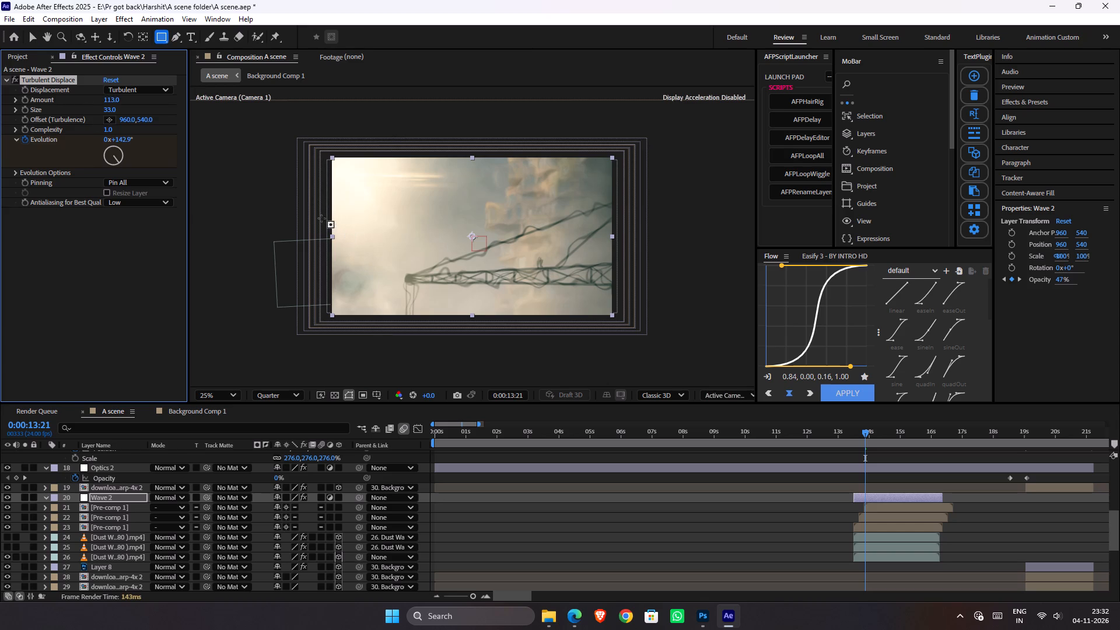
pyautogui.press('q')
pyautogui.press('q')
pyautogui.moveTo(302, 215); pyautogui.dragTo(475, 364)
pyautogui.press('f')
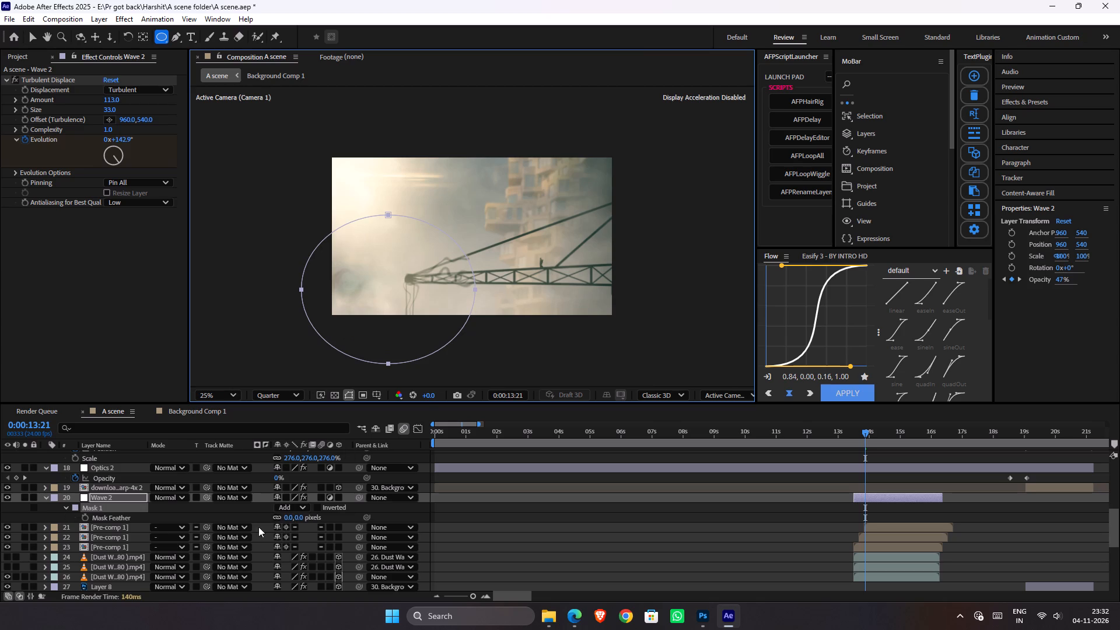
pyautogui.moveTo(300, 516); pyautogui.dragTo(357, 509)
pyautogui.press('v')
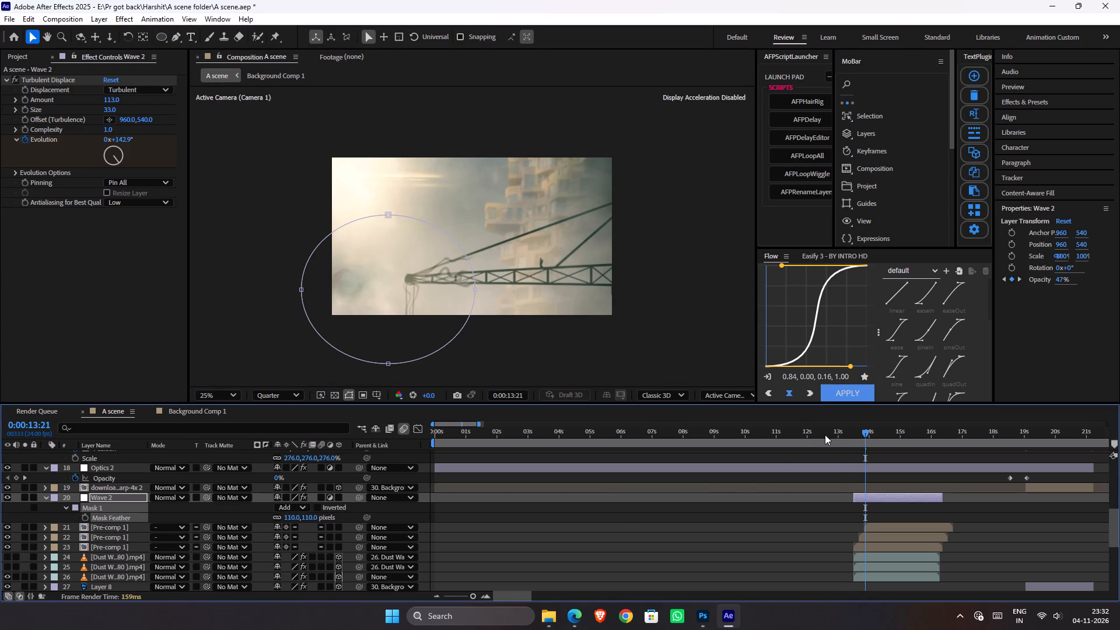
# Preview the masked Wave 2 distortion repeatedly from around 0:00:13:00 to check how it plays around the crane tip.
pyautogui.click(839, 432)
pyautogui.press('space')
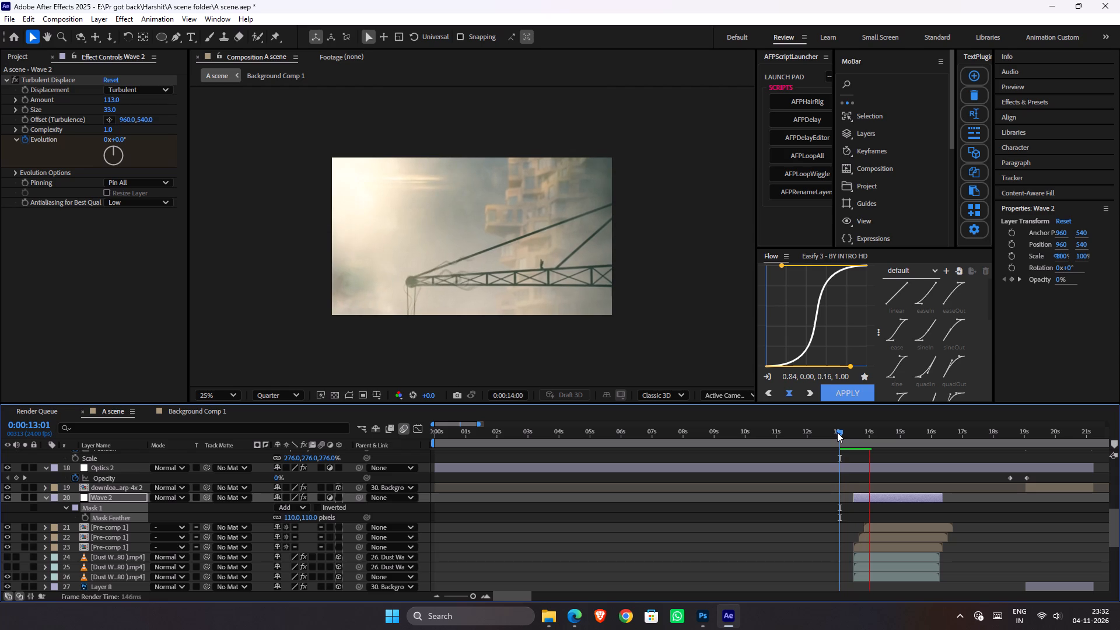
pyautogui.click(837, 432)
pyautogui.press('space')
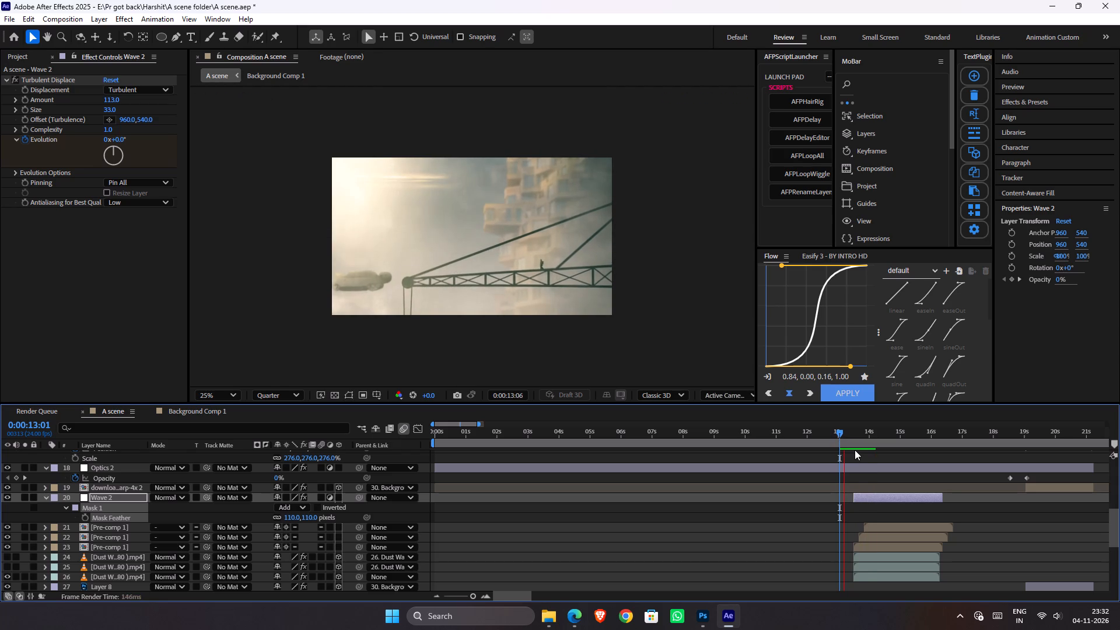
pyautogui.press('space')
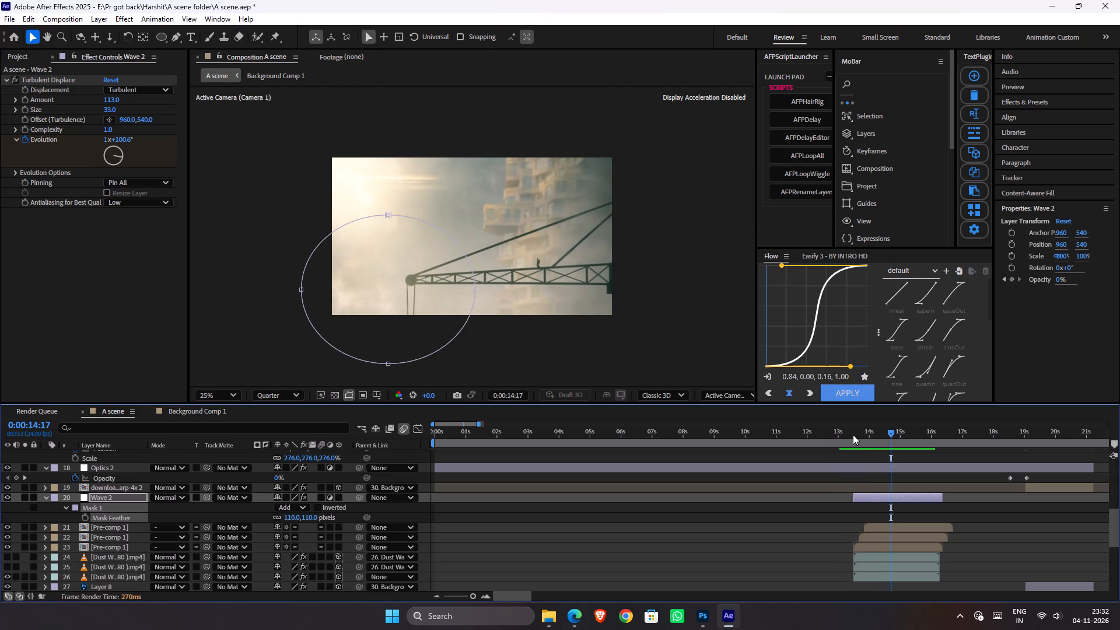
pyautogui.moveTo(853, 435); pyautogui.dragTo(848, 432)
pyautogui.press('space')
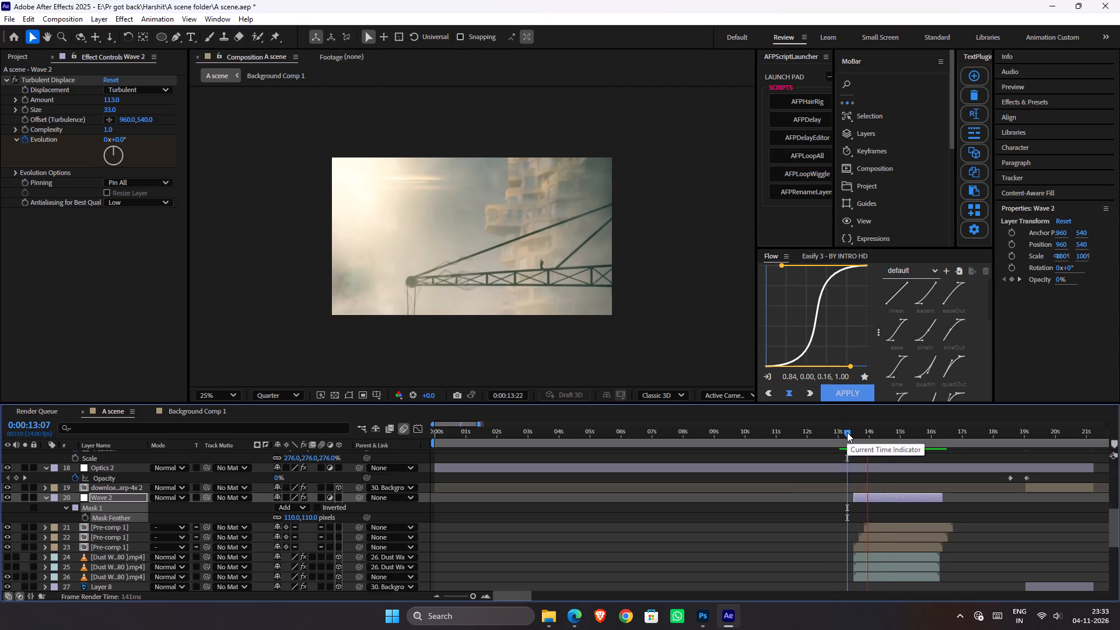
pyautogui.press('space')
pyautogui.moveTo(847, 432); pyautogui.dragTo(836, 429)
pyautogui.press('space')
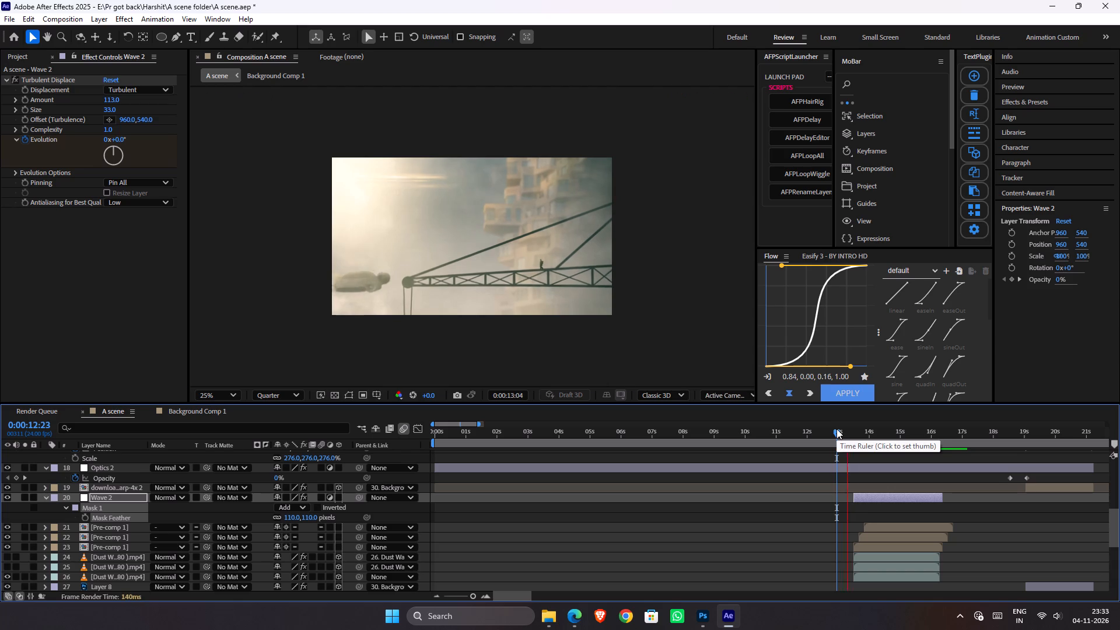
pyautogui.press('space')
pyautogui.click(836, 429)
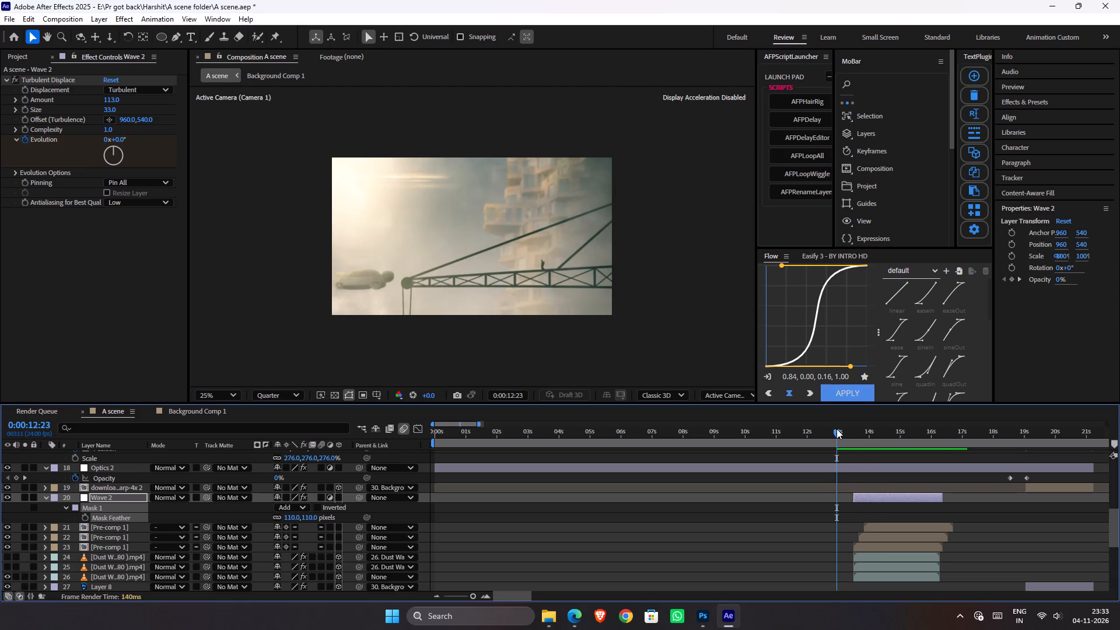
pyautogui.press('space')
pyautogui.press('space')
pyautogui.press('space')
pyautogui.press('space')
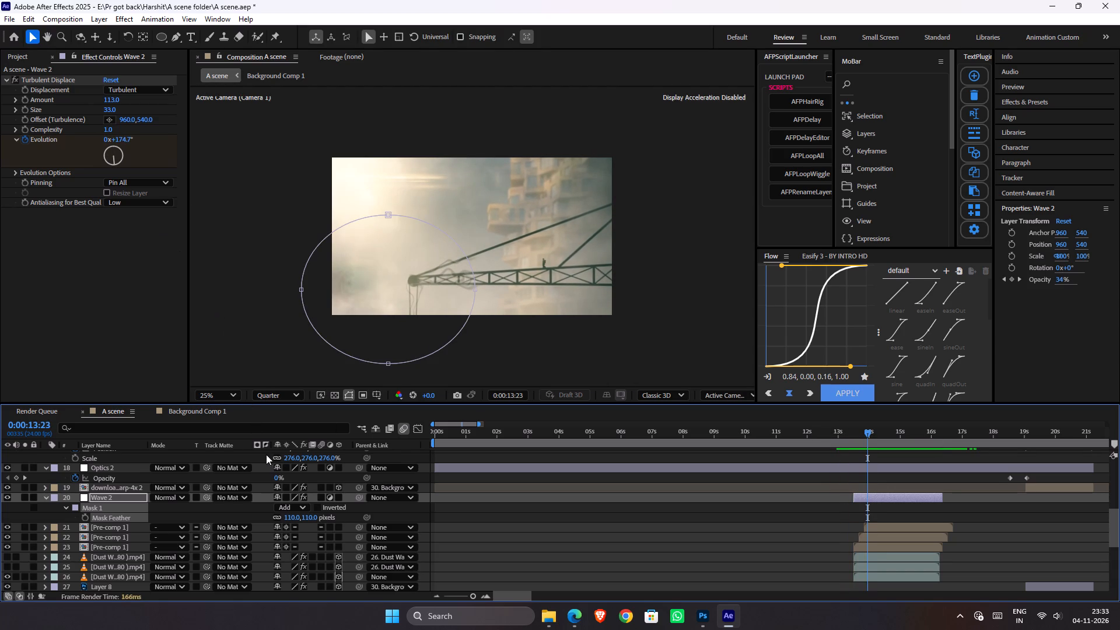
# Set the Mask Feather of Wave 2's elliptical mask to 248 pixels.
pyautogui.moveTo(304, 519); pyautogui.dragTo(551, 489)
pyautogui.moveTo(551, 489); pyautogui.dragTo(424, 489)
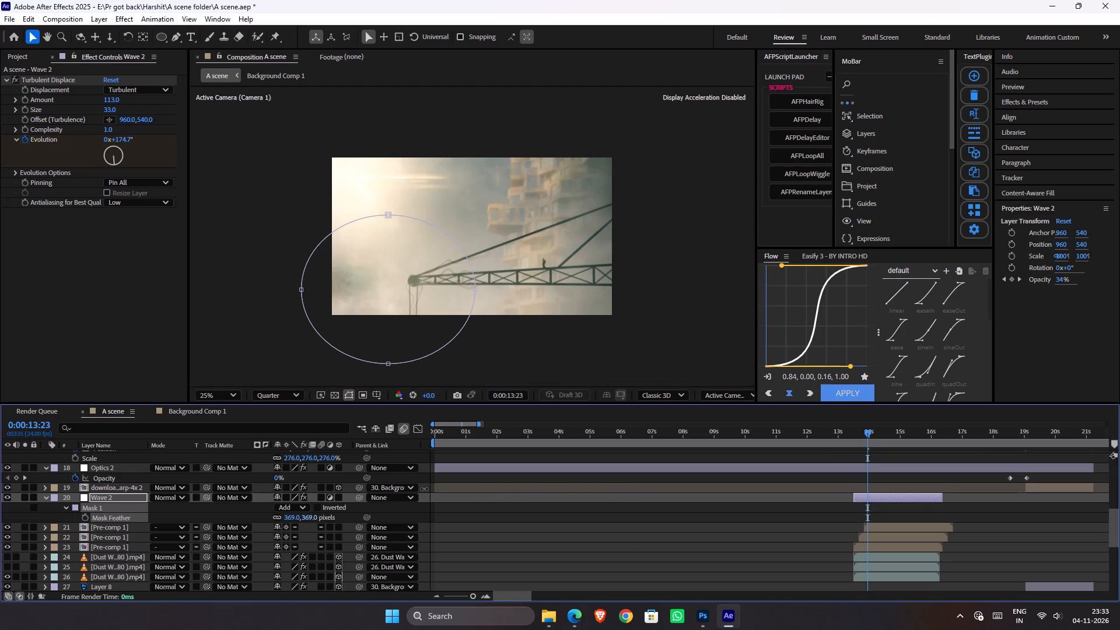
pyautogui.moveTo(424, 489); pyautogui.dragTo(355, 489)
# Apply a Tint effect to Wave 2 and set Map White To to cyan, 00EAFF.
pyautogui.click(121, 496)
pyautogui.hotkey('ctrl', 'space')
pyautogui.press('t')
pyautogui.write('int')
pyautogui.click(100, 487)
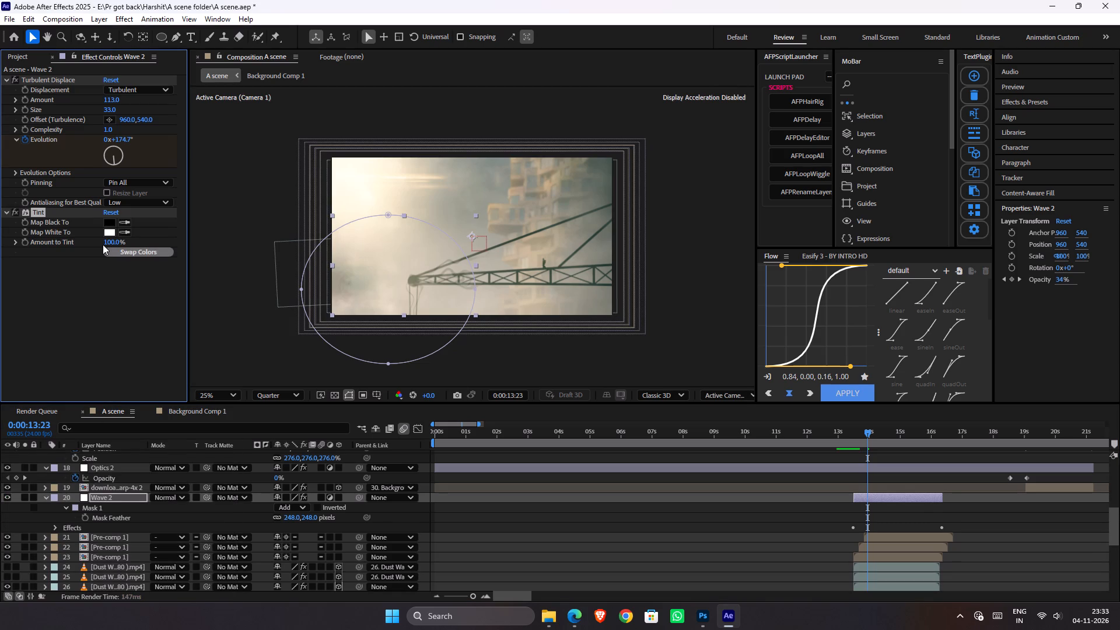
pyautogui.click(114, 231)
pyautogui.moveTo(760, 332); pyautogui.dragTo(836, 218)
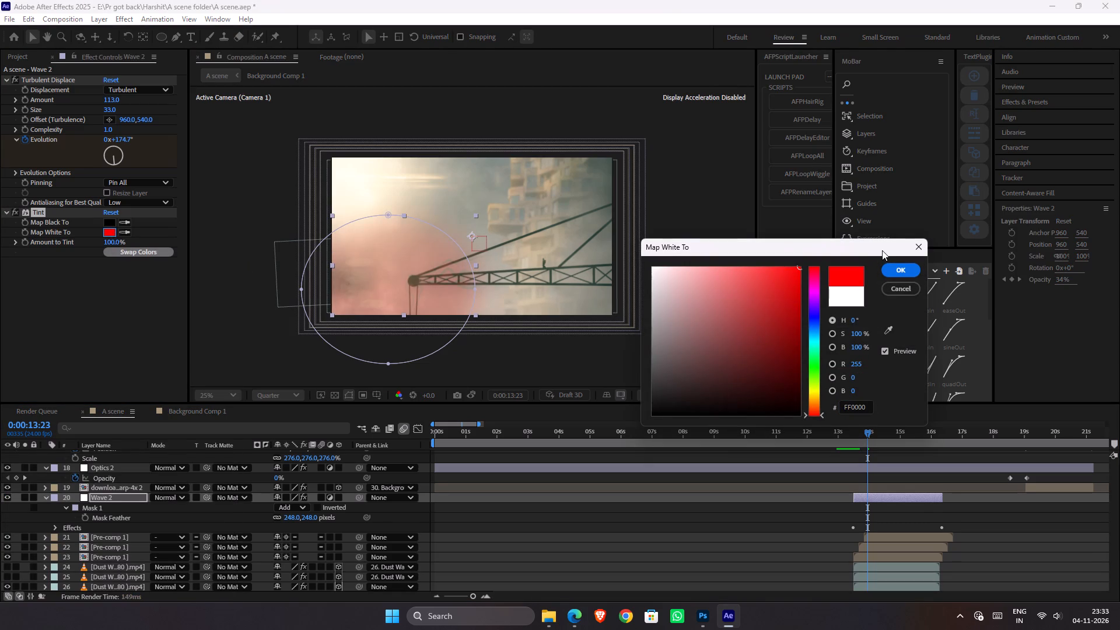
pyautogui.click(815, 343)
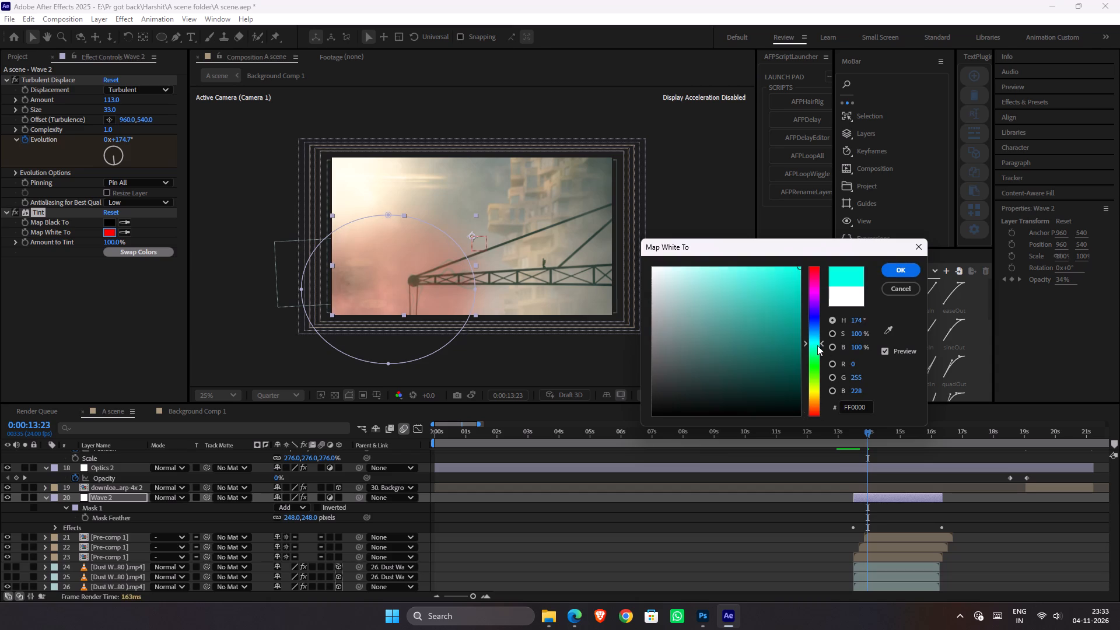
pyautogui.click(888, 267)
# Preview the tinted shockwave from 0:00:13:07 and examine the frames back to 0:00:14:00.
pyautogui.moveTo(860, 428); pyautogui.dragTo(847, 423)
pyautogui.press('space')
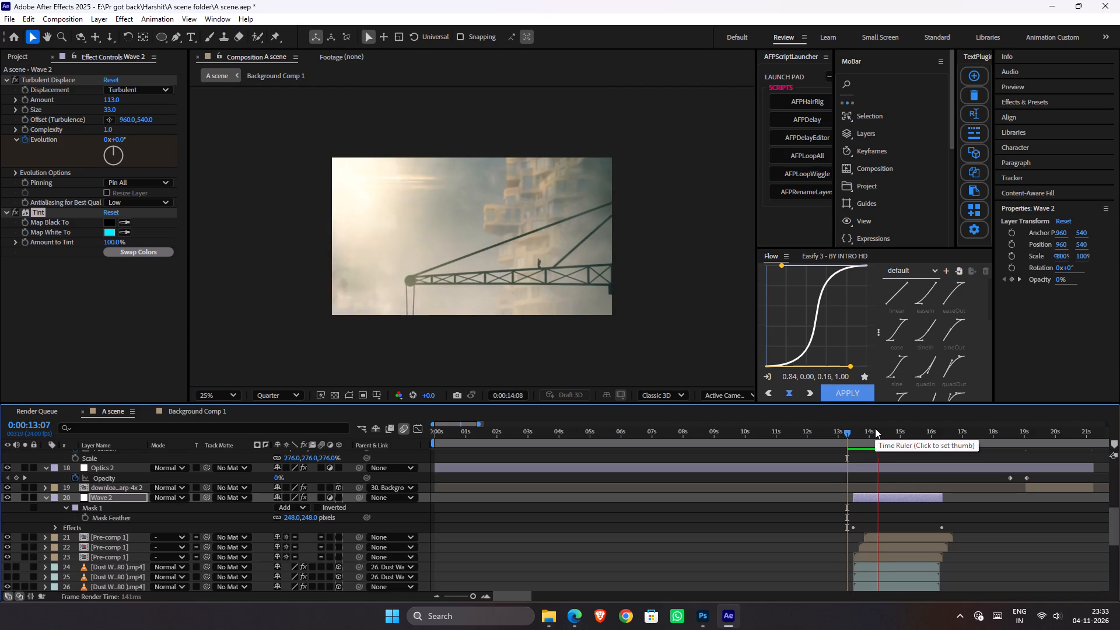
pyautogui.press('space')
pyautogui.moveTo(877, 430); pyautogui.dragTo(881, 435)
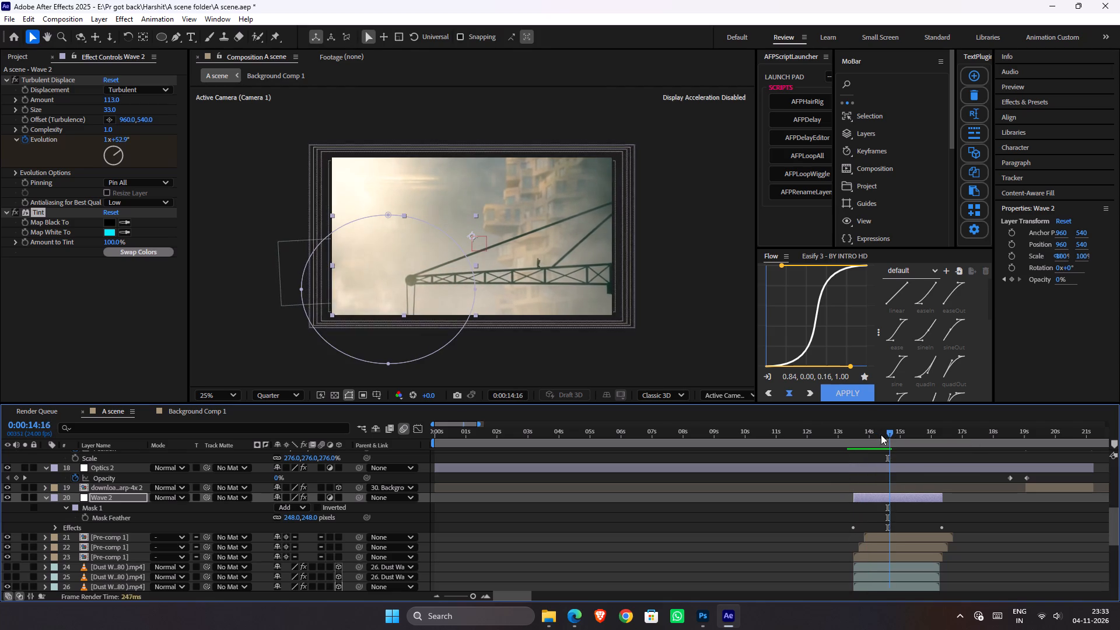
pyautogui.moveTo(881, 435); pyautogui.dragTo(869, 429)
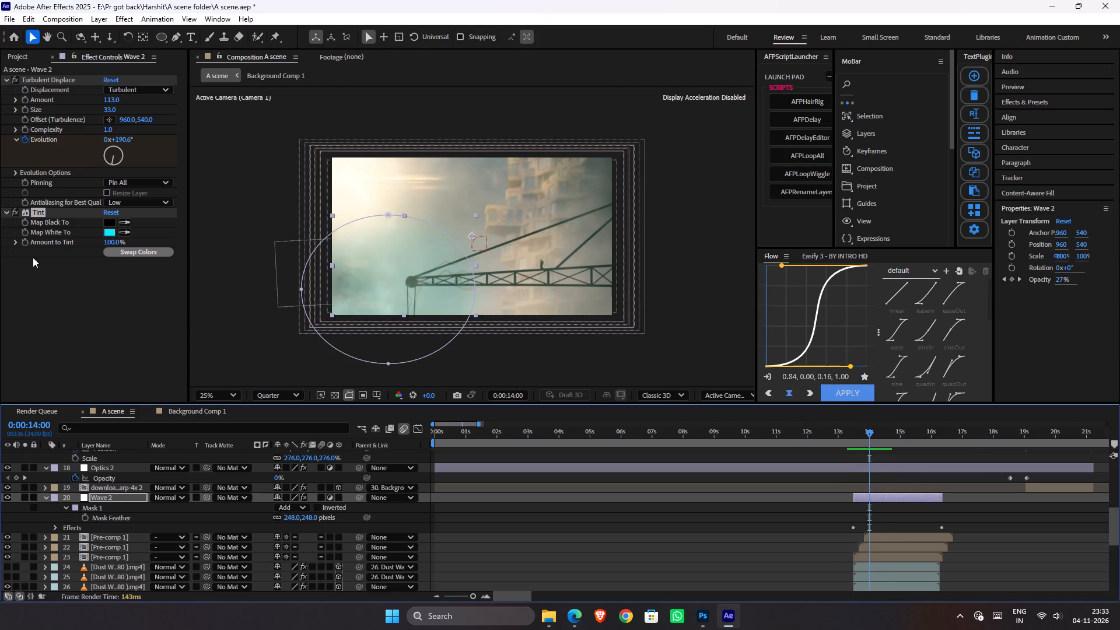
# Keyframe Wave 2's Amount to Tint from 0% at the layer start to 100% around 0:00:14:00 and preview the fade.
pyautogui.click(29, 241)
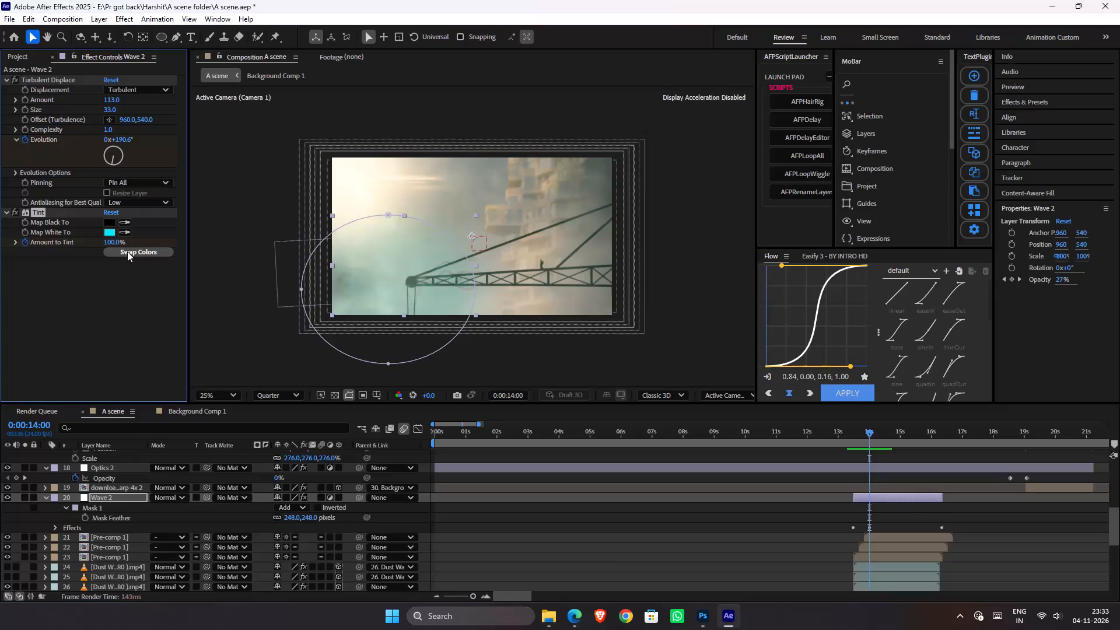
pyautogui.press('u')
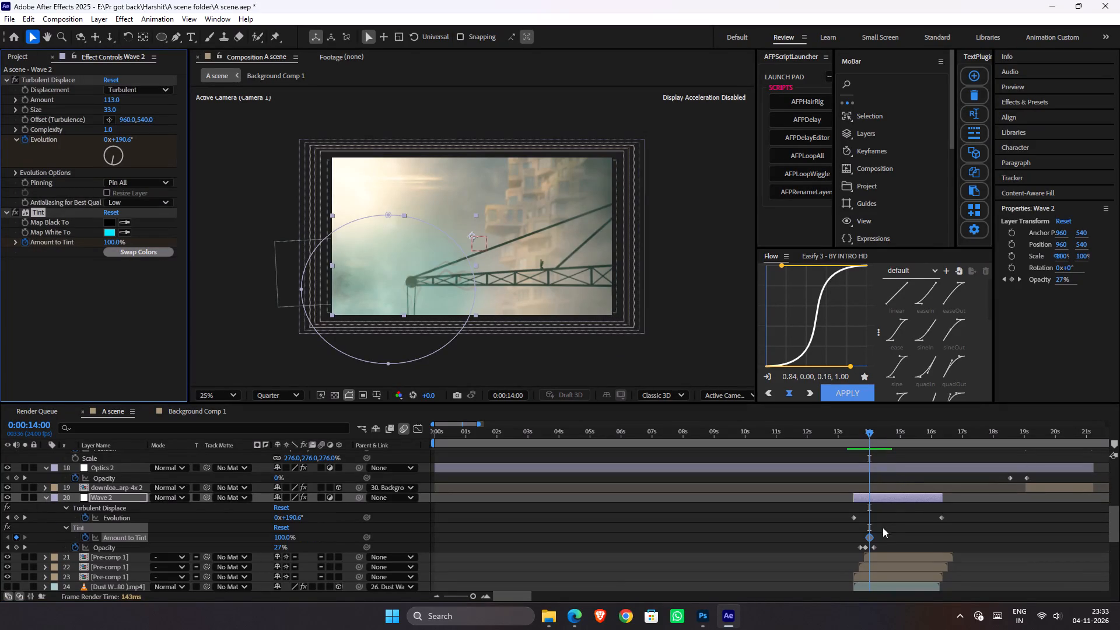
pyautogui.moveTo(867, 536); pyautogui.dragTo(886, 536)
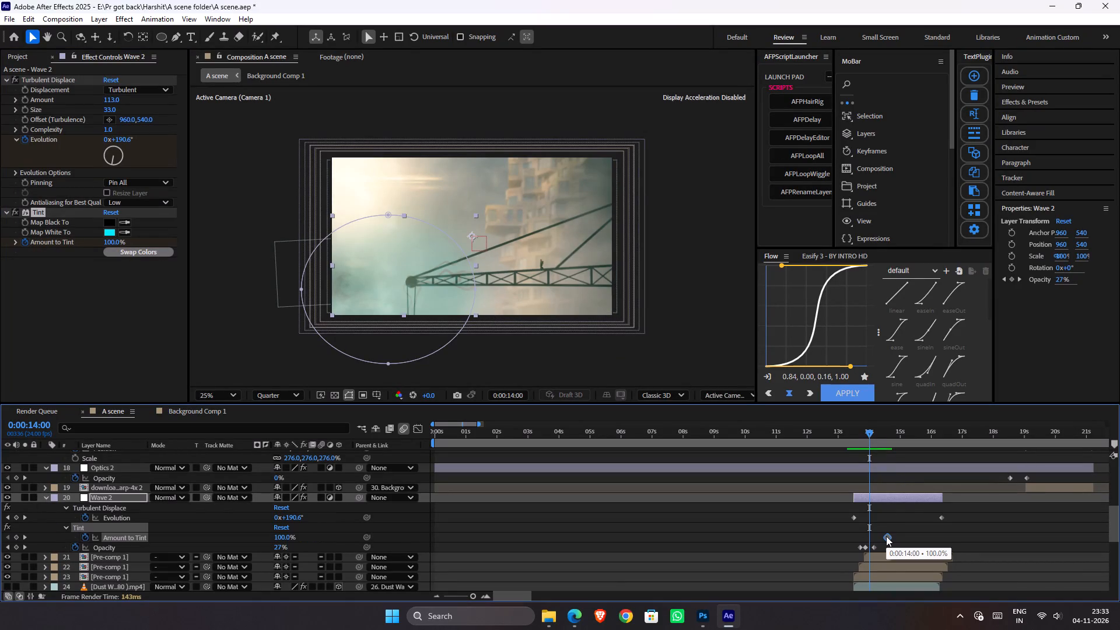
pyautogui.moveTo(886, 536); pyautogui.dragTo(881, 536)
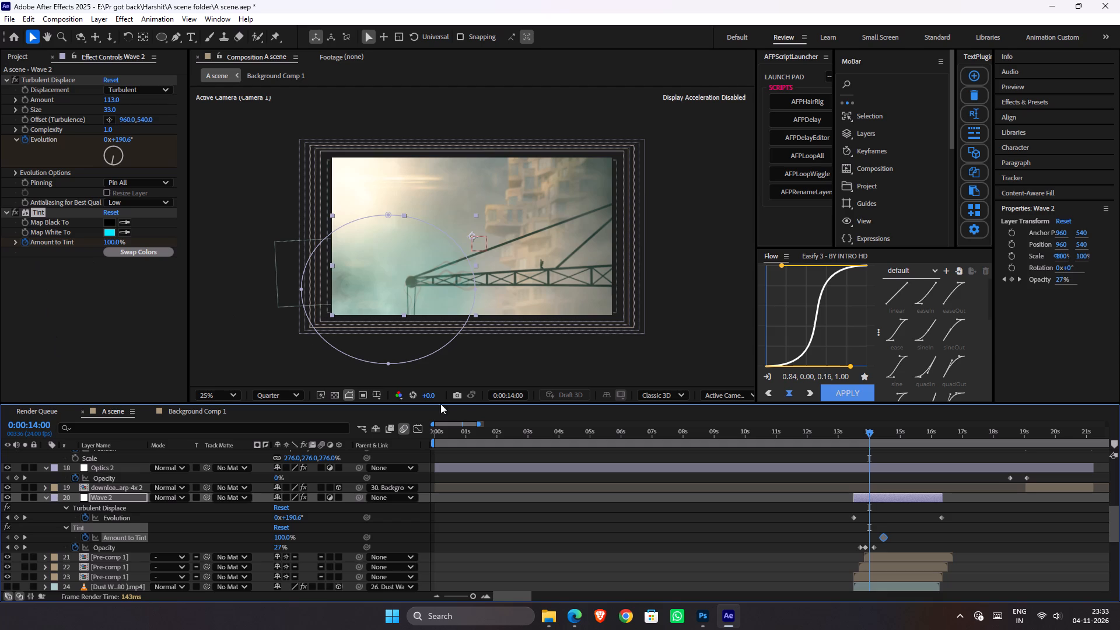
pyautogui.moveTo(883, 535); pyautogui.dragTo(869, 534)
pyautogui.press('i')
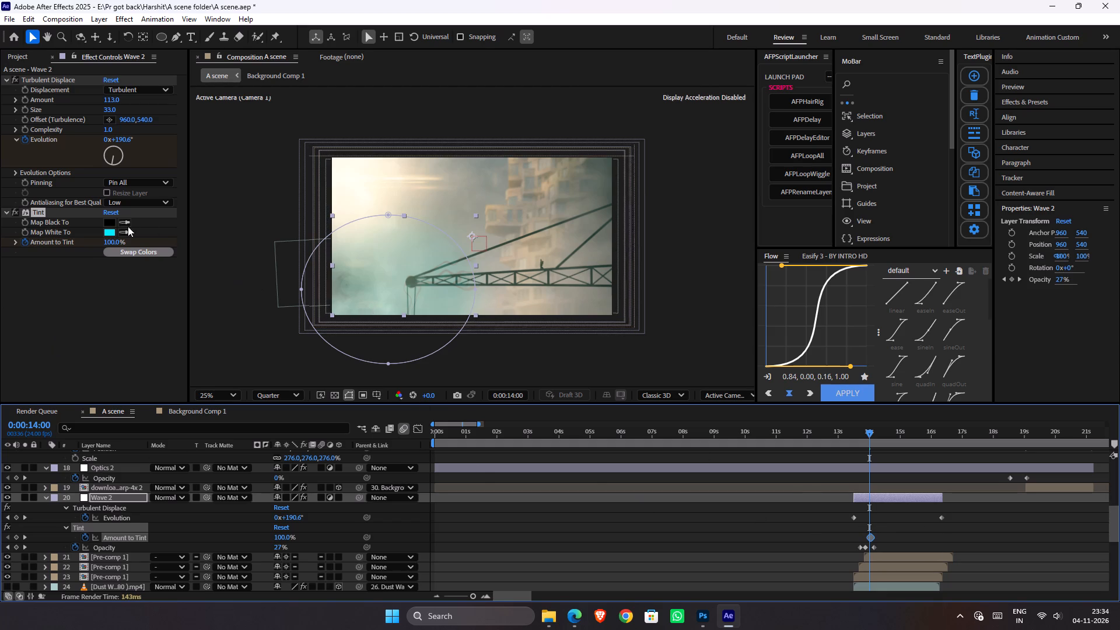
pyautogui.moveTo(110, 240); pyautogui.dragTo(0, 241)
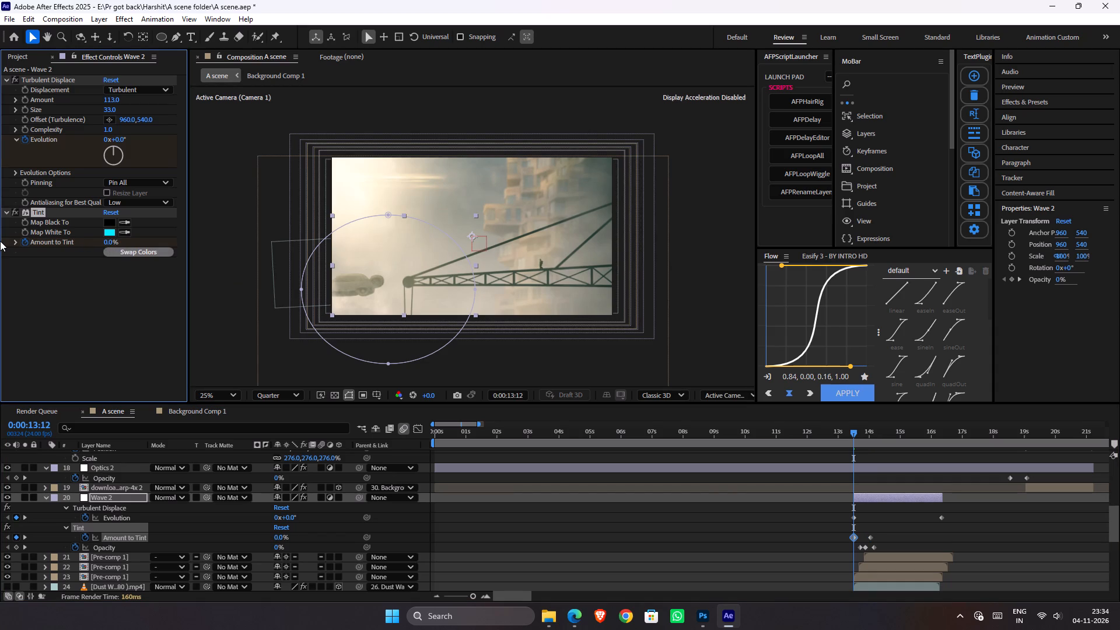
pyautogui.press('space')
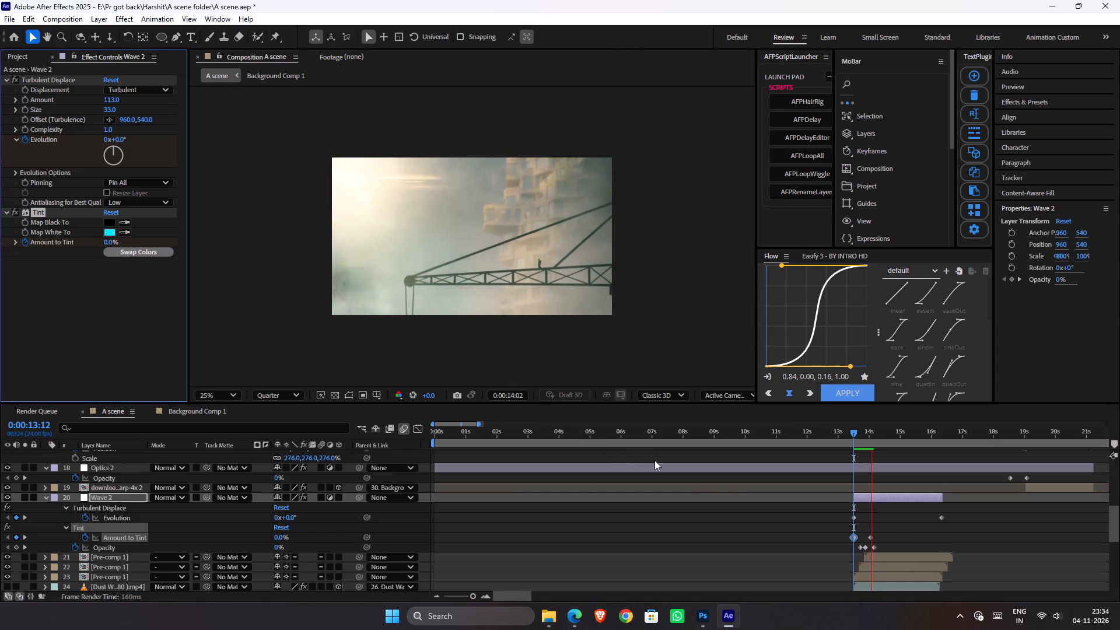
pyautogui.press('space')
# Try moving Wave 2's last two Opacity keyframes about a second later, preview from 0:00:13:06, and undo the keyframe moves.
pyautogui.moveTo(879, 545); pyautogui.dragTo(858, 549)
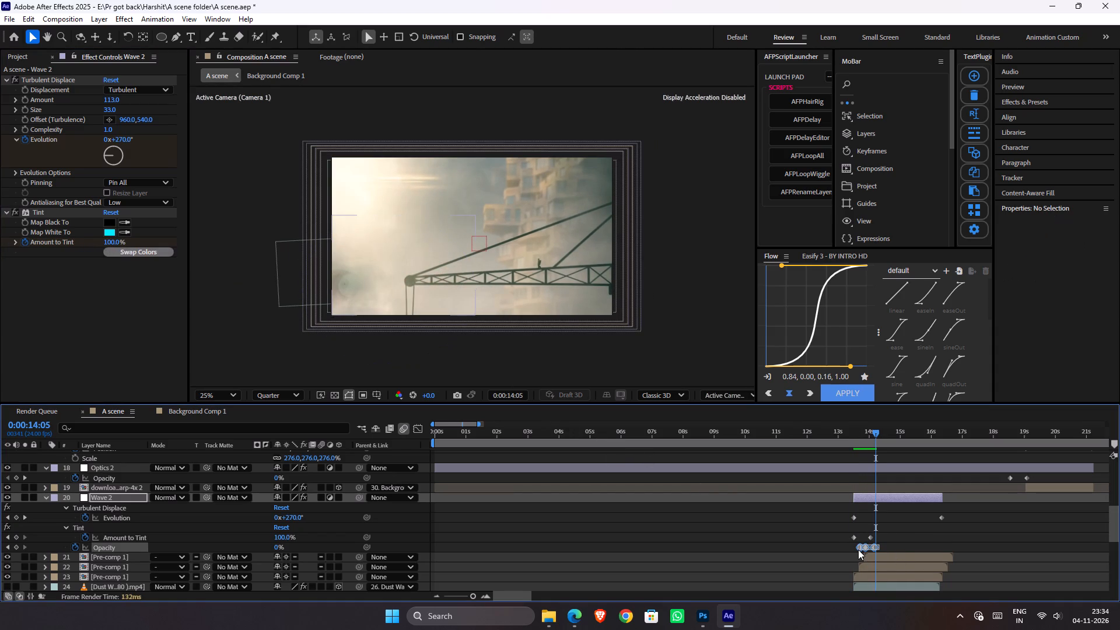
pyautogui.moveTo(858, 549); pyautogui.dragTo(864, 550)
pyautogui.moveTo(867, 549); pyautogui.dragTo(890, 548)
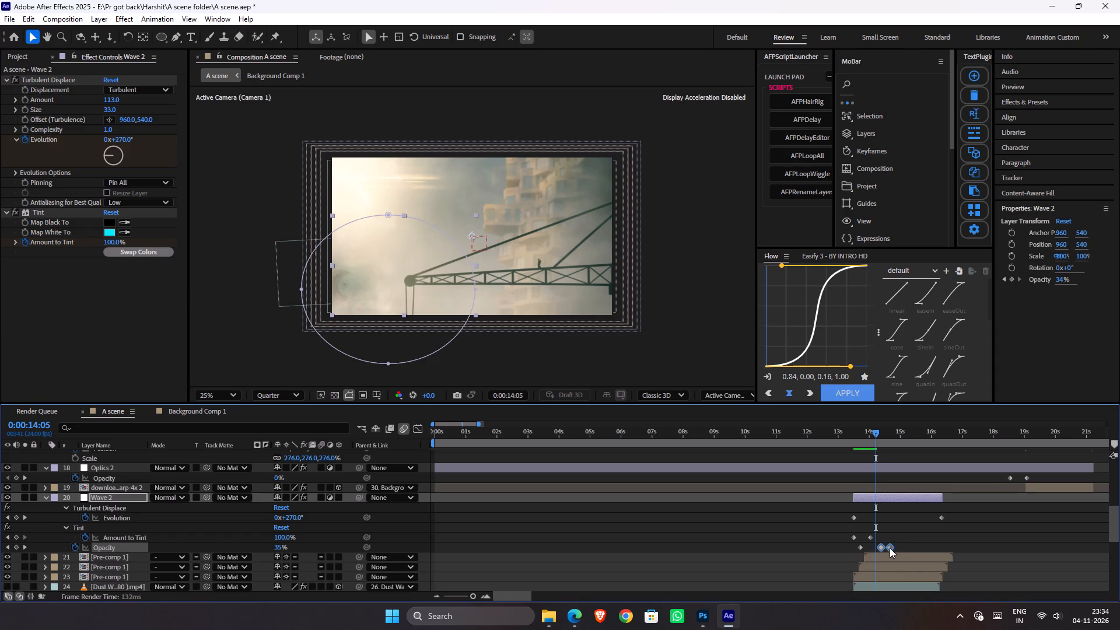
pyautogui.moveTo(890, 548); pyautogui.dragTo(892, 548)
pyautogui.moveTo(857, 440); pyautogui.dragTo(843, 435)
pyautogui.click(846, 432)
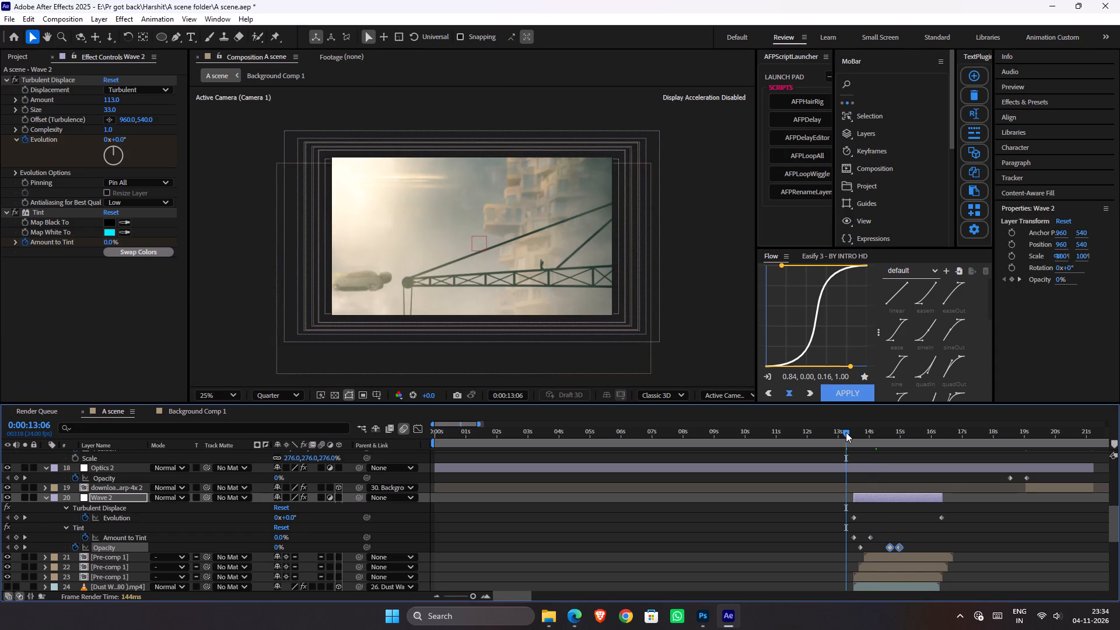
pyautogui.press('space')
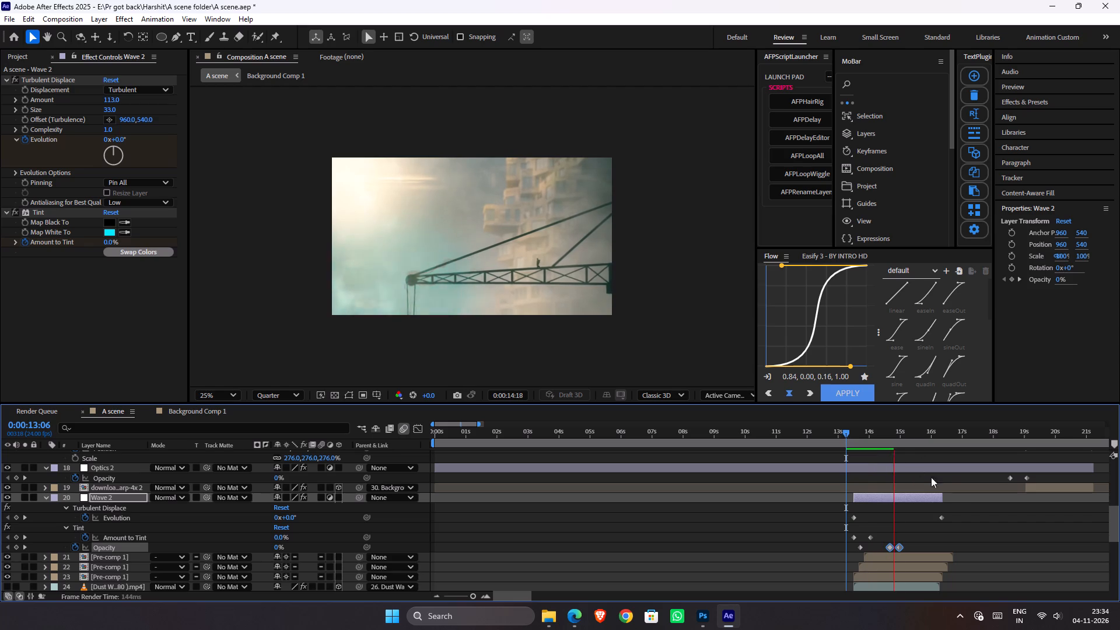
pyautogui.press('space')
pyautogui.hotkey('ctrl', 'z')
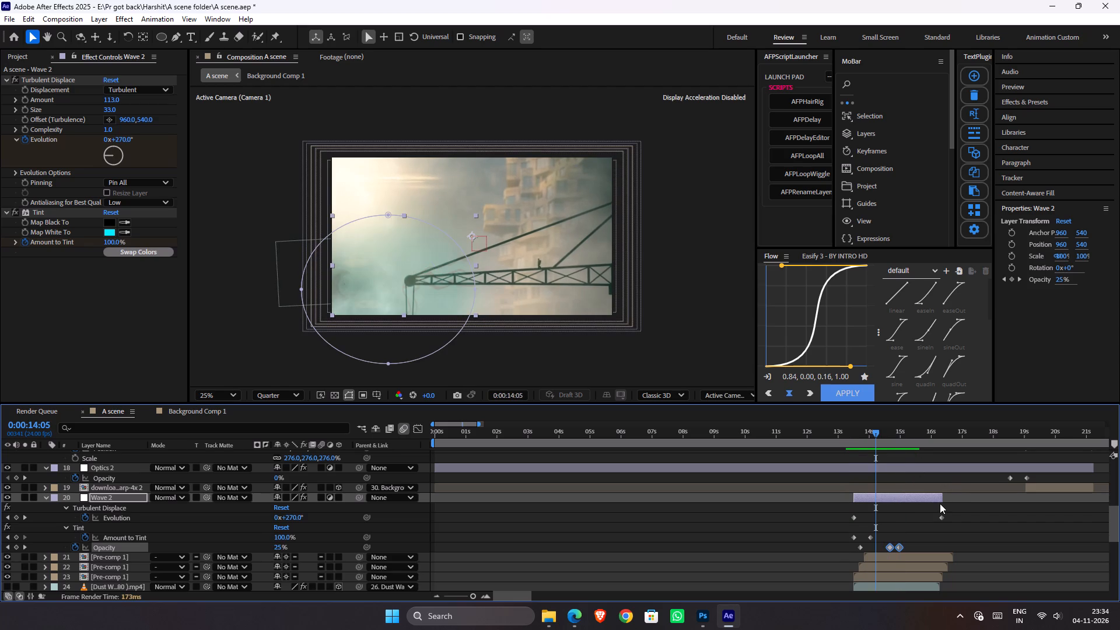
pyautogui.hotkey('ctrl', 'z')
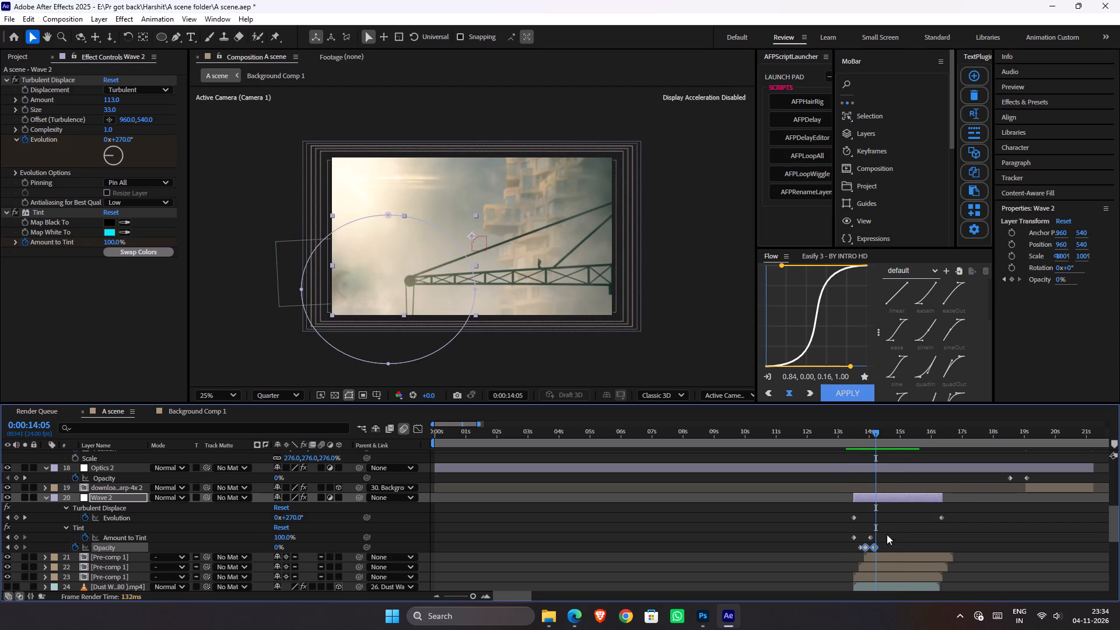
# Delete the Tint effect from Wave 2.
pyautogui.click(34, 211)
pyautogui.press('Delete')
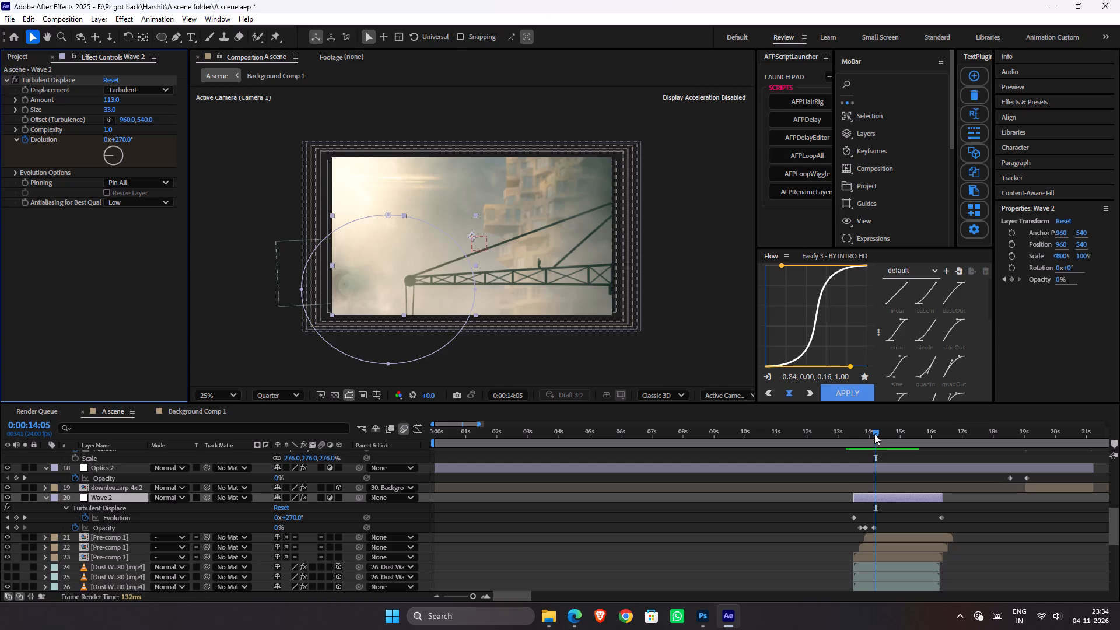
# At 0:00:13:20, set the Size of Wave 2's Turbulent Displace to 15.
pyautogui.moveTo(874, 432); pyautogui.dragTo(862, 429)
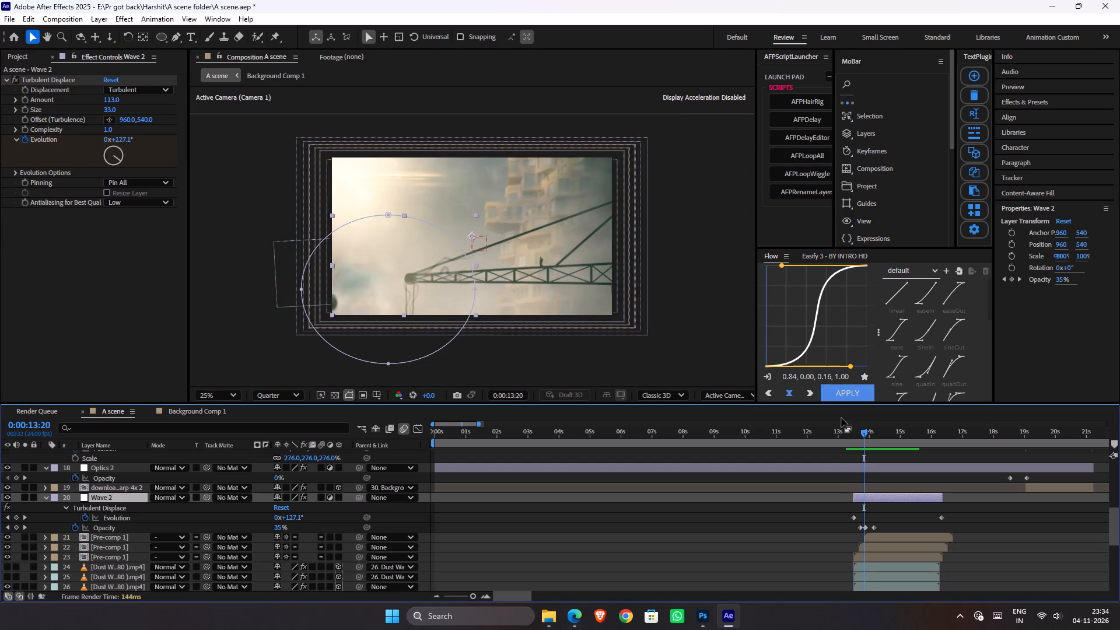
pyautogui.moveTo(111, 108); pyautogui.dragTo(166, 108)
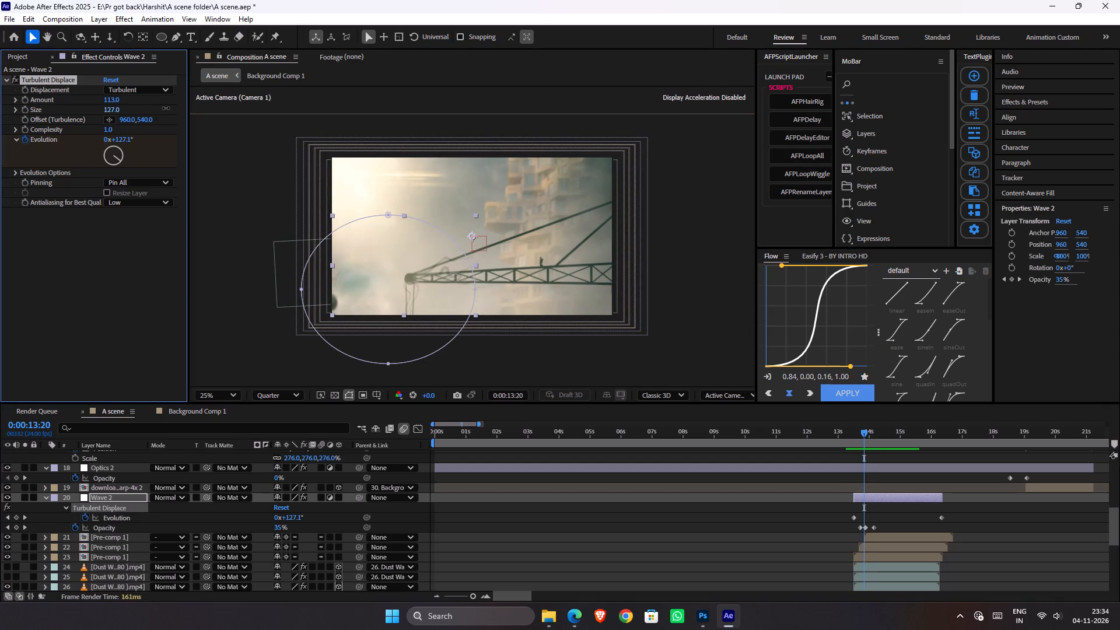
pyautogui.moveTo(166, 108); pyautogui.dragTo(124, 110)
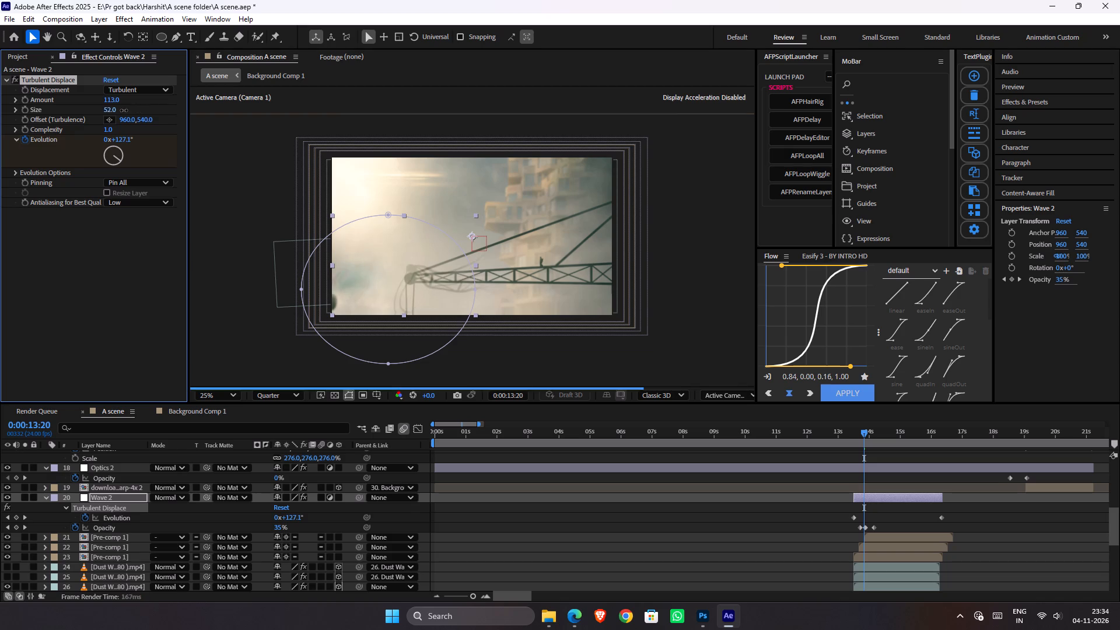
pyautogui.moveTo(124, 110); pyautogui.dragTo(101, 113)
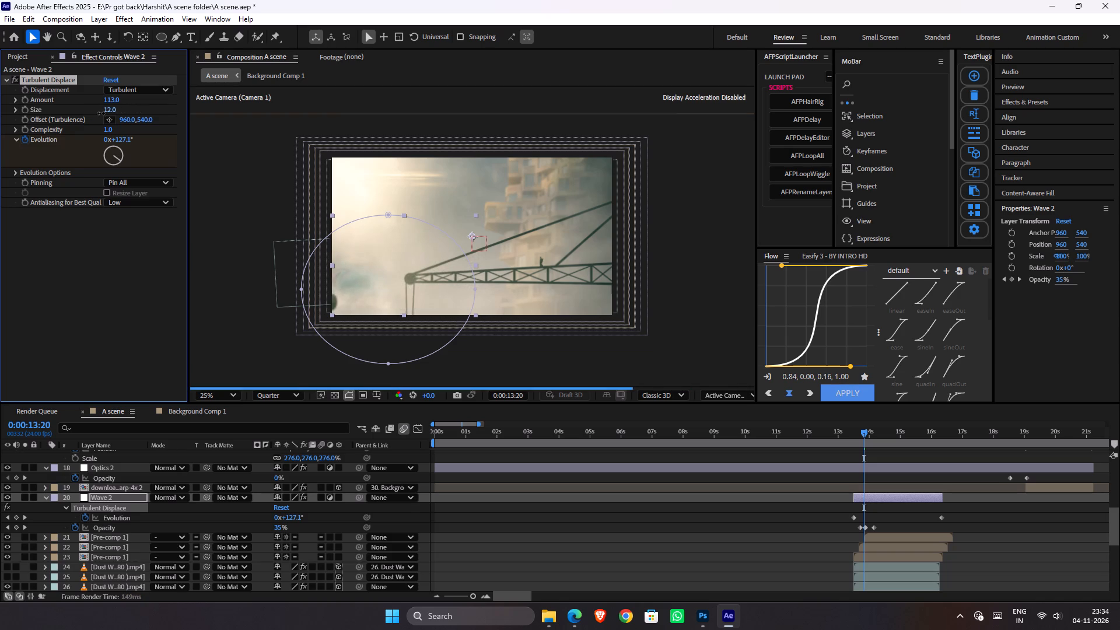
pyautogui.moveTo(101, 113); pyautogui.dragTo(107, 114)
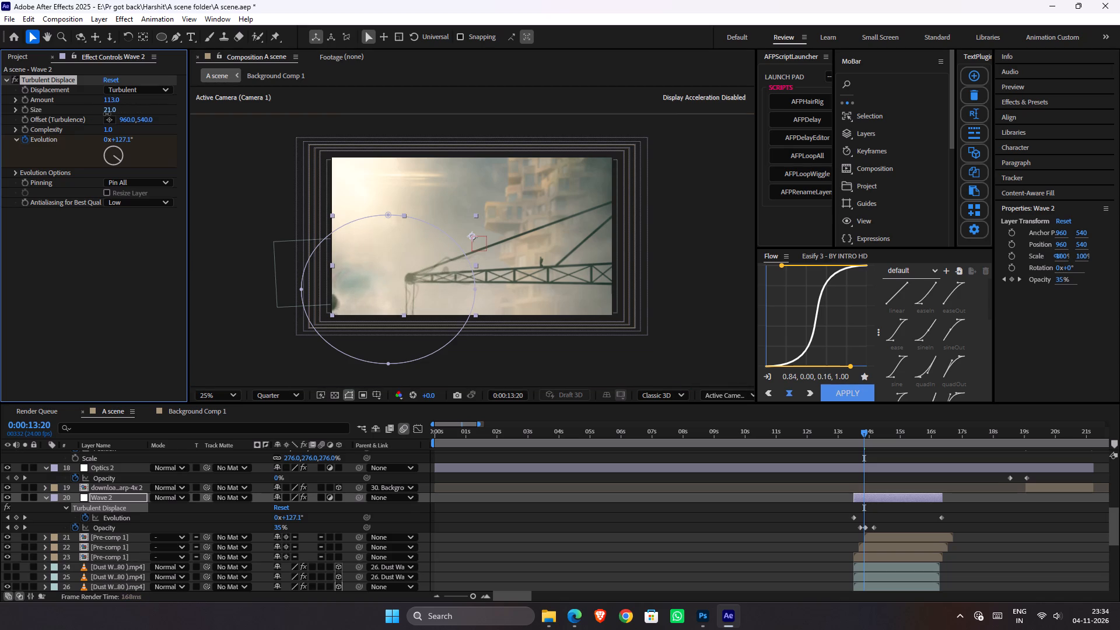
pyautogui.moveTo(107, 114); pyautogui.dragTo(103, 114)
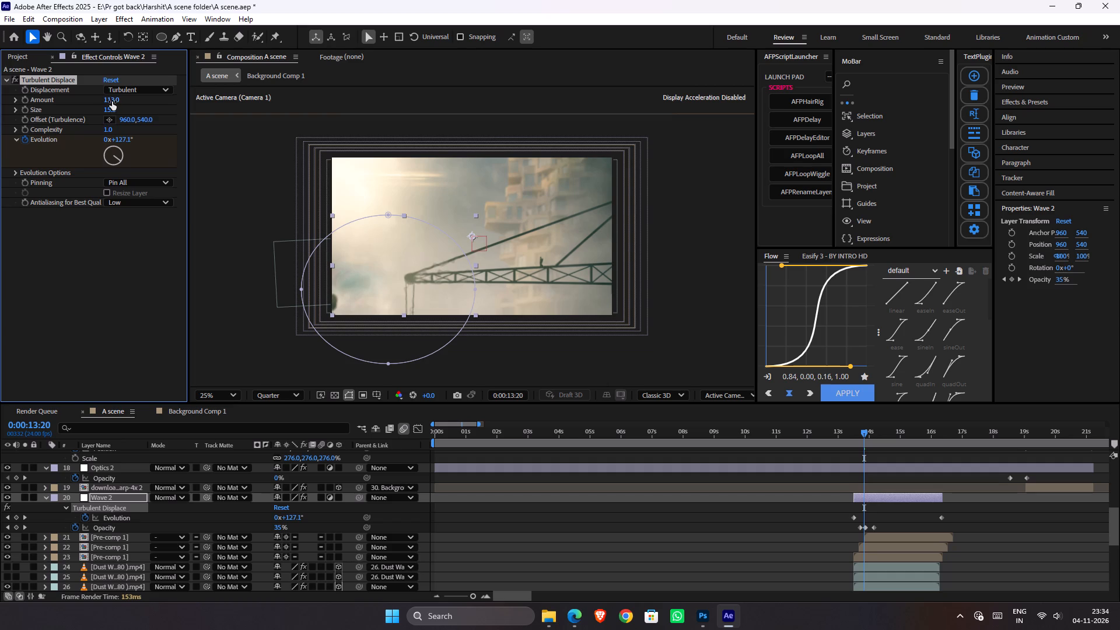
# Apply an Echo effect to Wave 2.
pyautogui.hotkey('ctrl', 'space')
pyautogui.press('e')
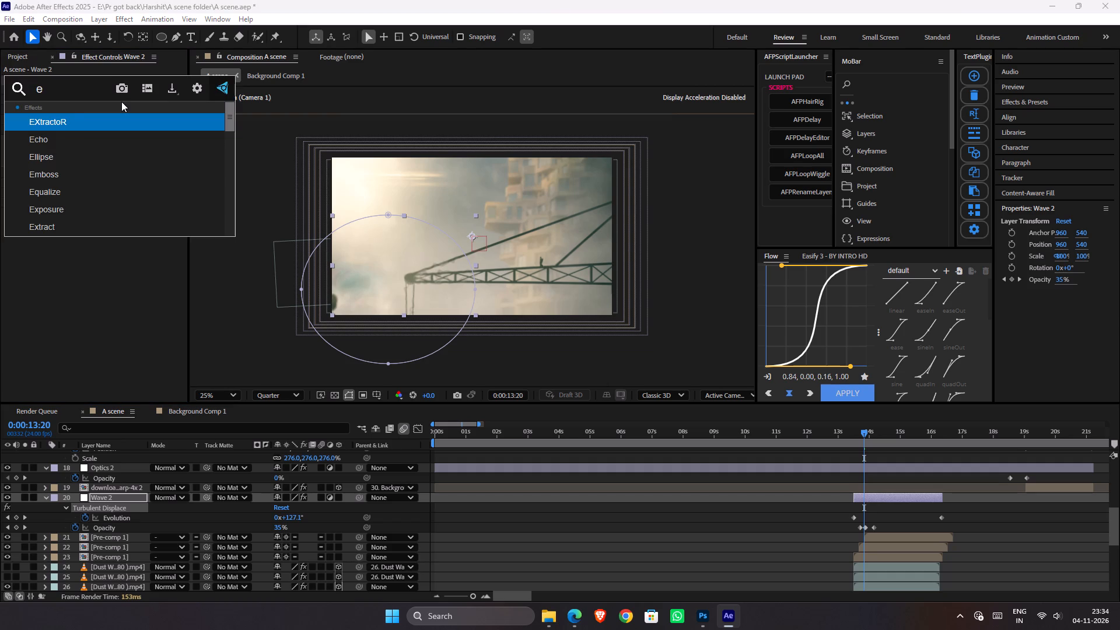
pyautogui.write('cho')
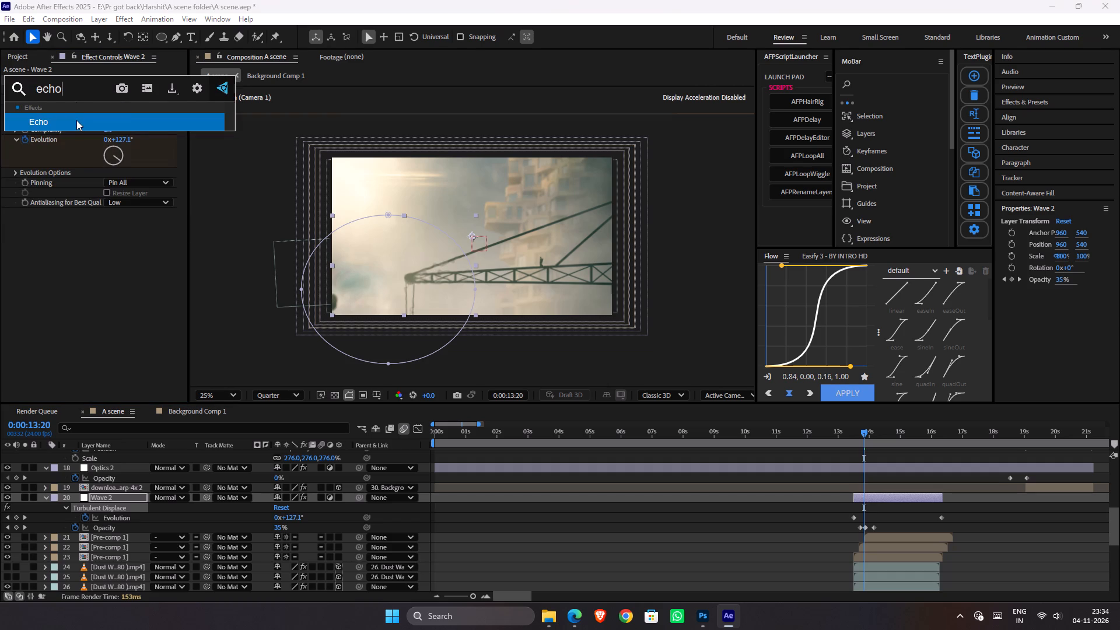
pyautogui.click(76, 120)
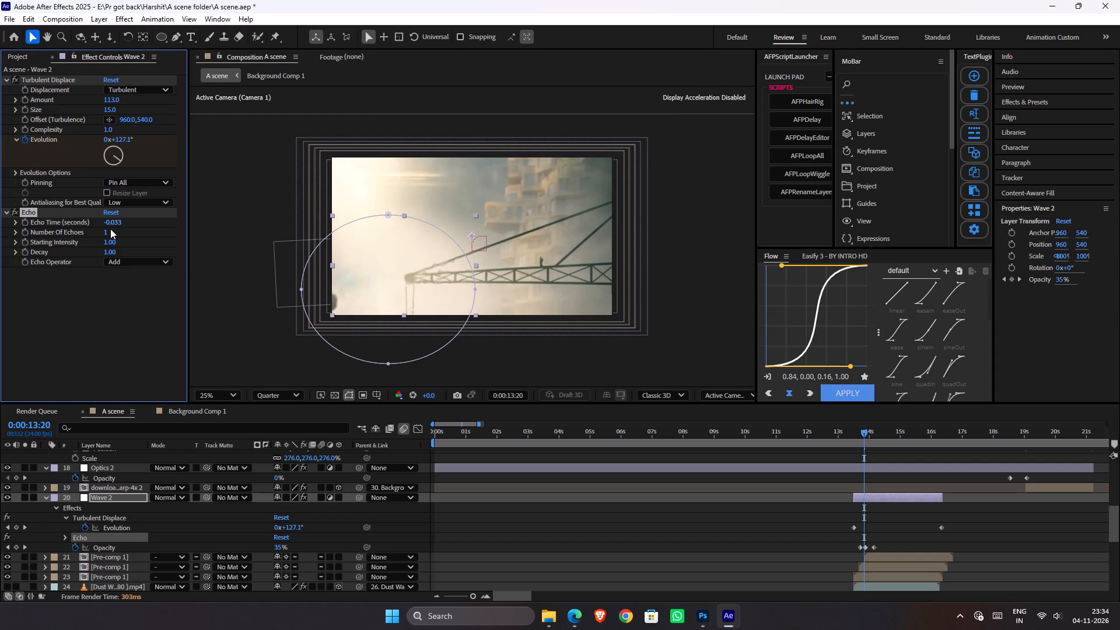
# Preview the echoed distortion repeatedly from 0:00:13:07 to check how it plays around the crane tip.
pyautogui.click(852, 432)
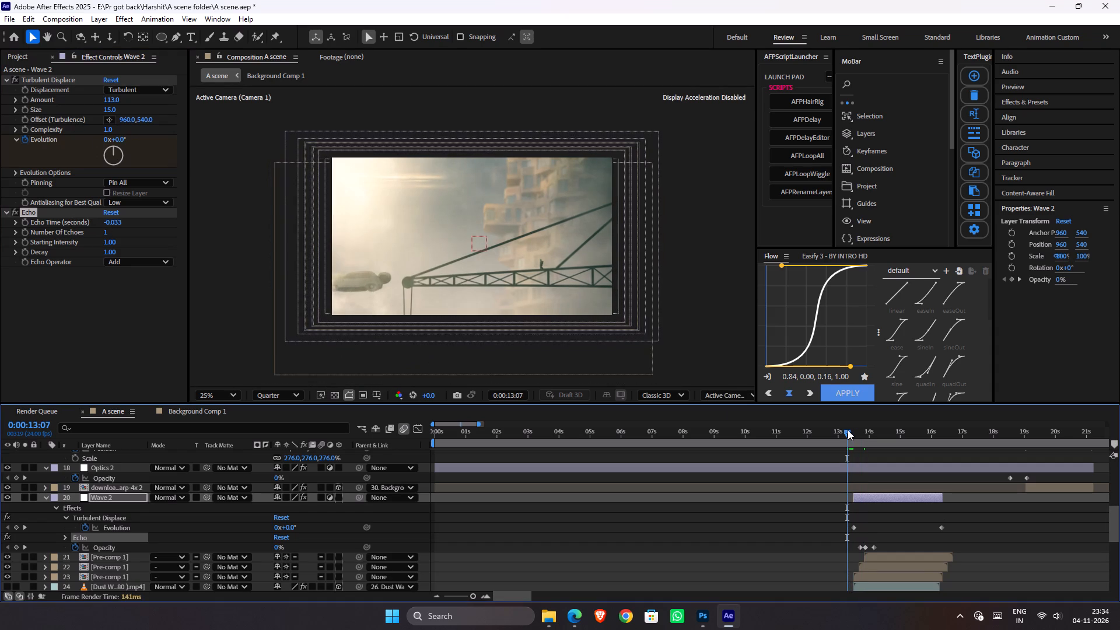
pyautogui.press('space')
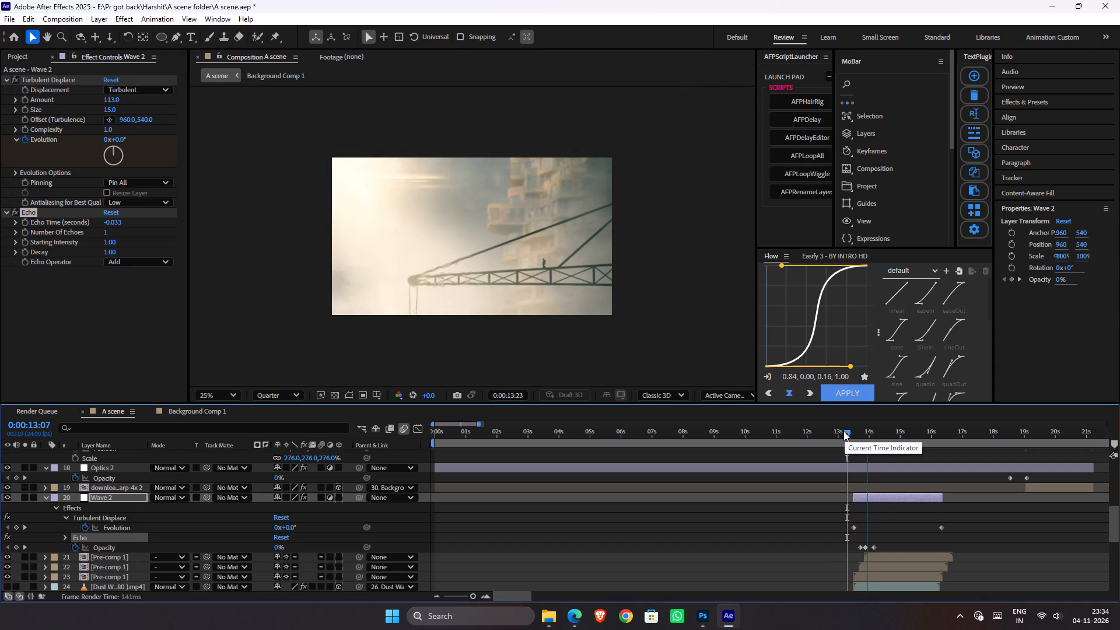
pyautogui.click(843, 431)
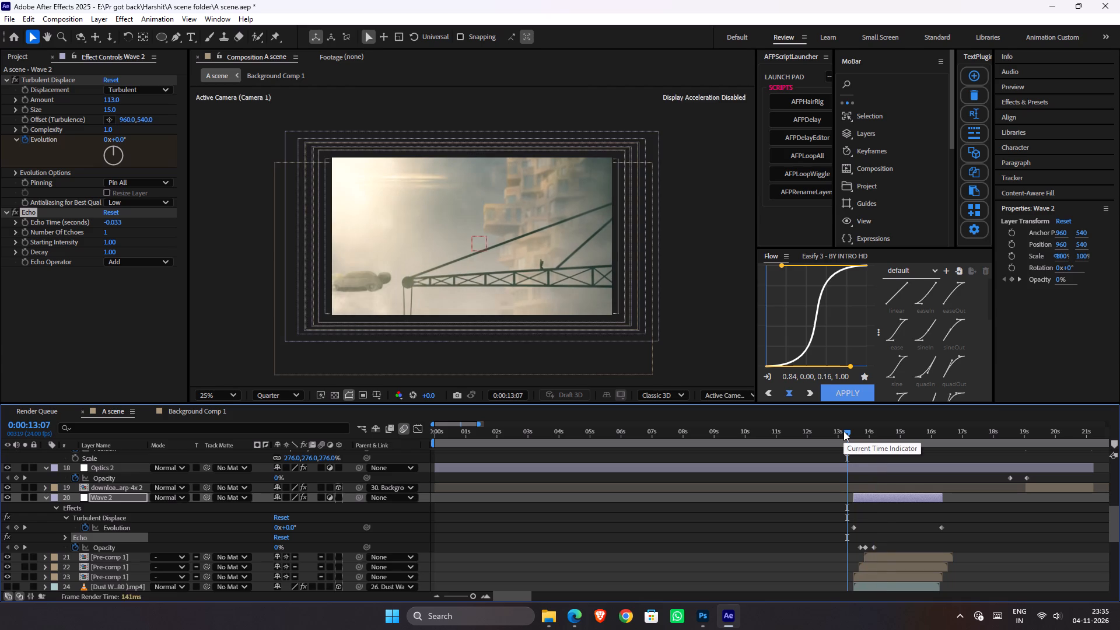
pyautogui.press('space')
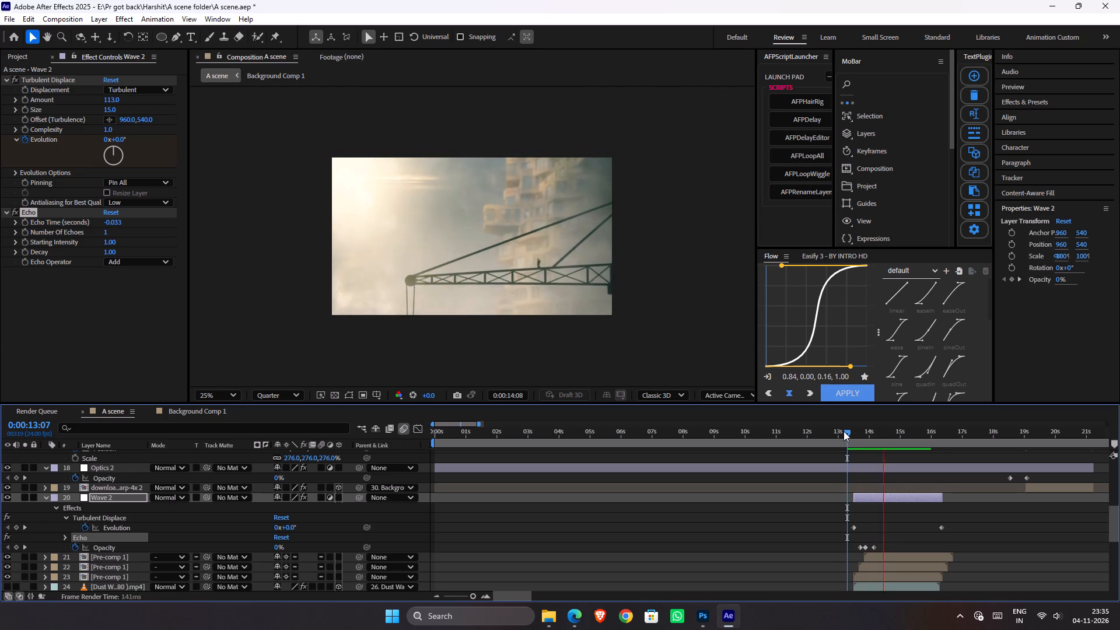
pyautogui.click(843, 431)
pyautogui.press('space')
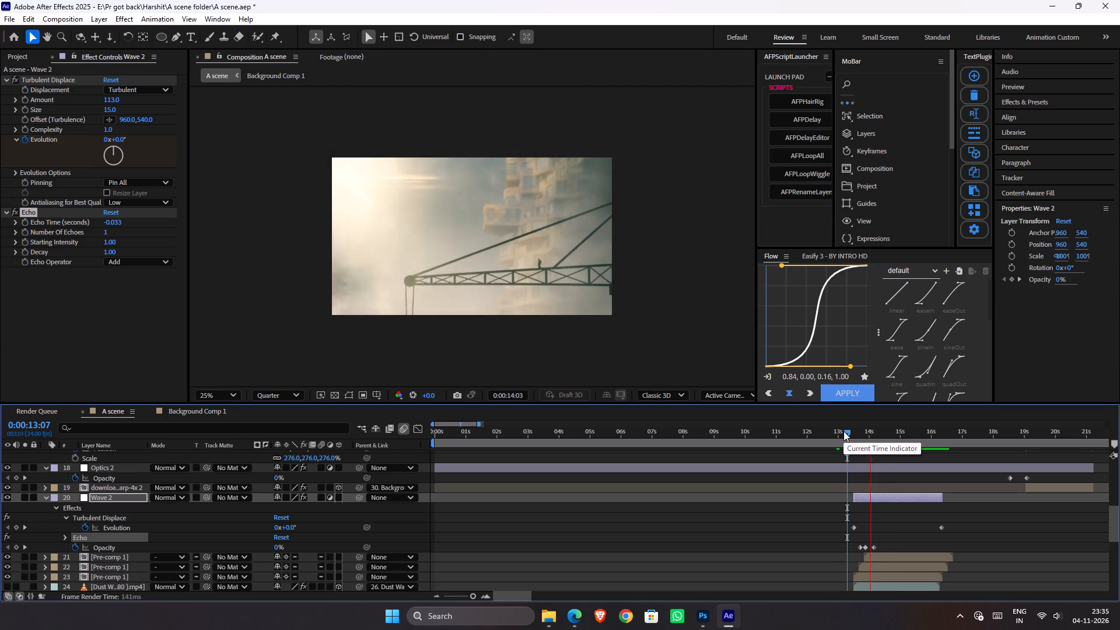
pyautogui.click(843, 431)
pyautogui.press('space')
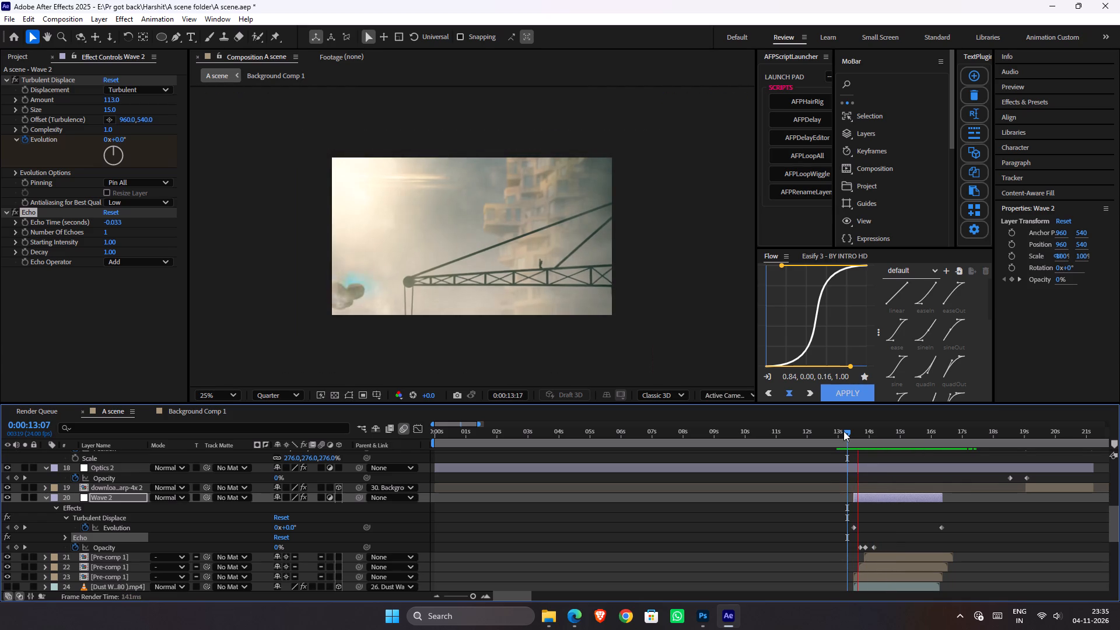
pyautogui.click(843, 431)
pyautogui.press('space')
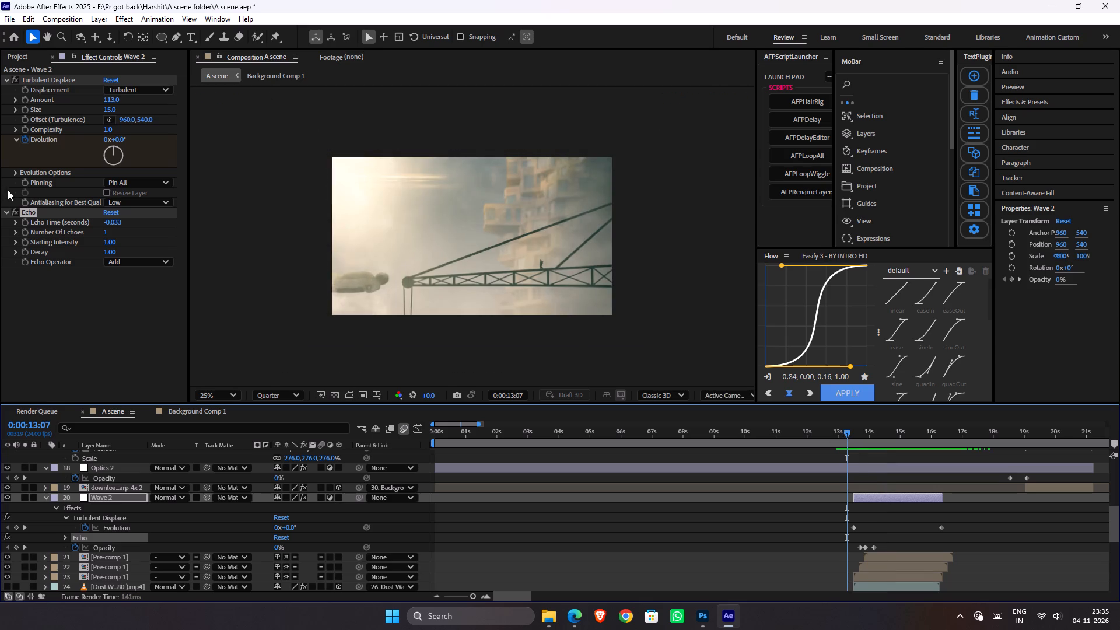
pyautogui.press('space')
# Set Wave 2's Echo Operator to Blend and its Decay to 1.33, checking the frame at 0:00:13:20.
pyautogui.click(125, 259)
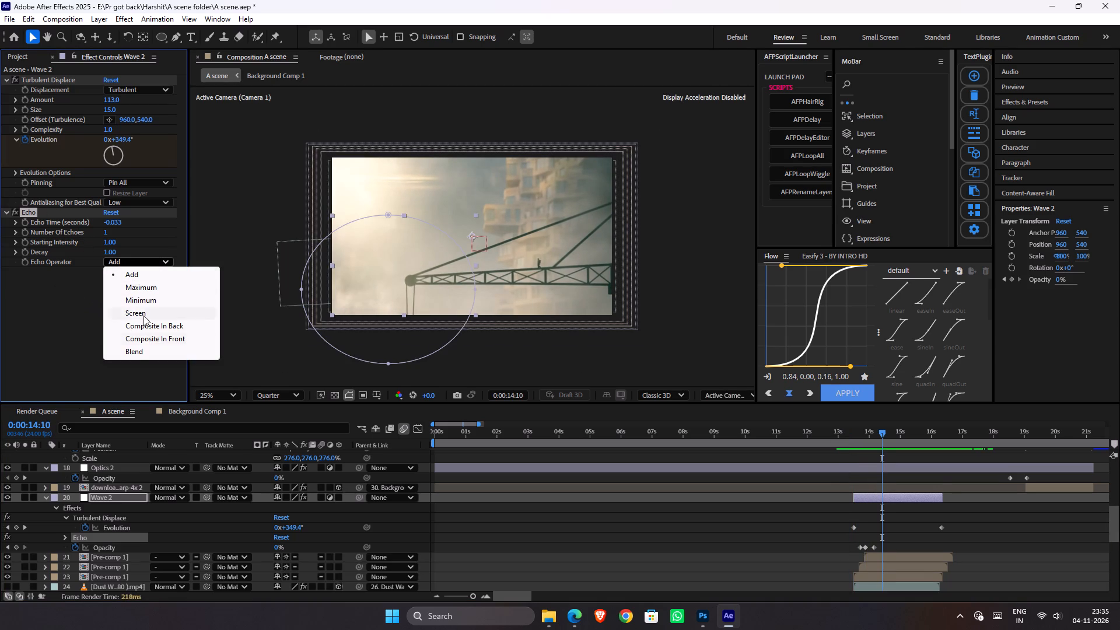
pyautogui.click(139, 348)
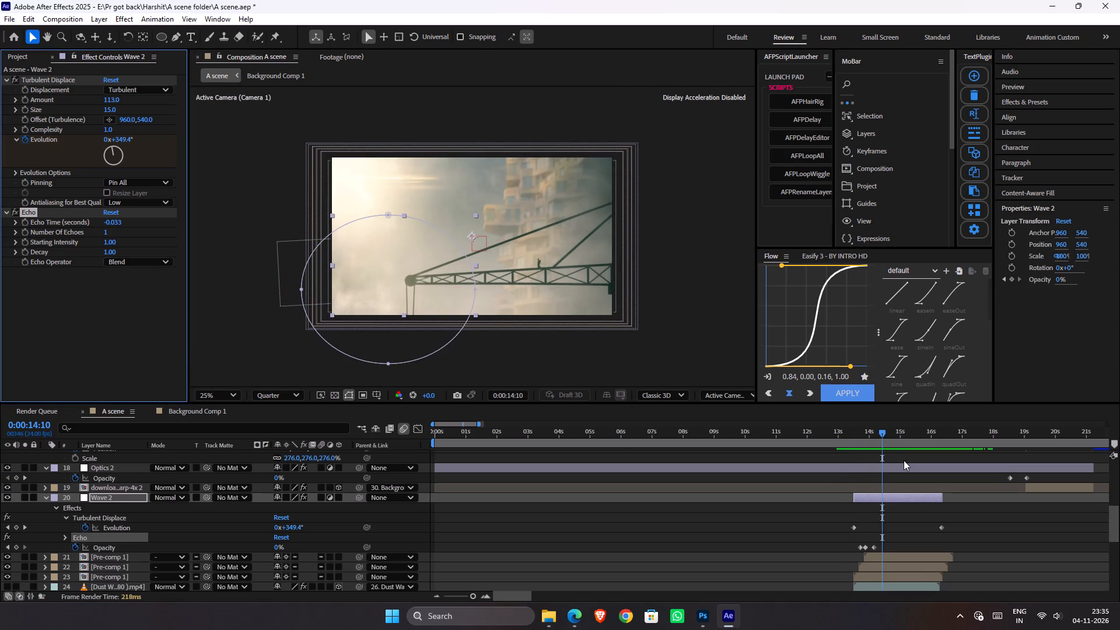
pyautogui.moveTo(870, 437); pyautogui.dragTo(863, 436)
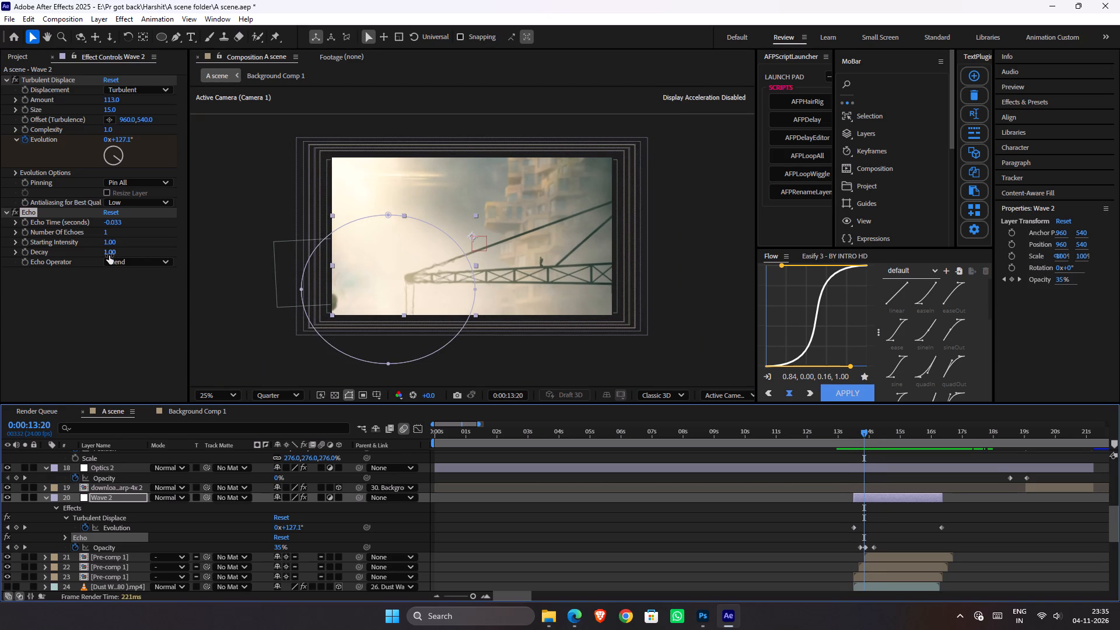
pyautogui.moveTo(109, 256); pyautogui.dragTo(128, 256)
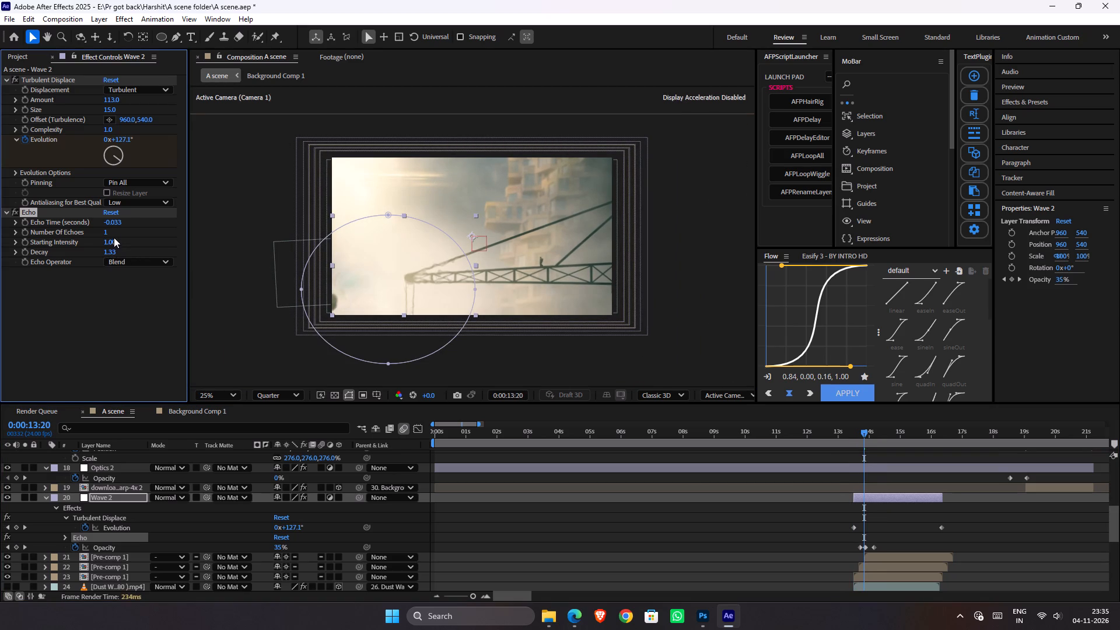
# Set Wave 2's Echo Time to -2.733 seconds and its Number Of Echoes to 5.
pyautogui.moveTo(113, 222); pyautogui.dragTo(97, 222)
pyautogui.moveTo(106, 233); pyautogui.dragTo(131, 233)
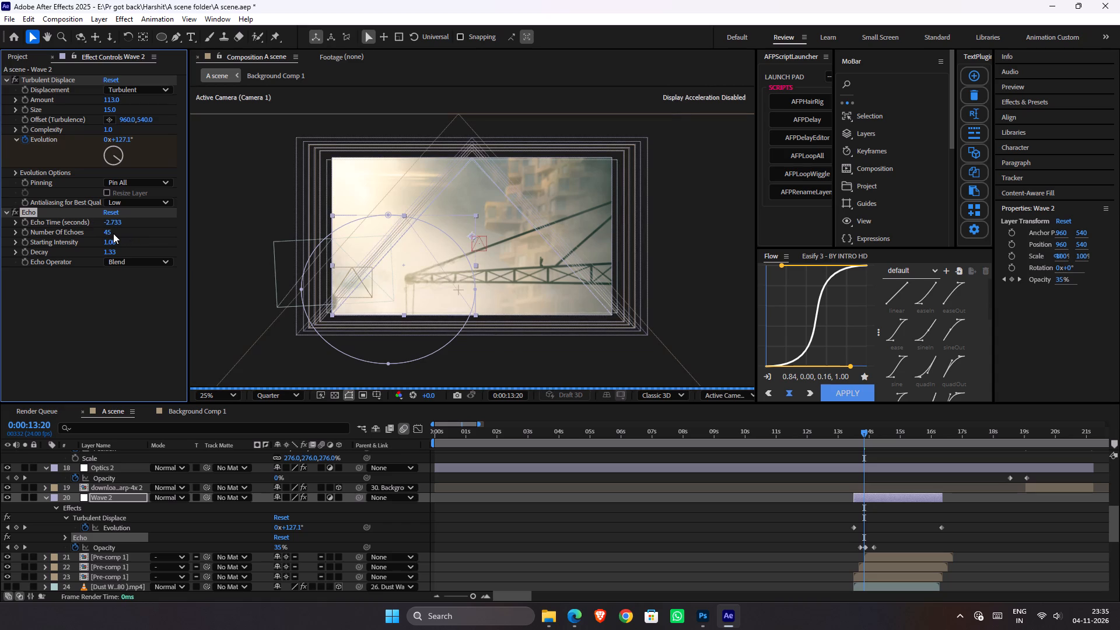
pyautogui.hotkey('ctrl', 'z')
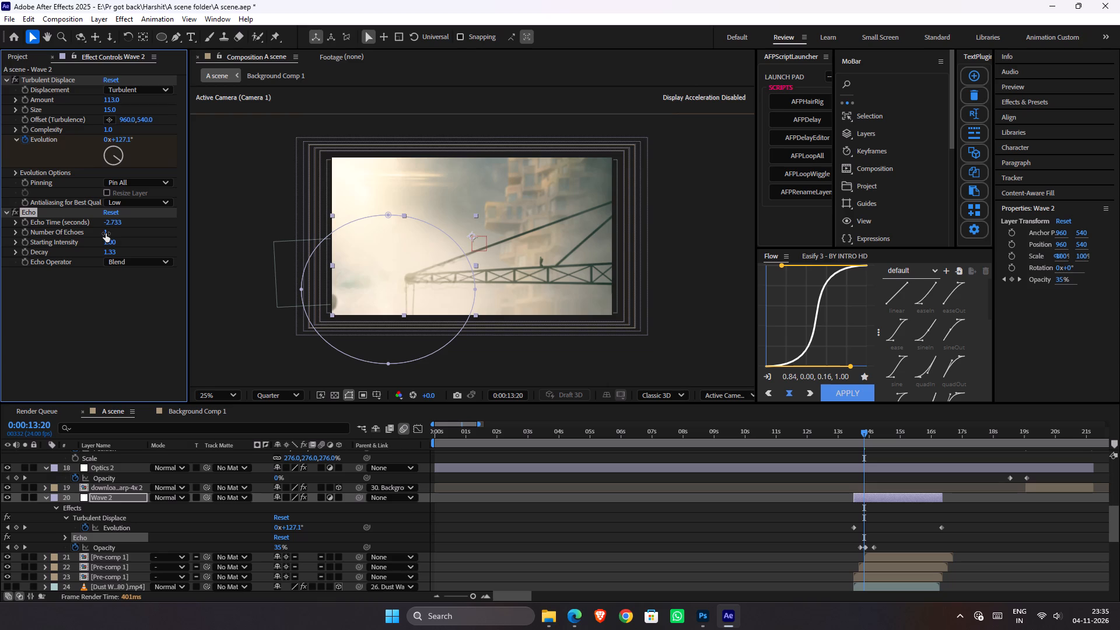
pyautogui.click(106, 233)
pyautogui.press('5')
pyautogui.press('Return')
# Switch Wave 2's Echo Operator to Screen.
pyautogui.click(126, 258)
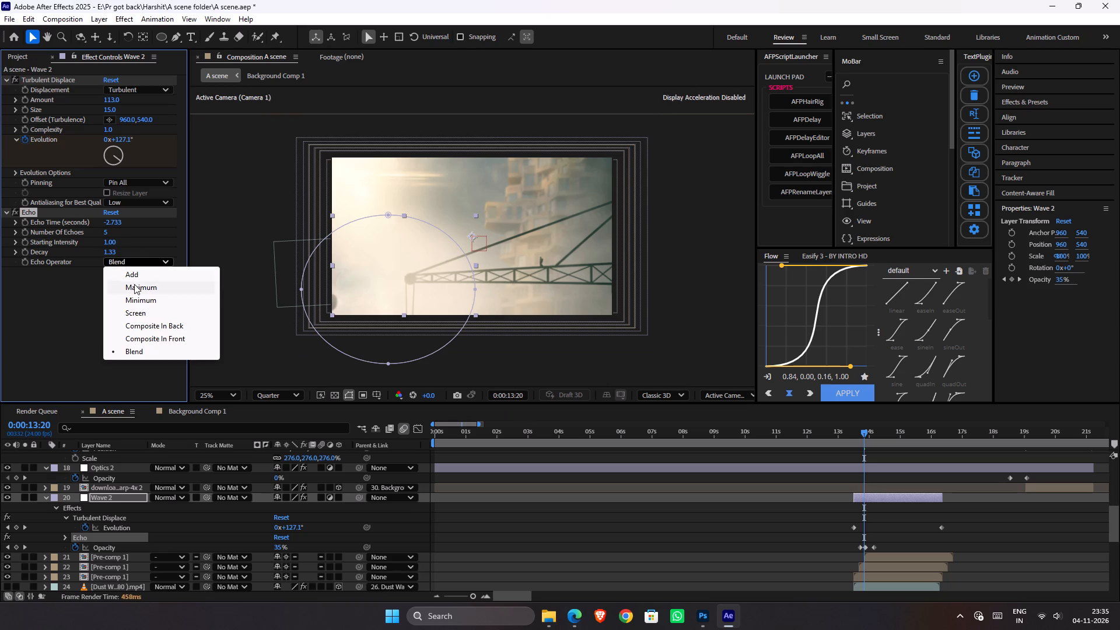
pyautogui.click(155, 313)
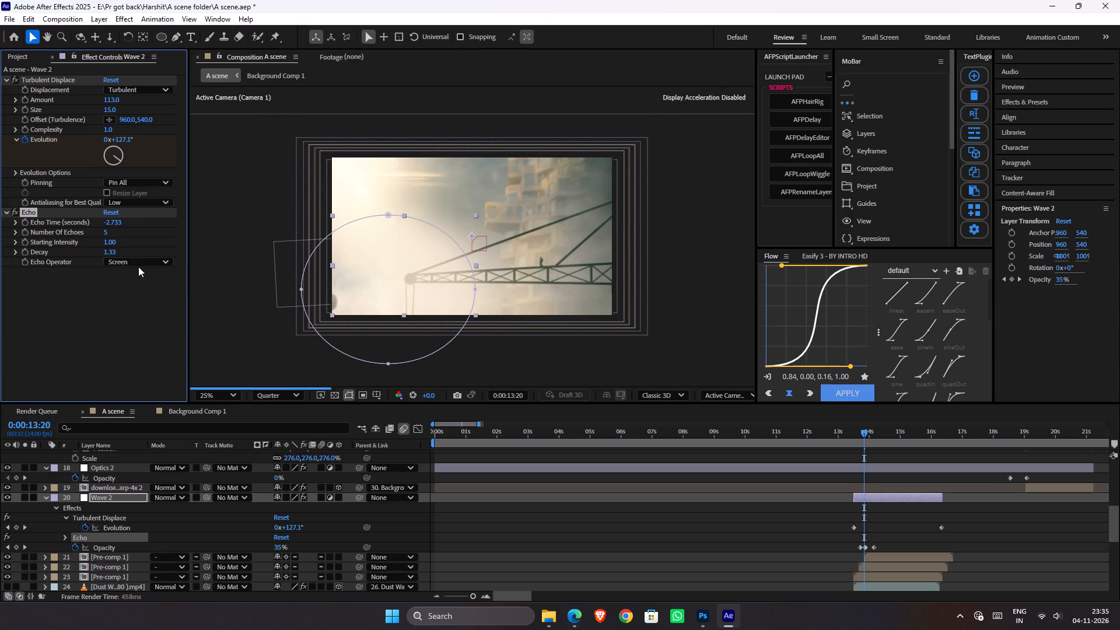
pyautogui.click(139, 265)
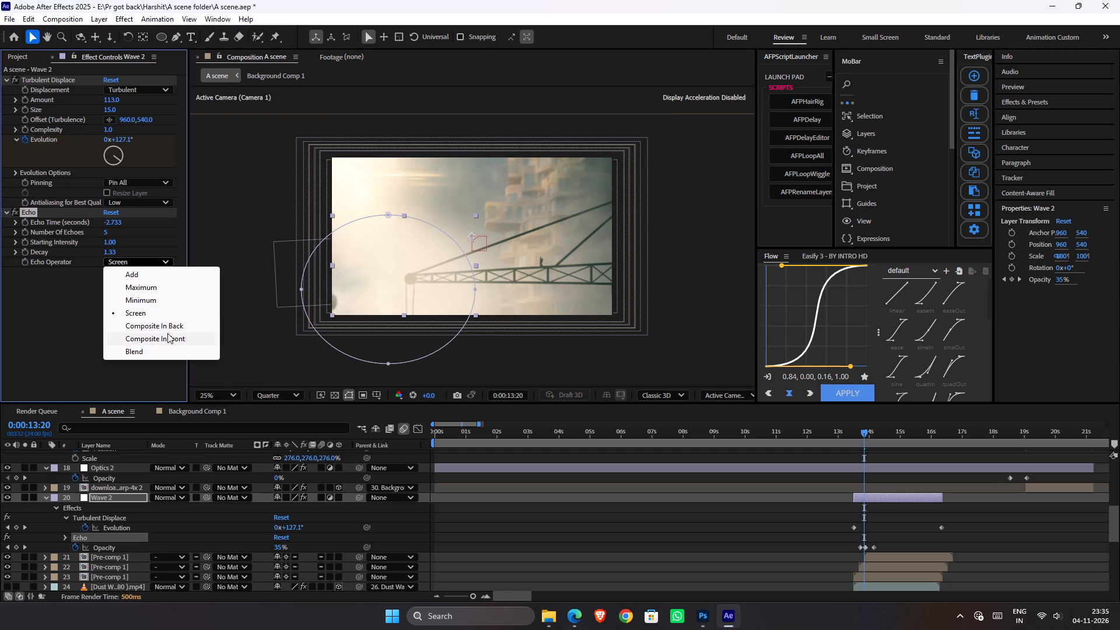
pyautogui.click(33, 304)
# Preview the Screen-mode echo on Wave 2 from around 0:00:13:12 and save the project.
pyautogui.moveTo(859, 431); pyautogui.dragTo(855, 430)
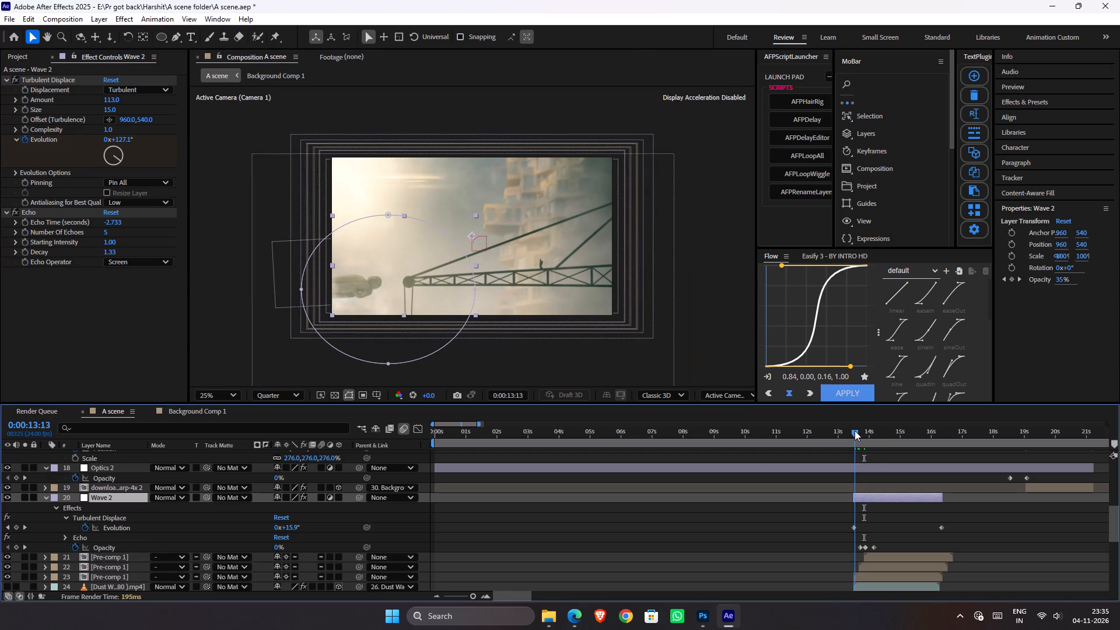
pyautogui.moveTo(855, 430); pyautogui.dragTo(853, 430)
pyautogui.press('space')
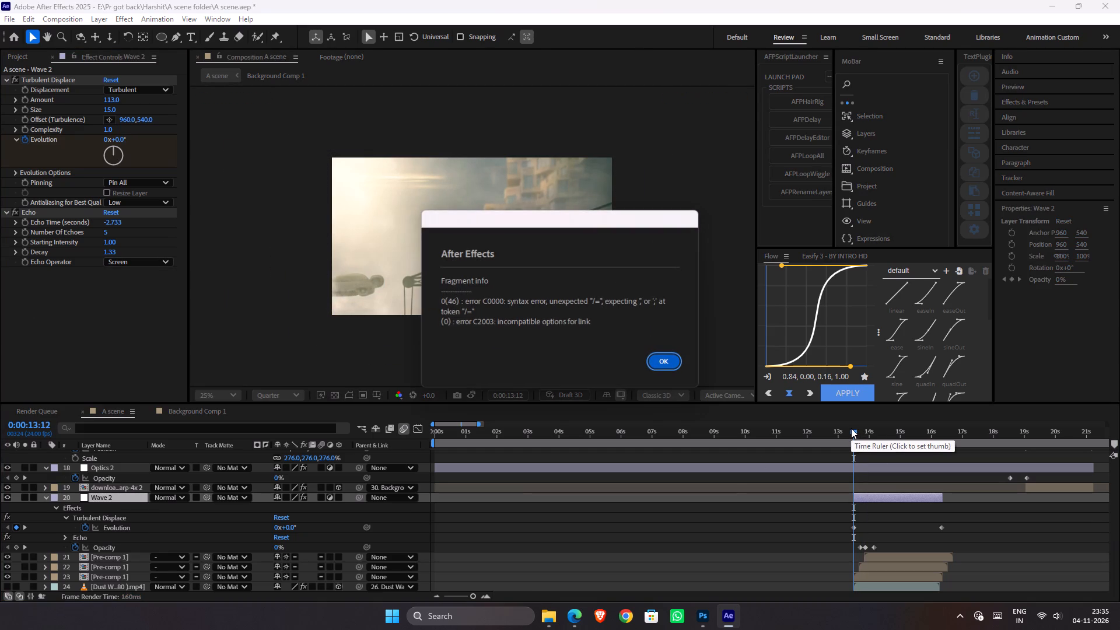
pyautogui.click(671, 366)
pyautogui.press('space')
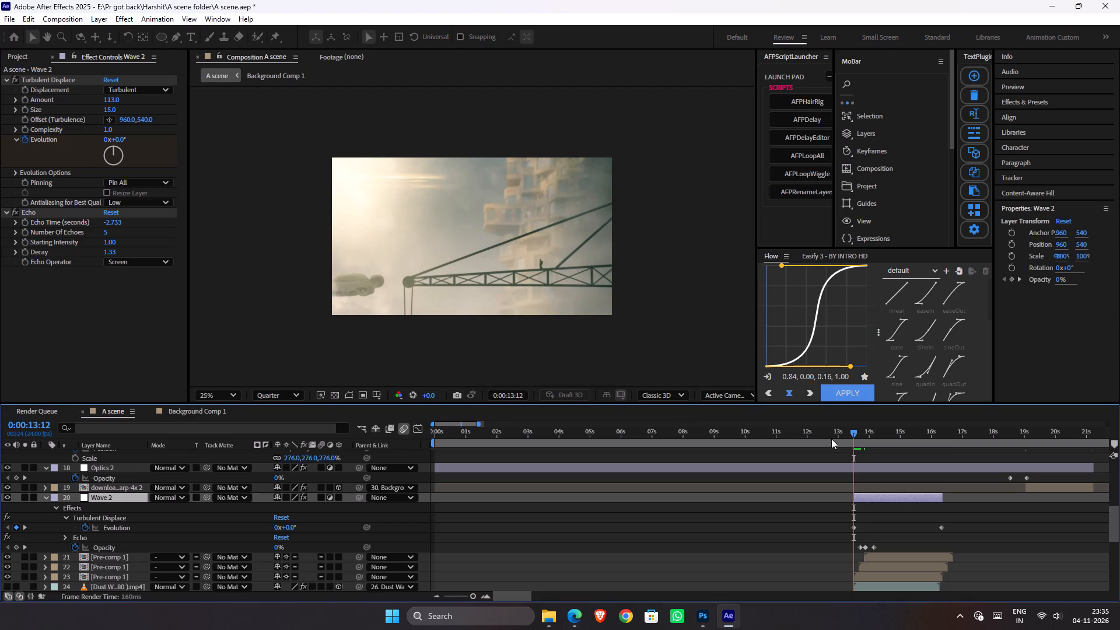
pyautogui.press('space')
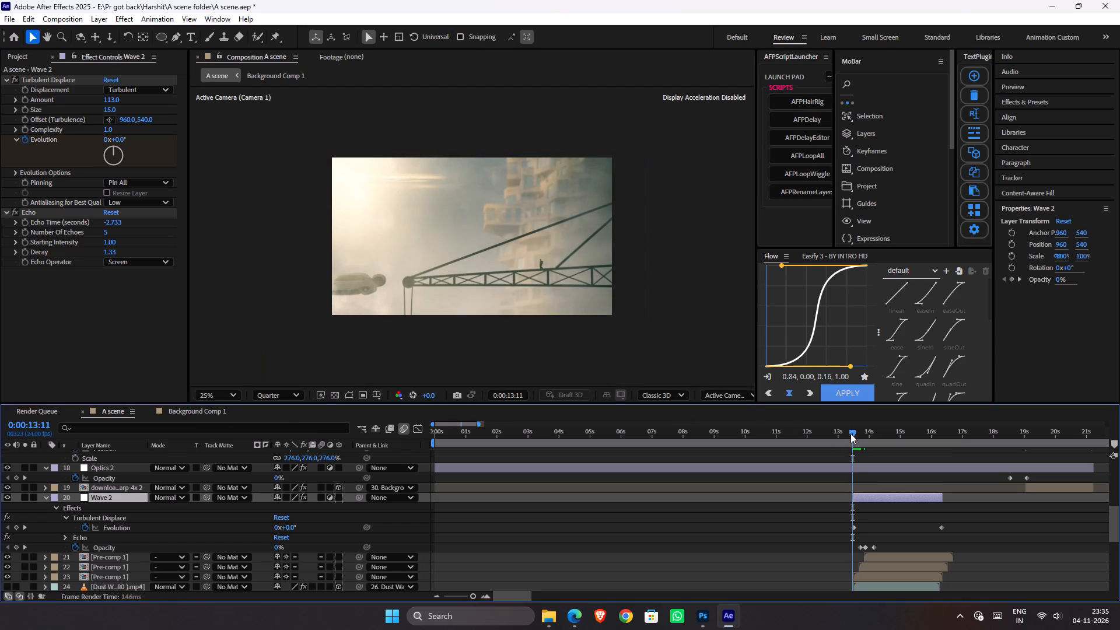
pyautogui.hotkey('ctrl', 's')
pyautogui.click(850, 433)
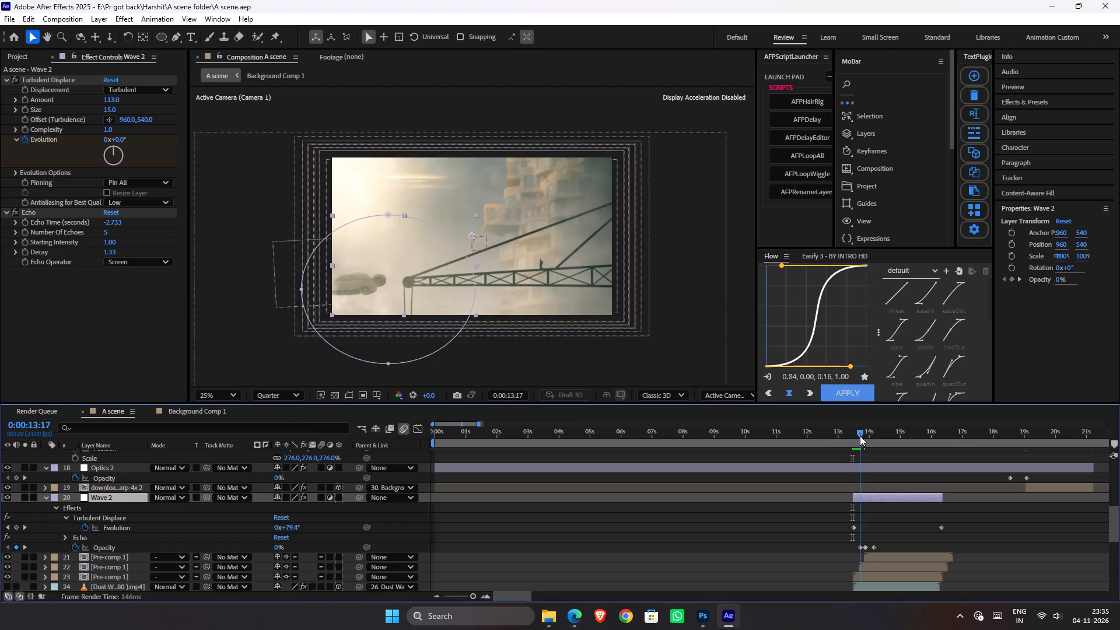
pyautogui.press('space')
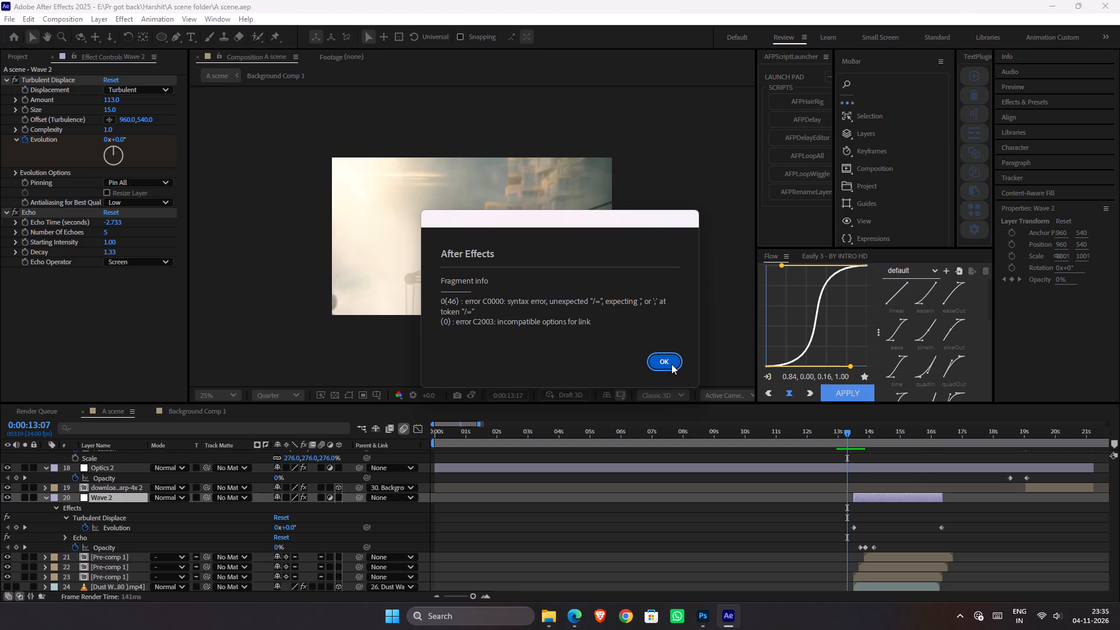
pyautogui.click(671, 364)
# Delete the Echo effect from Wave 2.
pyautogui.click(26, 212)
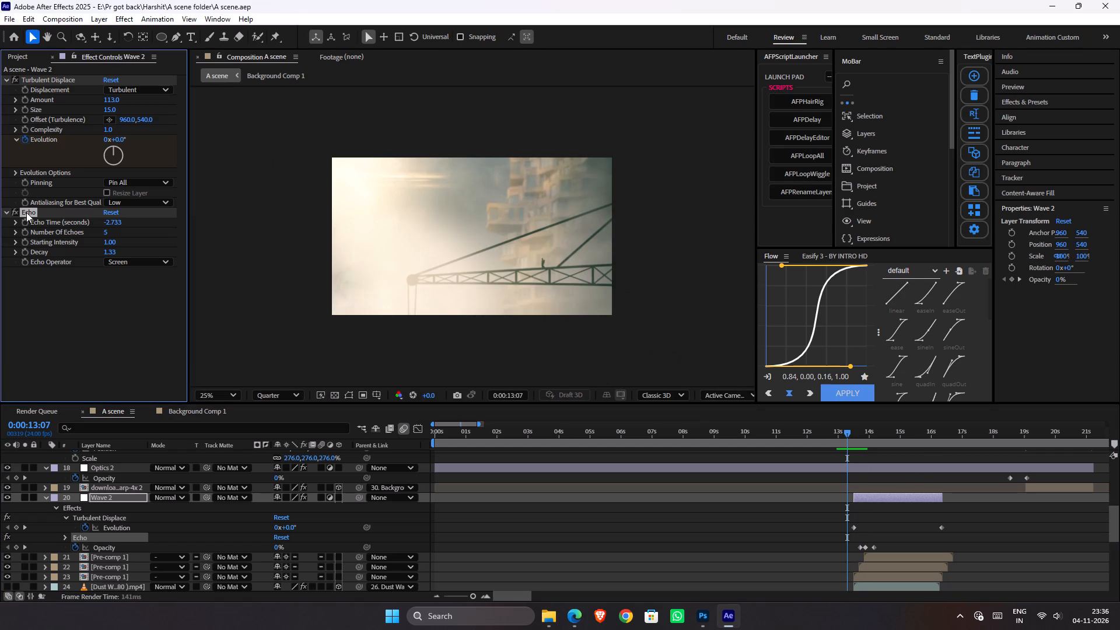
pyautogui.press('Delete')
# Preview the distortion without the echo repeatedly from 0:00:13:04, checking how it plays around the crane tip.
pyautogui.press('space')
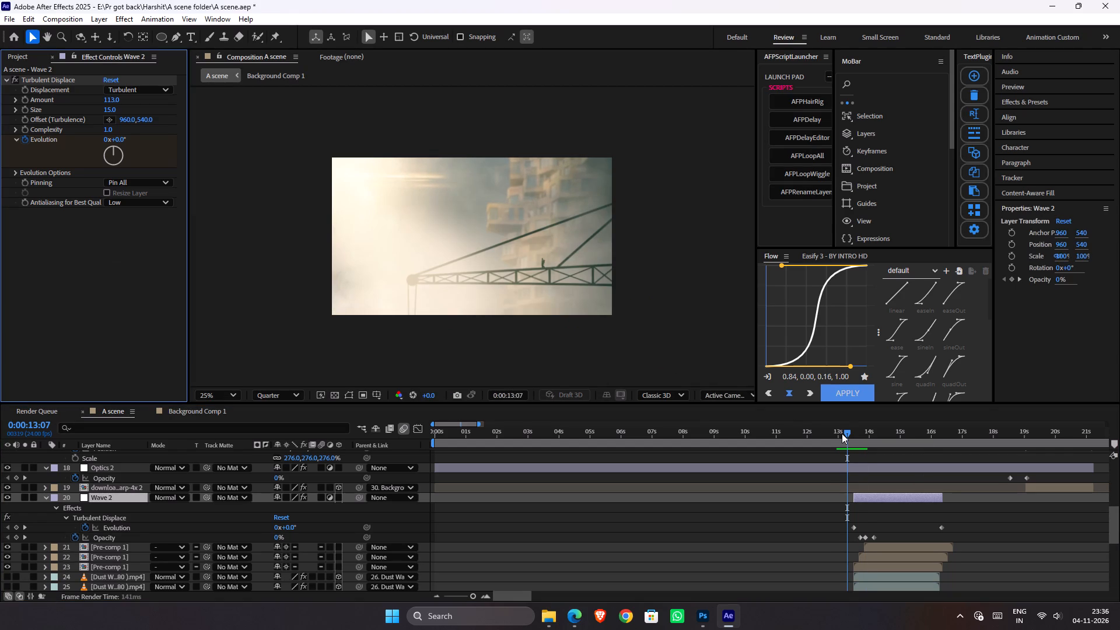
pyautogui.click(852, 438)
pyautogui.moveTo(851, 433); pyautogui.dragTo(850, 432)
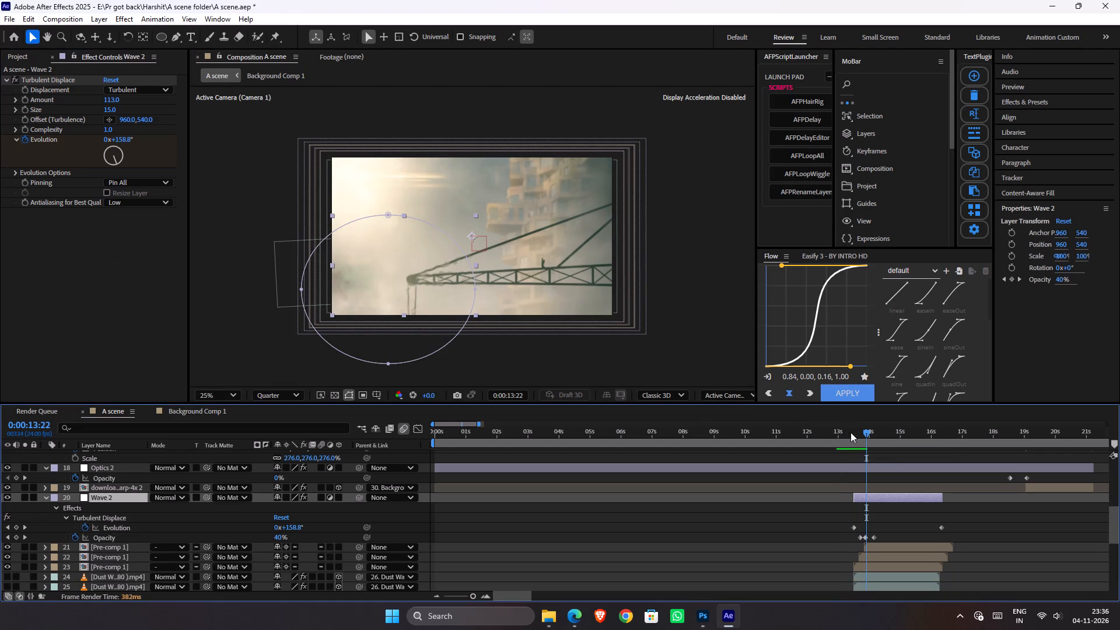
pyautogui.moveTo(850, 432); pyautogui.dragTo(842, 432)
pyautogui.press('space')
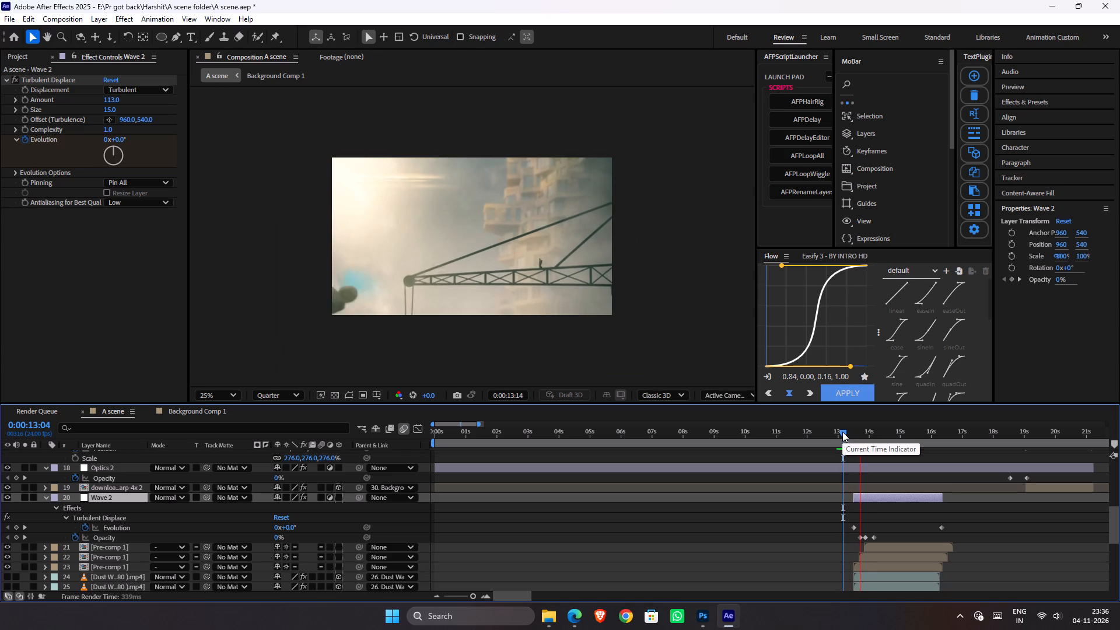
pyautogui.click(842, 432)
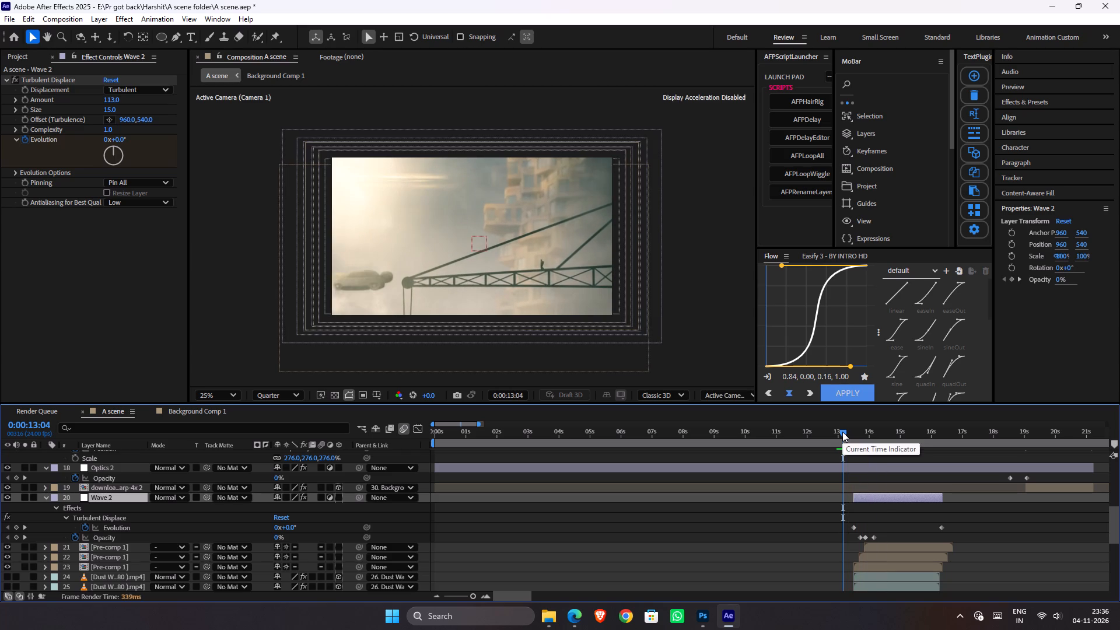
pyautogui.press('space')
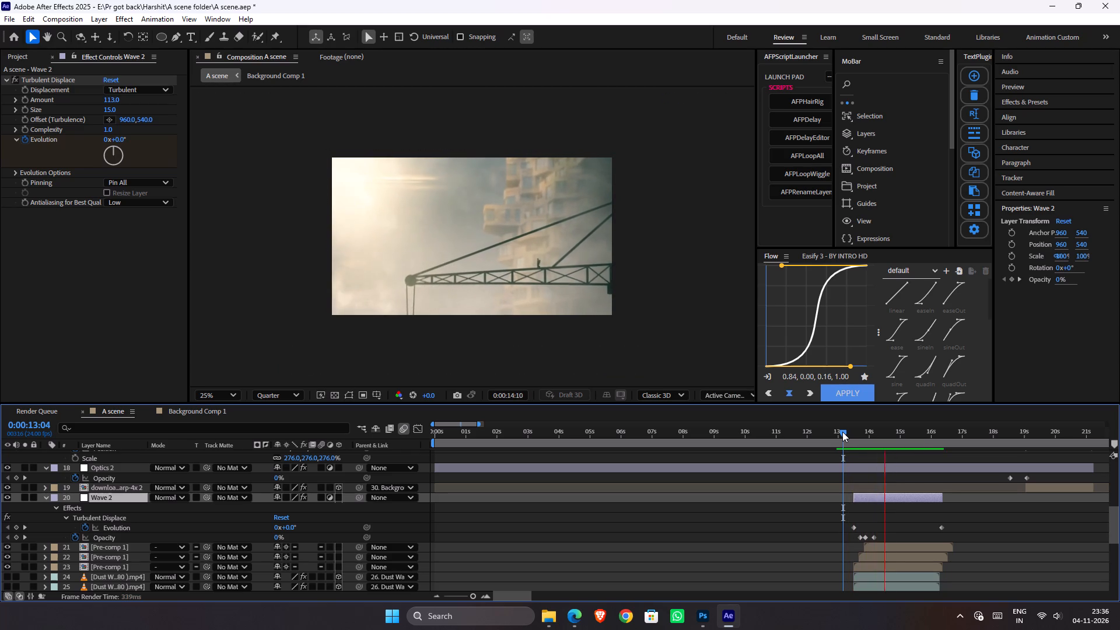
pyautogui.click(842, 432)
pyautogui.press('space')
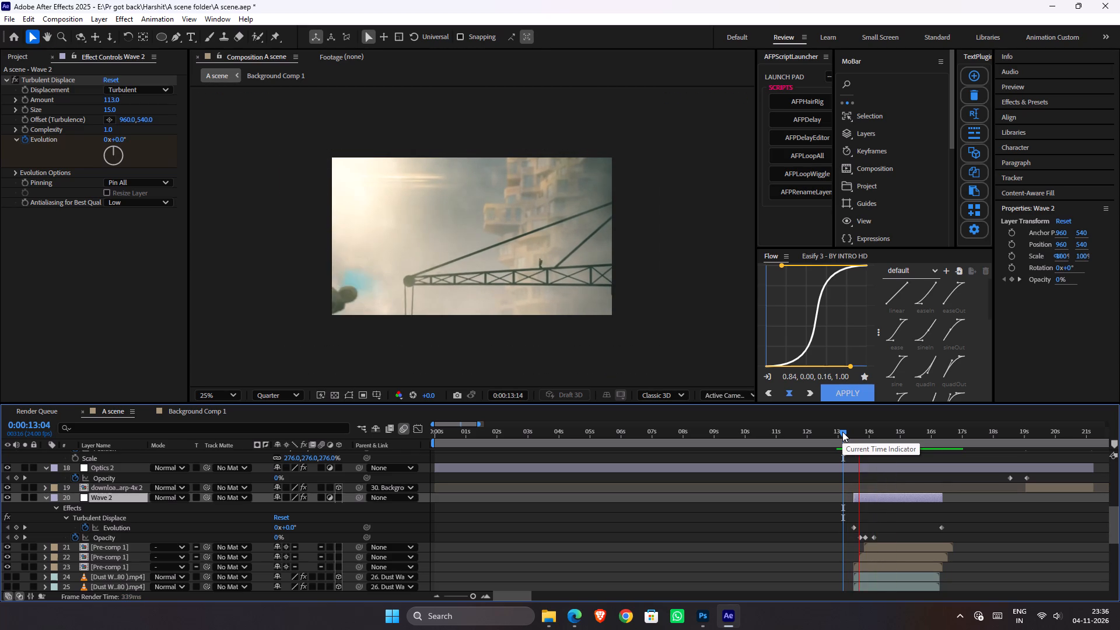
pyautogui.click(842, 432)
pyautogui.press('space')
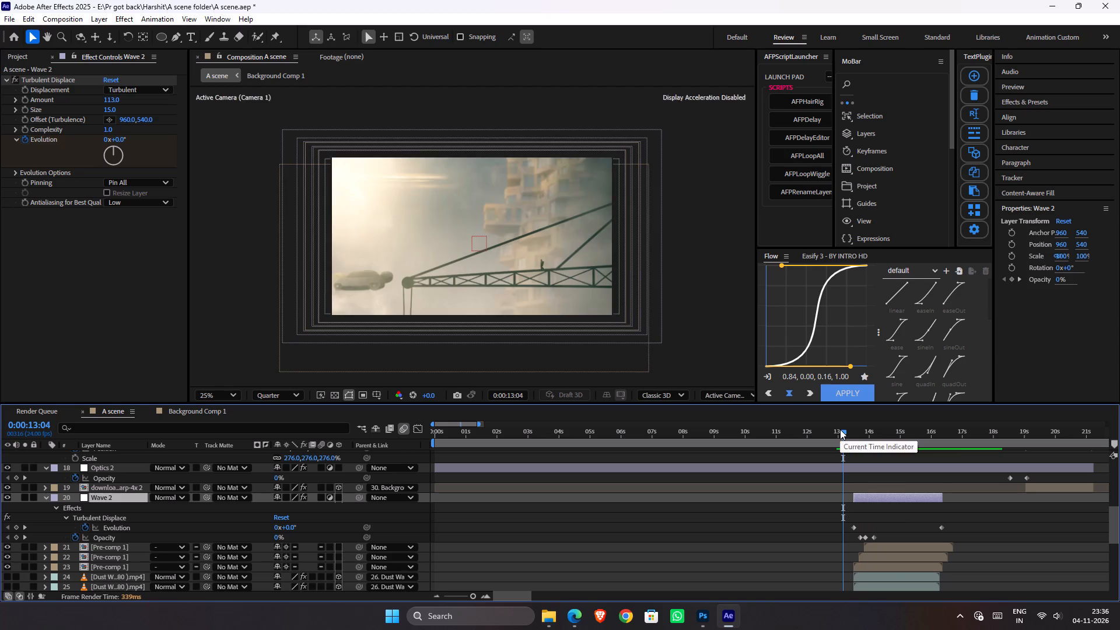
pyautogui.press('space')
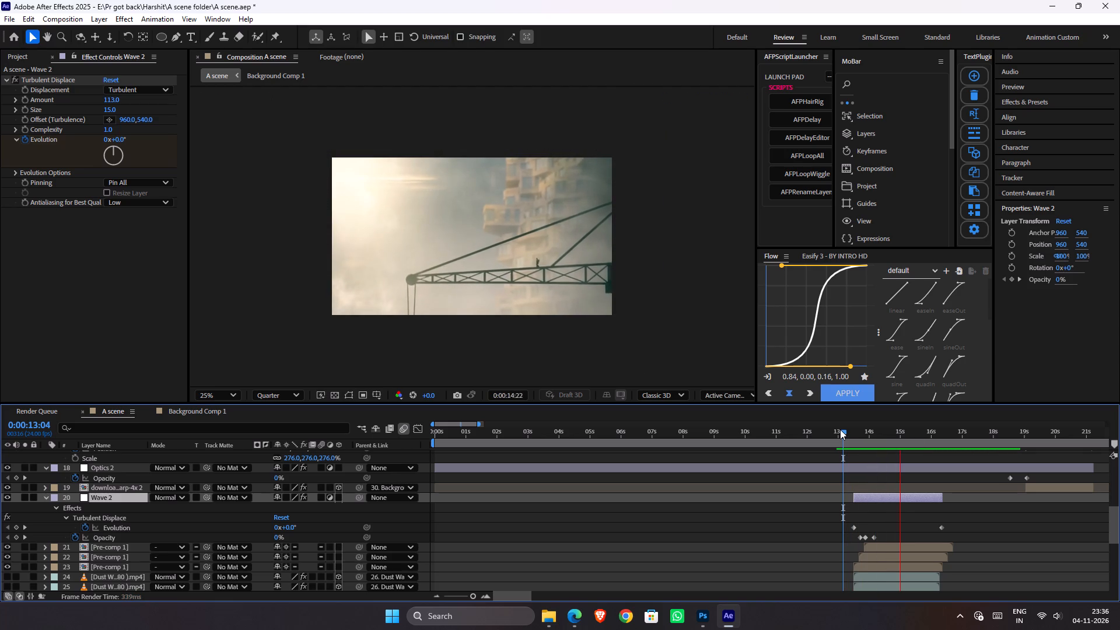
# Save the project.
pyautogui.hotkey('ctrl', 's')
# At 0:00:14:02, solo the lower scene layers one after another to identify which one holds the crane.
pyautogui.click(874, 440)
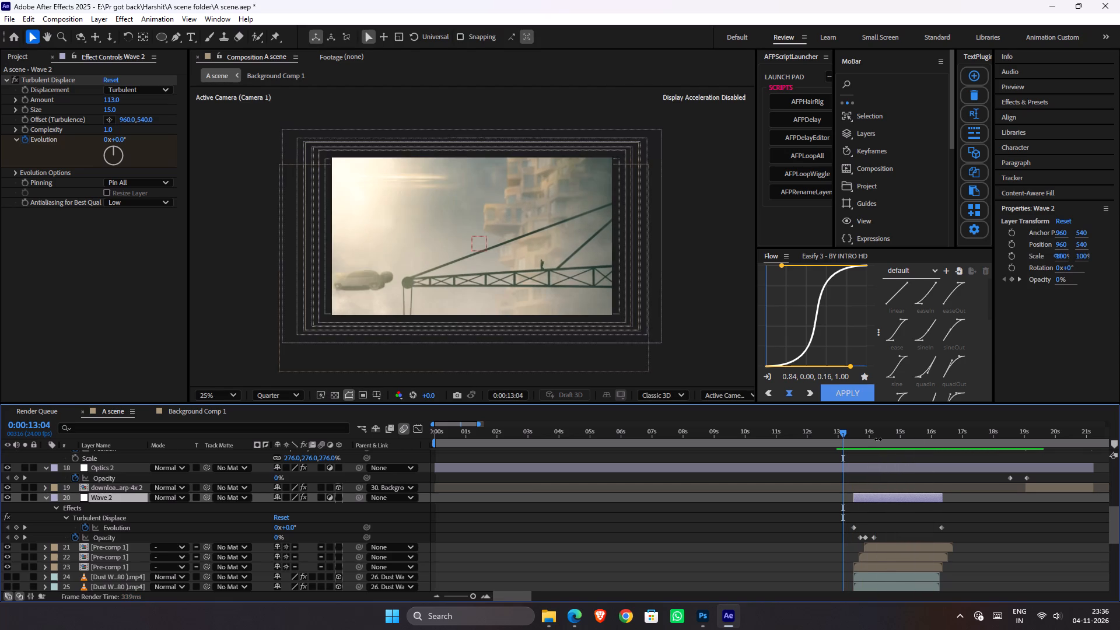
pyautogui.moveTo(878, 436); pyautogui.dragTo(871, 435)
pyautogui.moveTo(876, 443); pyautogui.dragTo(844, 443)
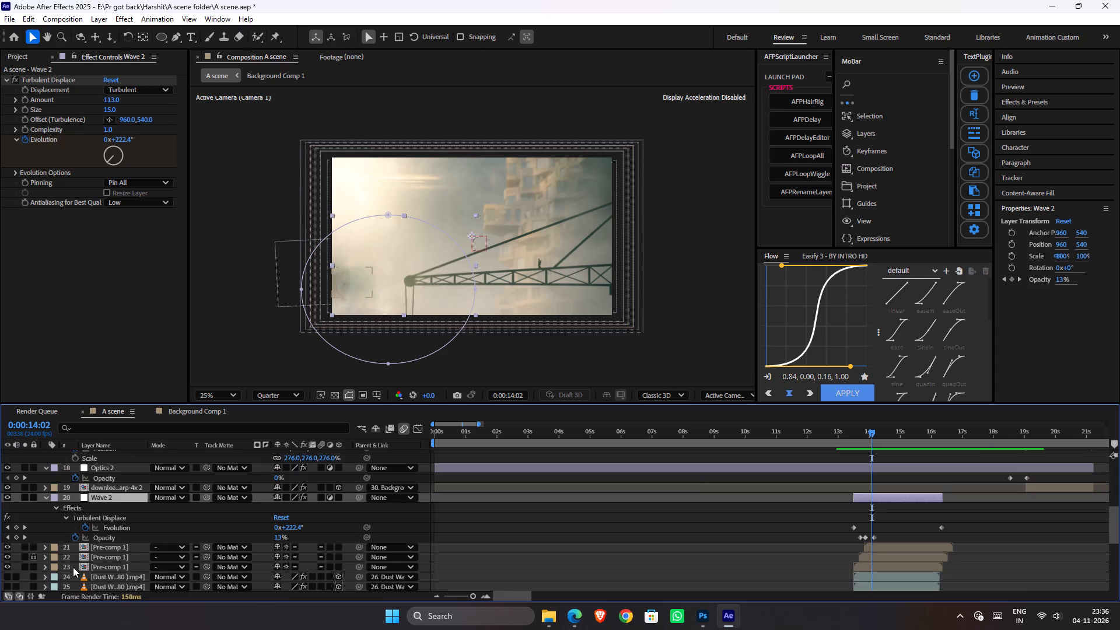
pyautogui.scroll(-2, 73, 567)
pyautogui.click(93, 562)
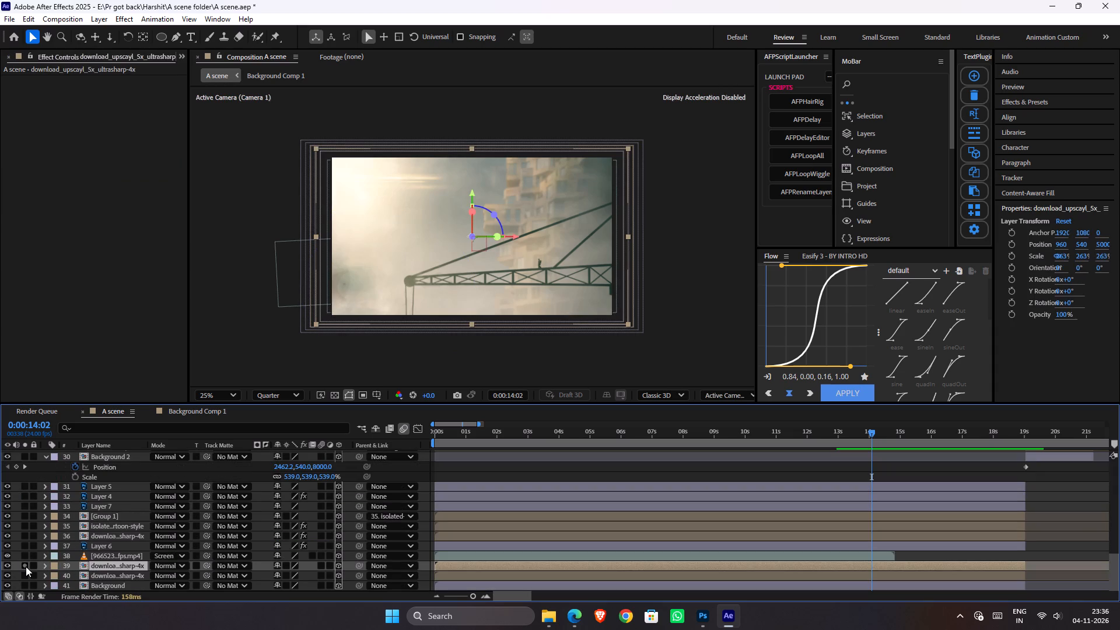
pyautogui.click(26, 566)
pyautogui.click(26, 566)
pyautogui.click(24, 559)
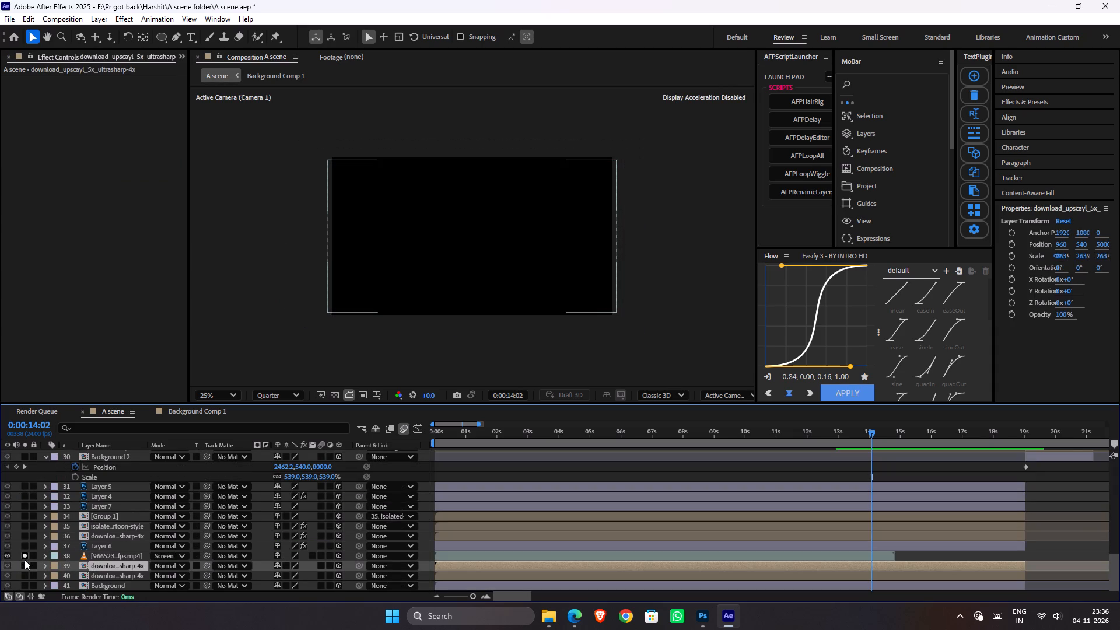
pyautogui.click(24, 559)
pyautogui.click(27, 546)
pyautogui.click(27, 546)
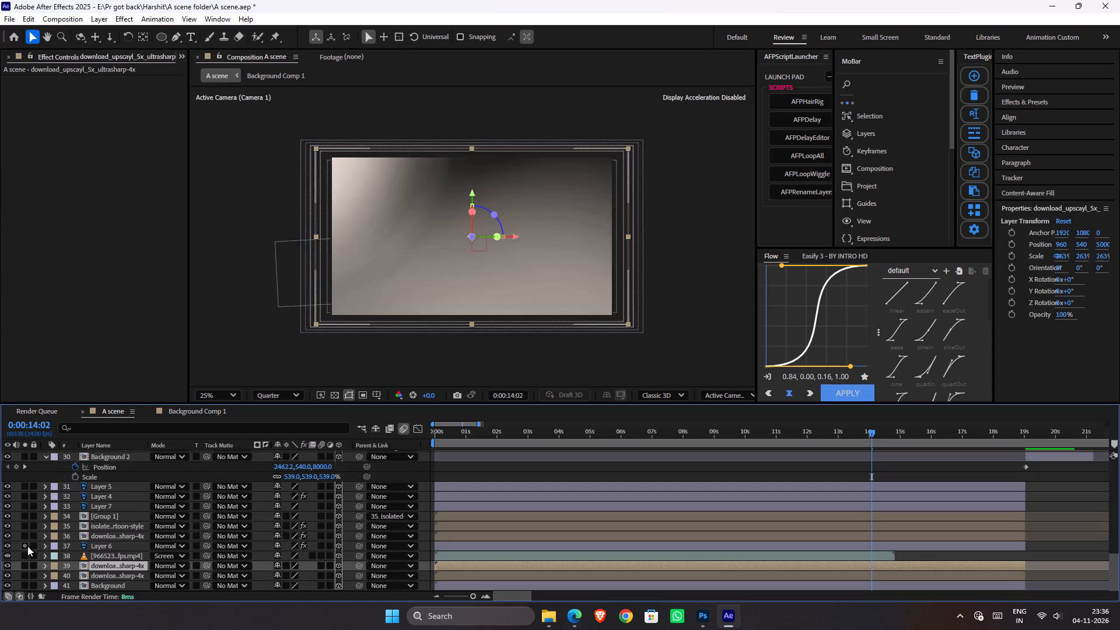
pyautogui.click(28, 538)
pyautogui.click(28, 538)
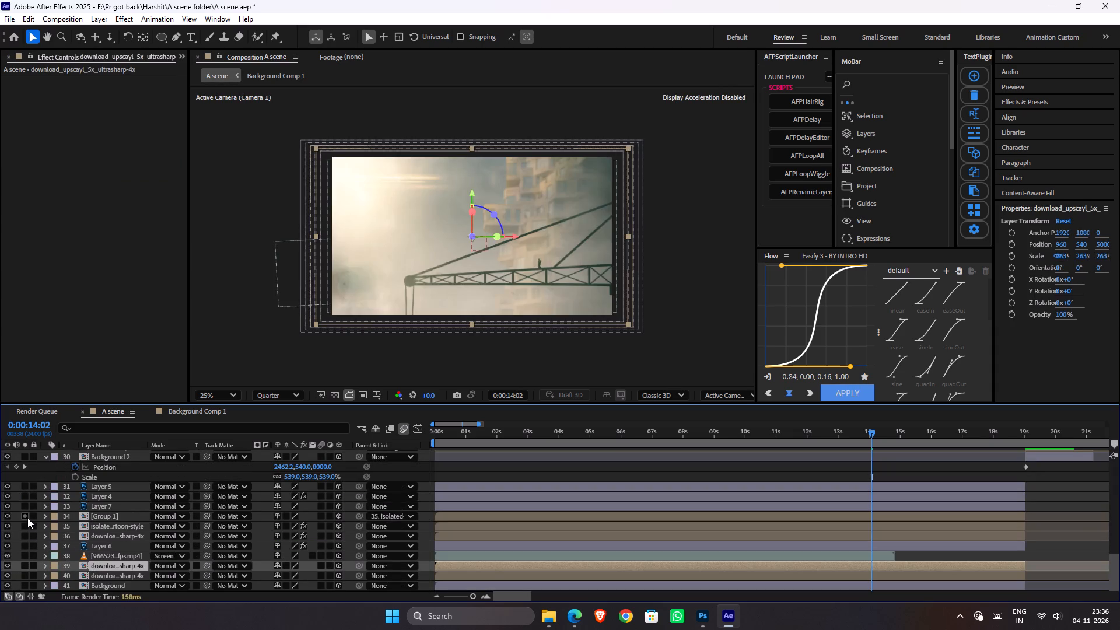
pyautogui.click(27, 518)
pyautogui.click(27, 518)
pyautogui.click(22, 527)
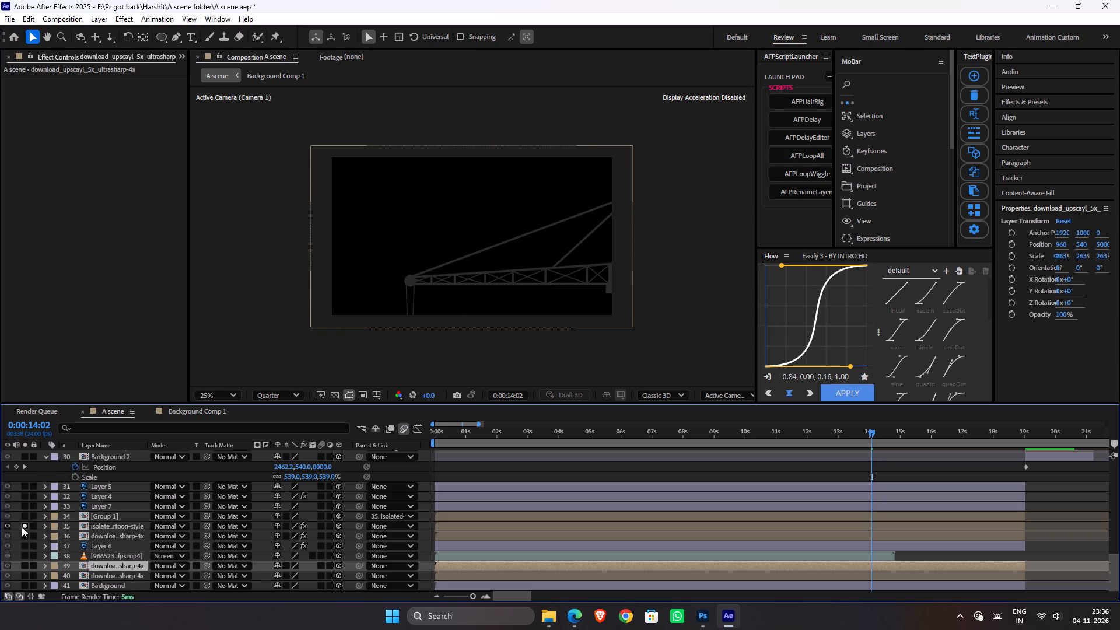
# Turn off the Fill effect on the isolated tower crane layer, unsolo it, and compare the full frame with Fill on and off.
pyautogui.click(98, 531)
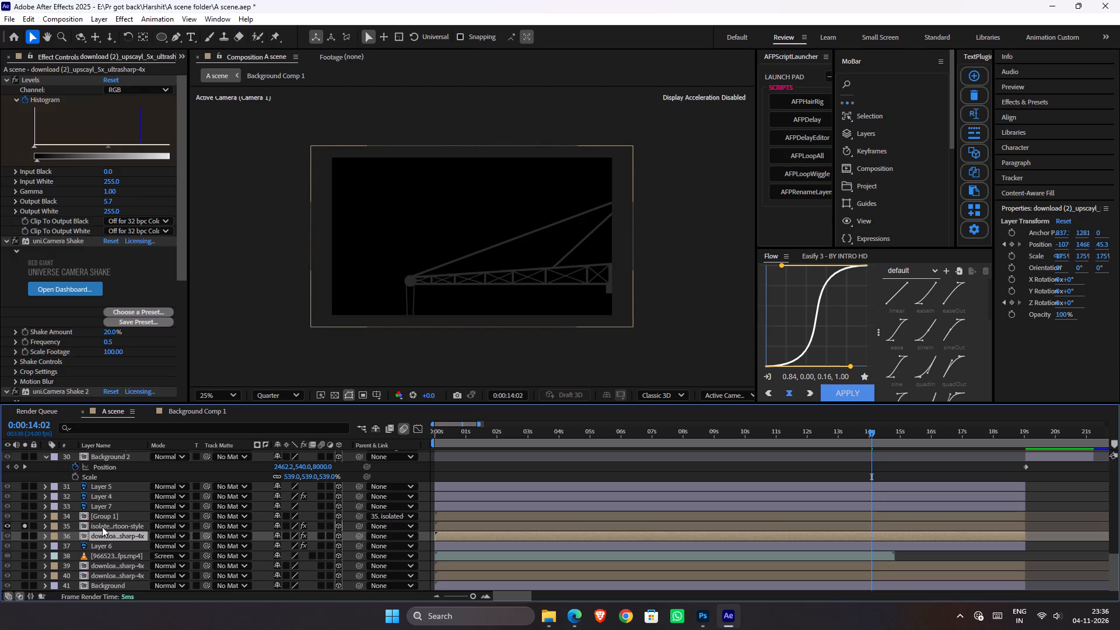
pyautogui.click(103, 526)
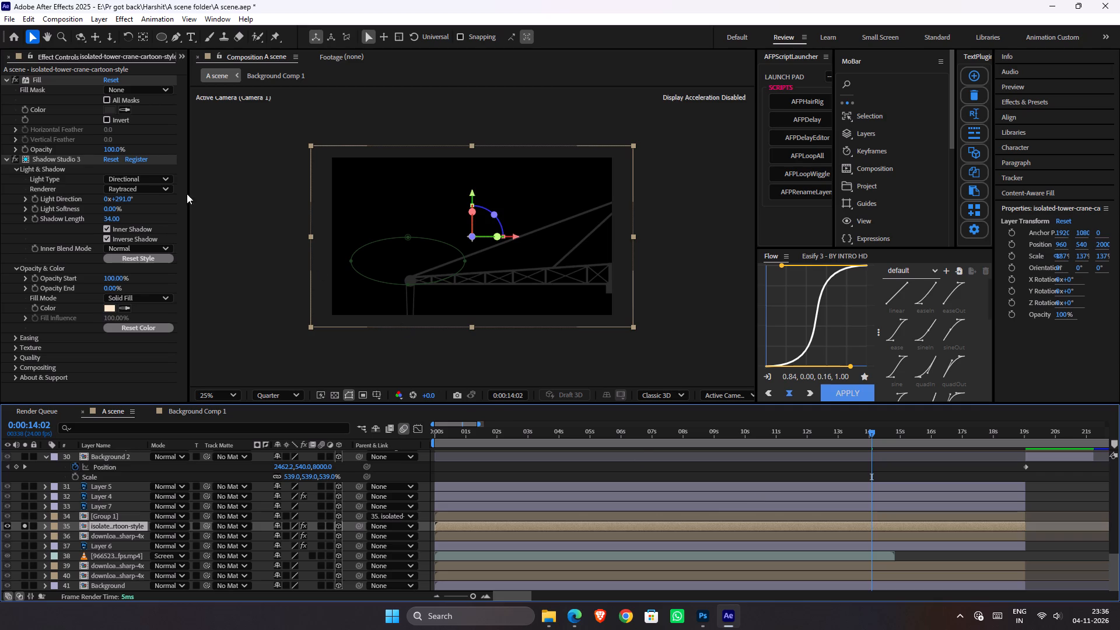
pyautogui.click(19, 78)
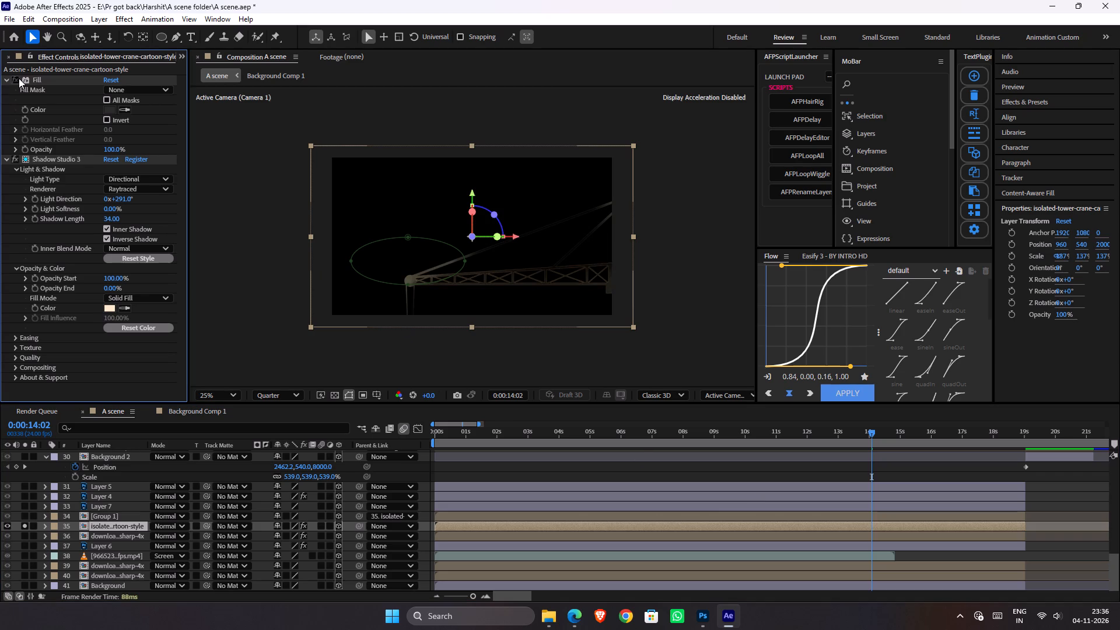
pyautogui.click(26, 531)
pyautogui.click(24, 527)
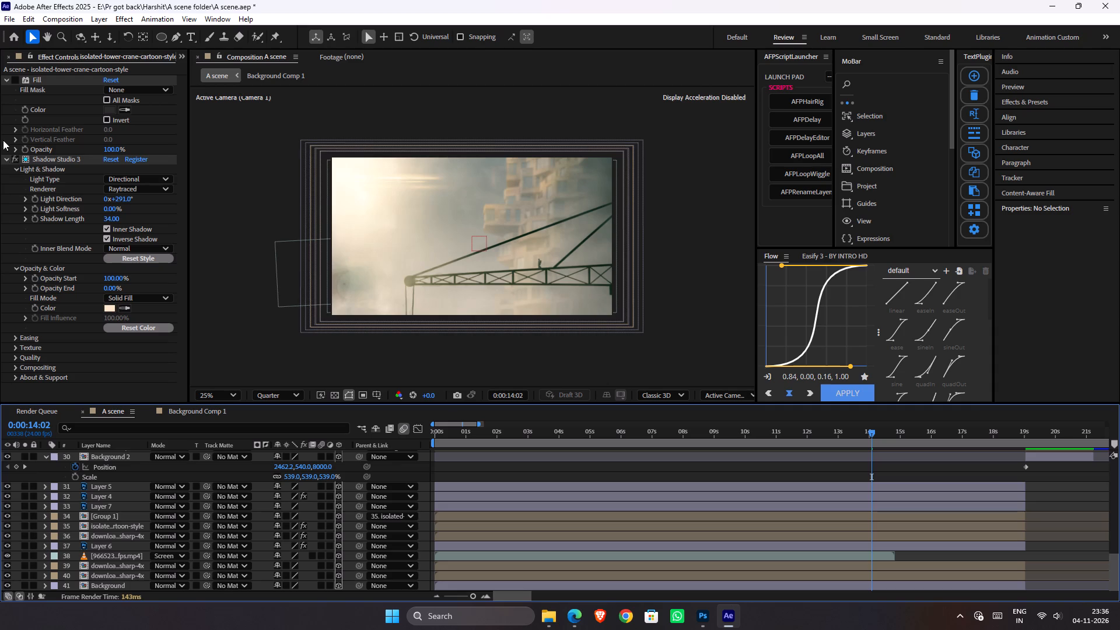
pyautogui.click(13, 81)
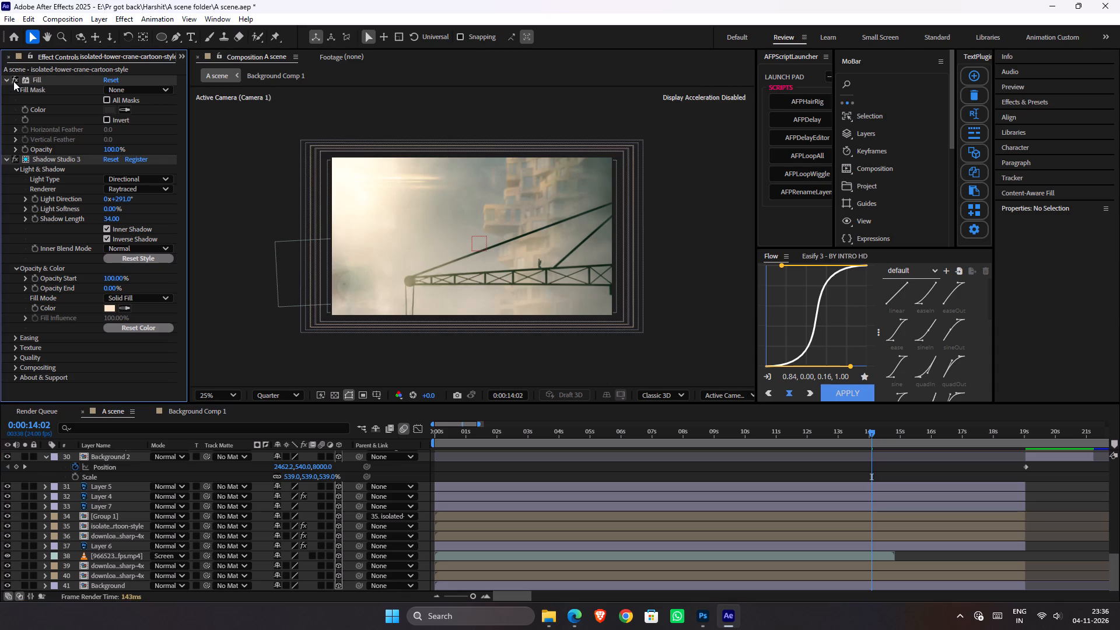
pyautogui.click(13, 81)
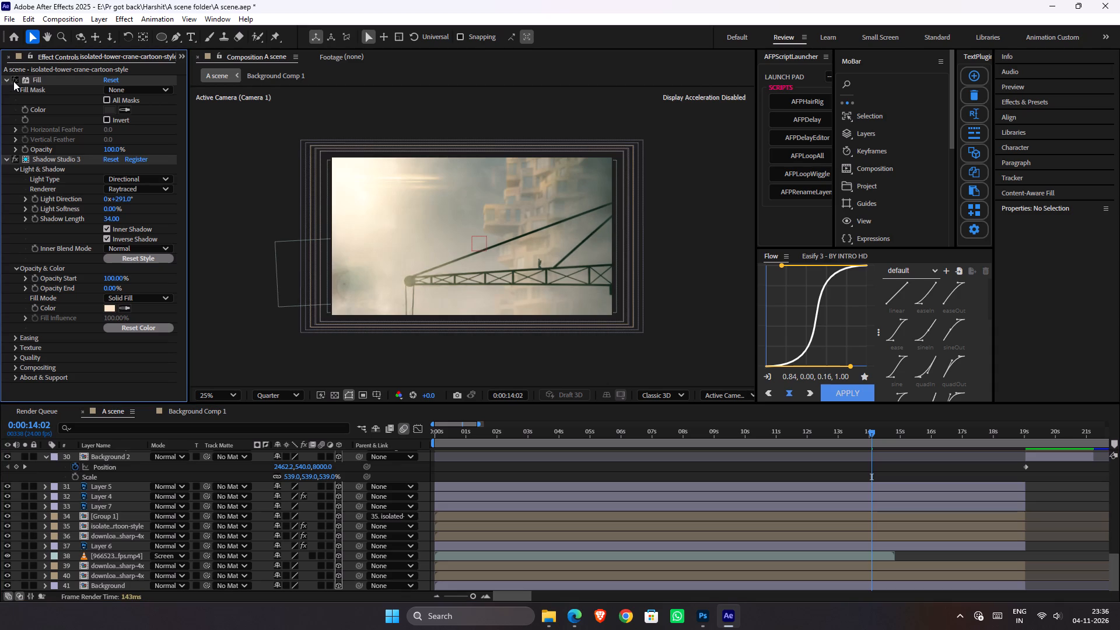
# Compare the crane with its Fill effect on and off, leaving Fill turned on.
pyautogui.click(13, 81)
pyautogui.click(13, 81)
pyautogui.click(13, 81)
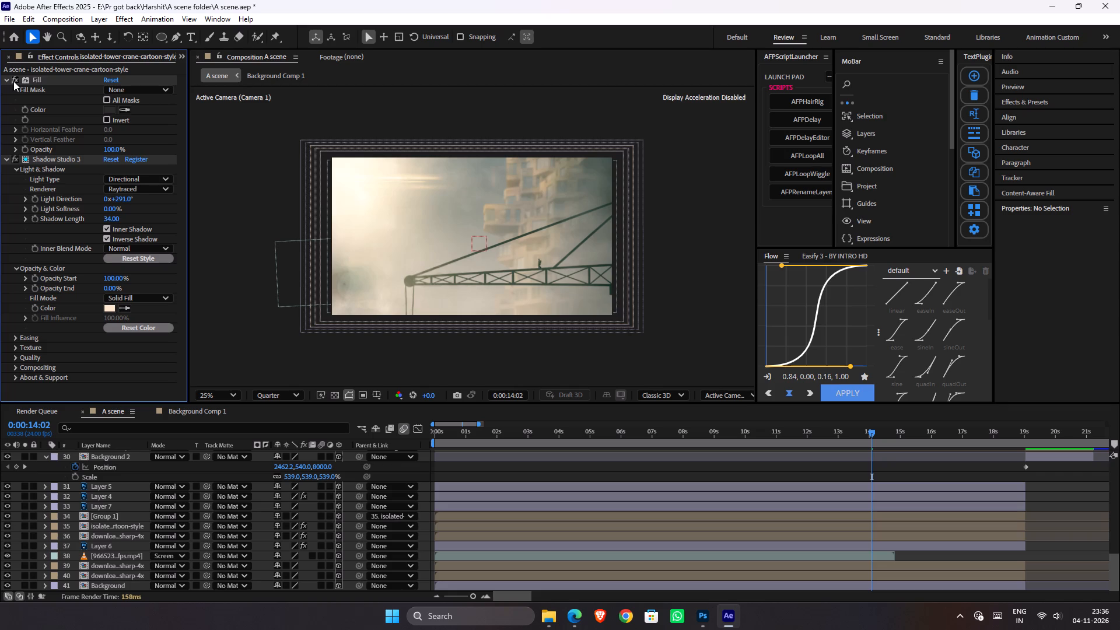
# Move to 0:00:14:04 and open the nested composition of the isolated tower crane layer.
pyautogui.scroll(-3, 101, 345)
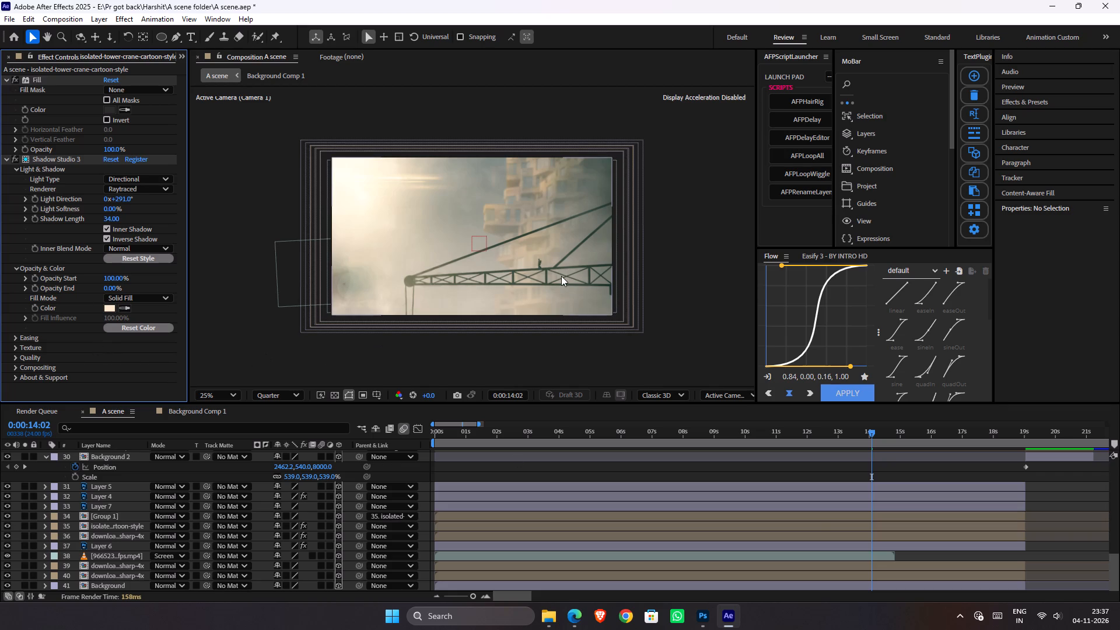
pyautogui.click(131, 533)
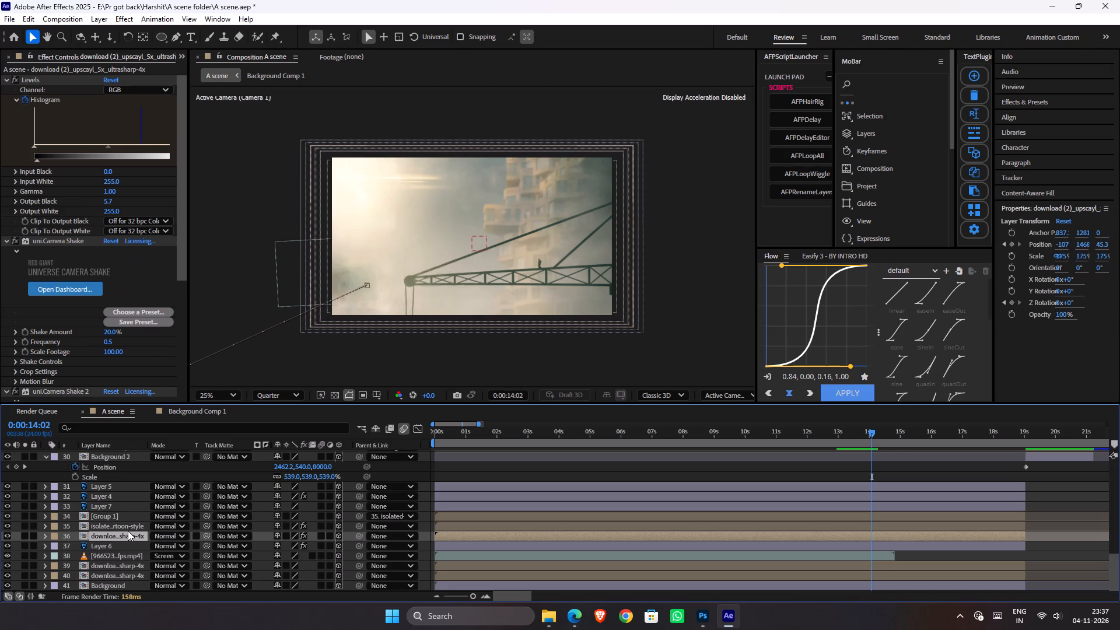
pyautogui.click(127, 527)
pyautogui.scroll(2, 828, 531)
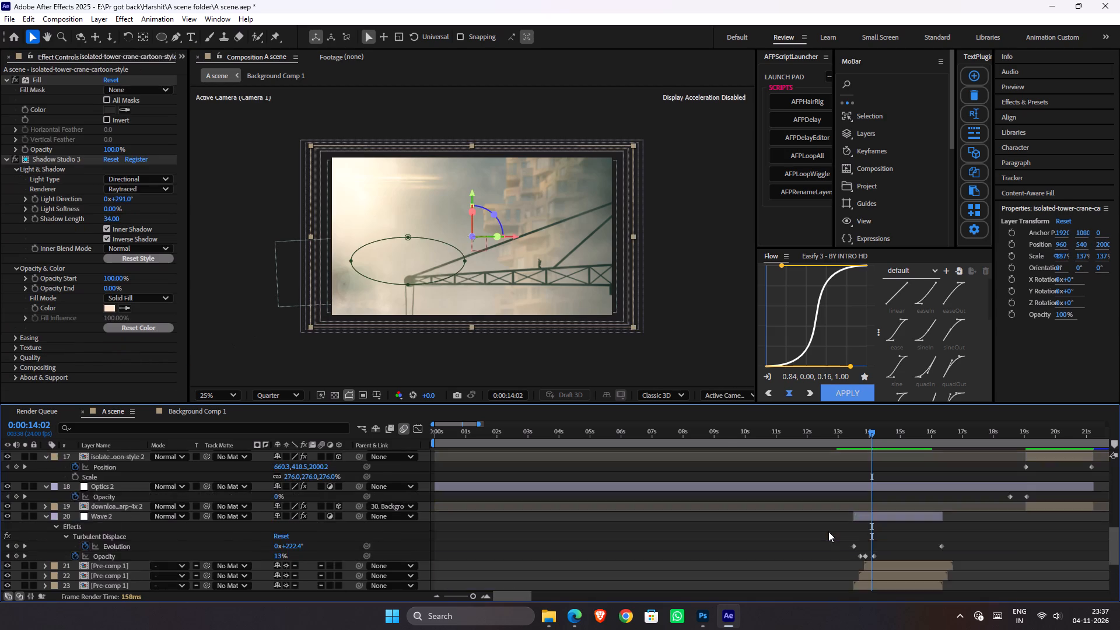
pyautogui.scroll(1, 828, 531)
pyautogui.scroll(-1, 834, 530)
pyautogui.scroll(1, 834, 530)
pyautogui.scroll(-2, 844, 528)
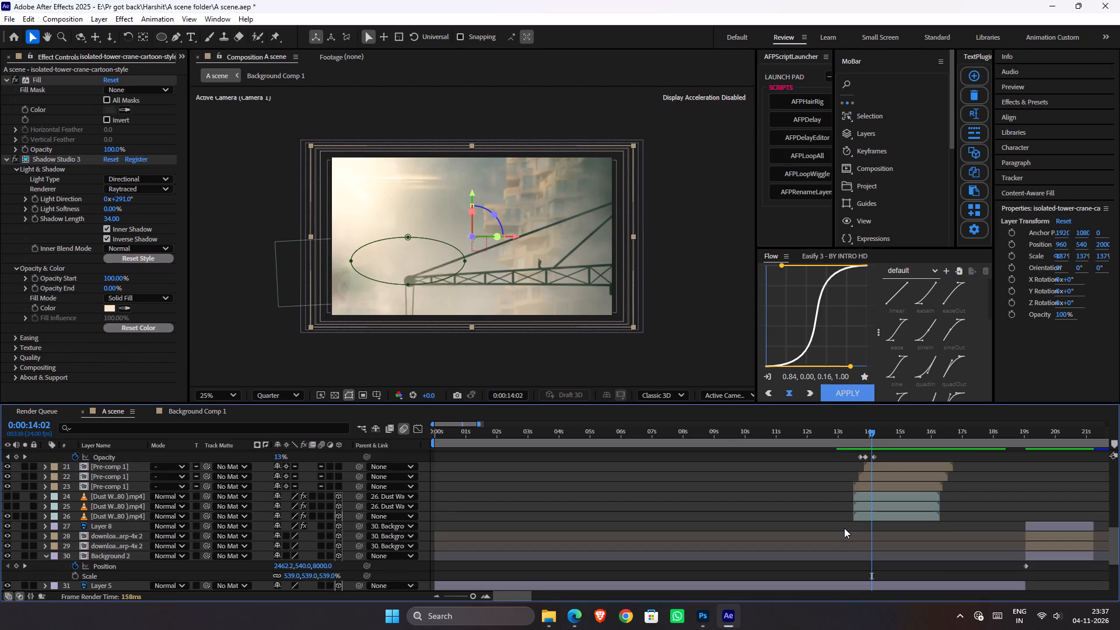
pyautogui.press('k')
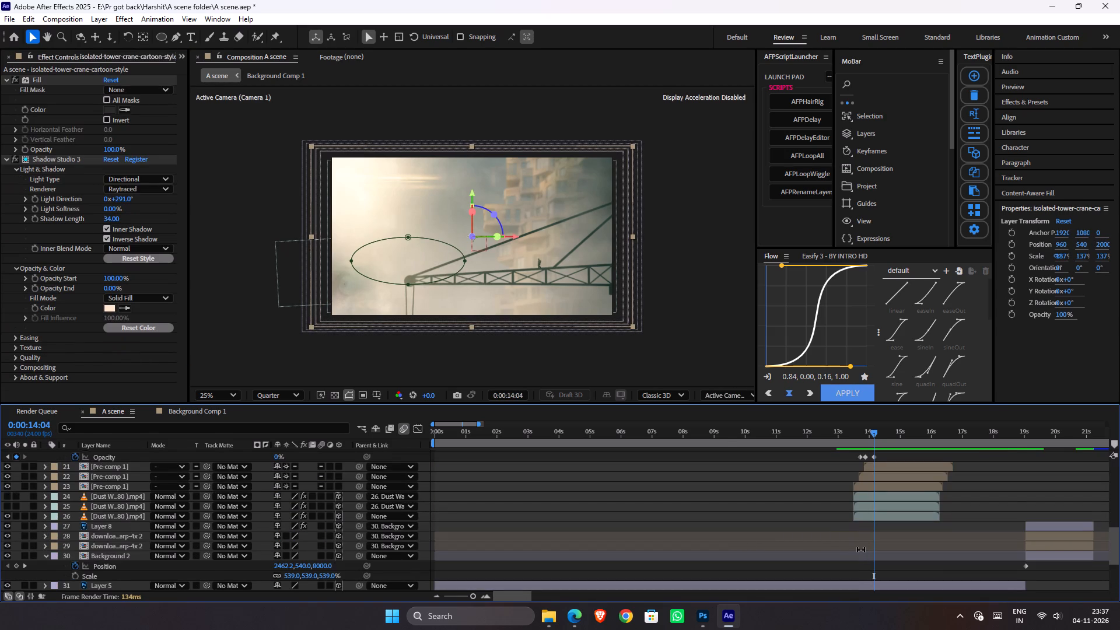
pyautogui.scroll(-1, 861, 549)
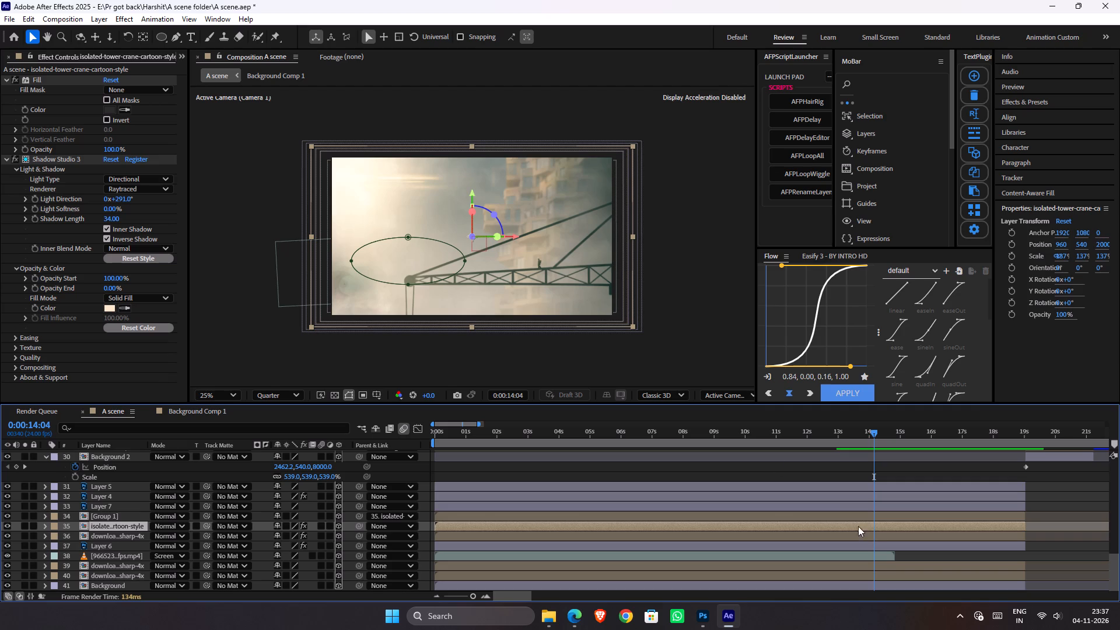
pyautogui.click(177, 38)
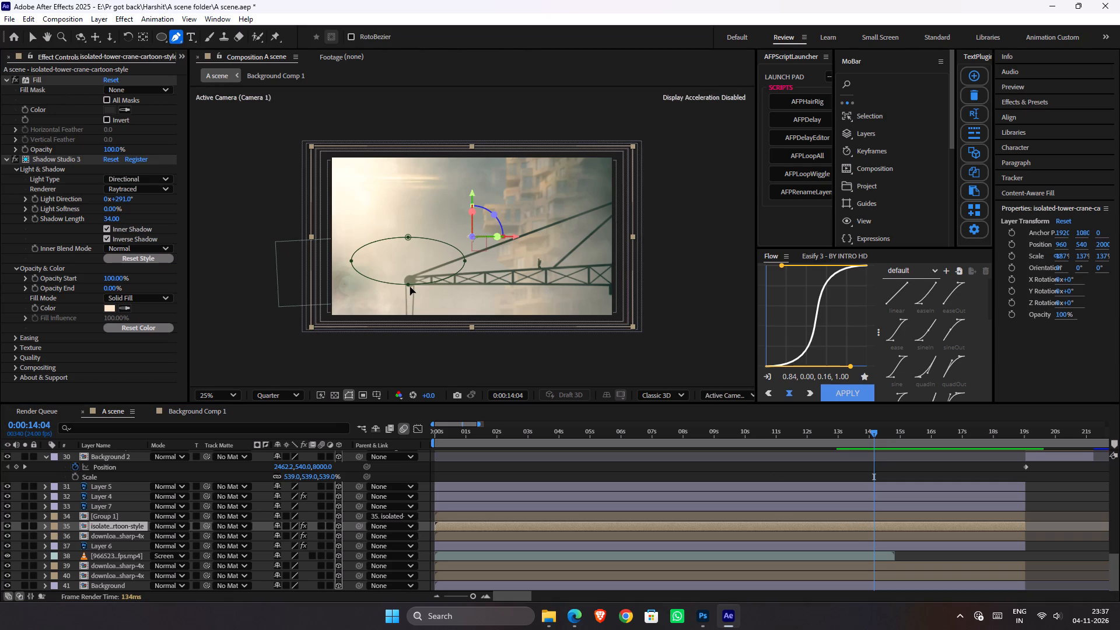
pyautogui.click(269, 34)
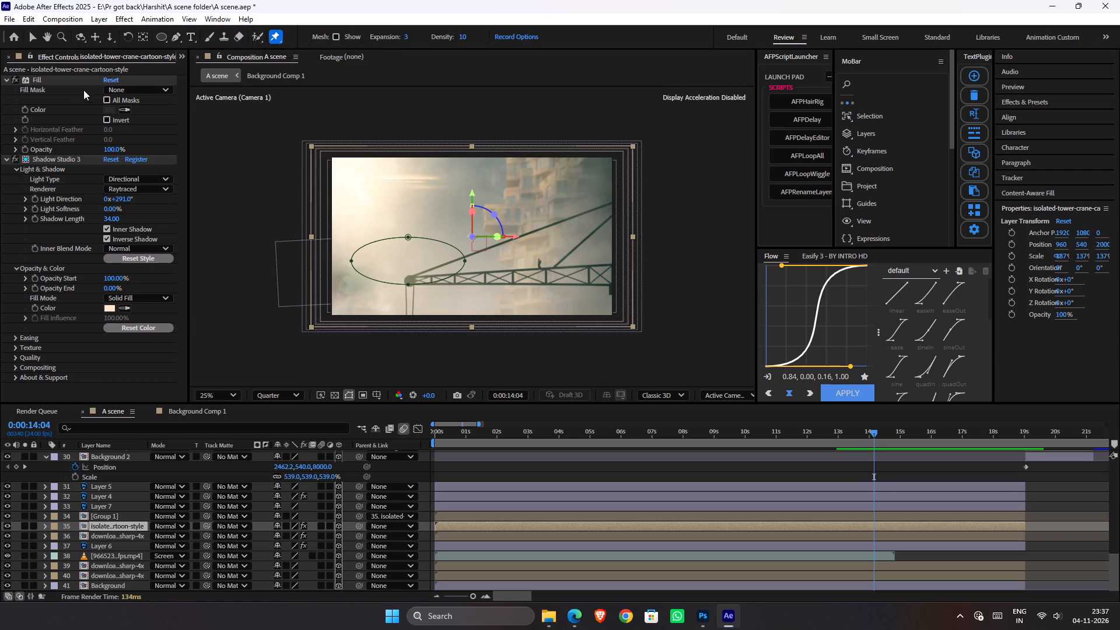
pyautogui.click(866, 520)
pyautogui.doubleClick(869, 523)
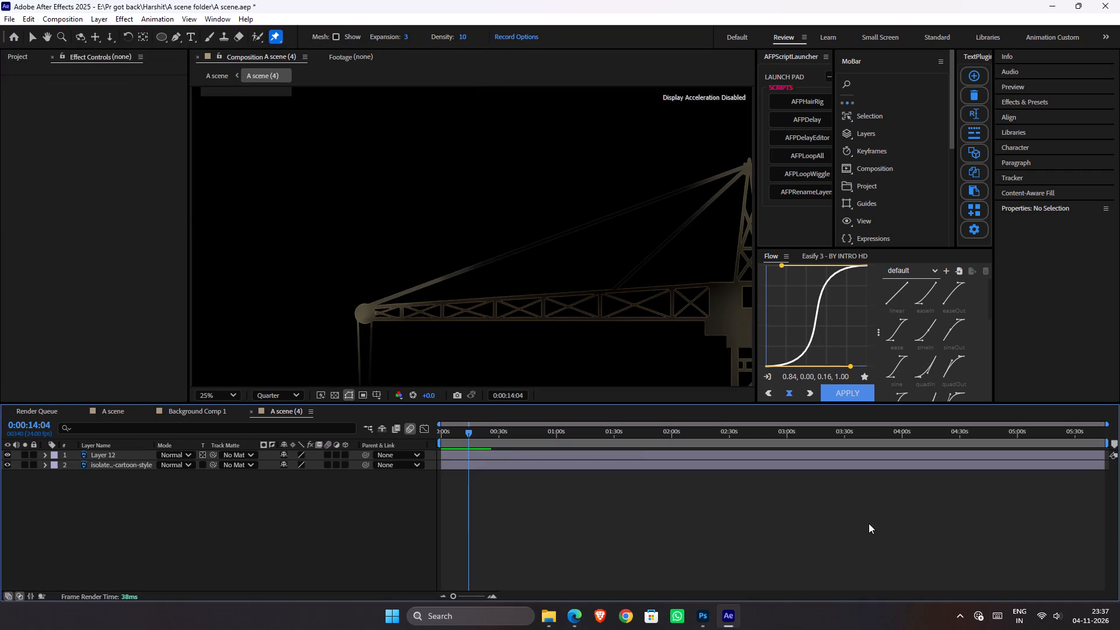
# Show the transparency grid and solo Layer 12 and the crane layer in turn to examine what each contains.
pyautogui.click(124, 460)
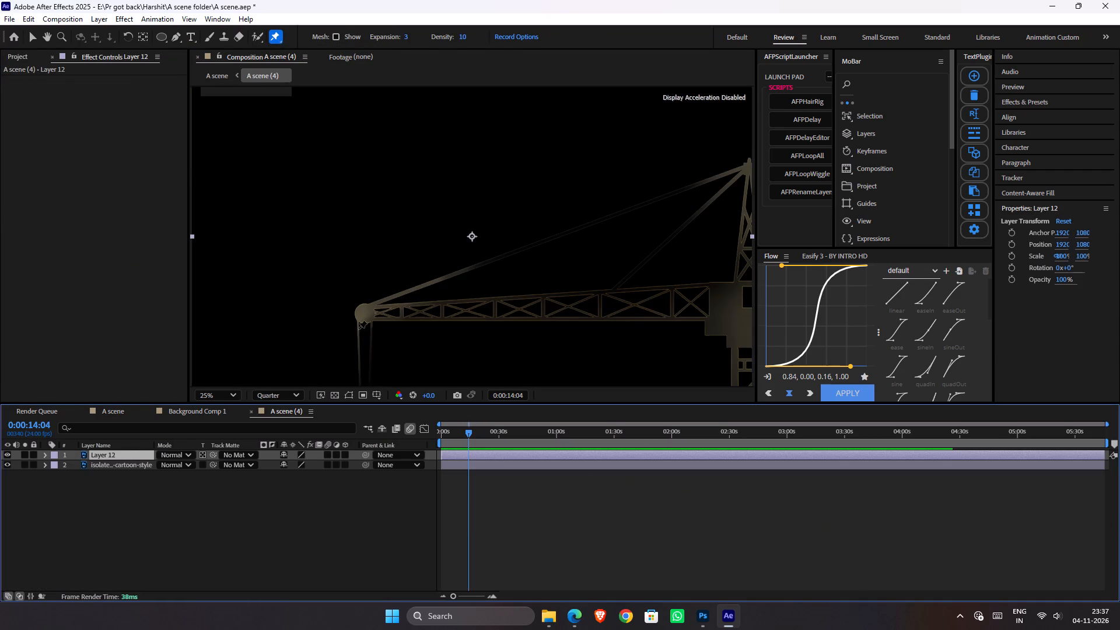
pyautogui.scroll(-1, 359, 329)
pyautogui.click(27, 453)
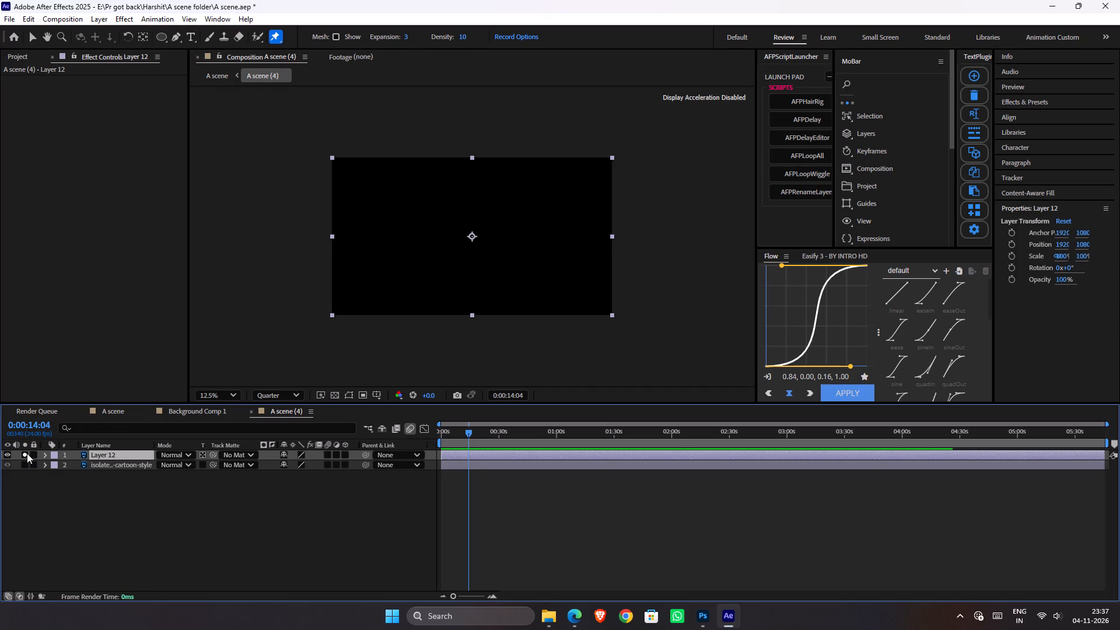
pyautogui.click(27, 453)
pyautogui.click(335, 391)
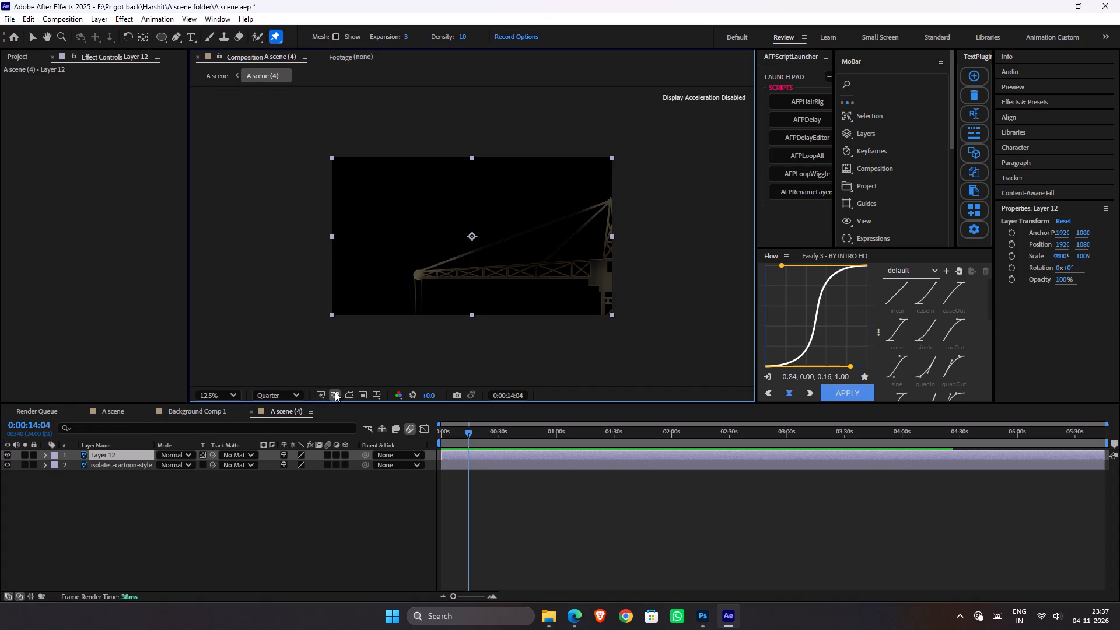
pyautogui.click(26, 457)
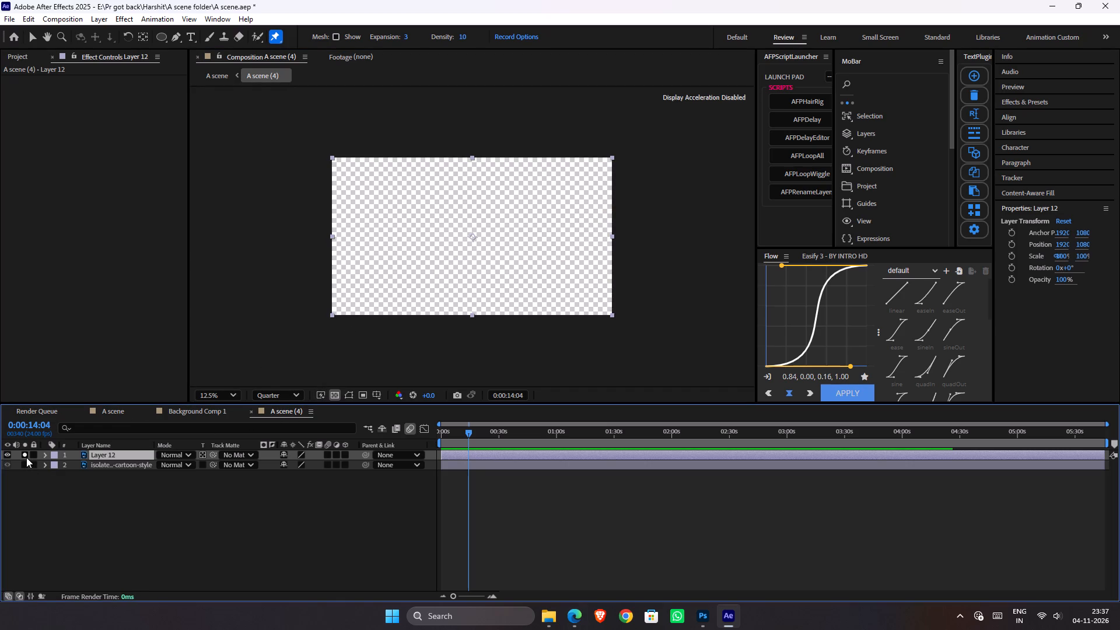
pyautogui.click(26, 457)
pyautogui.click(25, 467)
pyautogui.click(25, 467)
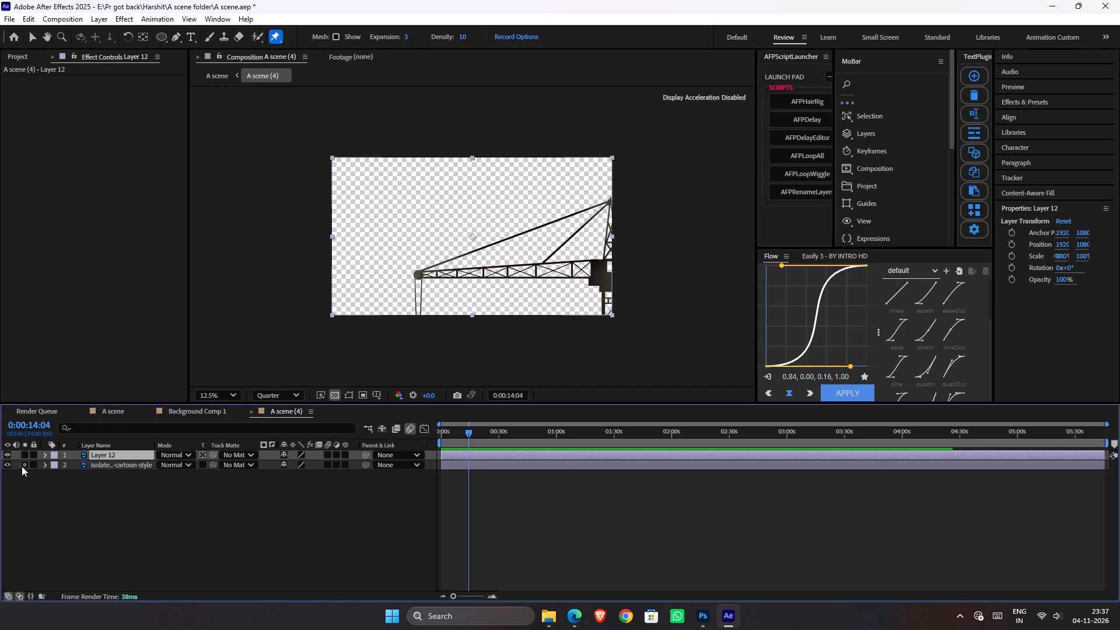
# Switch Layer 12's visibility on and off to compare the crane's shading, leaving the layer hidden.
pyautogui.click(4, 455)
pyautogui.click(4, 455)
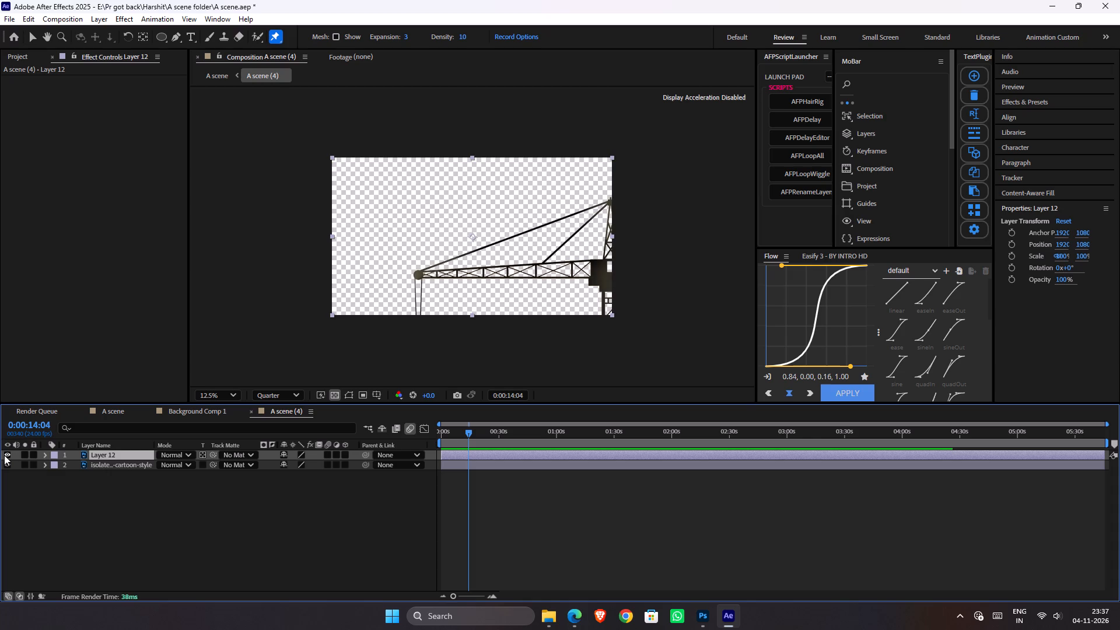
pyautogui.click(4, 455)
pyautogui.click(4, 455)
pyautogui.click(4, 455)
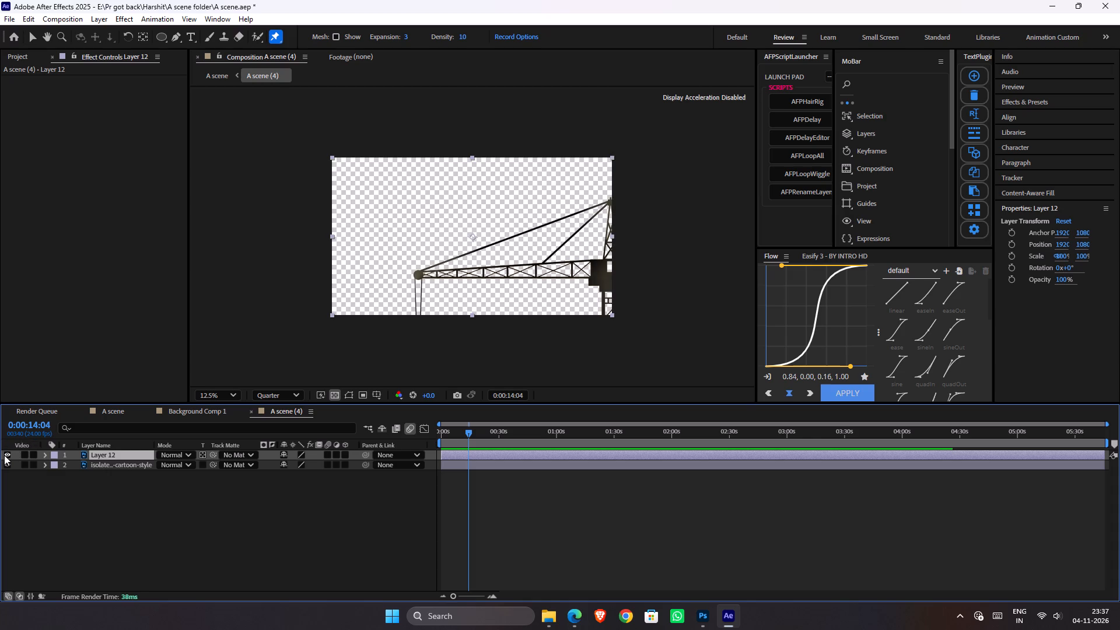
pyautogui.click(4, 455)
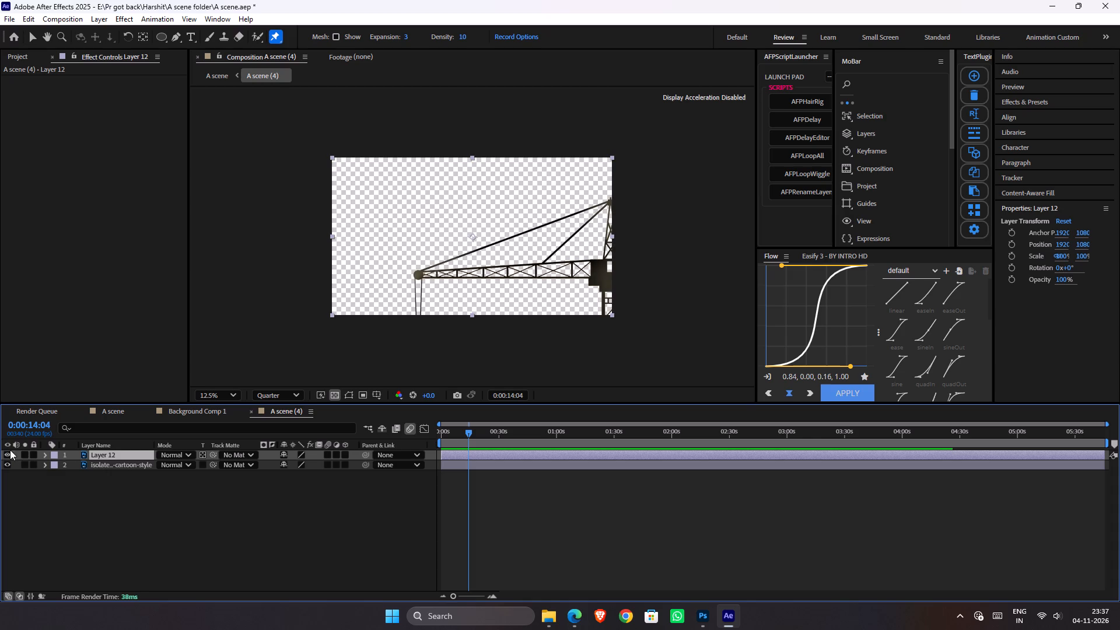
pyautogui.click(9, 454)
# Save the project and apply the Liquify effect to the isolated tower crane layer.
pyautogui.click(96, 467)
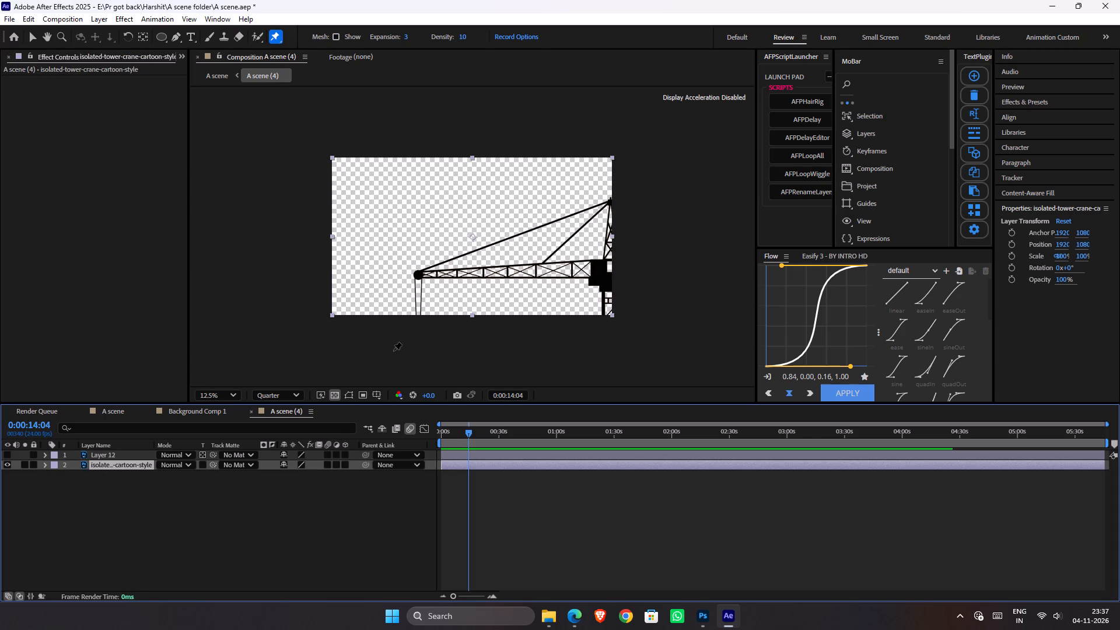
pyautogui.scroll(1, 405, 320)
pyautogui.press('space')
pyautogui.press('space')
pyautogui.press('space')
pyautogui.press('space')
pyautogui.press('space')
pyautogui.press('space')
pyautogui.press('space')
pyautogui.press('space')
pyautogui.press('space')
pyautogui.press('space')
pyautogui.press('space')
pyautogui.press('space')
pyautogui.press('space')
pyautogui.press('space')
pyautogui.press('space')
pyautogui.press('space')
pyautogui.press('space')
pyautogui.press('space')
pyautogui.press('space')
pyautogui.press('space')
pyautogui.moveTo(355, 313); pyautogui.dragTo(354, 203)
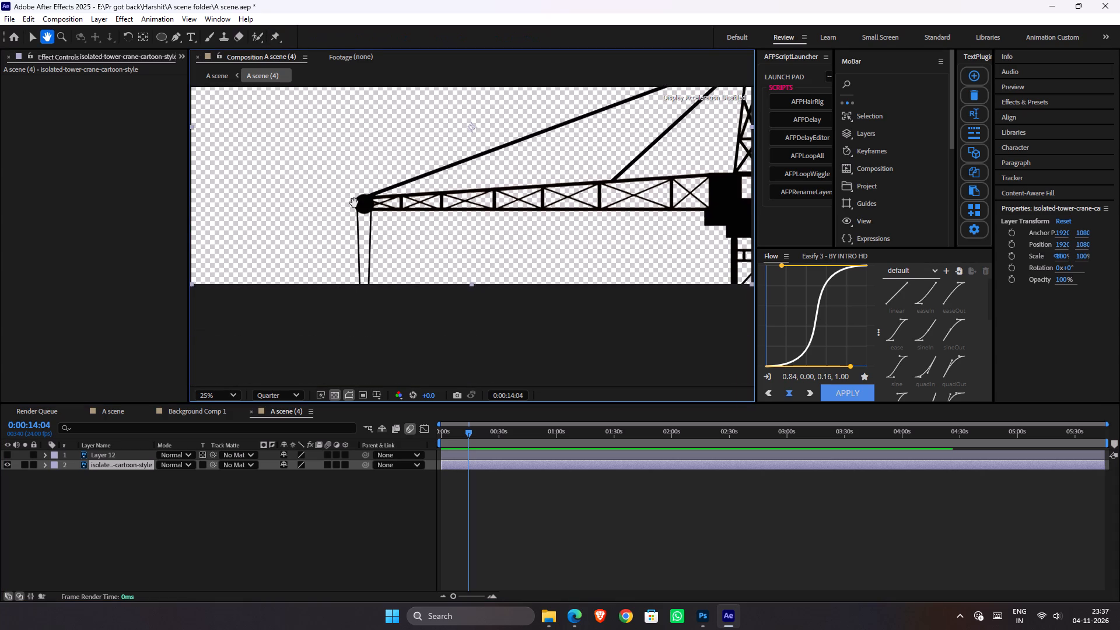
pyautogui.moveTo(354, 203); pyautogui.dragTo(336, 271)
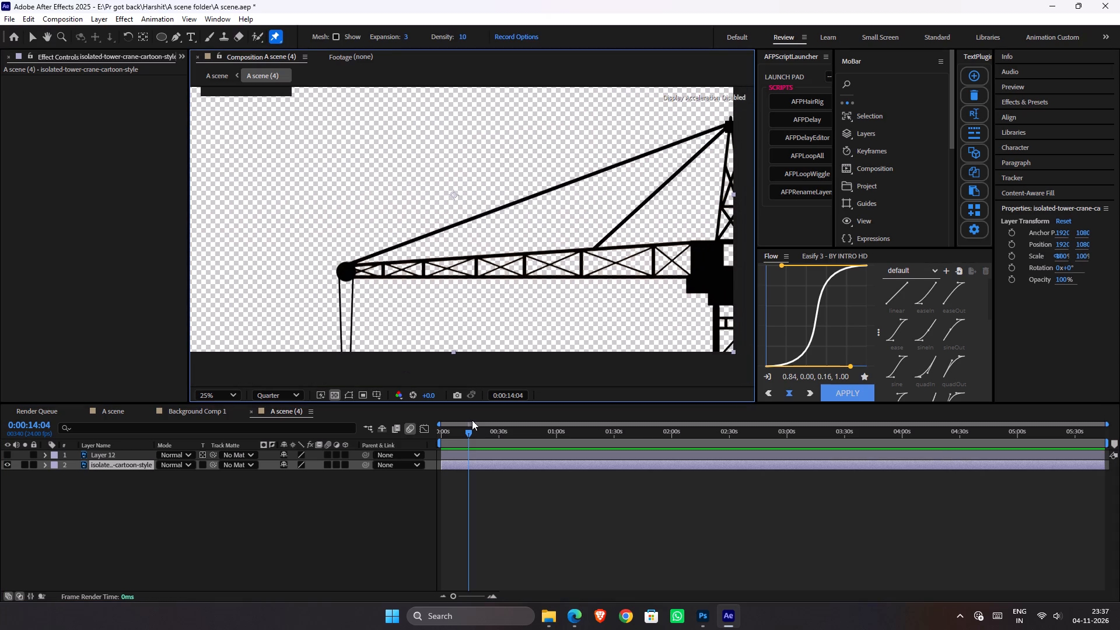
pyautogui.press('v')
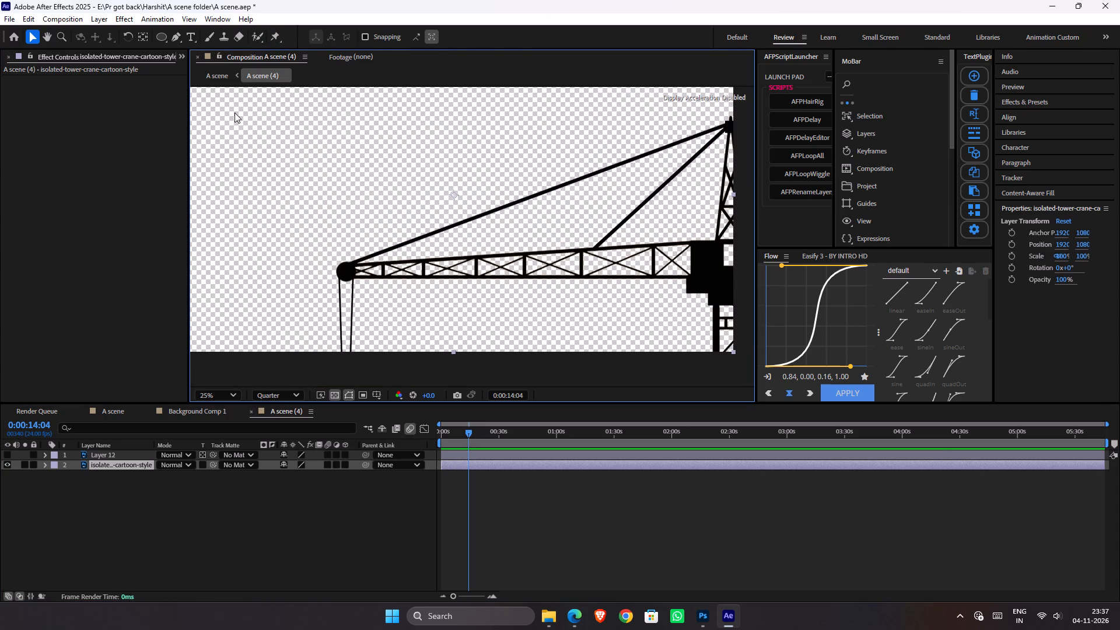
pyautogui.hotkey('ctrl', 's')
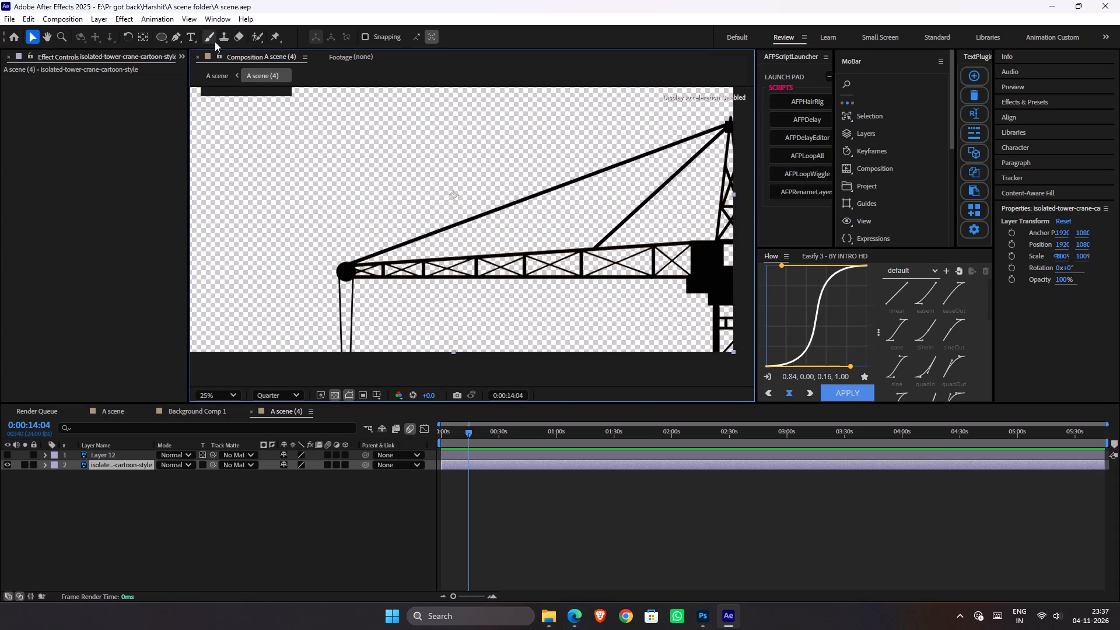
pyautogui.hotkey('ctrl', 'space')
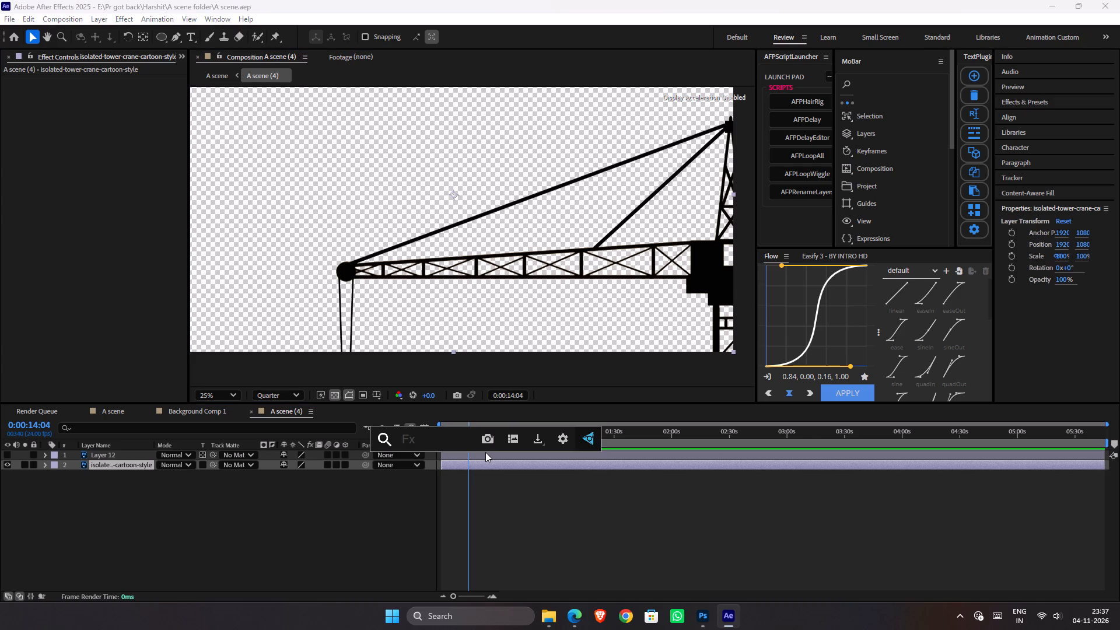
pyautogui.press('l')
pyautogui.press('i')
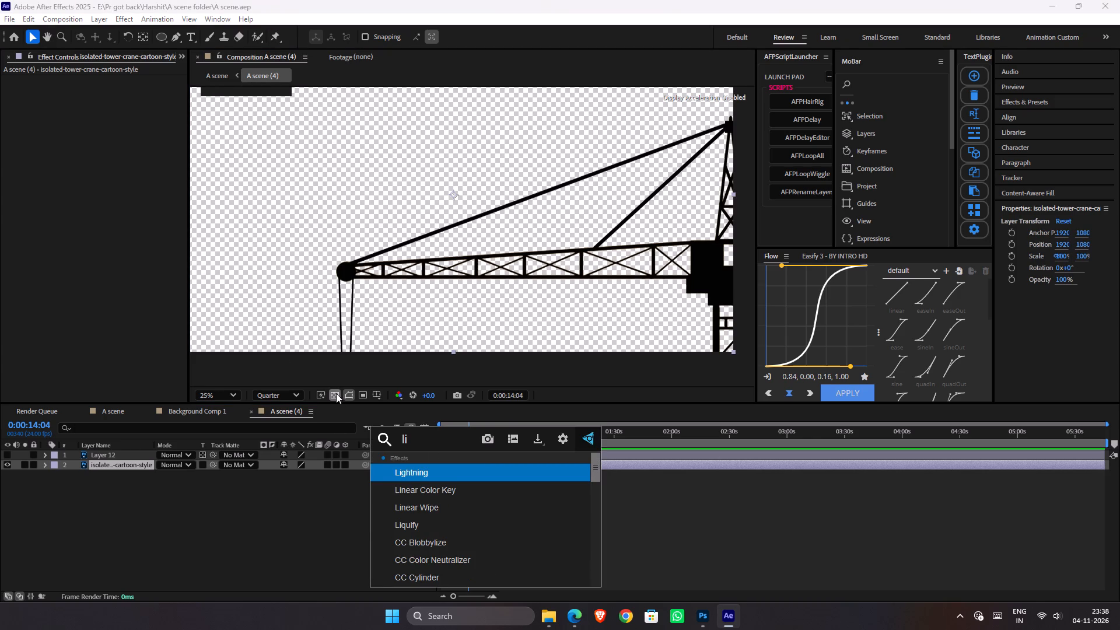
pyautogui.click(397, 520)
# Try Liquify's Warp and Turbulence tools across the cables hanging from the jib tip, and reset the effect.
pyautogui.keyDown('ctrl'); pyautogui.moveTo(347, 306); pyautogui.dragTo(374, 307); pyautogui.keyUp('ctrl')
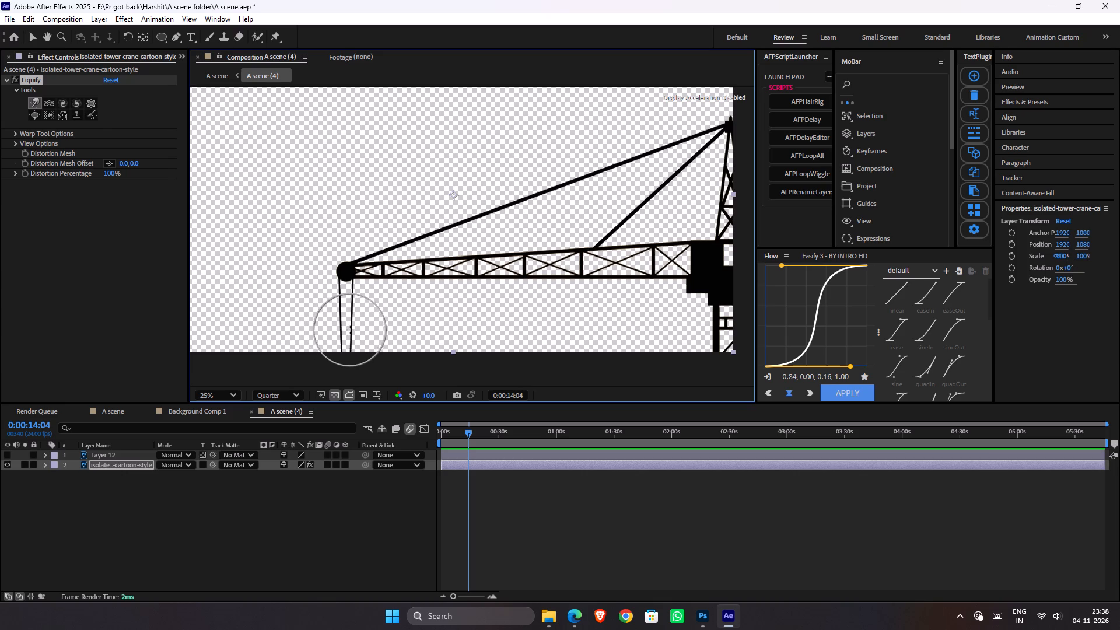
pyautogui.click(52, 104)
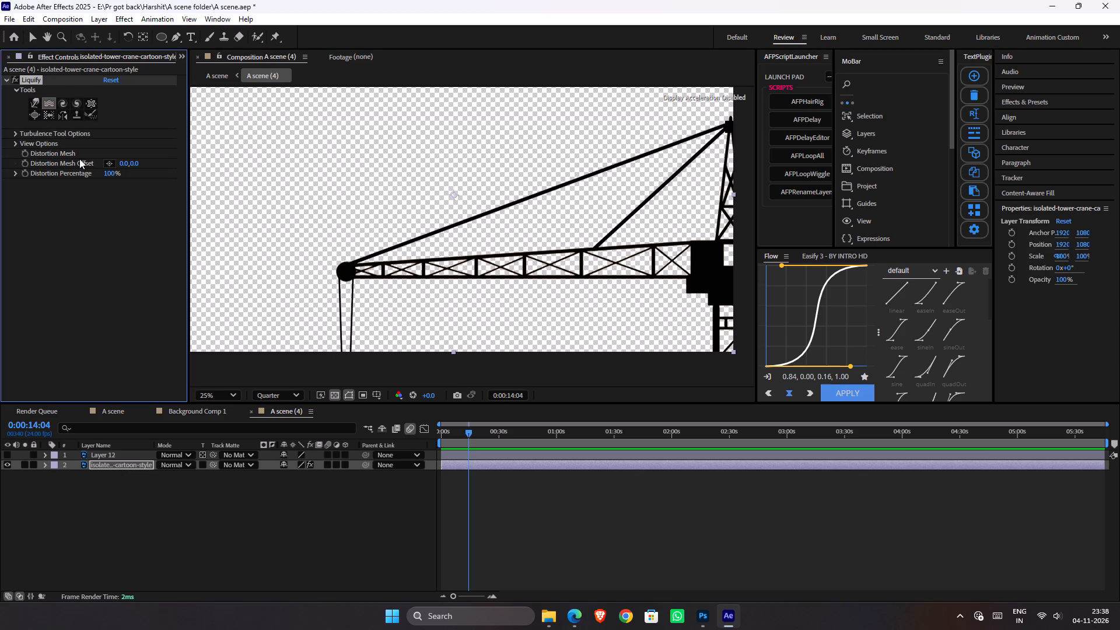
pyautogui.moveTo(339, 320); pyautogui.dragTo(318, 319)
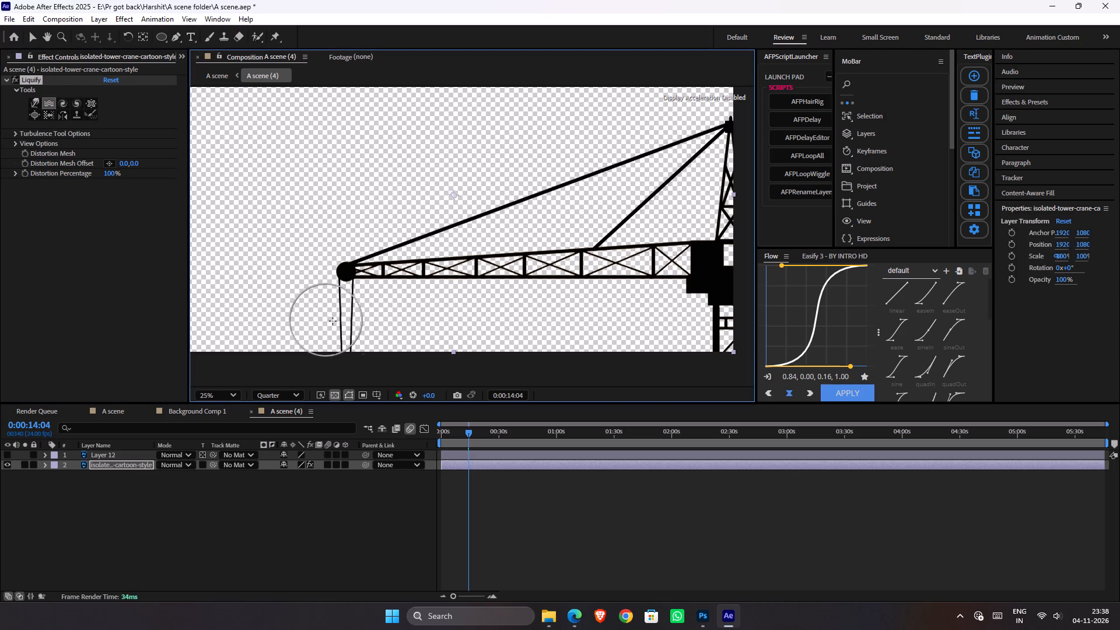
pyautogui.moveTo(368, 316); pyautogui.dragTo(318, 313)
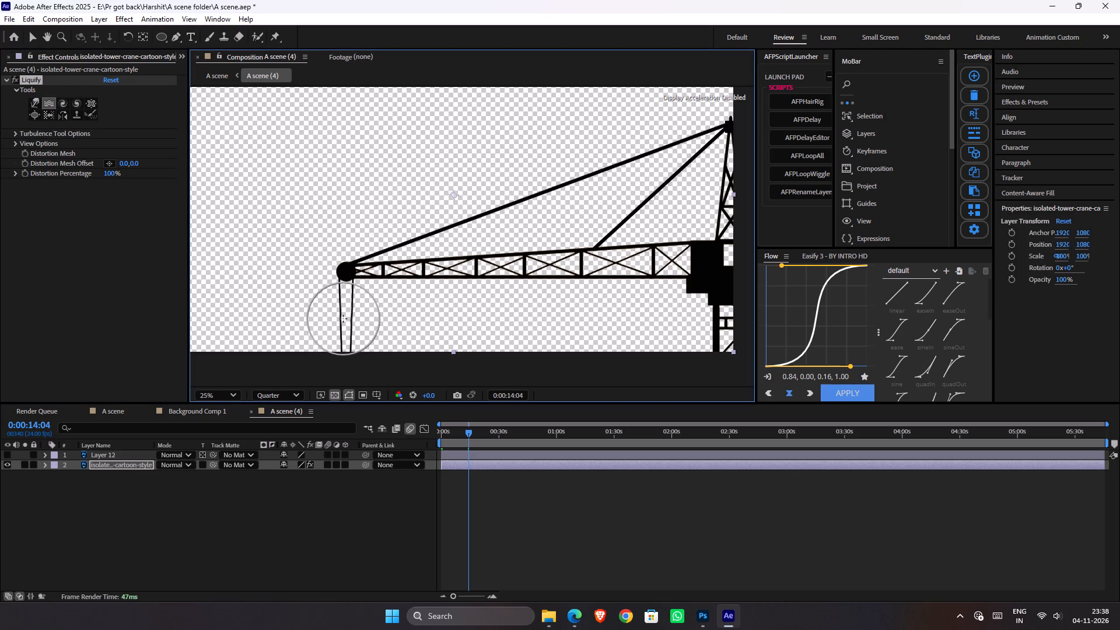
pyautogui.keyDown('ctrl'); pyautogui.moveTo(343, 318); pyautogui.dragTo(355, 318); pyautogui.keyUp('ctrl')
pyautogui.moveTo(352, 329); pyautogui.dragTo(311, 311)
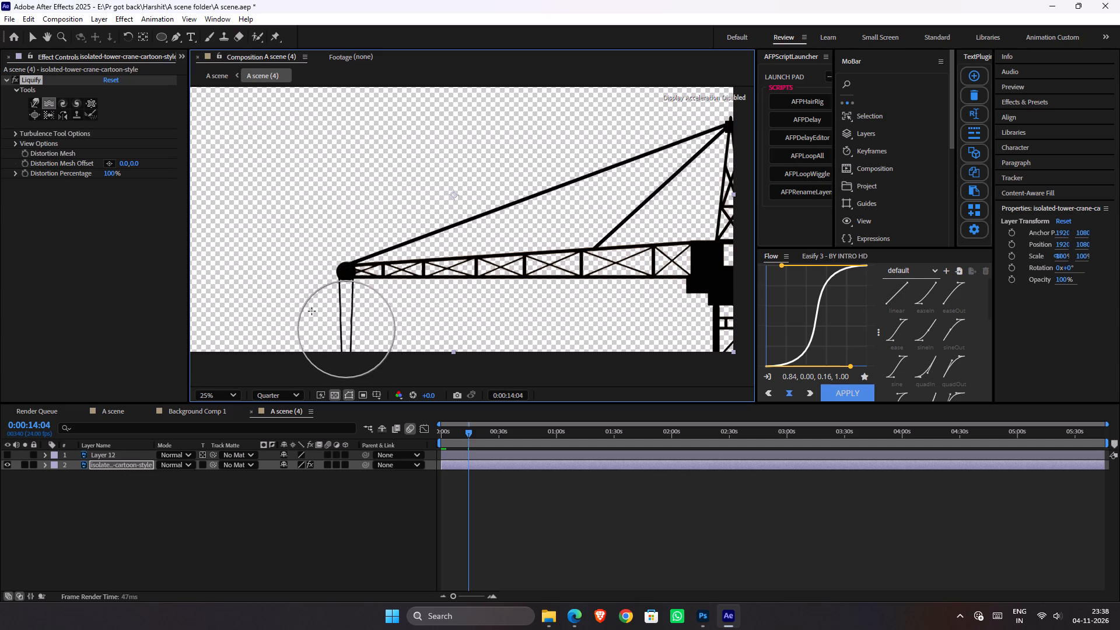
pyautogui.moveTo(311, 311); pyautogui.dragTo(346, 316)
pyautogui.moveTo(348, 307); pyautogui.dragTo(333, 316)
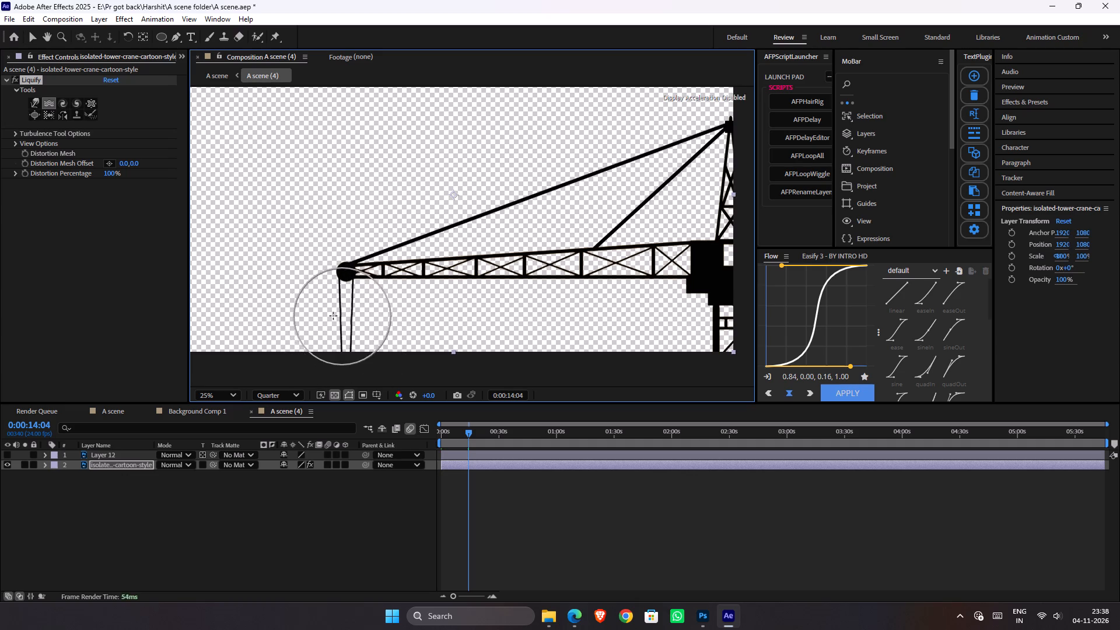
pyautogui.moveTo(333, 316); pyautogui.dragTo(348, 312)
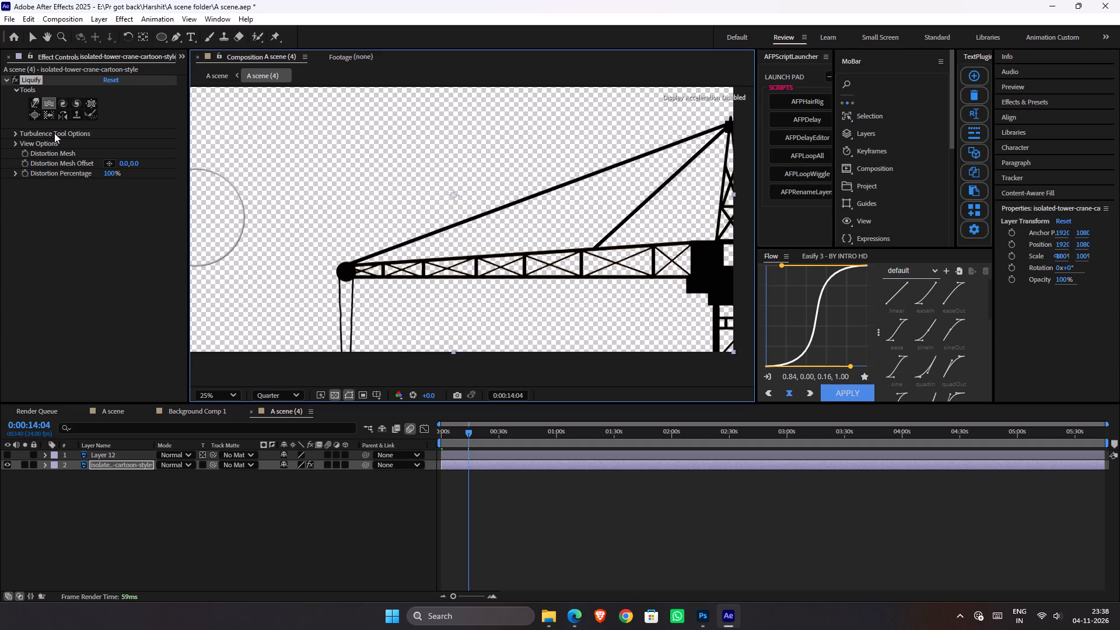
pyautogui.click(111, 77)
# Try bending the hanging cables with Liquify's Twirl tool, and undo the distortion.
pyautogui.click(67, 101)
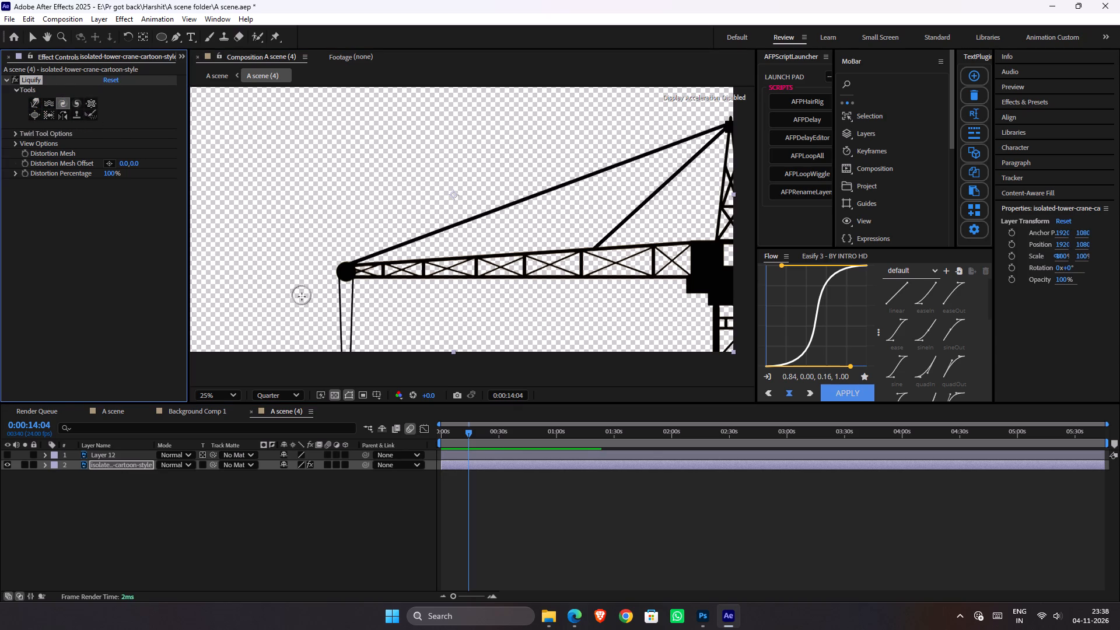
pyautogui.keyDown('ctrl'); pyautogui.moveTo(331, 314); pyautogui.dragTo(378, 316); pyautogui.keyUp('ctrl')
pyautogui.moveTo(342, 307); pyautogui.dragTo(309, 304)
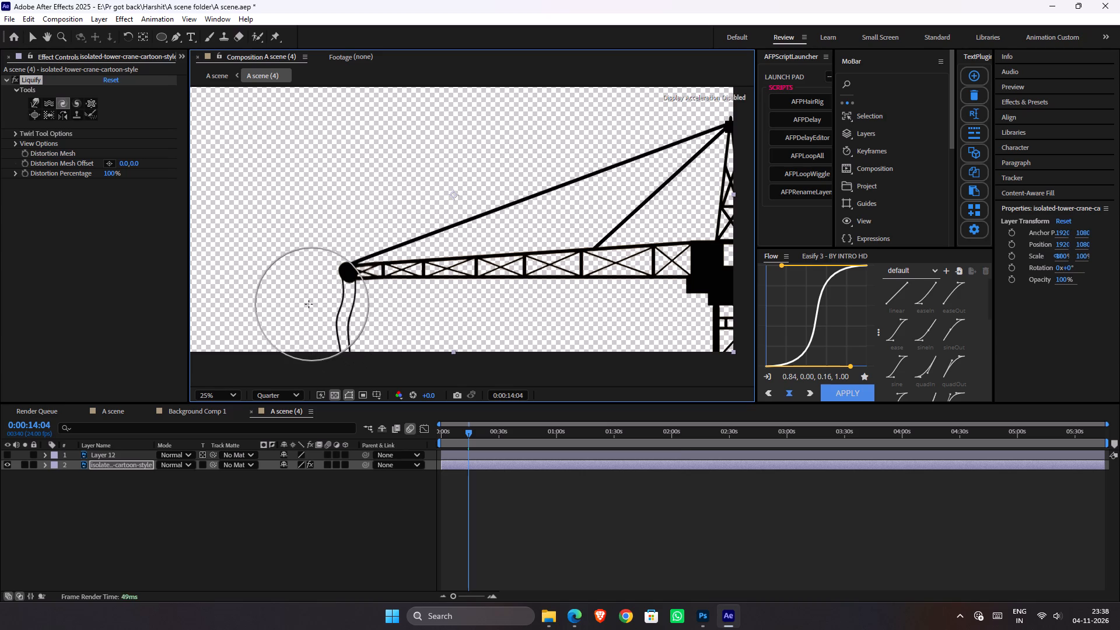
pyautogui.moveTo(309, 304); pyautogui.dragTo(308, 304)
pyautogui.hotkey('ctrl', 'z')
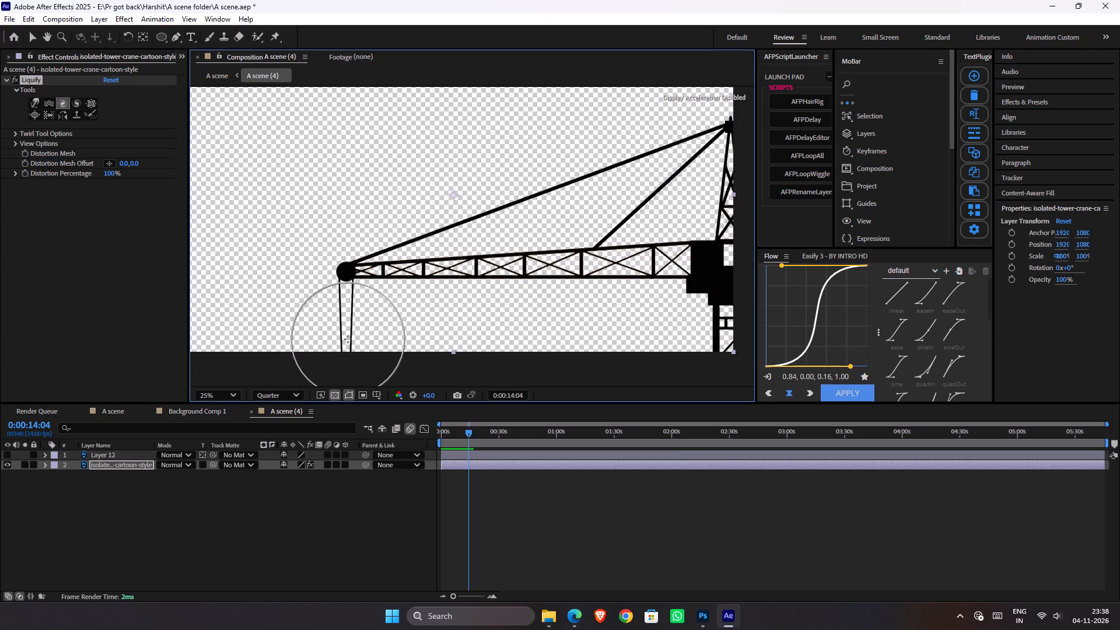
# Bend the cables hanging from the jib tip into an S-curve with Liquify's Twirl tool.
pyautogui.moveTo(348, 340); pyautogui.dragTo(320, 341)
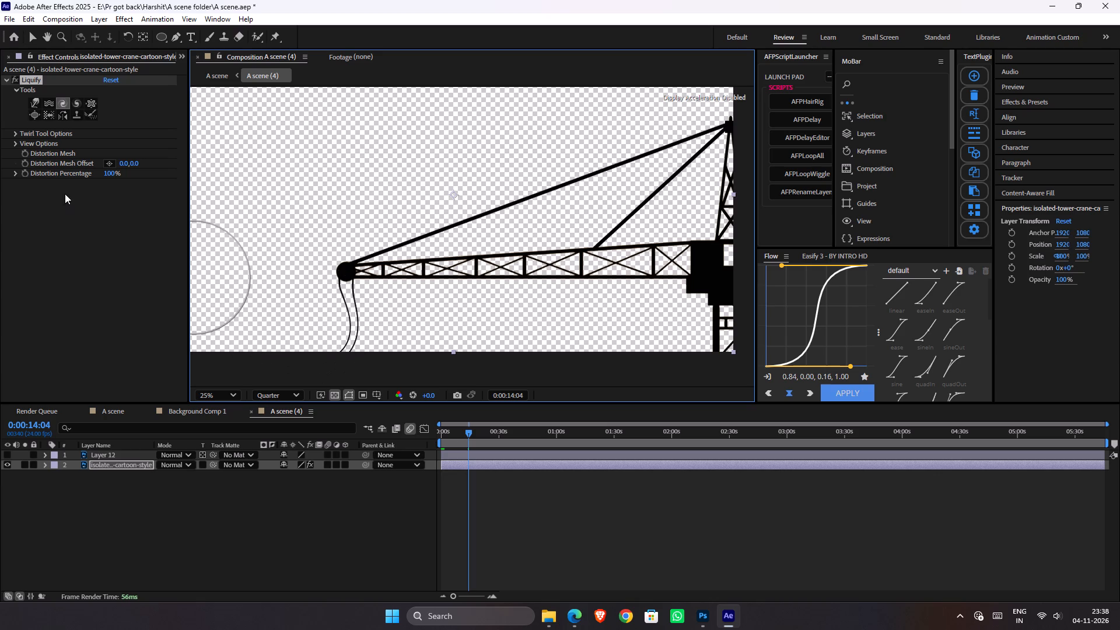
# Enable keyframing for Liquify's Distortion Percentage at 0:00:14:04 and set it to 0%.
pyautogui.click(26, 176)
pyautogui.press('v')
pyautogui.click(110, 175)
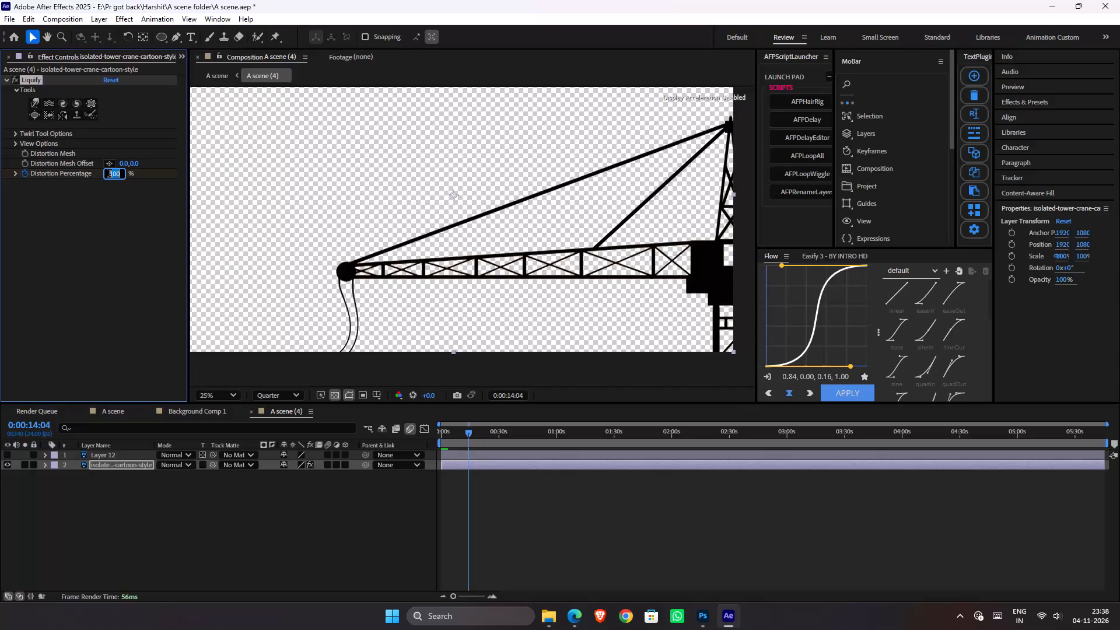
pyautogui.press('0')
pyautogui.press('Return')
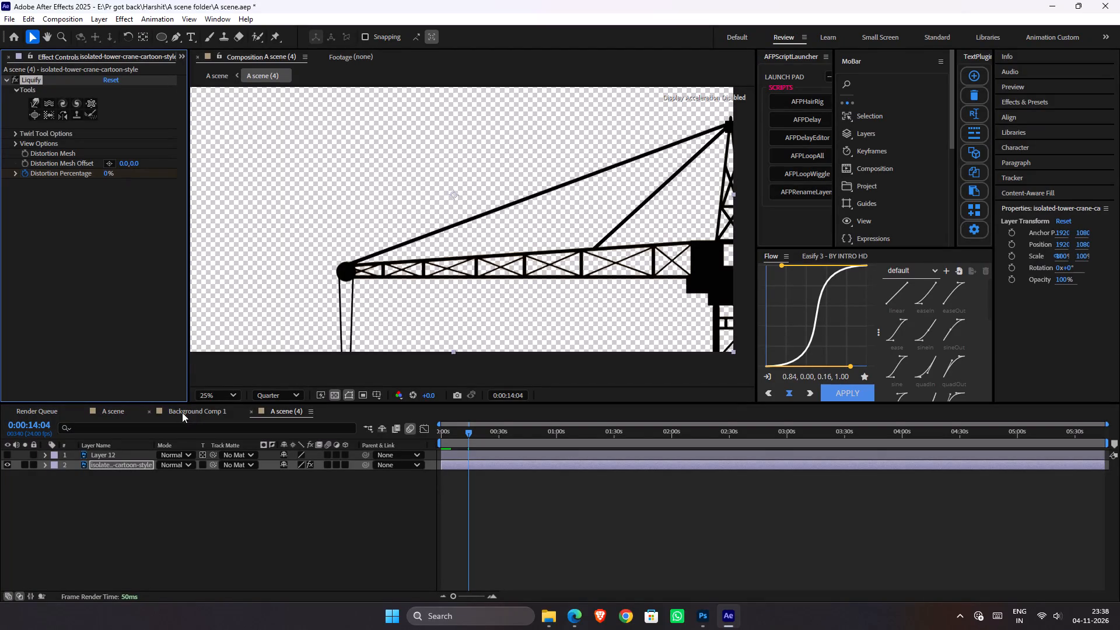
# Find the Wave 2 opacity keyframe at 0:00:13:17 in "A scene" and add a 0% Distortion Percentage keyframe there in the crane precomp.
pyautogui.click(122, 411)
pyautogui.scroll(-1, 838, 503)
pyautogui.scroll(2, 838, 503)
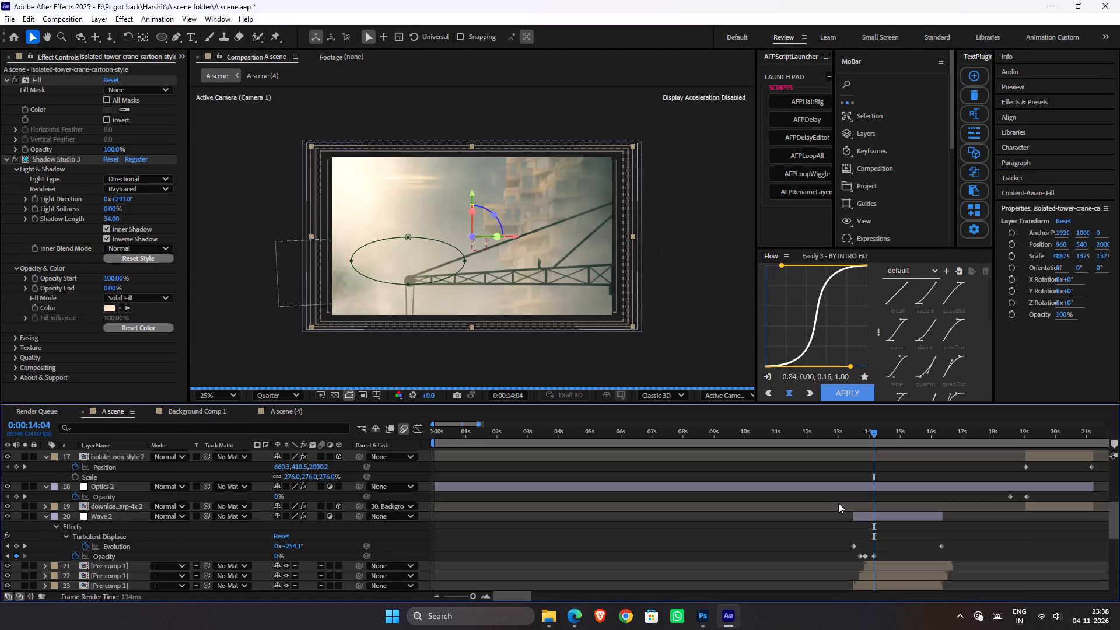
pyautogui.write('jj')
pyautogui.scroll(-3, 847, 517)
pyautogui.doubleClick(849, 522)
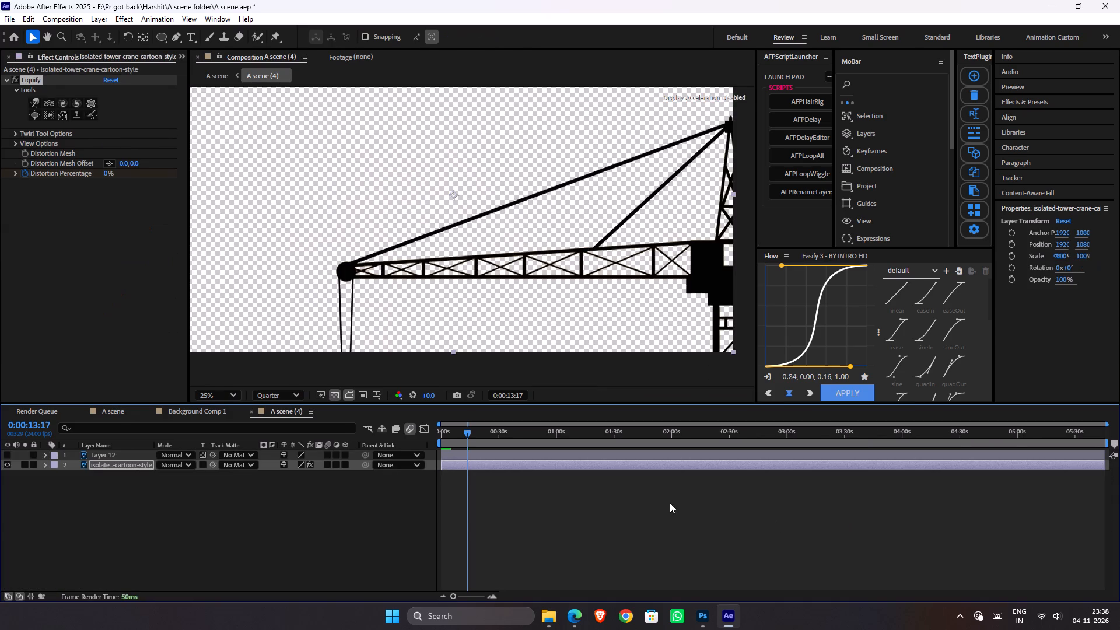
pyautogui.press('u')
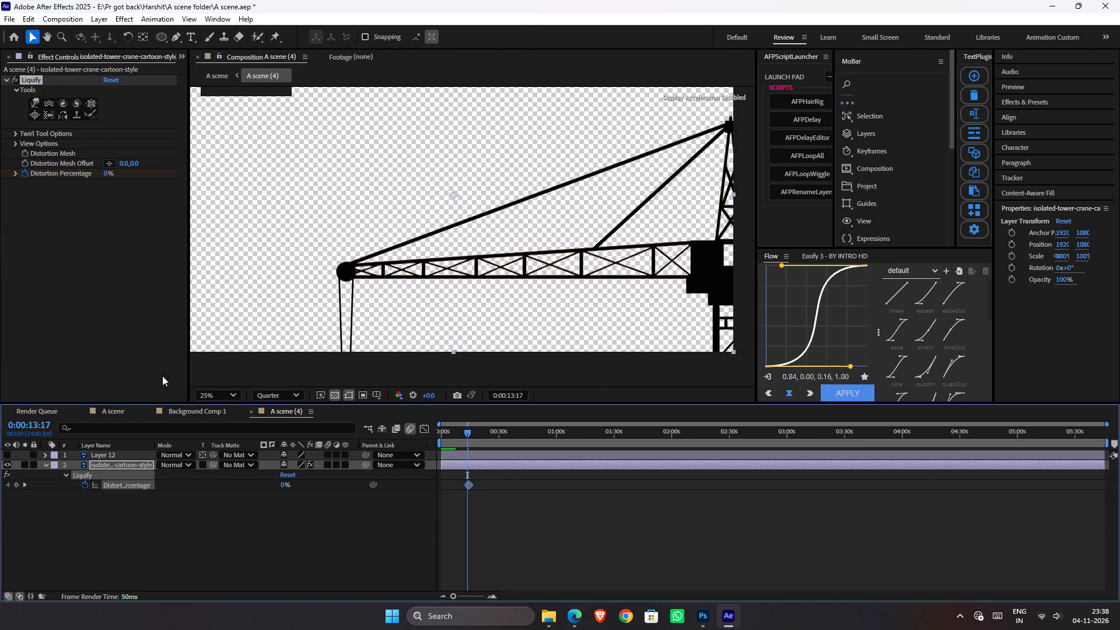
pyautogui.click(19, 482)
# Match the next Wave 2 opacity keyframe at 0:00:13:21 and set the crane's Liquify Distortion Percentage to 100% there.
pyautogui.click(119, 412)
pyautogui.scroll(1, 846, 543)
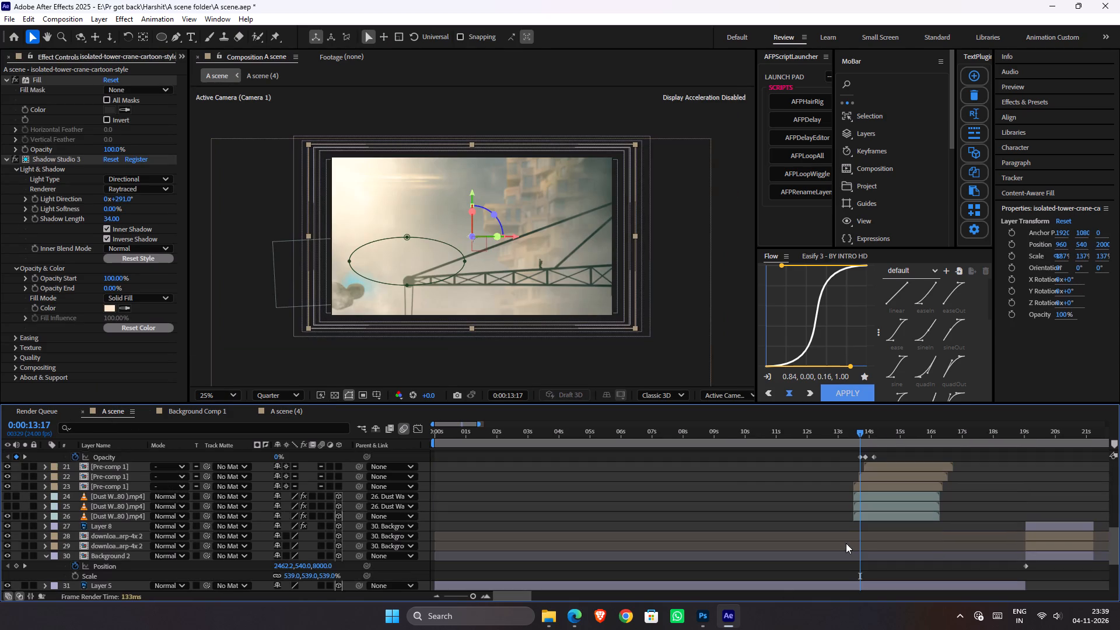
pyautogui.press('k')
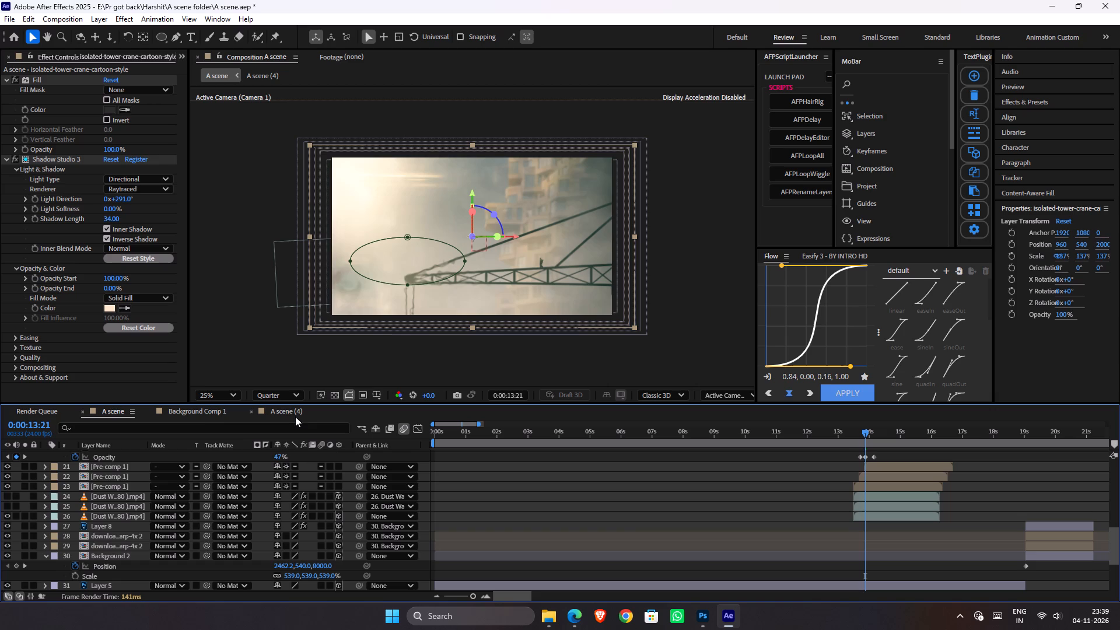
pyautogui.click(291, 414)
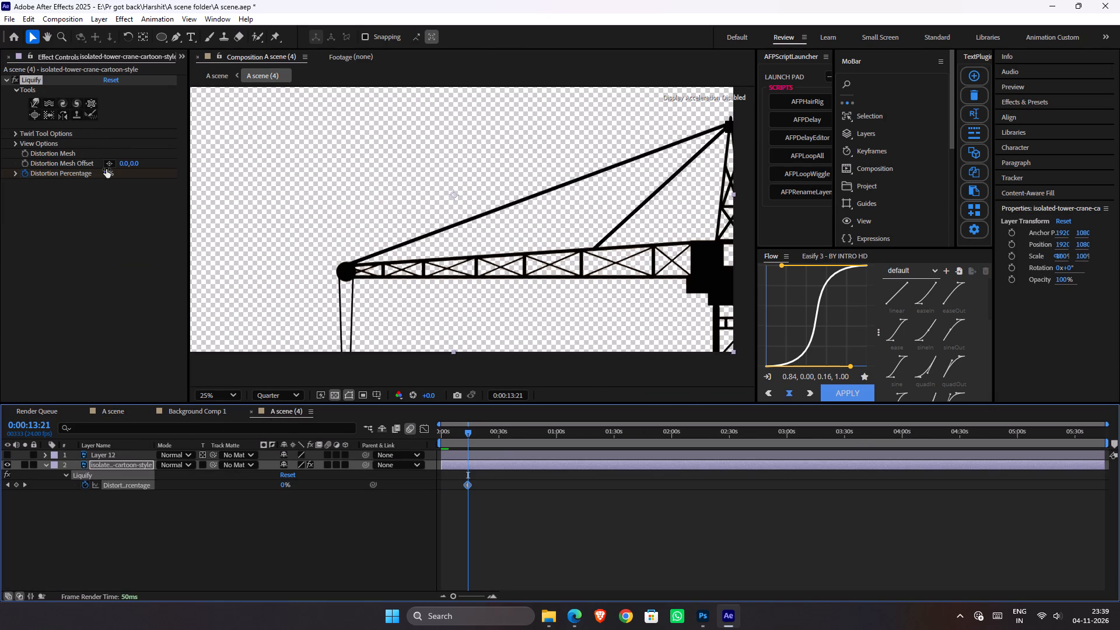
pyautogui.click(106, 169)
pyautogui.write('10')
pyautogui.press('0')
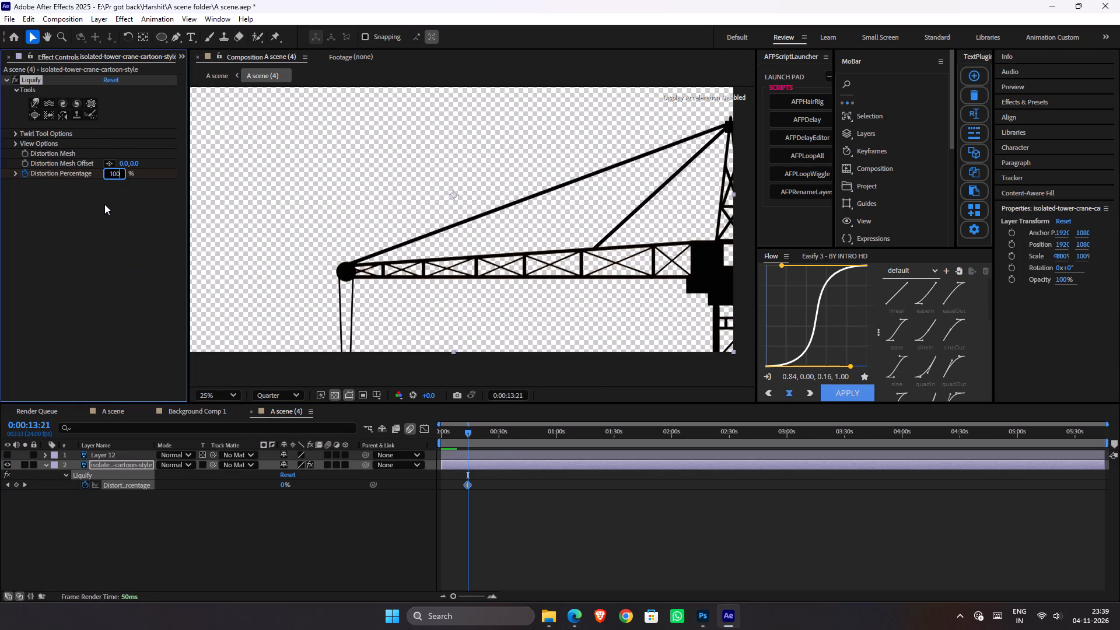
pyautogui.press('Return')
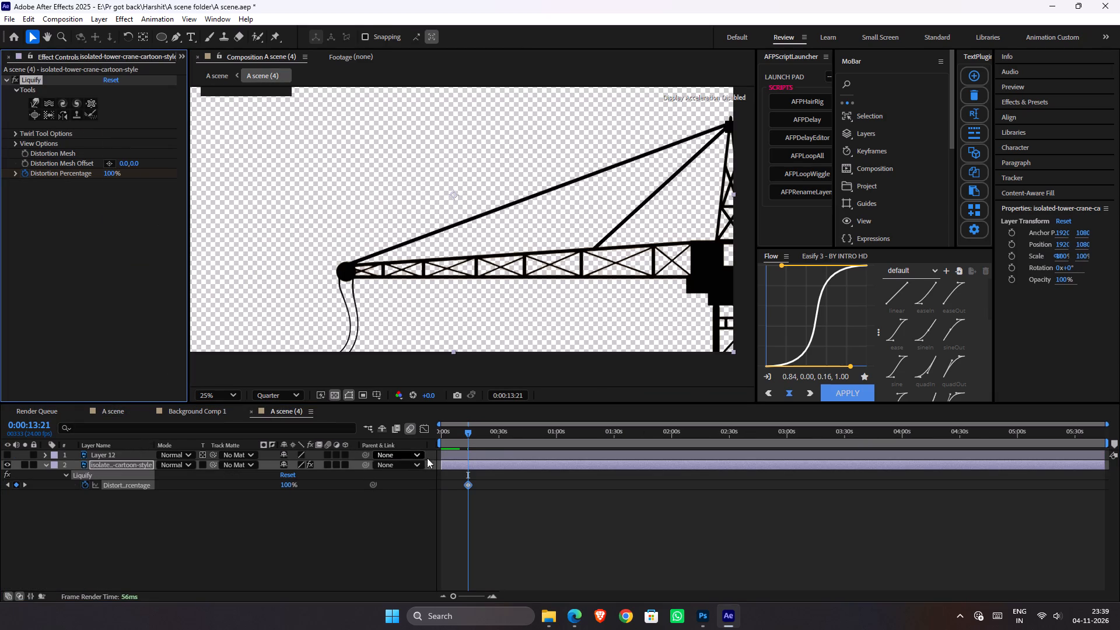
# Preview the cable bend and delay Liquify's final 0% Distortion Percentage keyframe to about 0:00:14:21.
pyautogui.click(466, 432)
pyautogui.press('space')
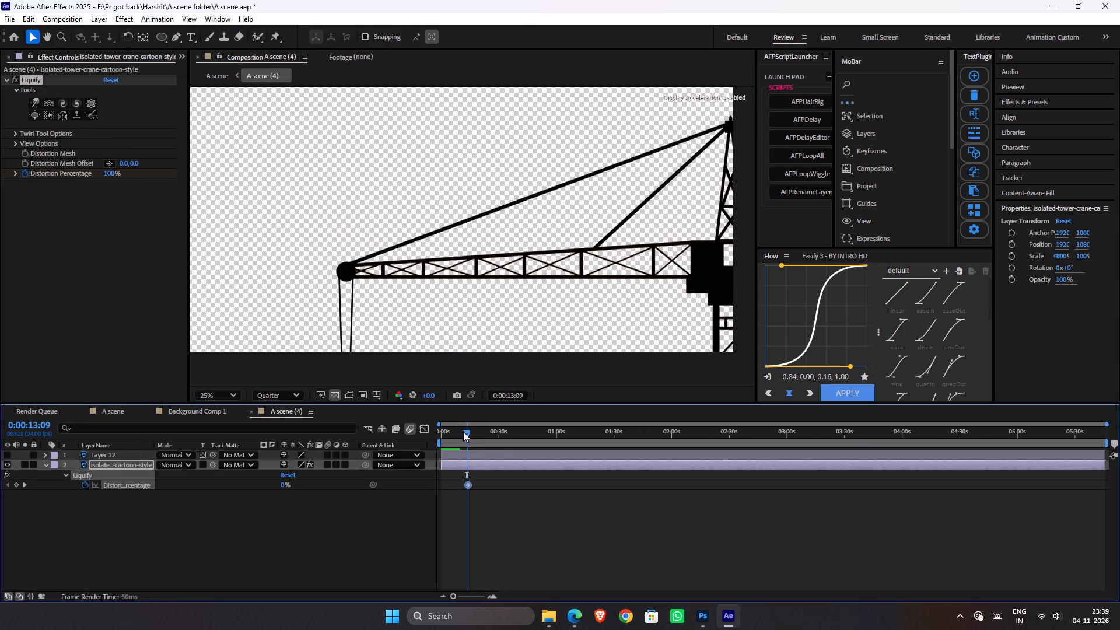
pyautogui.click(463, 431)
pyautogui.press('space')
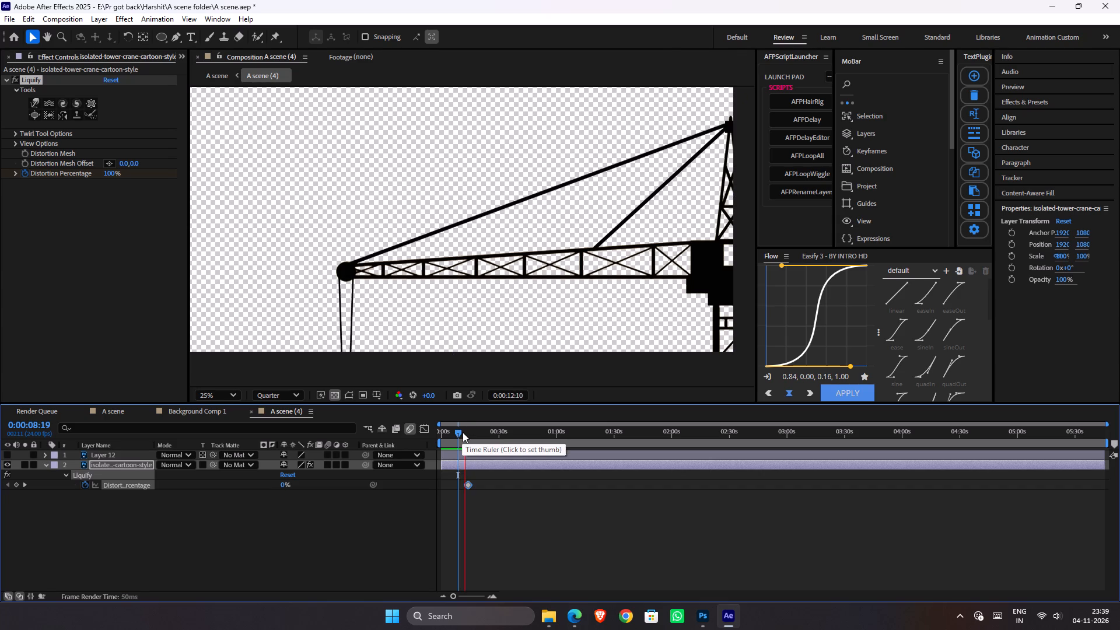
pyautogui.press('space')
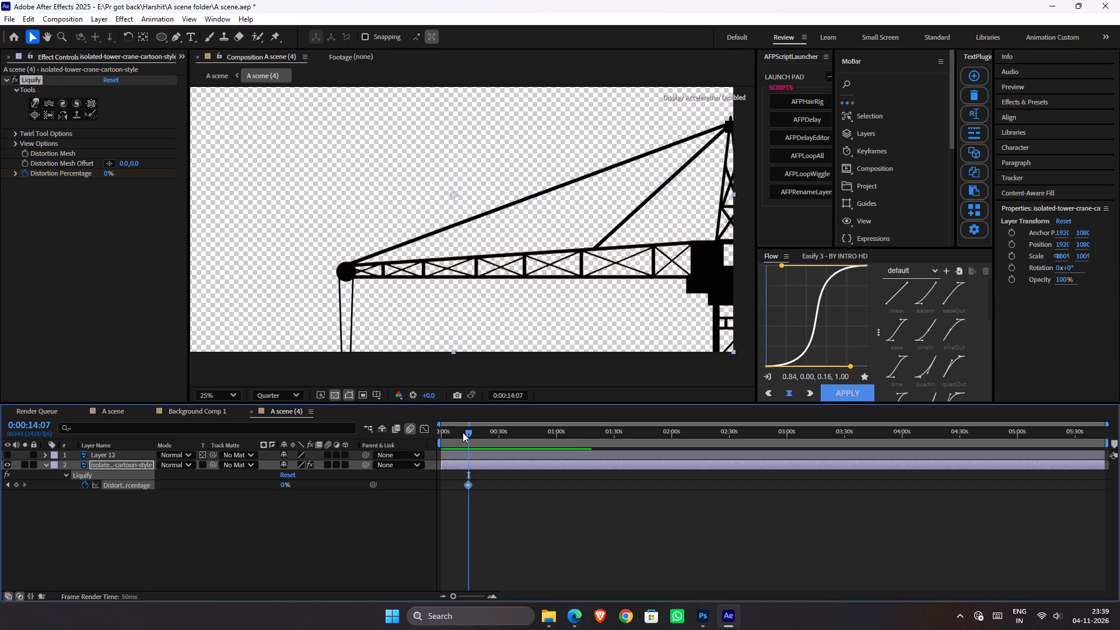
pyautogui.keyDown('alt'); pyautogui.scroll(1, 466, 483); pyautogui.keyUp('alt')
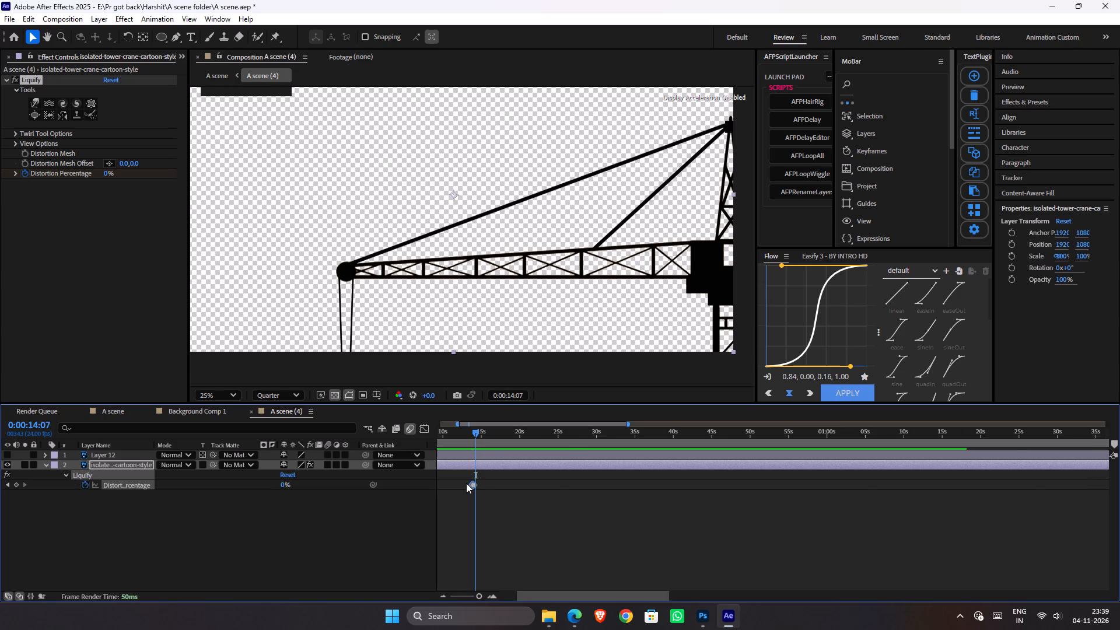
pyautogui.keyDown('alt'); pyautogui.scroll(5, 466, 483); pyautogui.keyUp('alt')
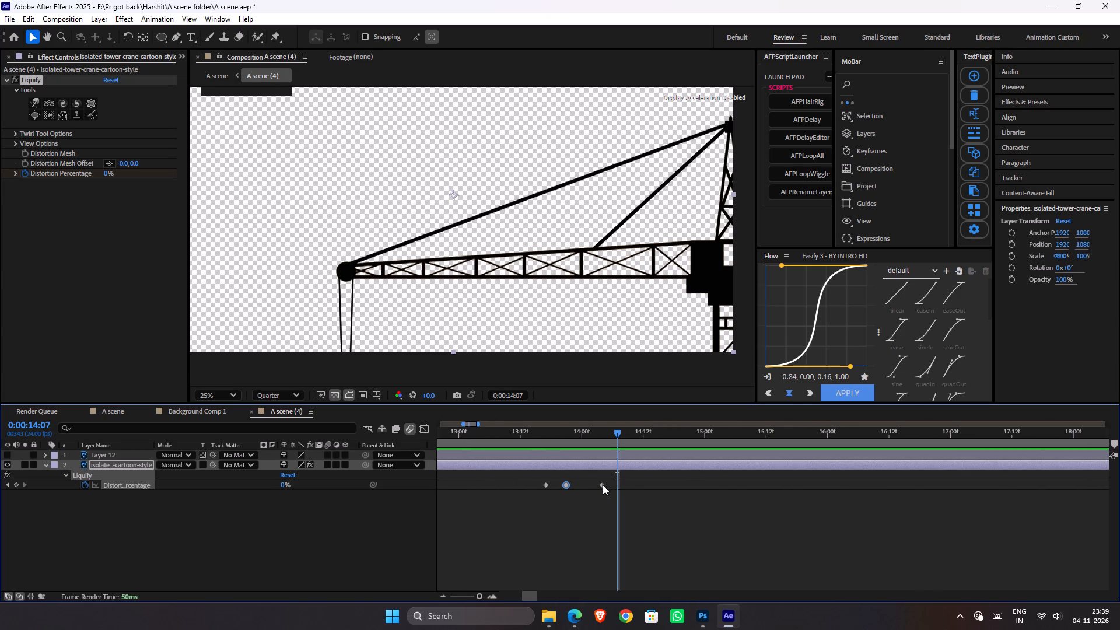
pyautogui.moveTo(603, 485); pyautogui.dragTo(691, 487)
pyautogui.moveTo(581, 433); pyautogui.dragTo(537, 430)
pyautogui.press('space')
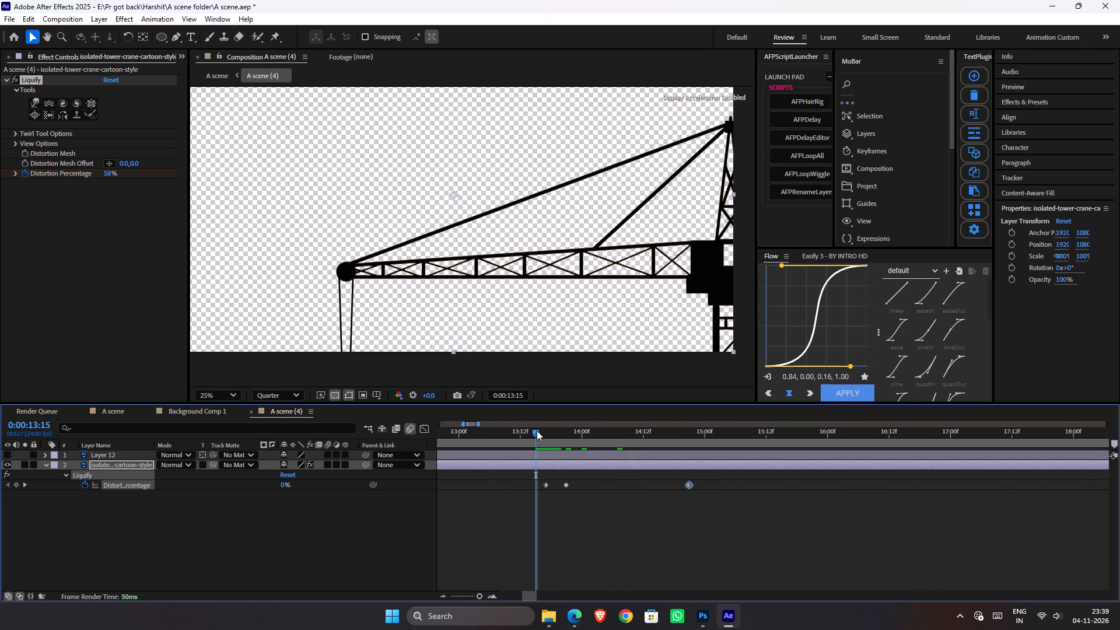
pyautogui.press('space')
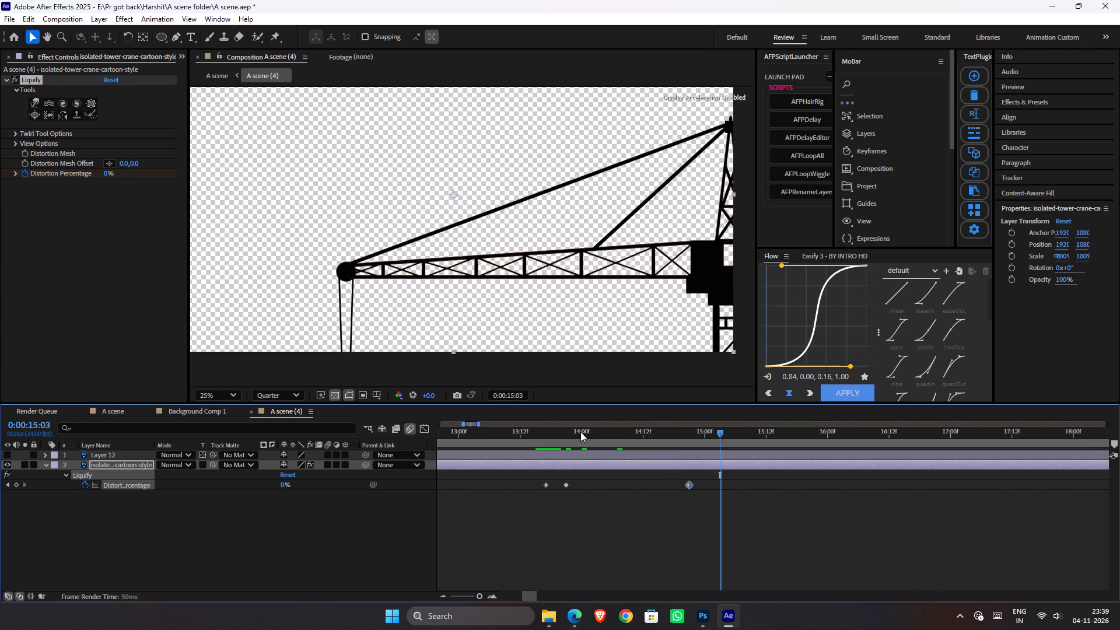
# Apply a second Liquify effect to the isolated tower crane layer.
pyautogui.click(581, 436)
pyautogui.hotkey('ctrl', 'space')
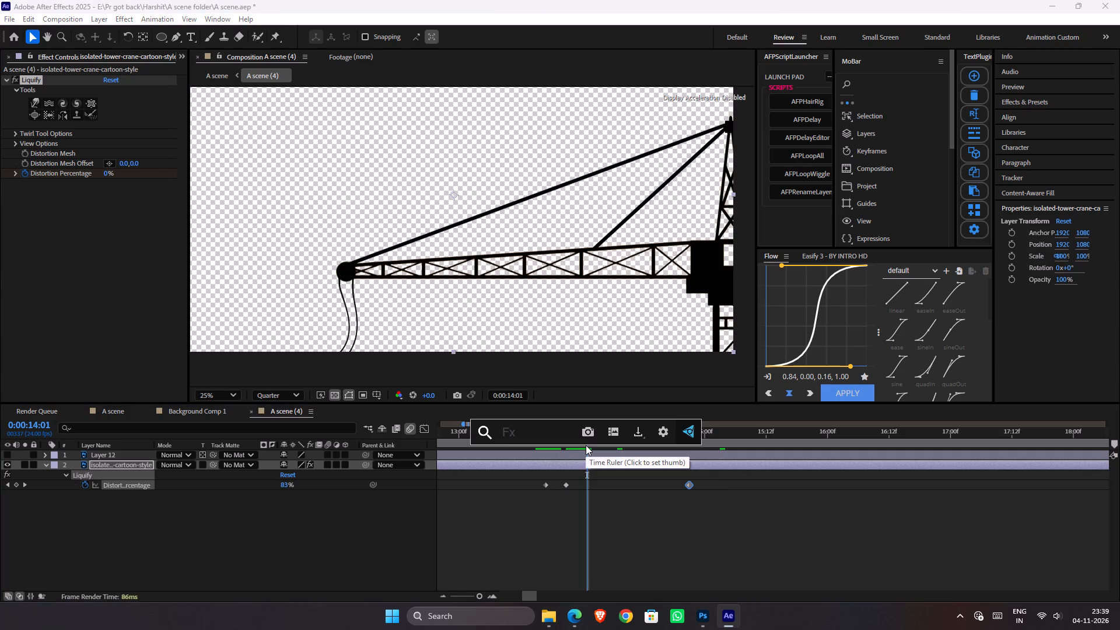
pyautogui.write('li')
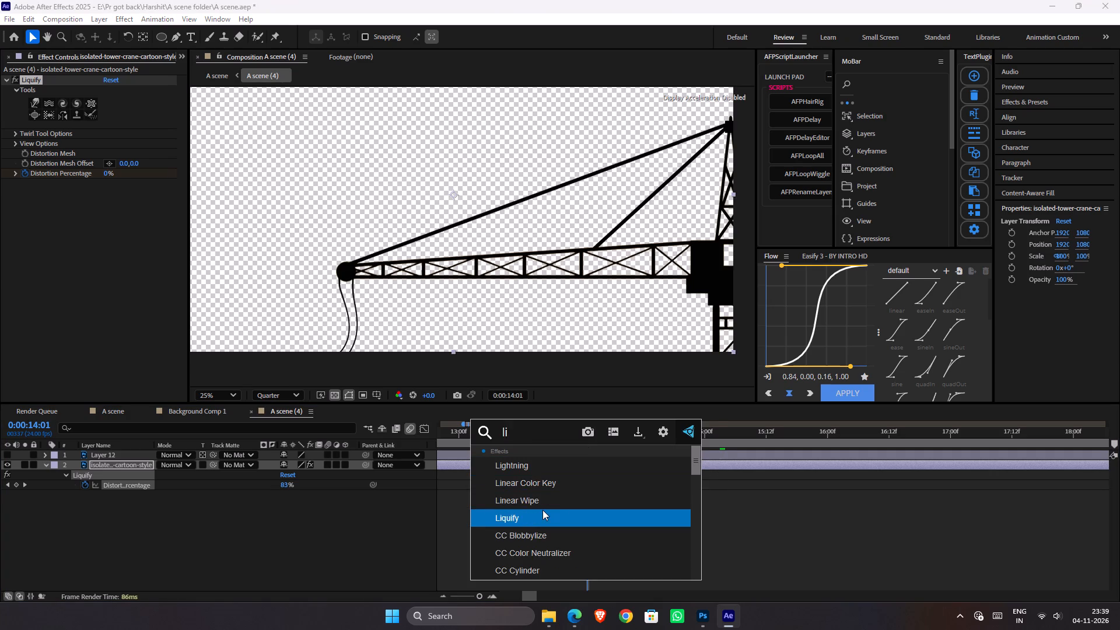
pyautogui.click(542, 510)
# Push the lower ends of the hanging cables towards the tower using the Warp tool of Liquify 2.
pyautogui.click(39, 100)
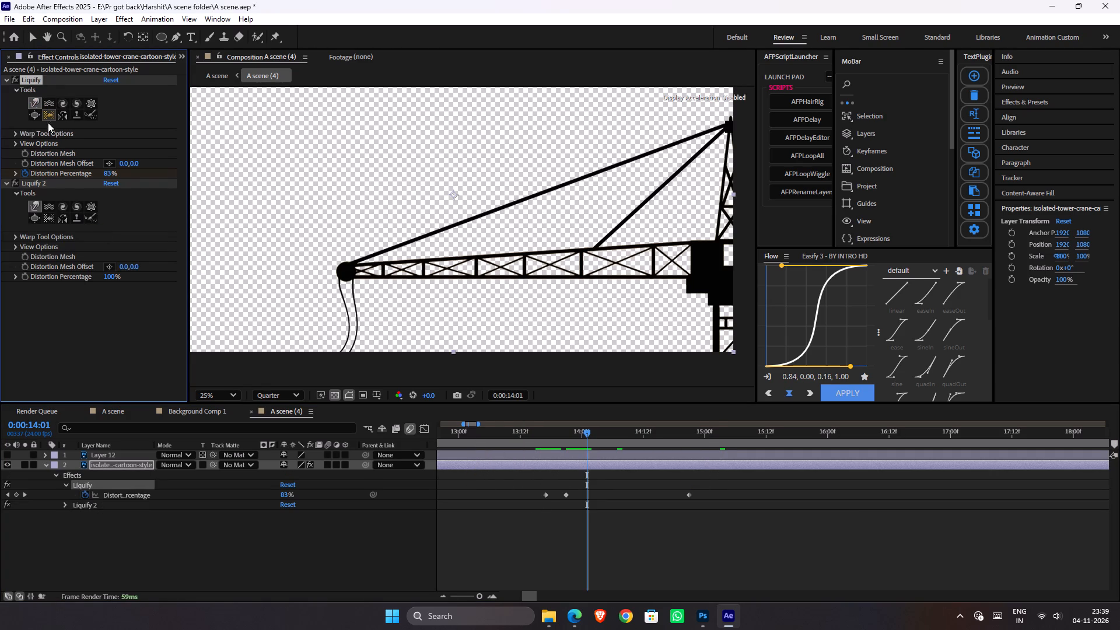
pyautogui.click(38, 209)
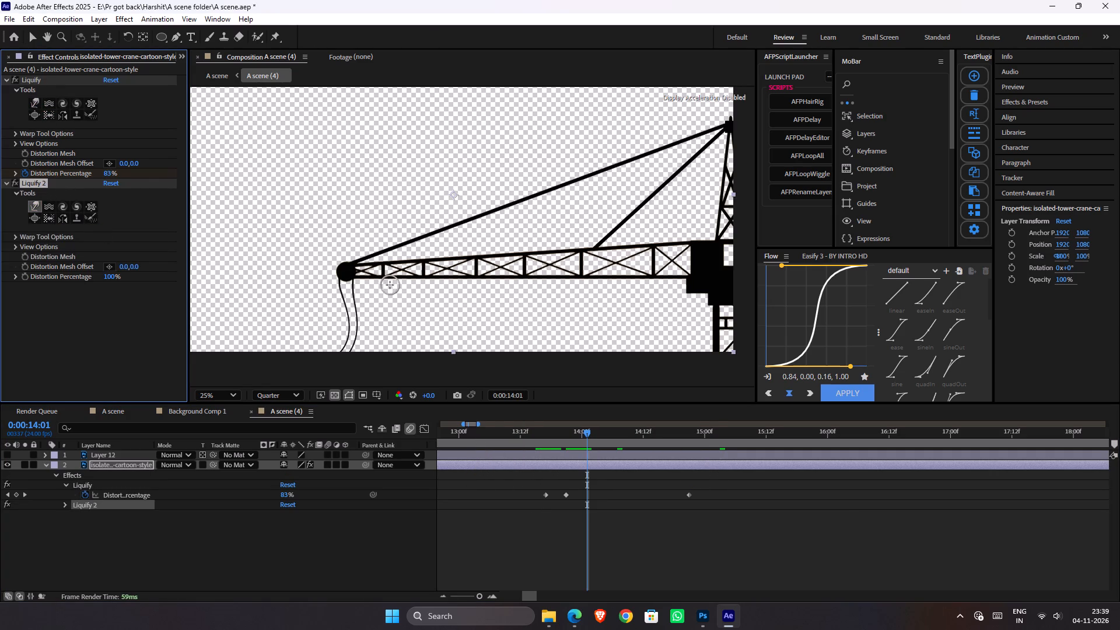
pyautogui.keyDown('ctrl'); pyautogui.moveTo(347, 332); pyautogui.dragTo(387, 334); pyautogui.keyUp('ctrl')
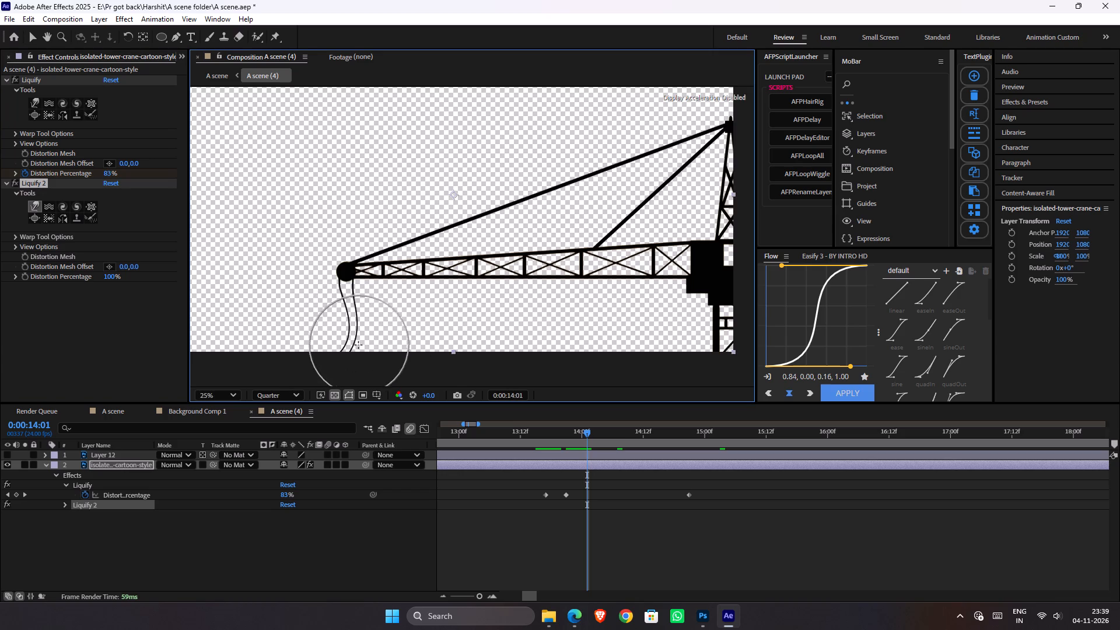
pyautogui.moveTo(344, 343); pyautogui.dragTo(400, 346)
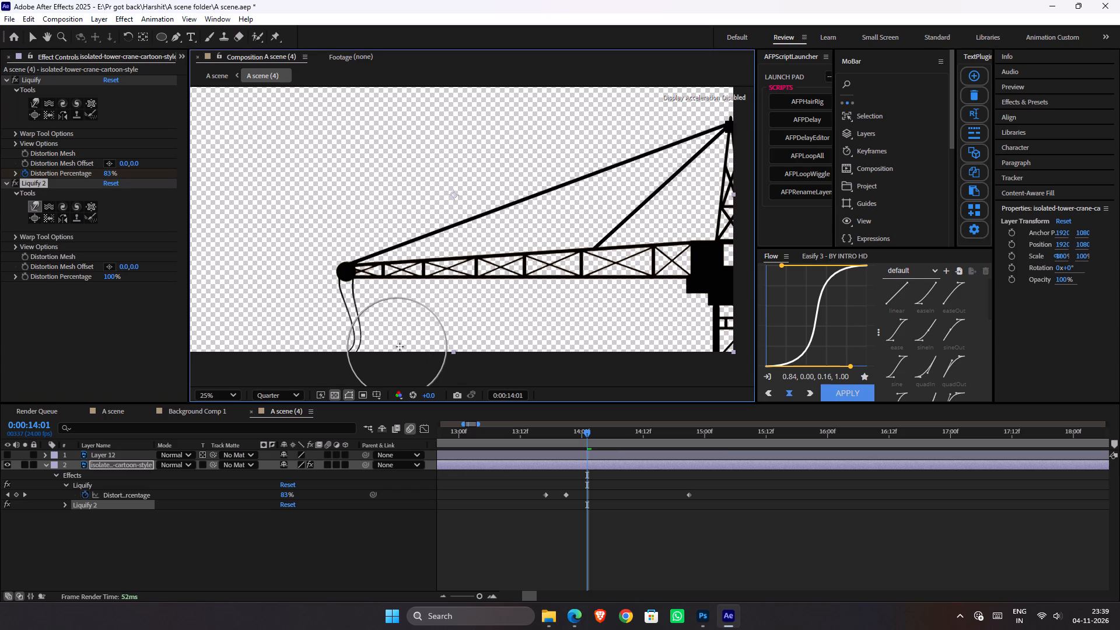
pyautogui.moveTo(400, 346); pyautogui.dragTo(403, 344)
pyautogui.moveTo(349, 349); pyautogui.dragTo(405, 364)
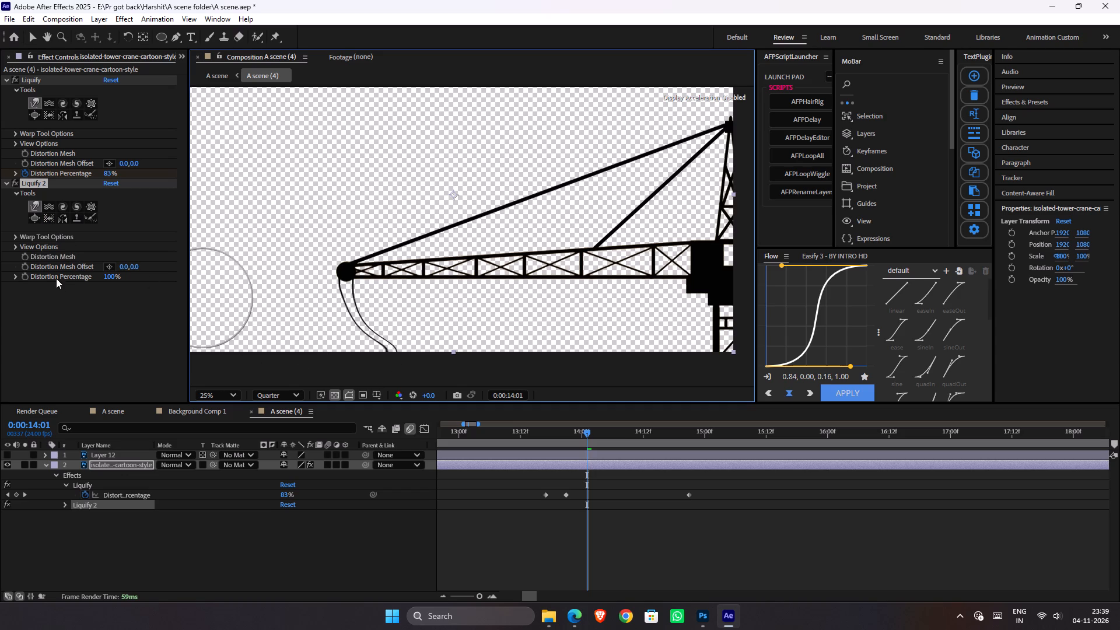
# Keyframe Liquify 2's Distortion Percentage at 0% and shift that keyframe to about 0:00:13:19.
pyautogui.click(22, 279)
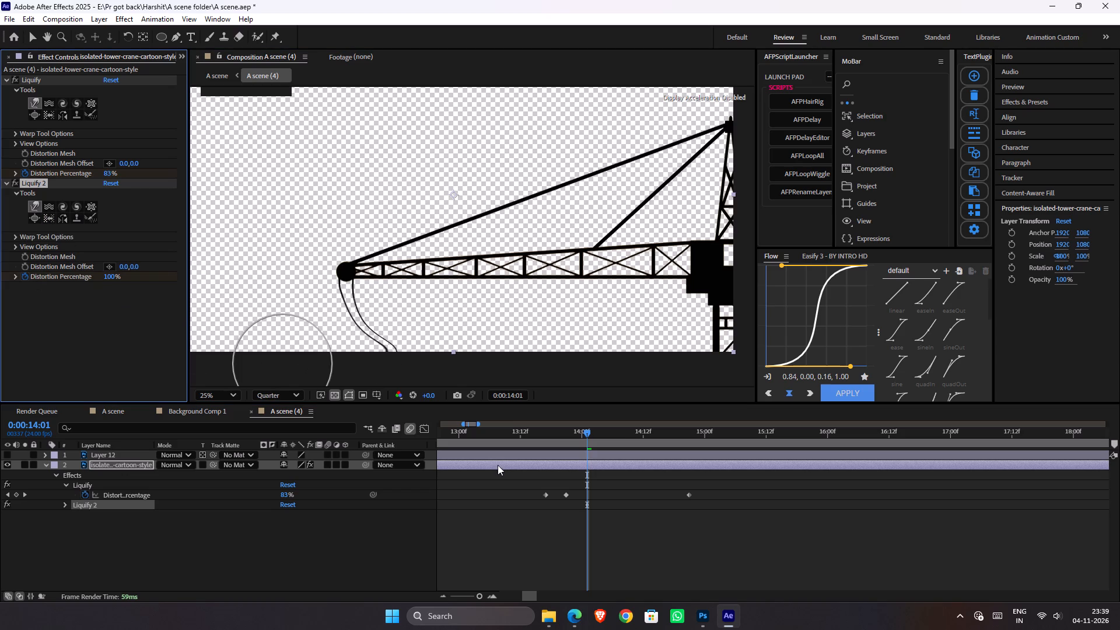
pyautogui.press('u')
pyautogui.press('u')
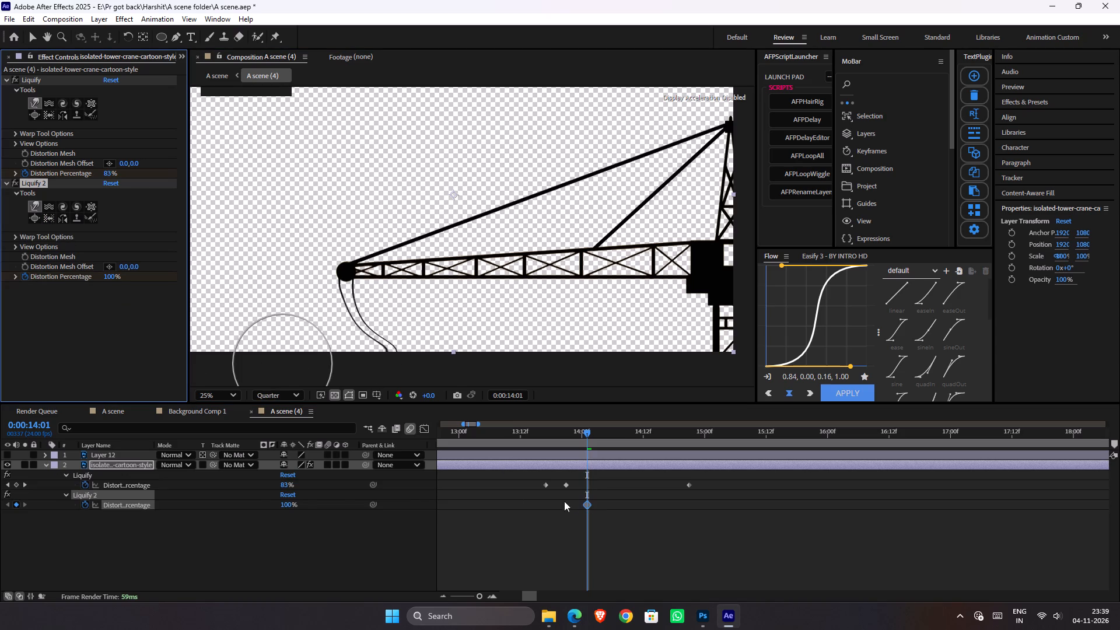
pyautogui.click(288, 503)
pyautogui.press('0')
pyautogui.press('Return')
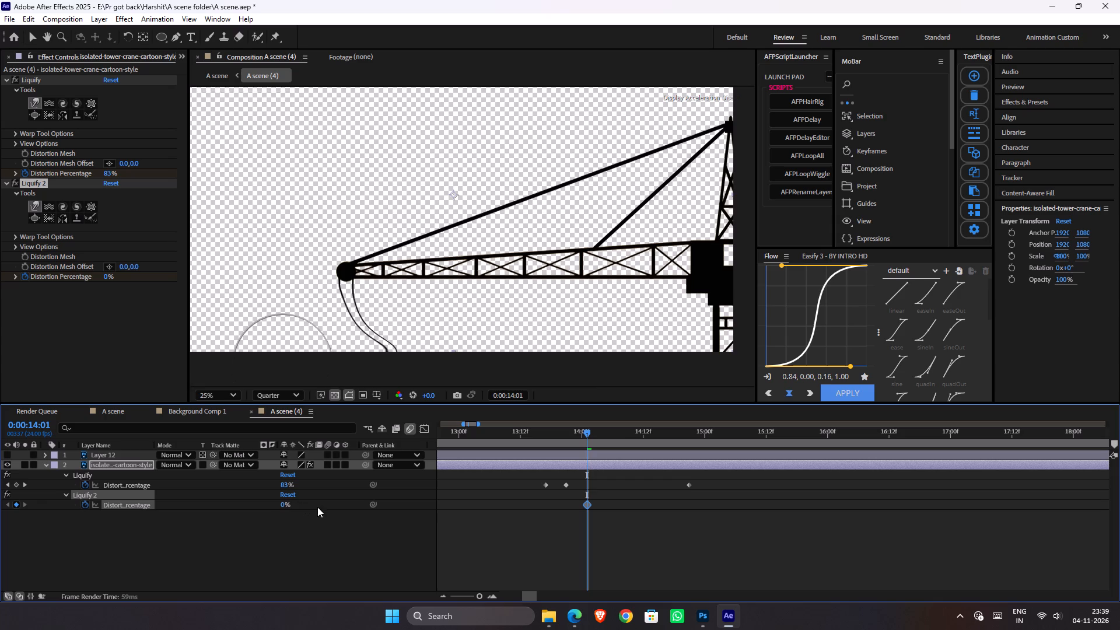
pyautogui.moveTo(592, 436); pyautogui.dragTo(615, 447)
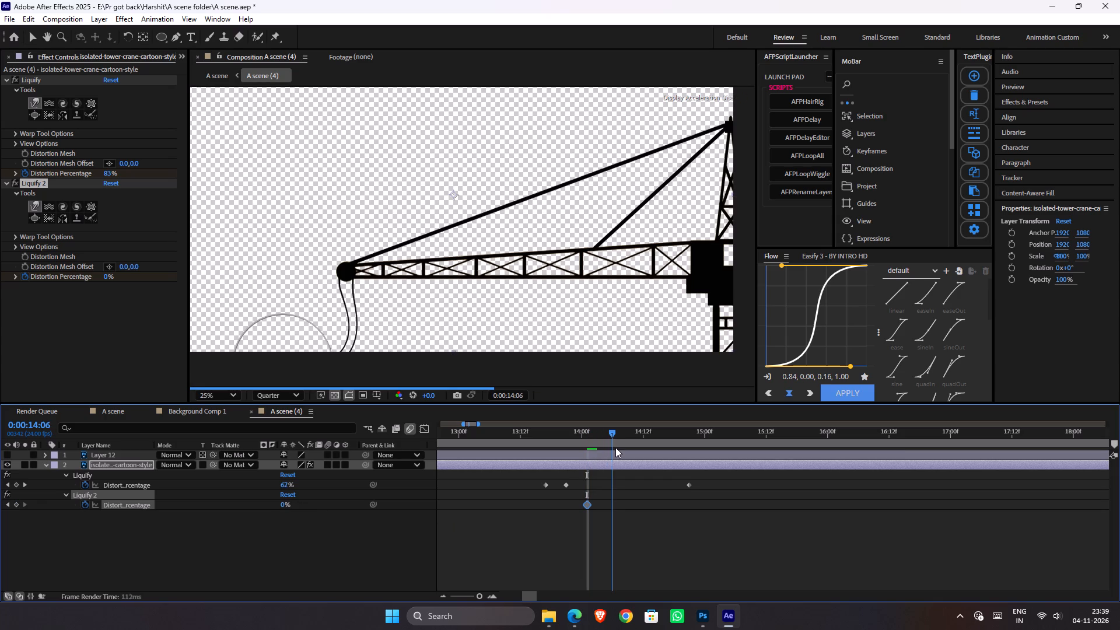
pyautogui.moveTo(615, 447); pyautogui.dragTo(615, 450)
pyautogui.moveTo(586, 507); pyautogui.dragTo(556, 507)
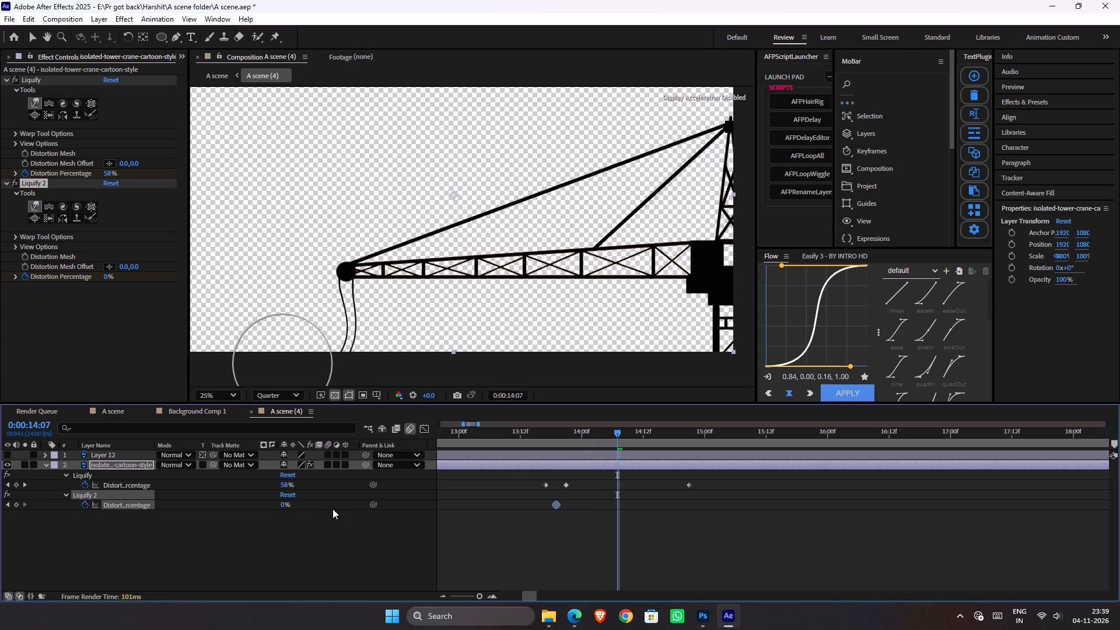
# Set Liquify 2's Distortion Percentage to 100% at 0:00:14:07.
pyautogui.click(282, 505)
pyautogui.write('100')
pyautogui.press('Return')
# Set Liquify 2's Distortion Percentage to 0% at 0:00:14:15 on the tower crane layer.
pyautogui.moveTo(632, 436); pyautogui.dragTo(652, 439)
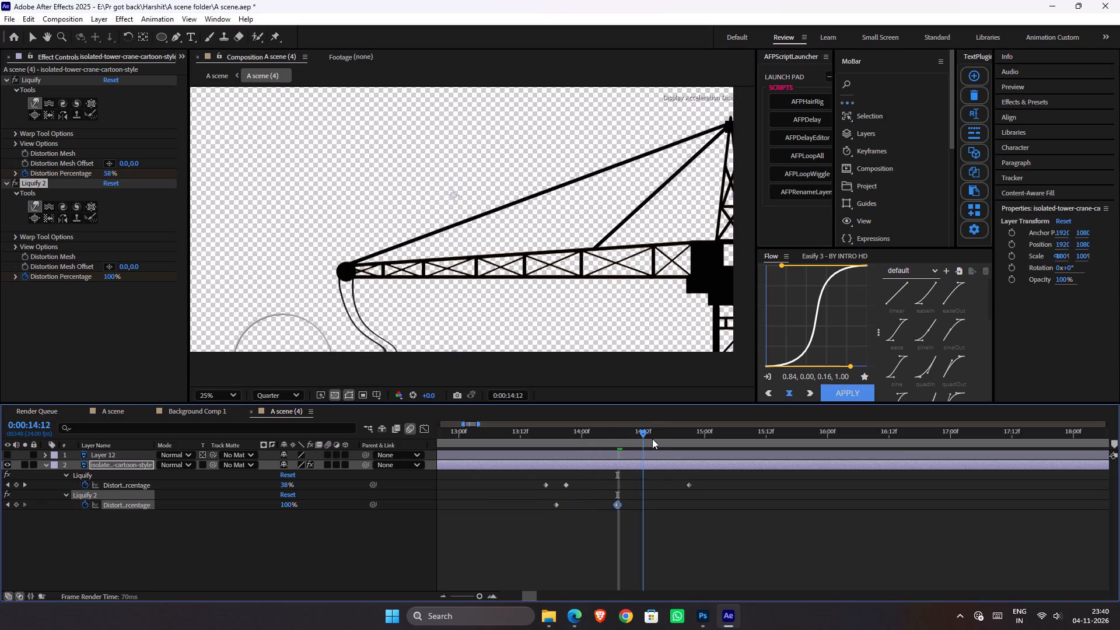
pyautogui.moveTo(652, 439); pyautogui.dragTo(657, 440)
pyautogui.click(284, 508)
pyautogui.press('0')
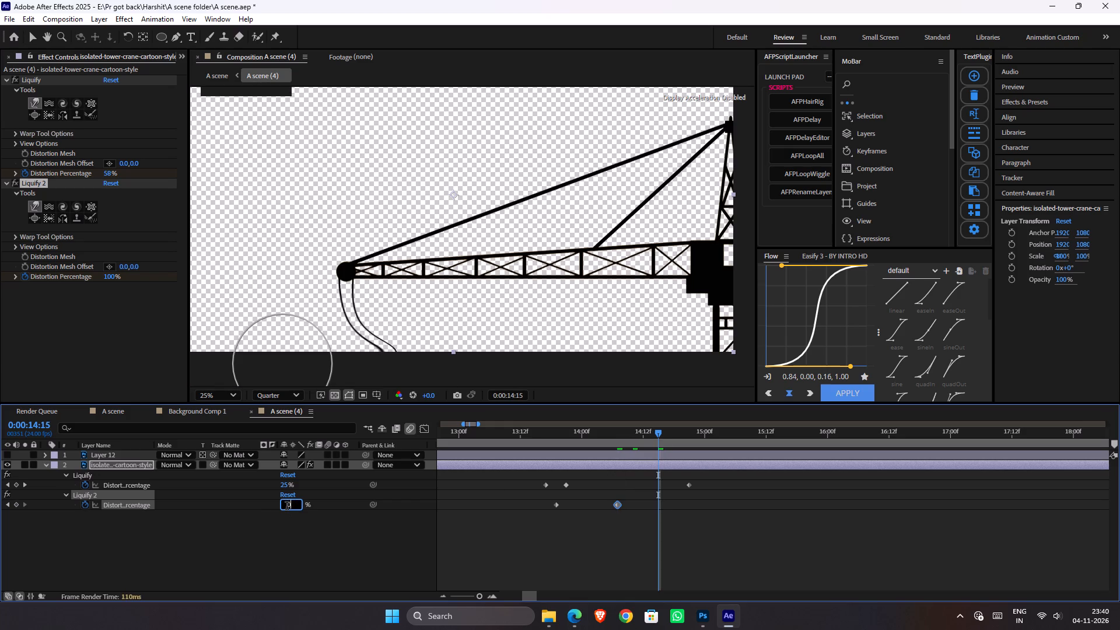
pyautogui.press('Return')
pyautogui.click(526, 534)
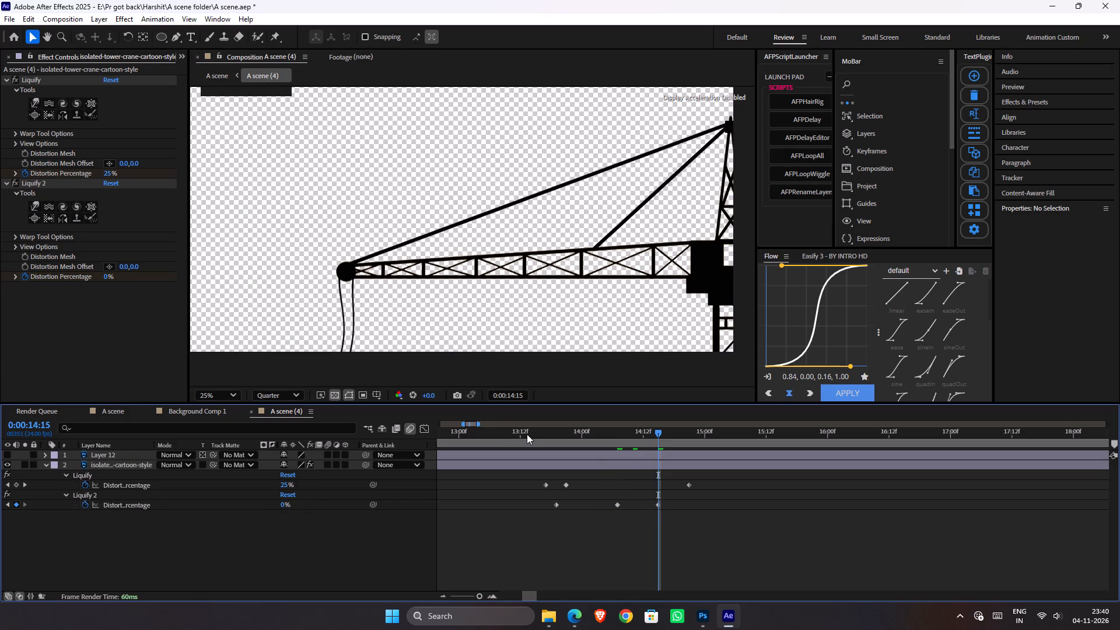
# Preview the cable sway and delay Liquify 2's last 0% keyframe to about 0:00:15:16.
pyautogui.click(527, 434)
pyautogui.press('space')
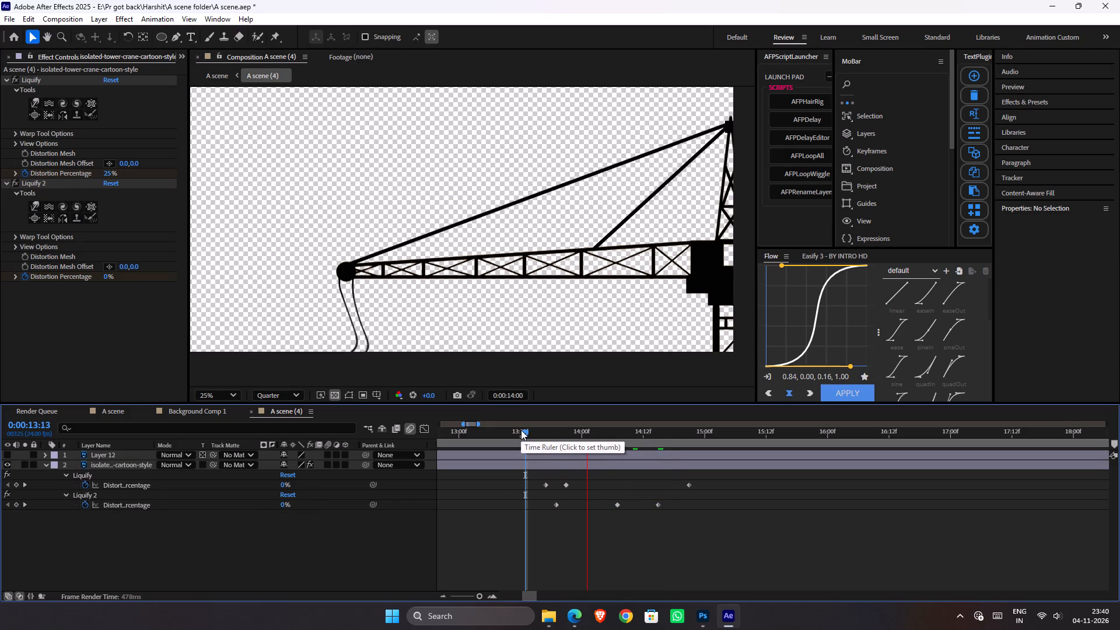
pyautogui.press('space')
pyautogui.moveTo(660, 505); pyautogui.dragTo(789, 505)
# Play back the precomp from around 0:00:13:15 to examine the cables' sway and its return to rest.
pyautogui.moveTo(544, 432); pyautogui.dragTo(542, 432)
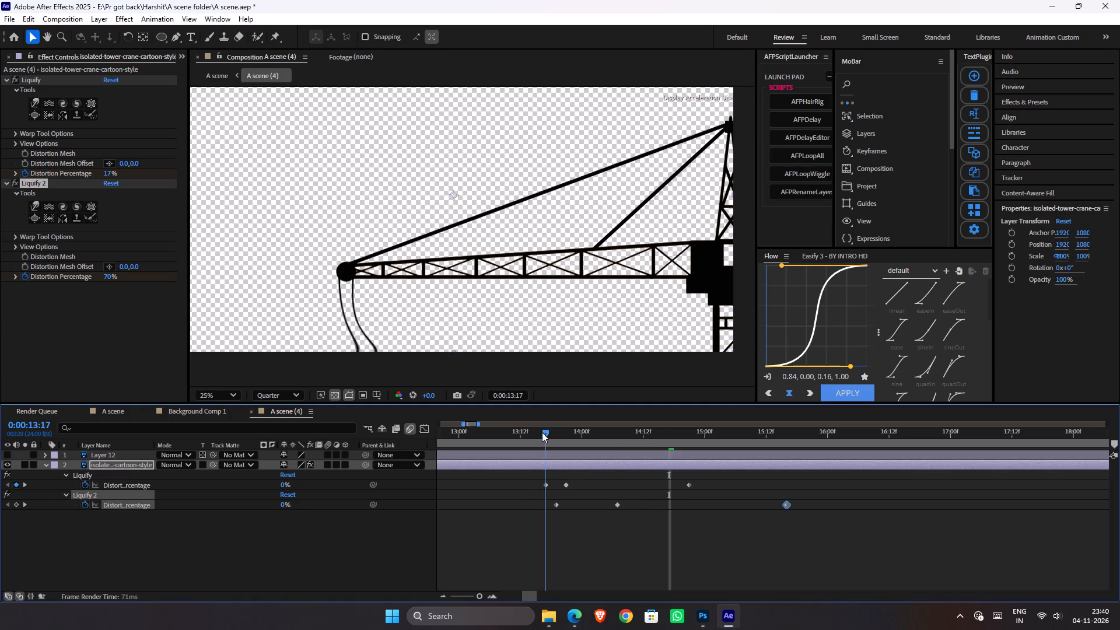
pyautogui.moveTo(542, 432); pyautogui.dragTo(538, 430)
pyautogui.press('space')
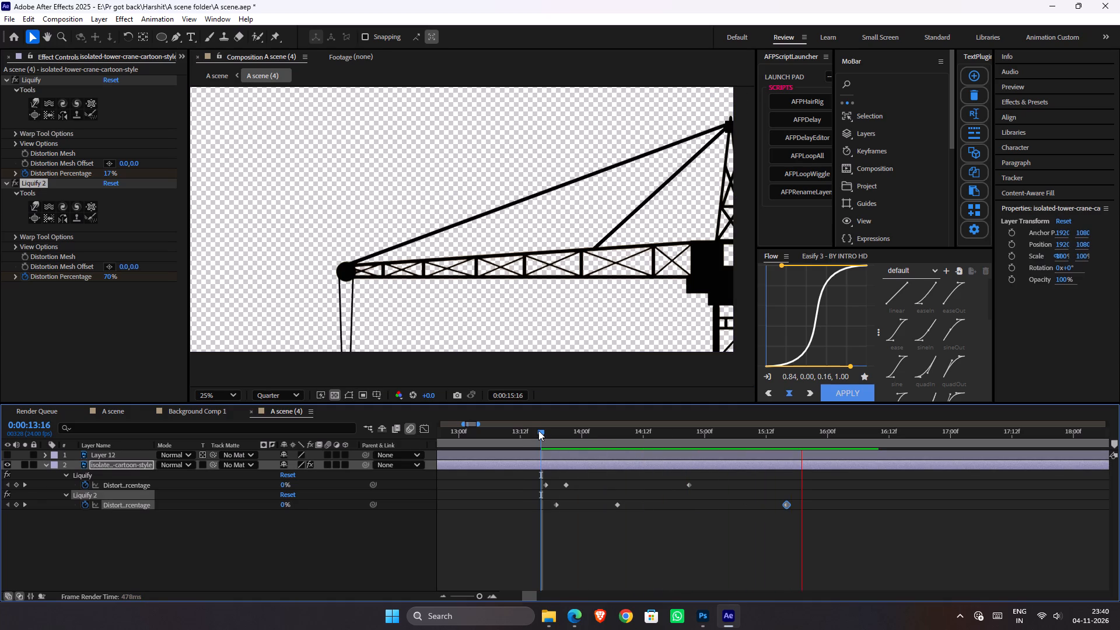
pyautogui.click(540, 433)
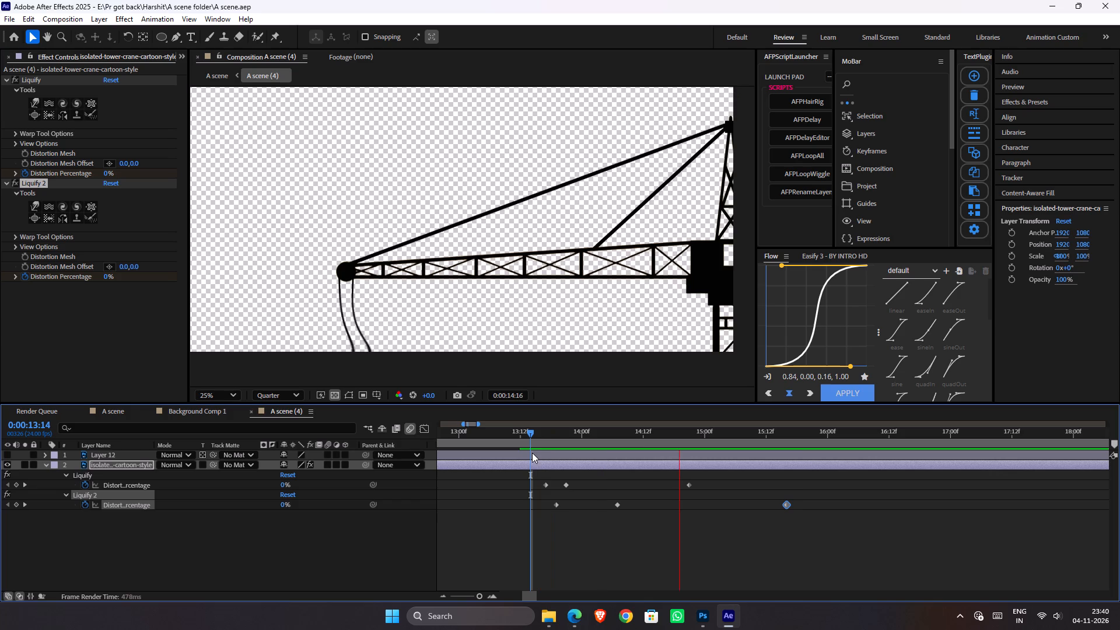
pyautogui.click(533, 429)
pyautogui.press('space')
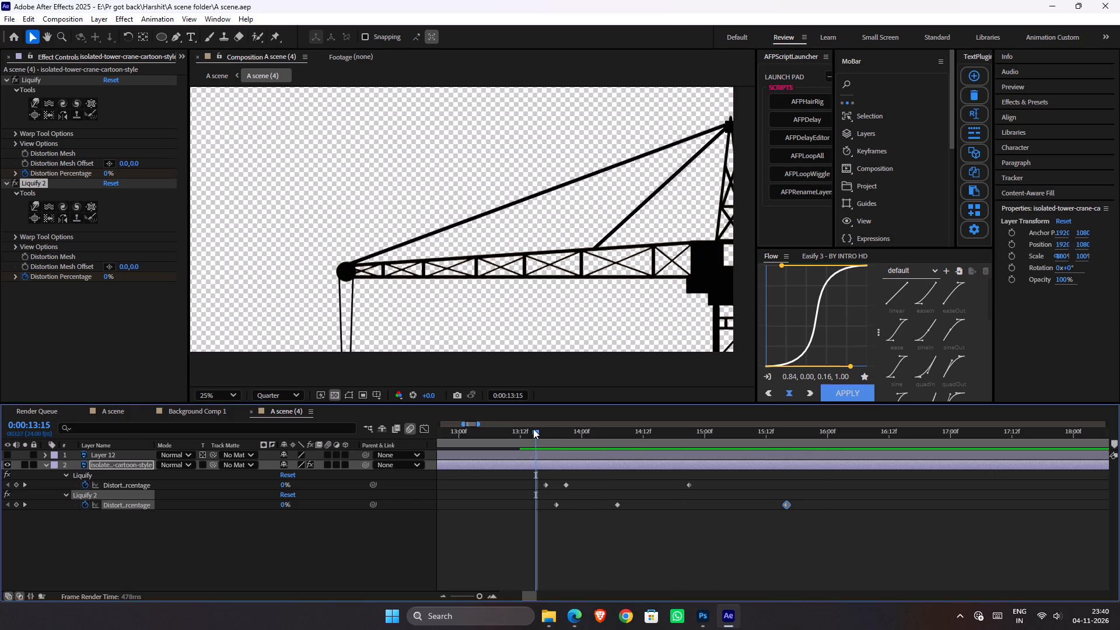
pyautogui.click(533, 429)
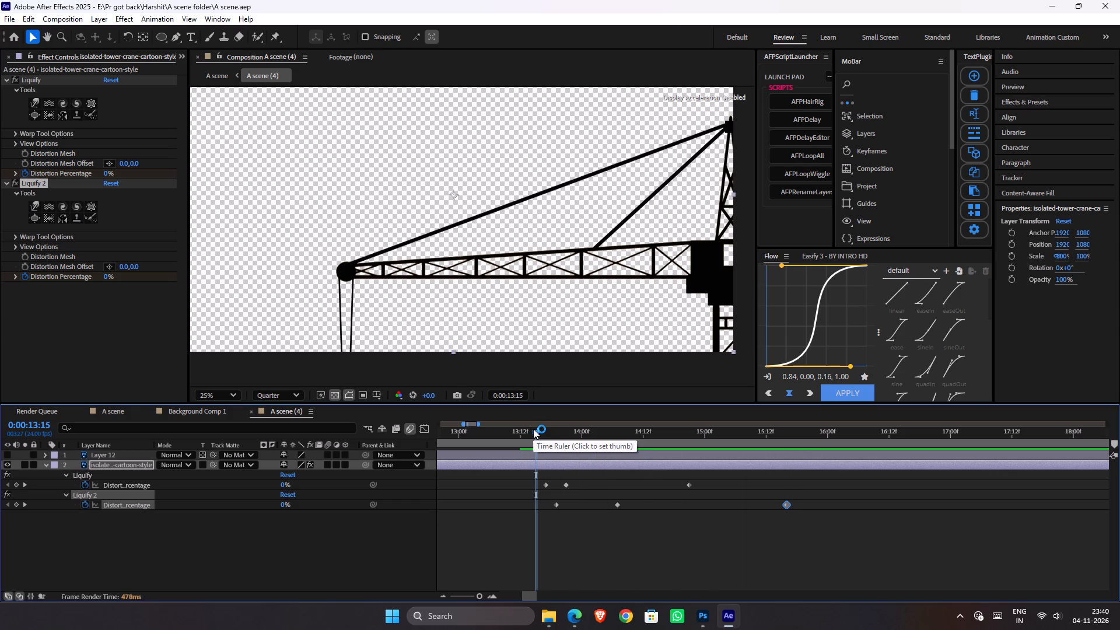
pyautogui.press('space')
pyautogui.press('space')
# Play back the "A scene" composition from about 0:00:13:12 to examine the crane cables' sway in the full shot.
pyautogui.click(109, 411)
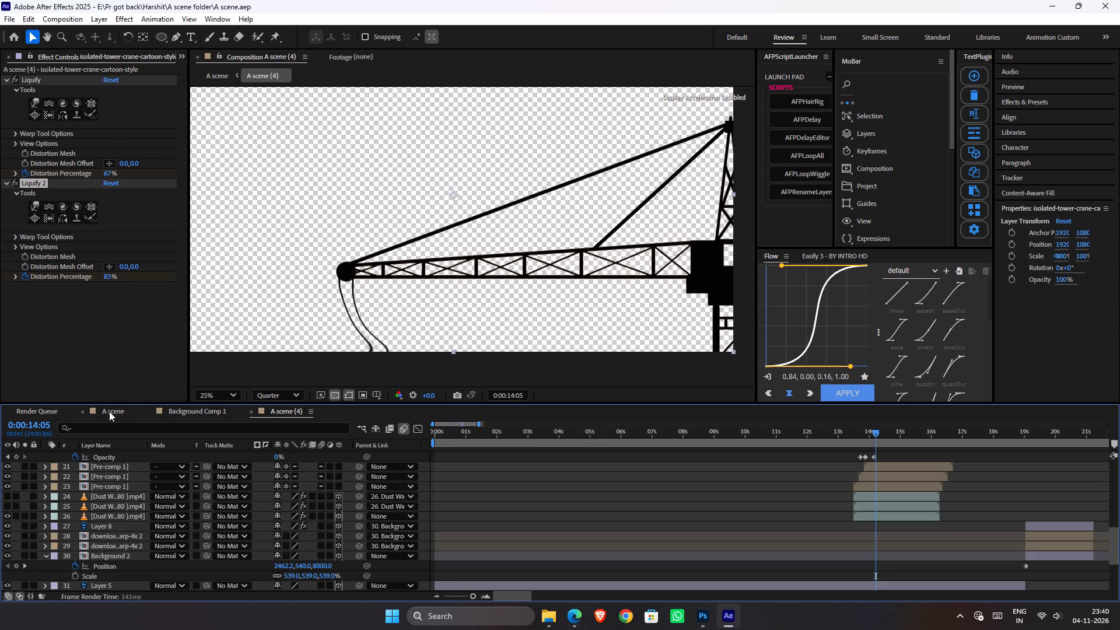
pyautogui.moveTo(866, 430); pyautogui.dragTo(865, 430)
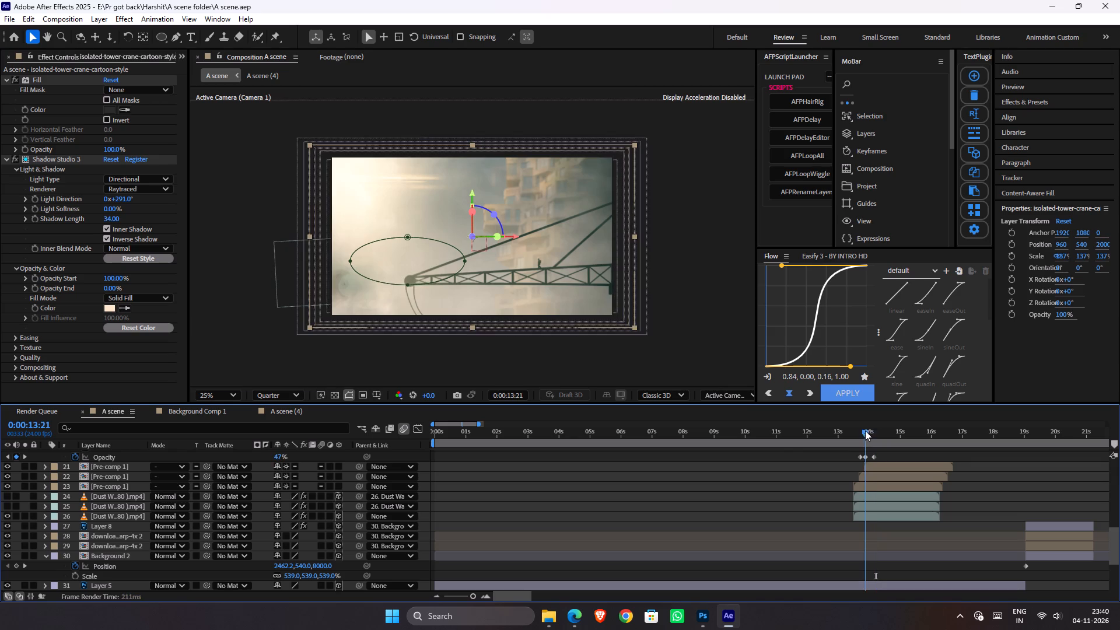
pyautogui.moveTo(865, 430); pyautogui.dragTo(853, 426)
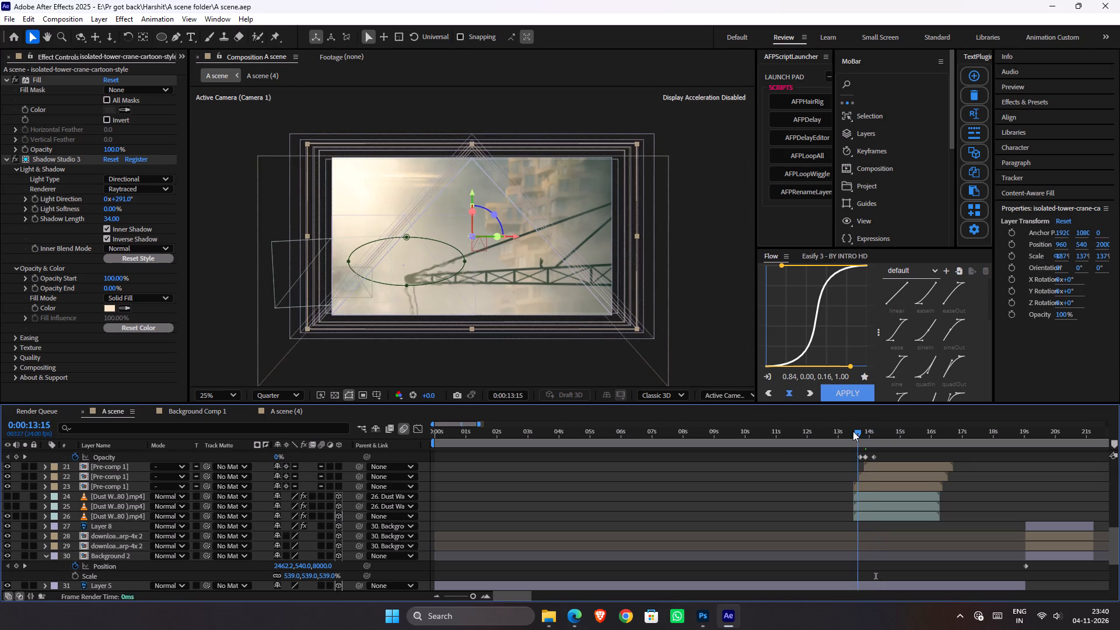
pyautogui.press('space')
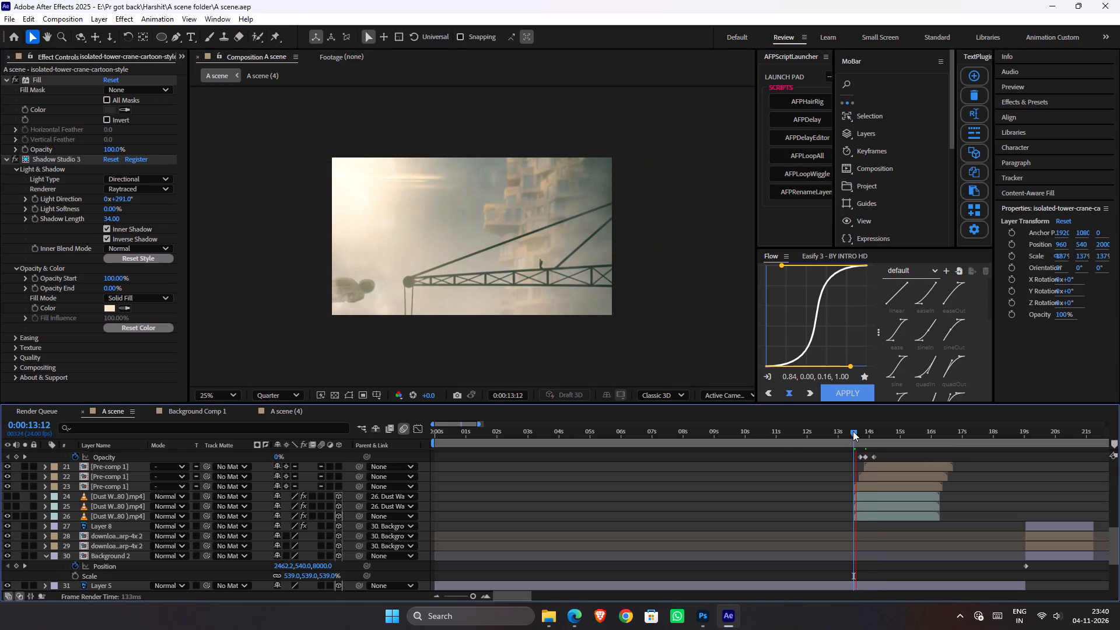
pyautogui.click(660, 365)
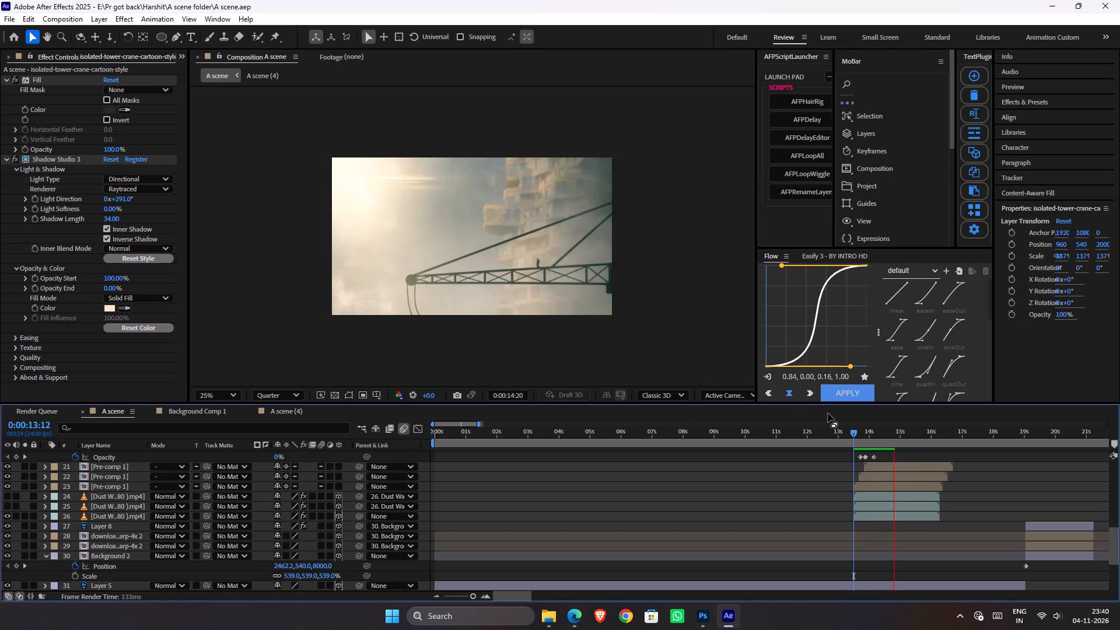
pyautogui.click(851, 435)
pyautogui.press('space')
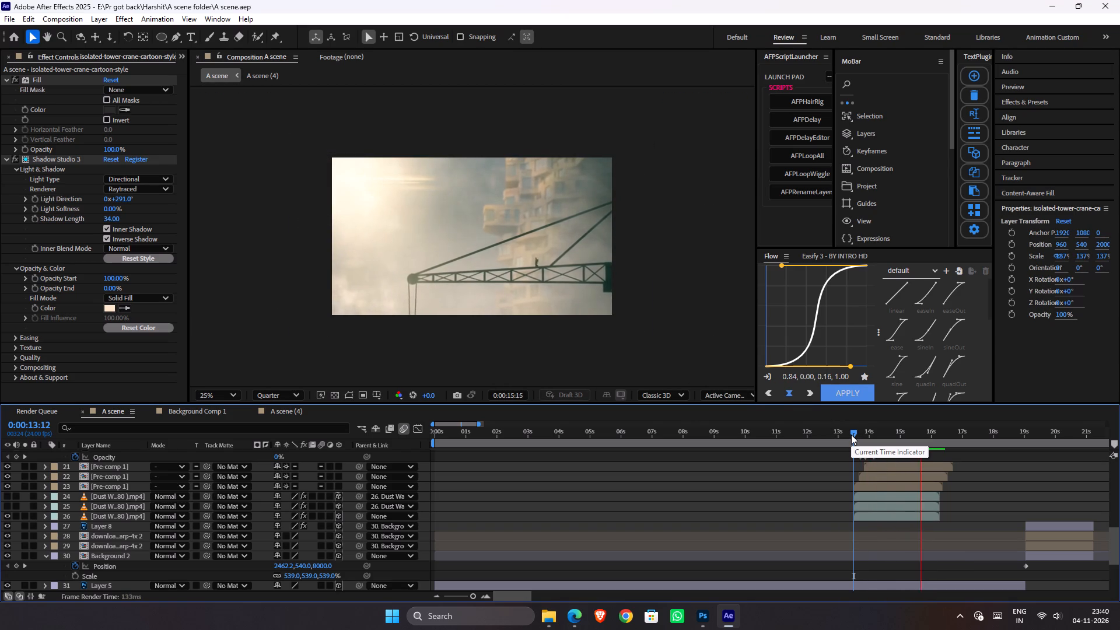
pyautogui.click(851, 435)
pyautogui.press('space')
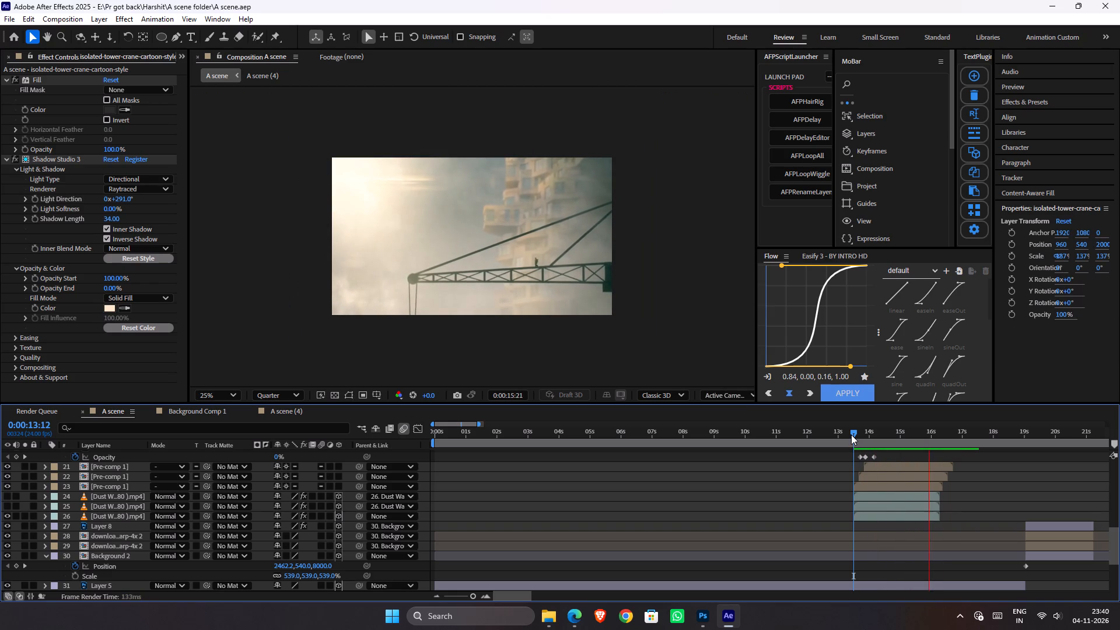
pyautogui.click(851, 435)
pyautogui.press('space')
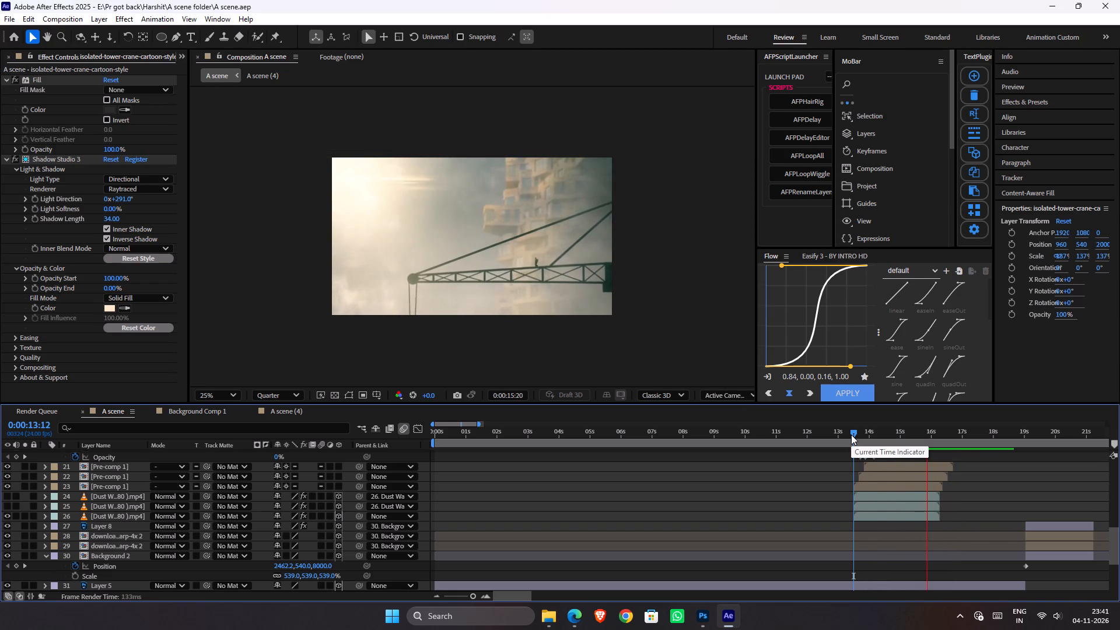
pyautogui.press('space')
pyautogui.press('space')
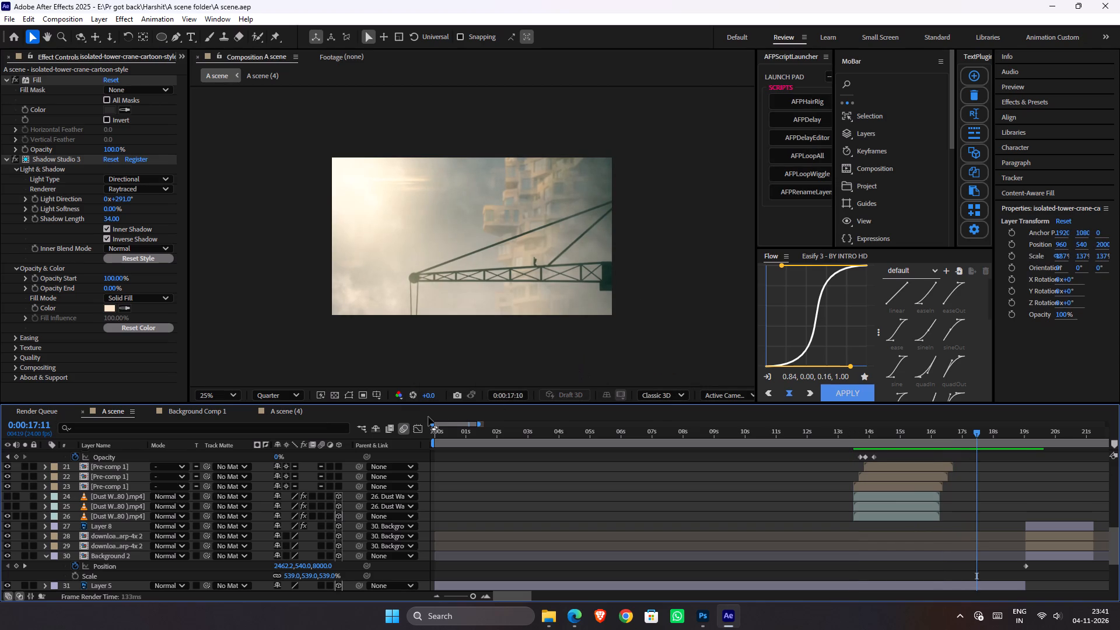
# Apply Easy Ease to the last Distortion Percentage keyframes of both Liquify effects in the "A scene (4)" precomp.
pyautogui.click(289, 408)
pyautogui.moveTo(808, 504); pyautogui.dragTo(698, 498)
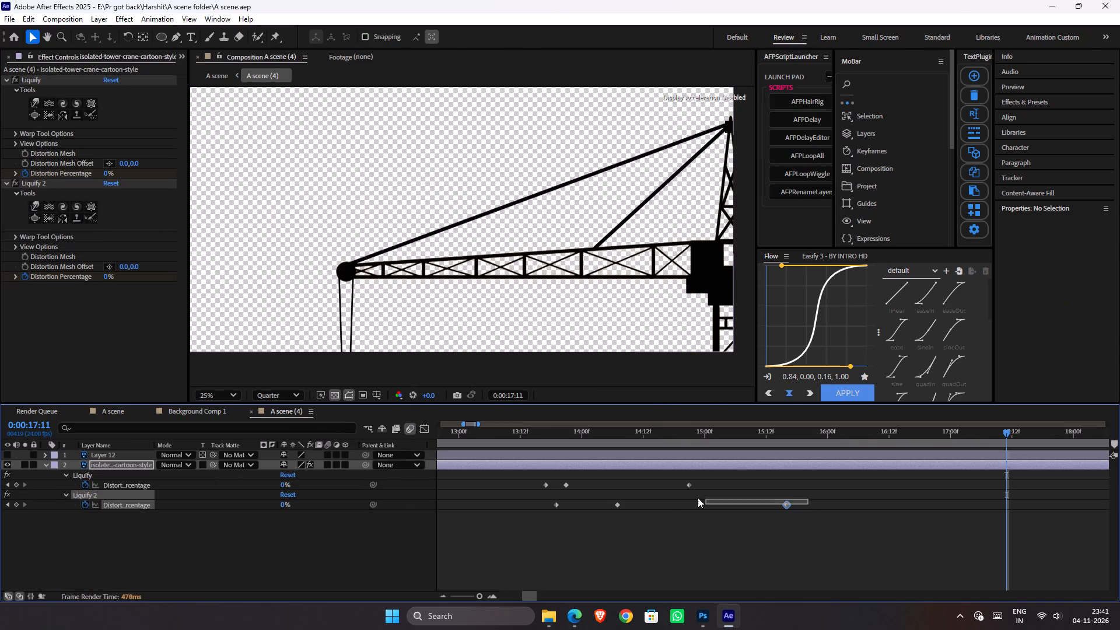
pyautogui.moveTo(698, 498); pyautogui.dragTo(680, 482)
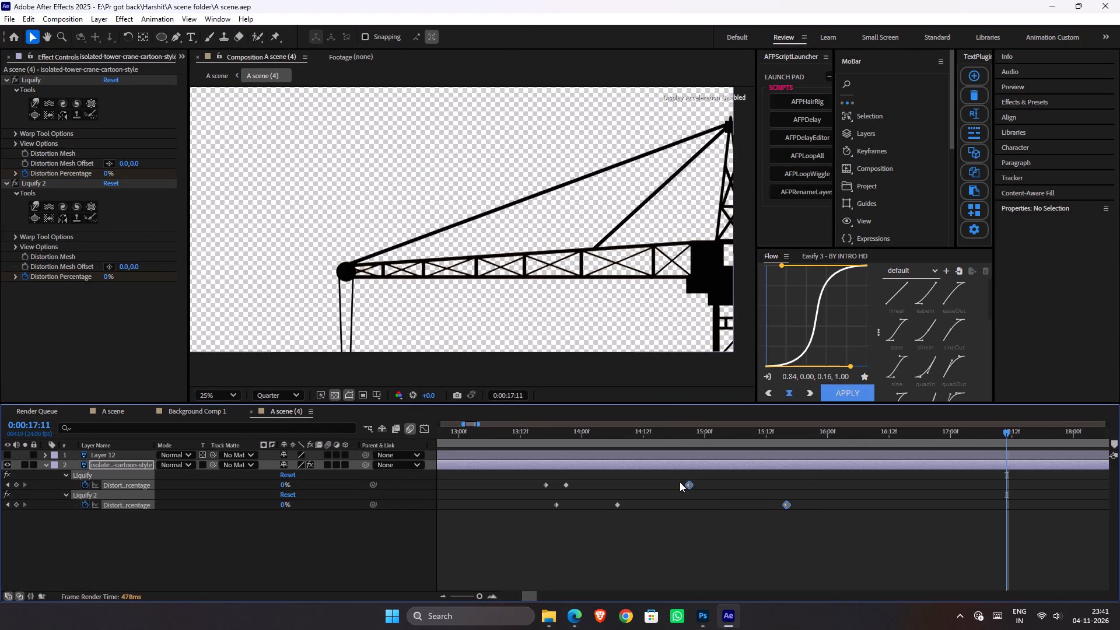
pyautogui.press('F9')
# Replay the "A scene" composition from 0:00:14:06 and 0:00:13:15 to examine the eased cable motion during the shockwave.
pyautogui.click(104, 408)
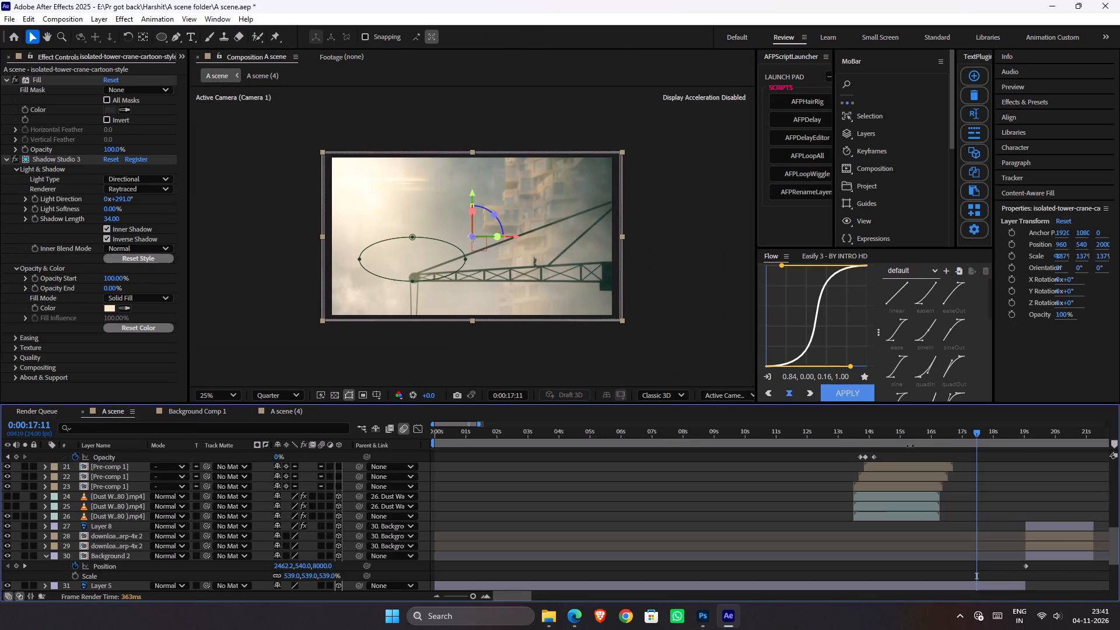
pyautogui.click(877, 436)
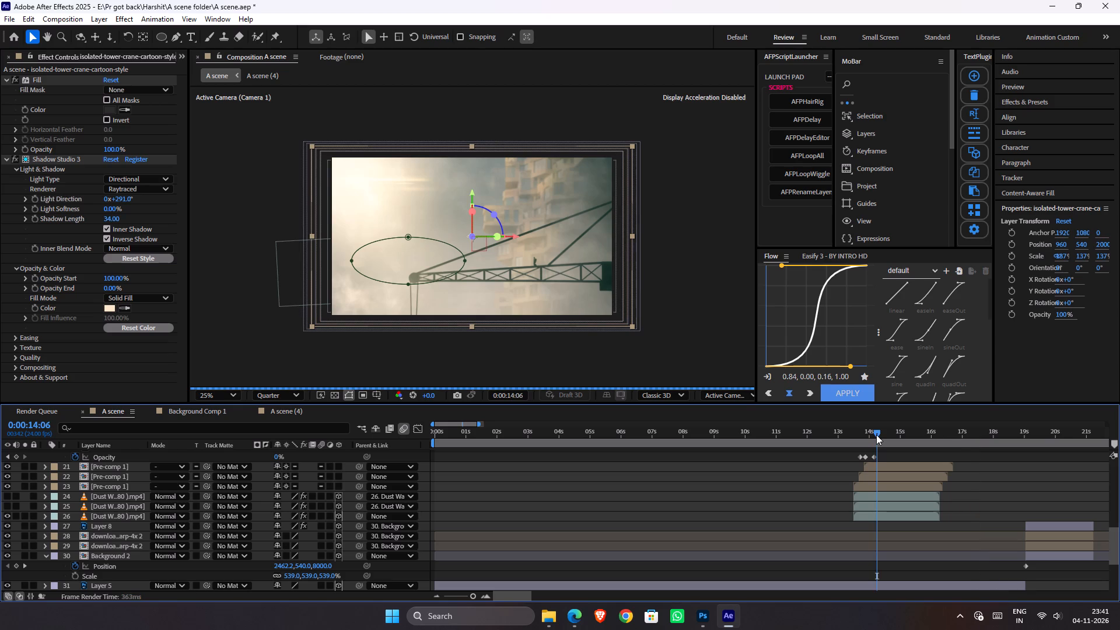
pyautogui.press('space')
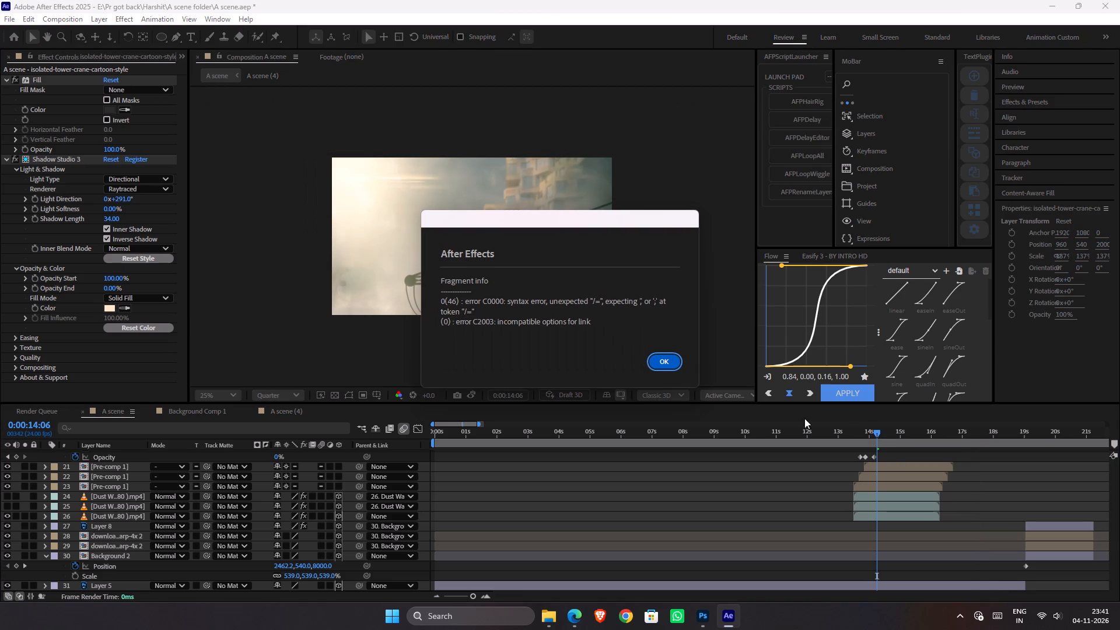
pyautogui.click(662, 360)
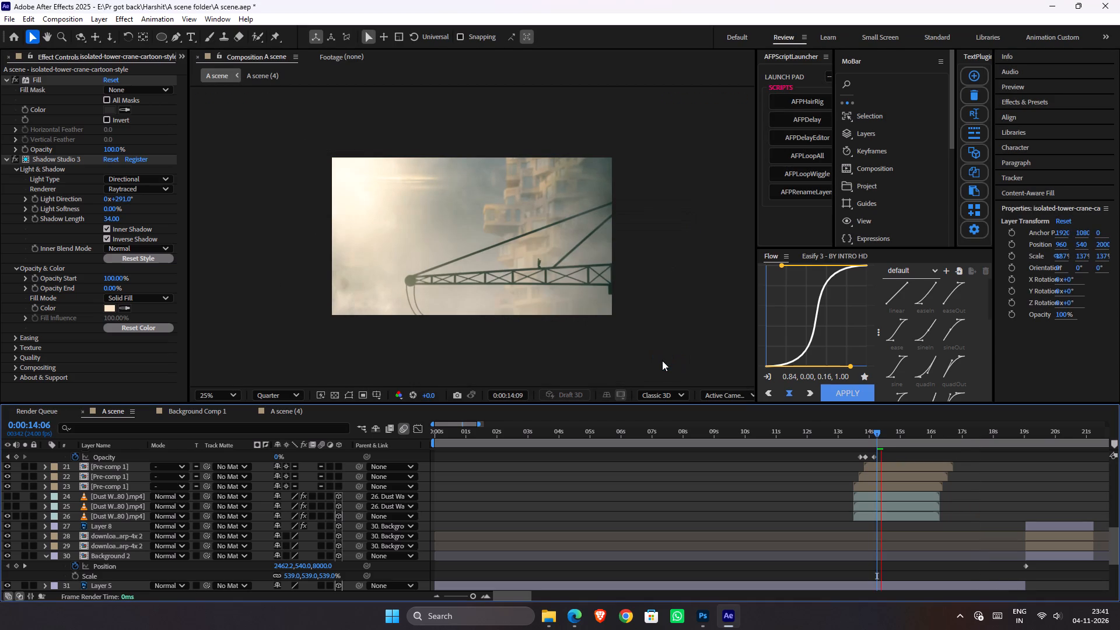
pyautogui.click(876, 429)
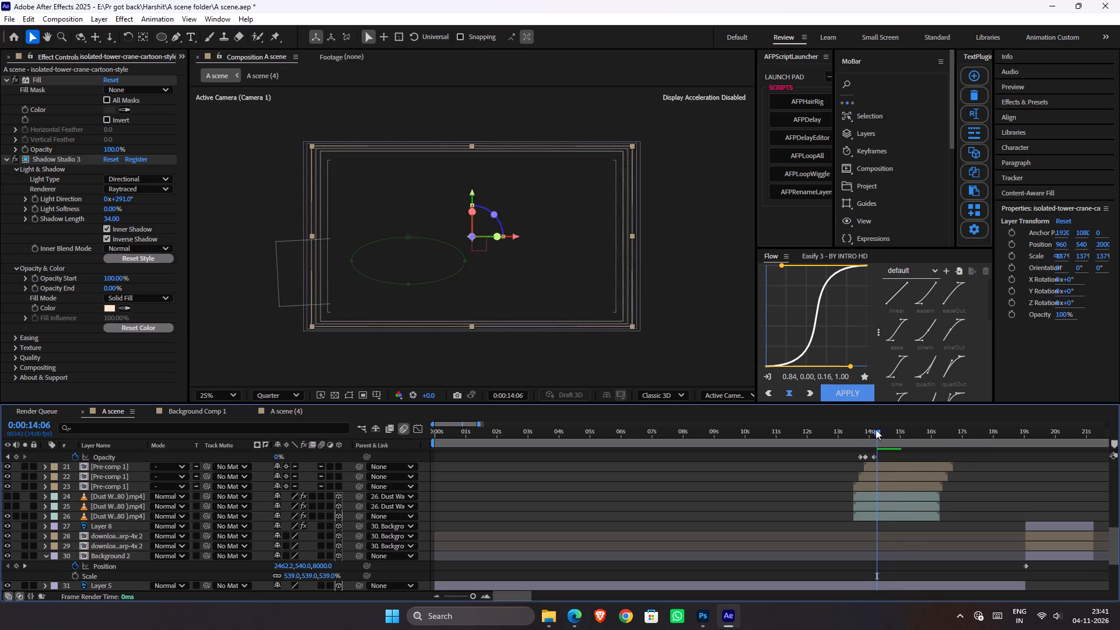
pyautogui.press('space')
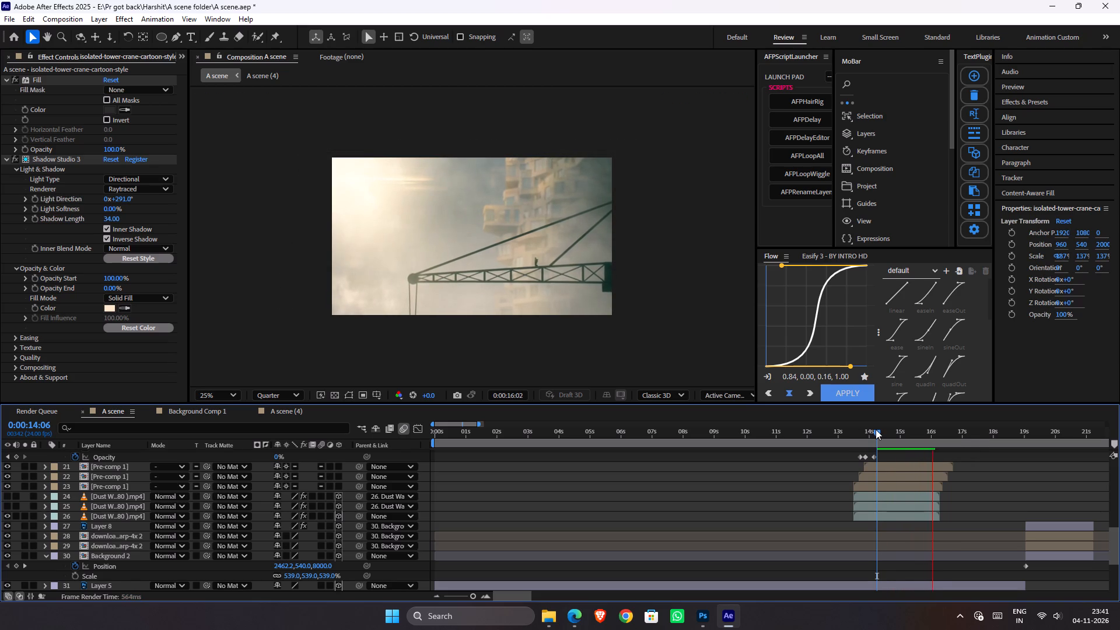
pyautogui.moveTo(876, 429); pyautogui.dragTo(856, 429)
pyautogui.press('space')
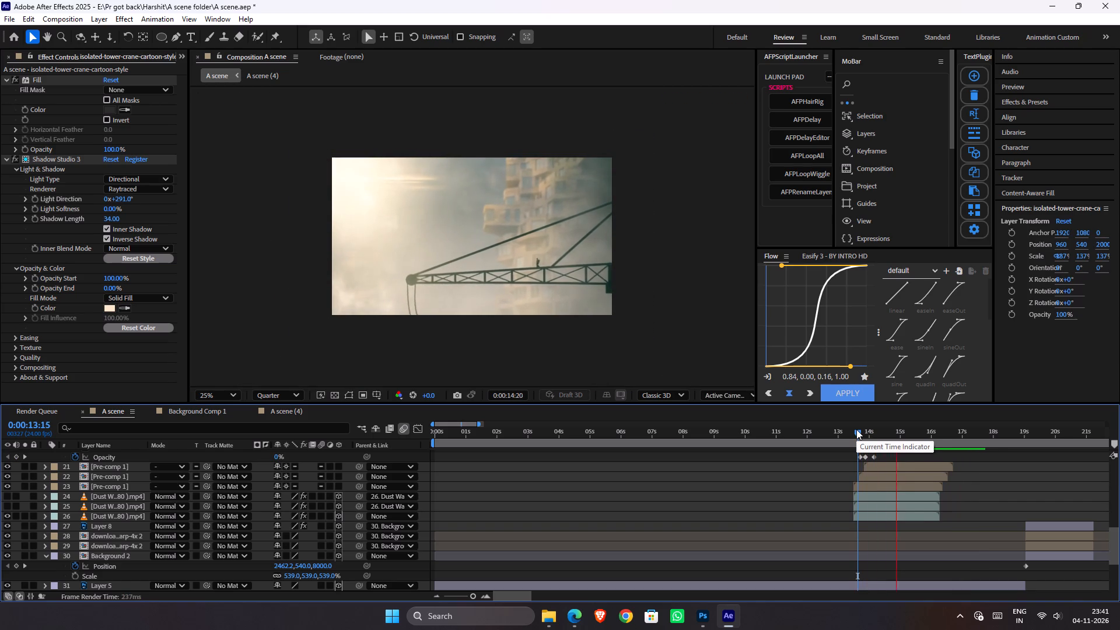
pyautogui.click(856, 429)
pyautogui.press('space')
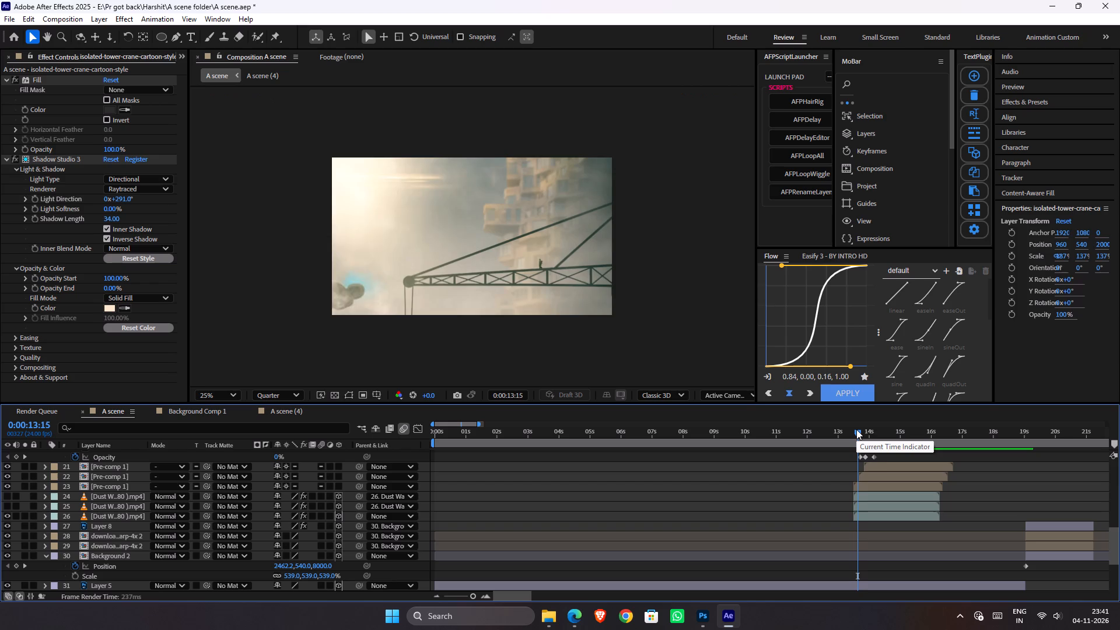
pyautogui.click(856, 429)
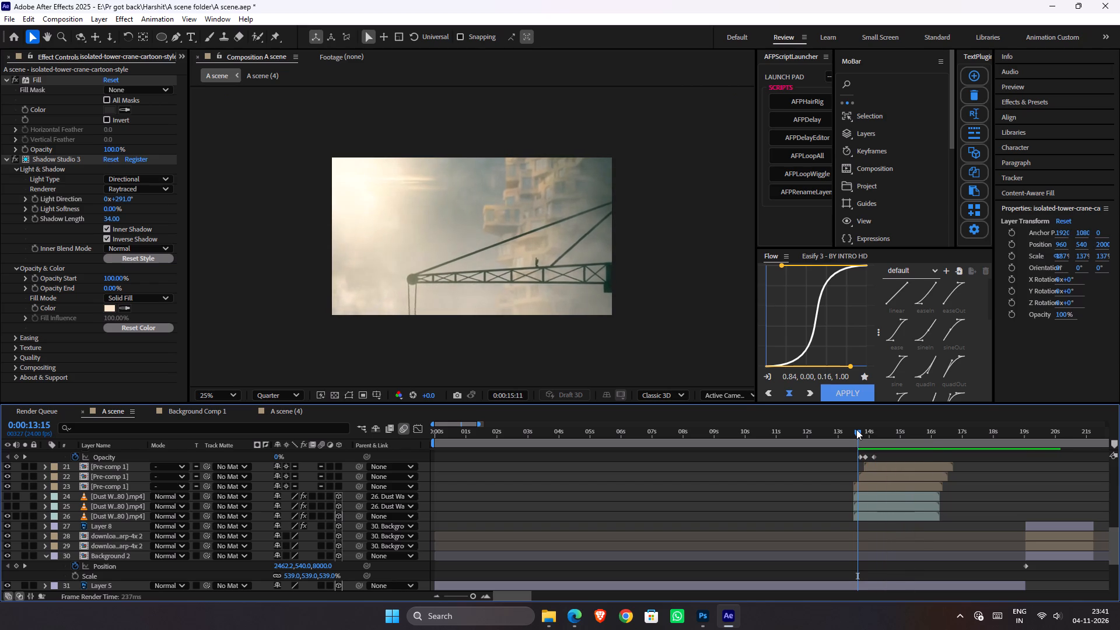
pyautogui.press('space')
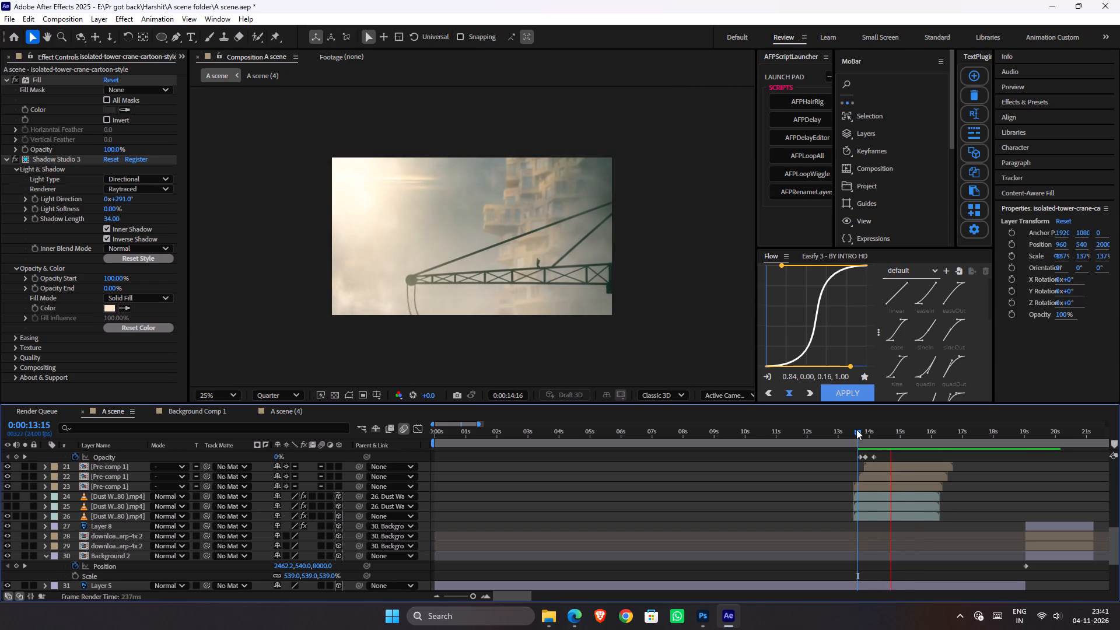
pyautogui.click(856, 429)
pyautogui.press('space')
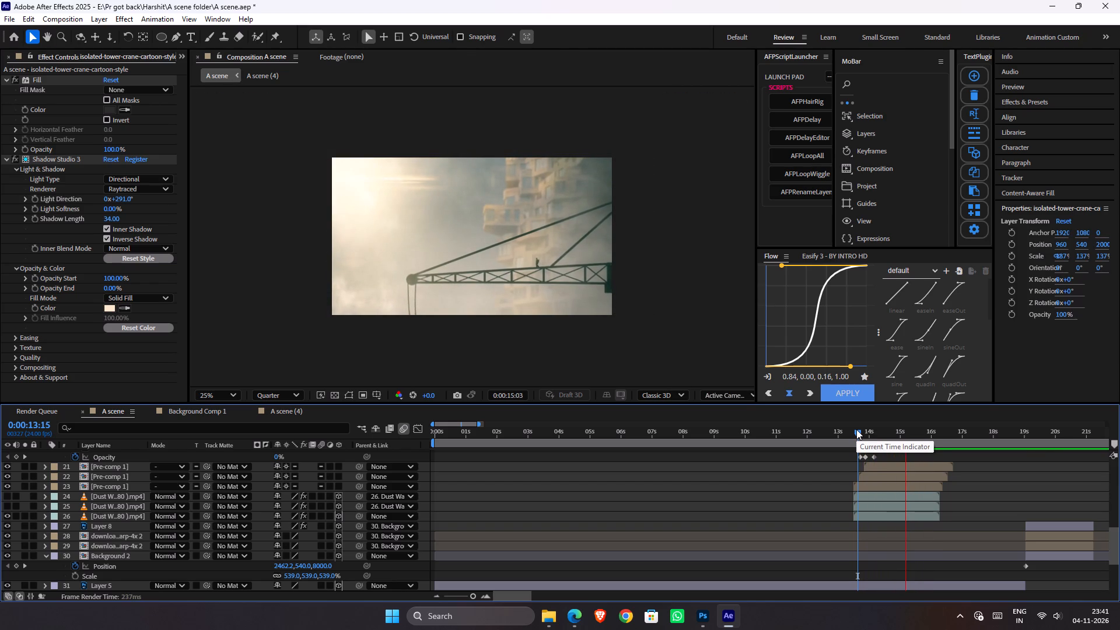
pyautogui.click(856, 429)
pyautogui.press('space')
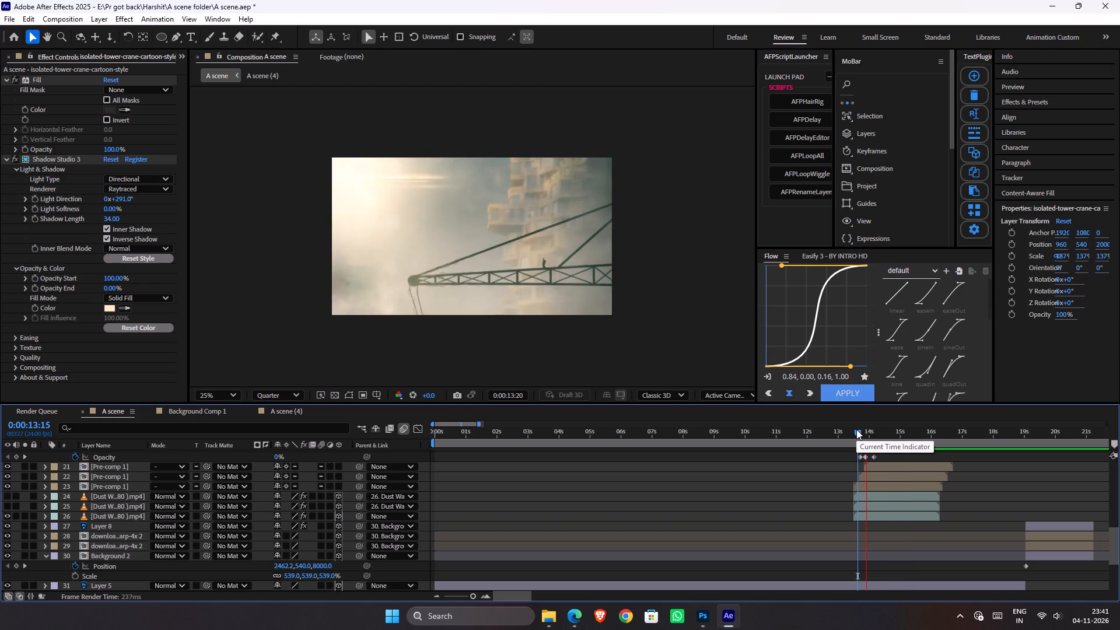
pyautogui.press('space')
# Open the "A scene (4)" precomp and add a third Liquify effect to the crane layer.
pyautogui.click(300, 408)
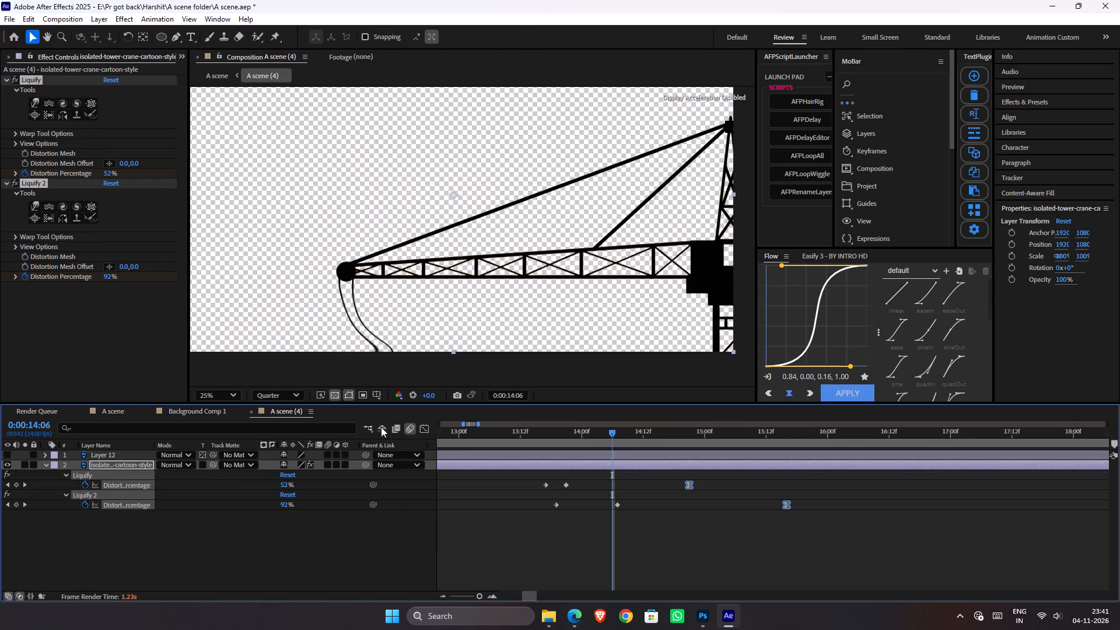
pyautogui.hotkey('ctrl', 'space')
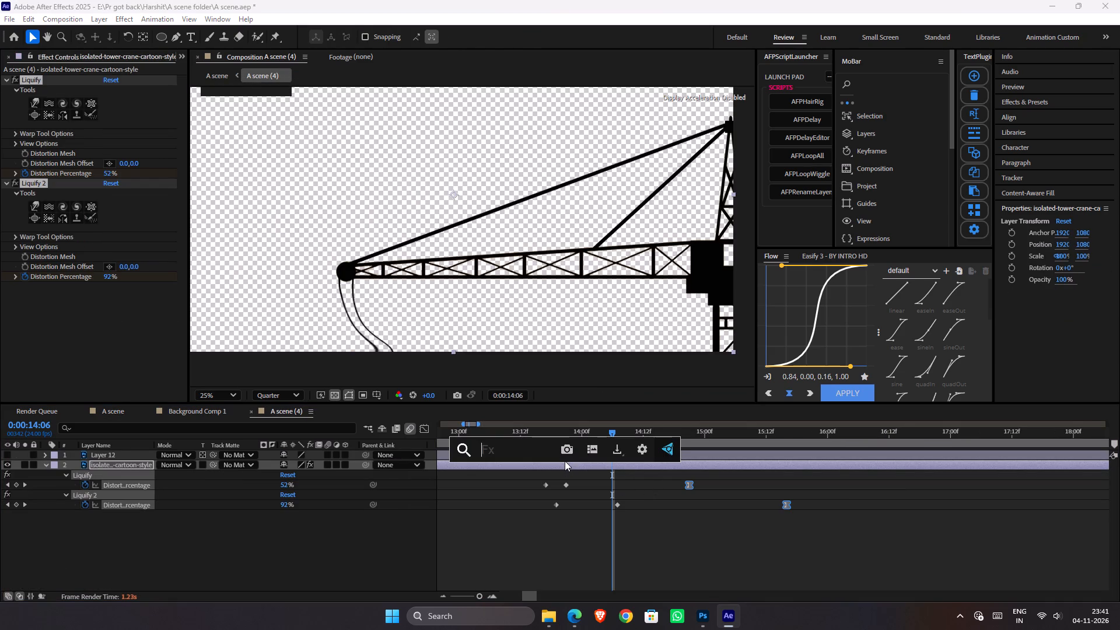
pyautogui.press('l')
pyautogui.press('i')
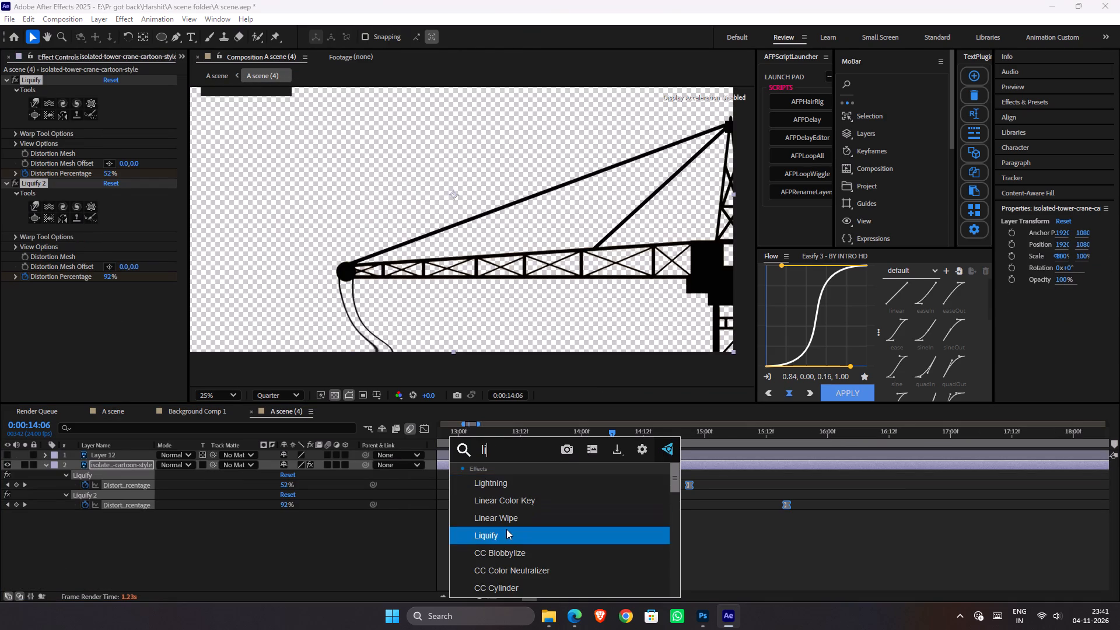
pyautogui.click(506, 530)
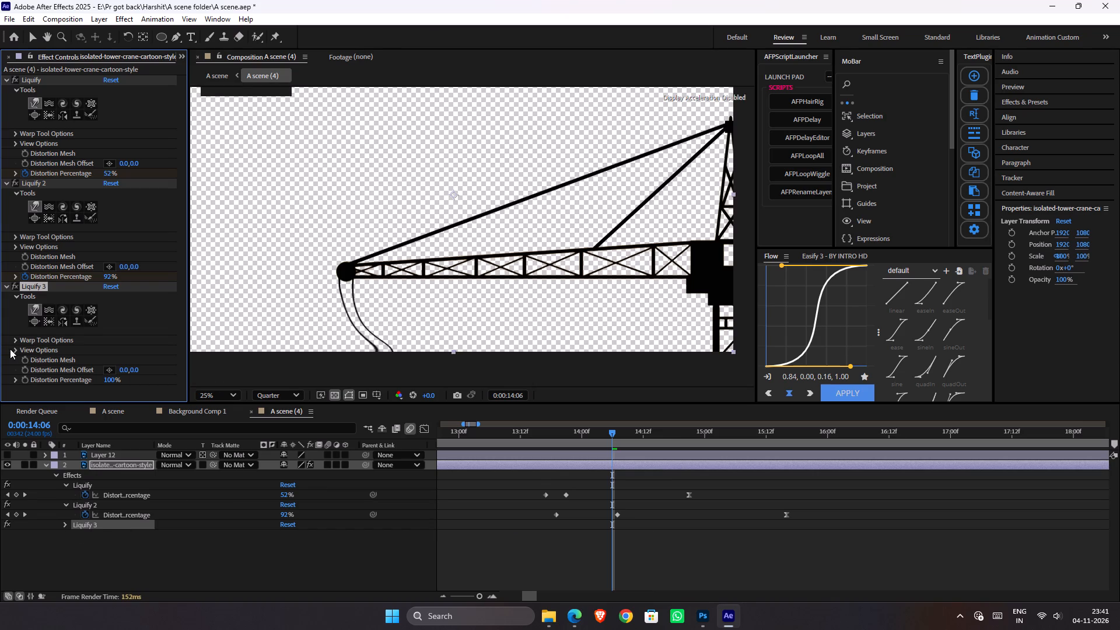
# Warp the lower ends of both hanging cables away from the crane's tower with Liquify 3, forming an opposite bend.
pyautogui.click(32, 304)
pyautogui.keyDown('ctrl'); pyautogui.moveTo(378, 351); pyautogui.dragTo(410, 351); pyautogui.keyUp('ctrl')
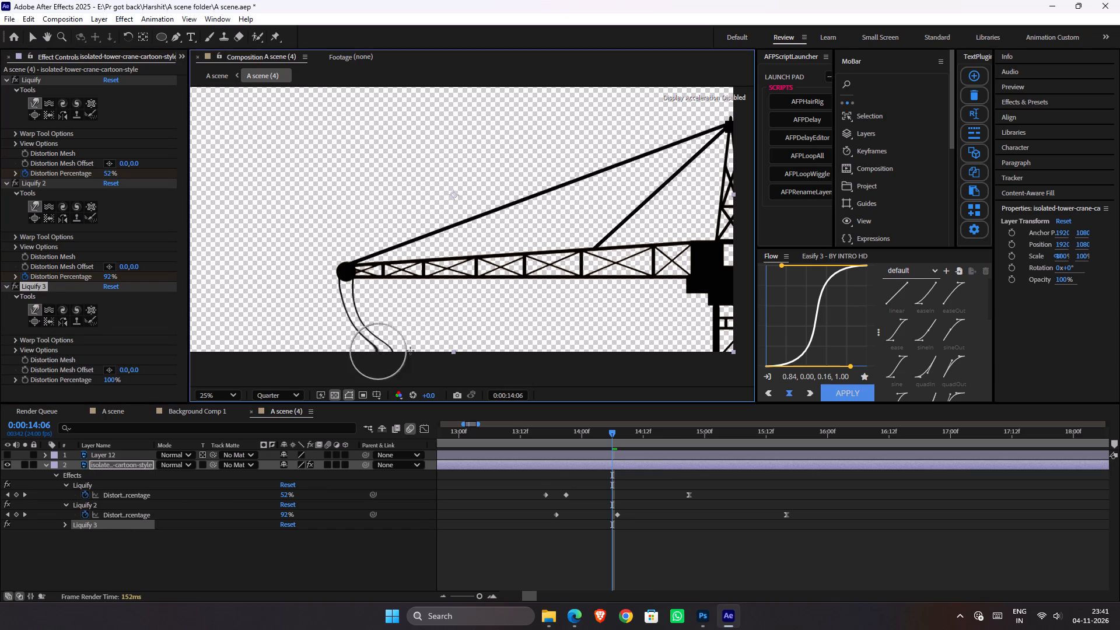
pyautogui.keyDown('ctrl'); pyautogui.moveTo(410, 351); pyautogui.dragTo(401, 348); pyautogui.keyUp('ctrl')
pyautogui.keyDown('ctrl'); pyautogui.moveTo(378, 347); pyautogui.dragTo(384, 348); pyautogui.keyUp('ctrl')
pyautogui.moveTo(384, 351); pyautogui.dragTo(197, 346)
pyautogui.moveTo(379, 351); pyautogui.dragTo(310, 349)
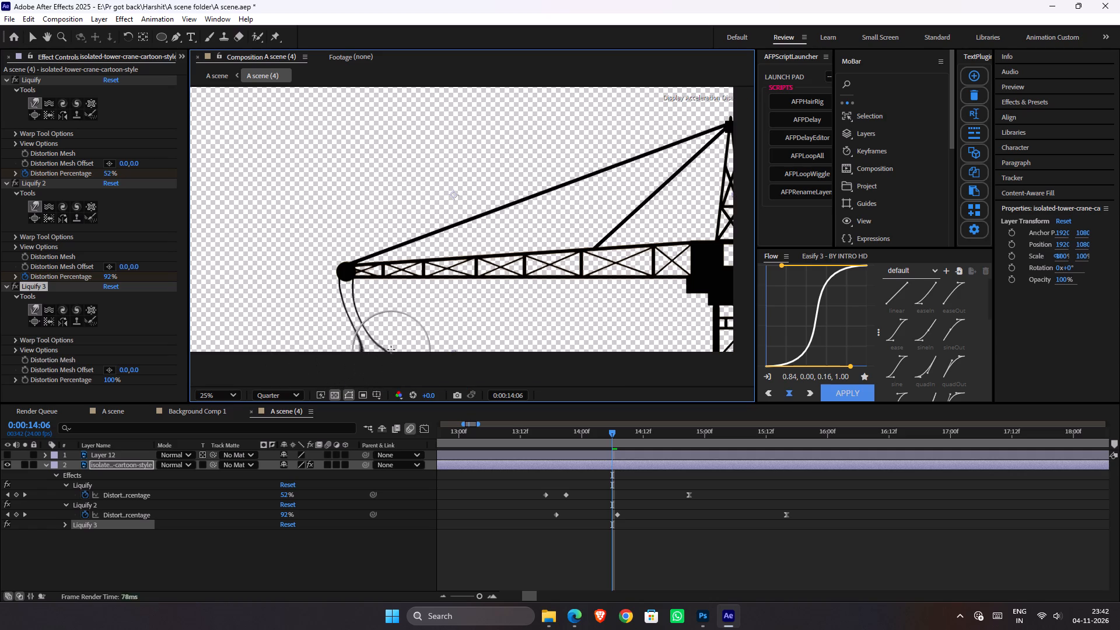
pyautogui.moveTo(391, 349); pyautogui.dragTo(252, 355)
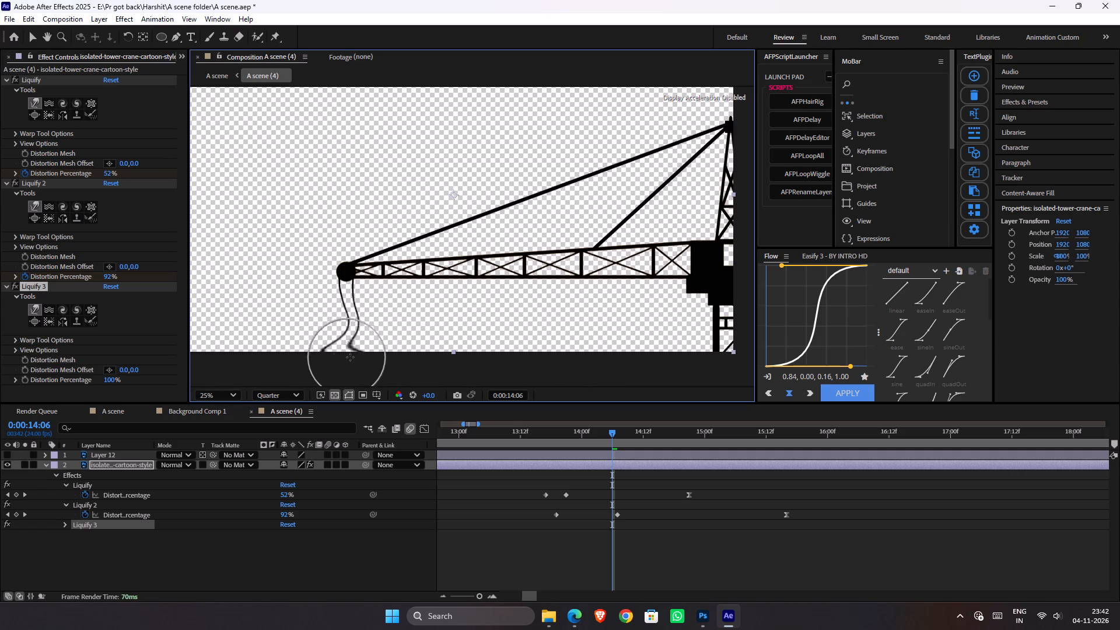
pyautogui.moveTo(359, 353); pyautogui.dragTo(299, 349)
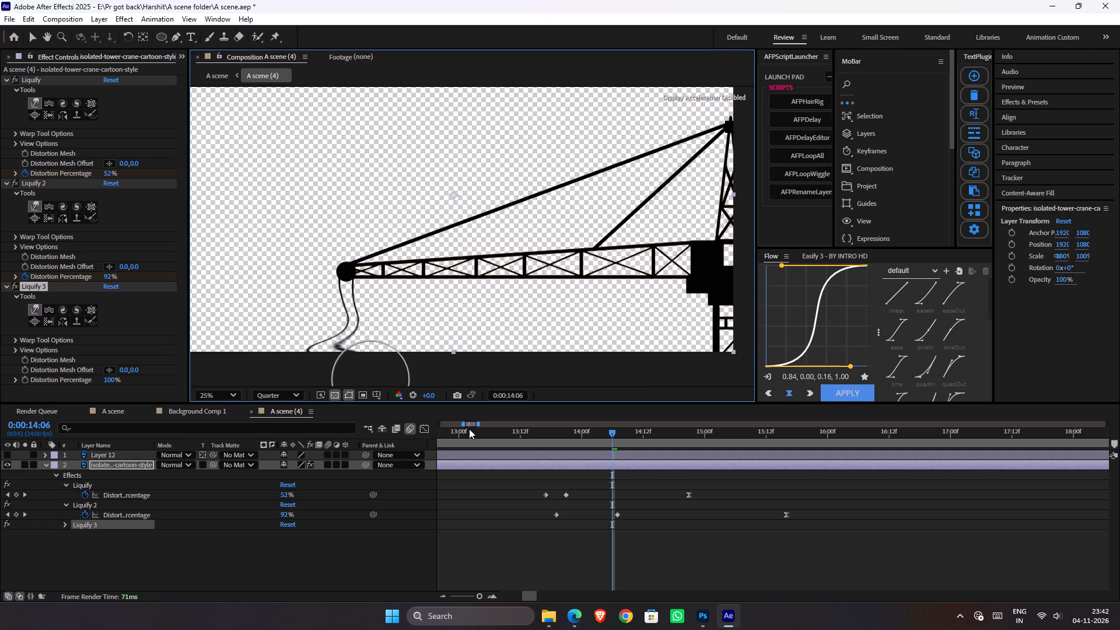
# Keyframe Liquify 3's Distortion Percentage at 0% on 0:00:14:03 and 100% on 0:00:14:19.
pyautogui.click(21, 379)
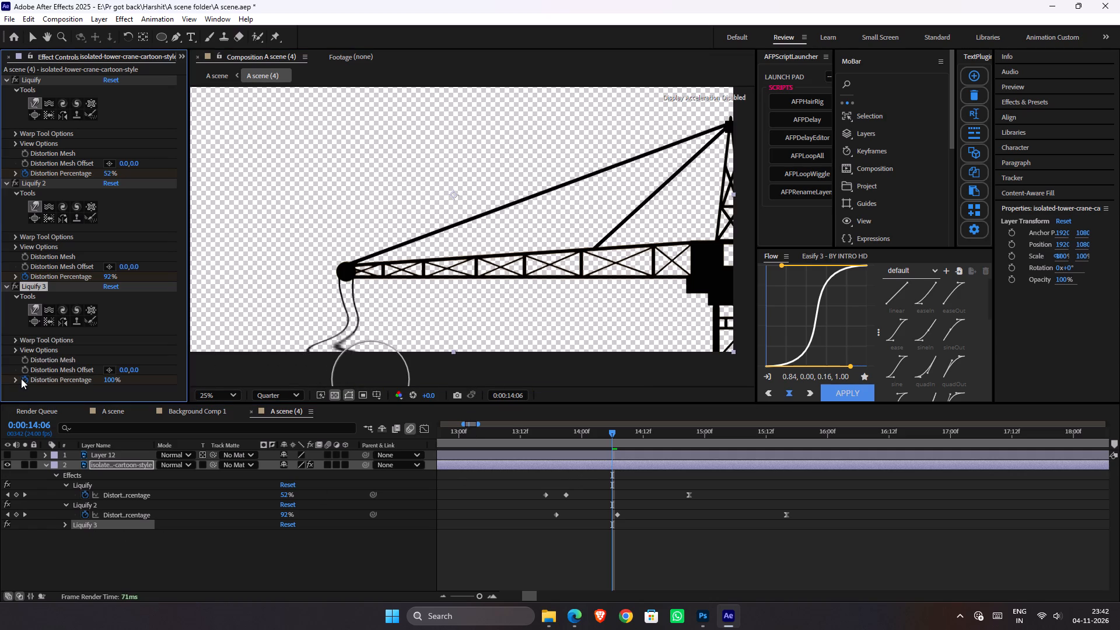
pyautogui.press('u')
pyautogui.press('u')
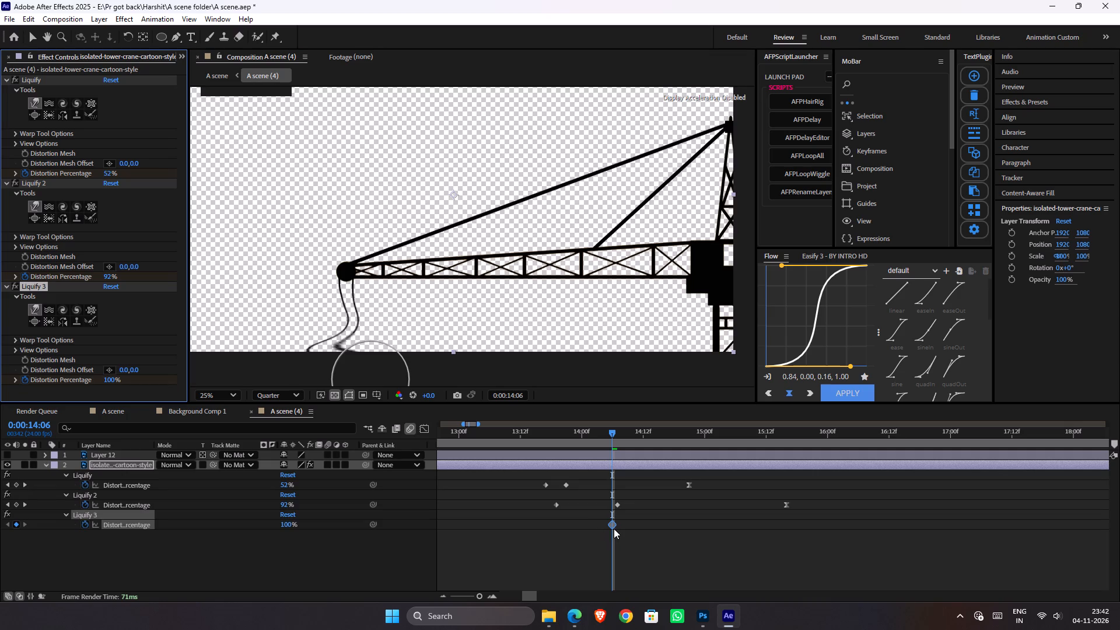
pyautogui.moveTo(614, 523); pyautogui.dragTo(678, 526)
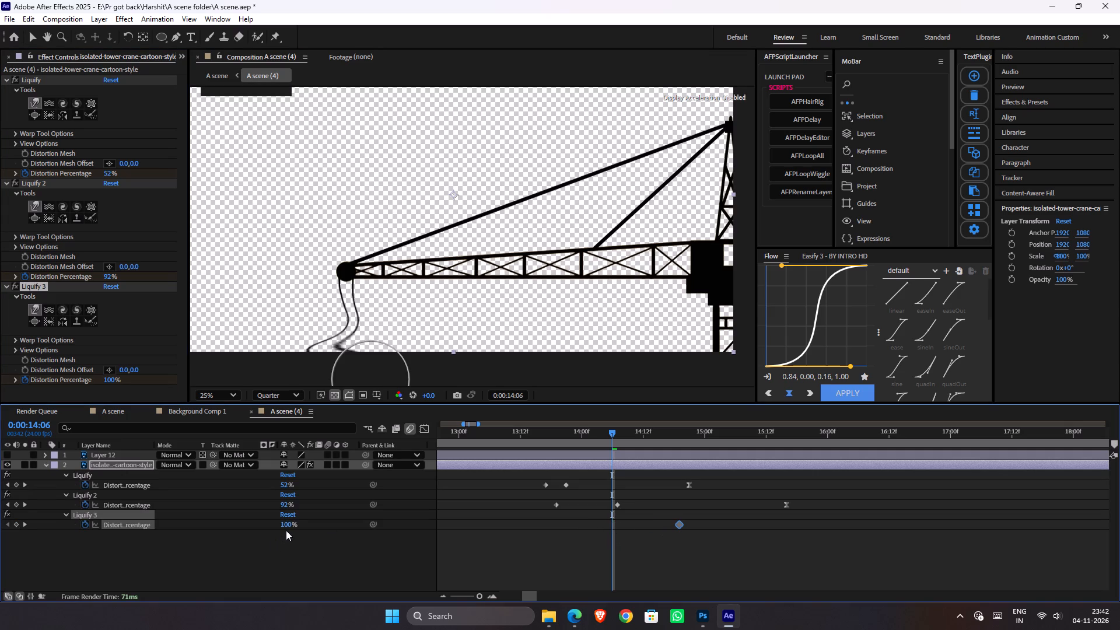
pyautogui.moveTo(290, 528); pyautogui.dragTo(85, 542)
pyautogui.moveTo(610, 523); pyautogui.dragTo(596, 528)
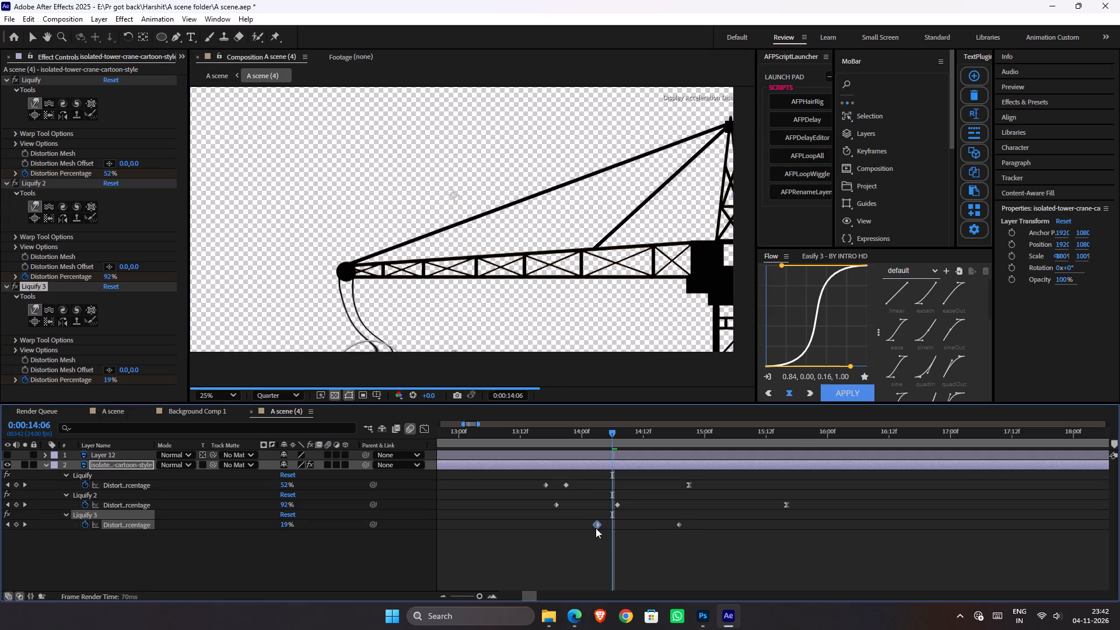
pyautogui.moveTo(596, 528); pyautogui.dragTo(594, 530)
# Add a 0% Distortion Percentage keyframe for Liquify 3 at 0:00:16:02 and apply Easy Ease to it.
pyautogui.moveTo(797, 438); pyautogui.dragTo(768, 452)
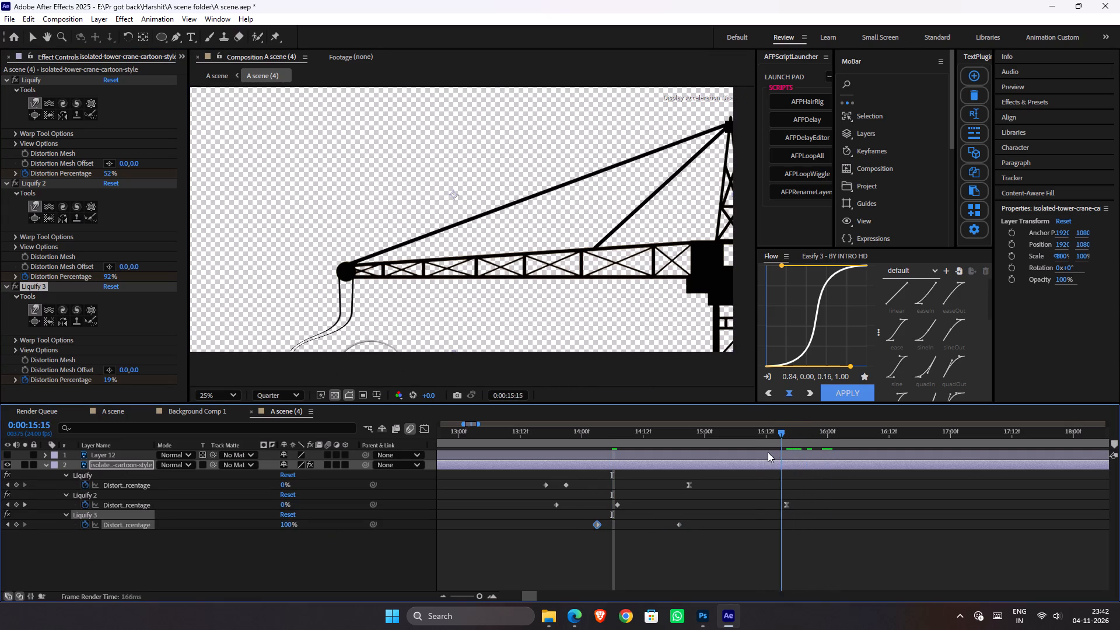
pyautogui.moveTo(768, 452); pyautogui.dragTo(838, 463)
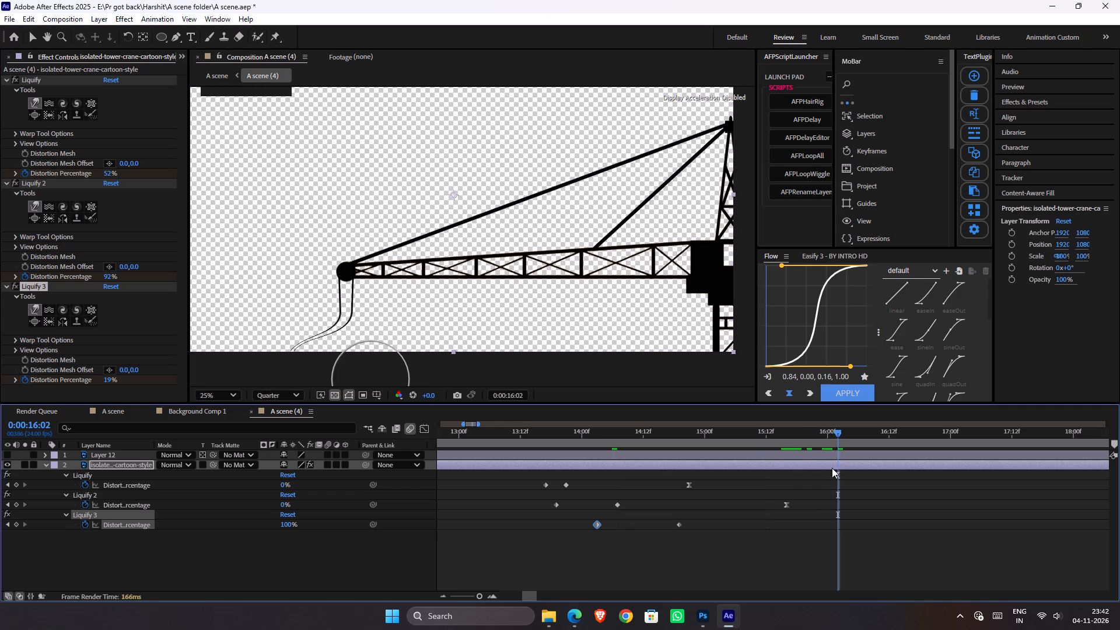
pyautogui.click(288, 524)
pyautogui.press('0')
pyautogui.click(692, 538)
pyautogui.moveTo(855, 522); pyautogui.dragTo(776, 535)
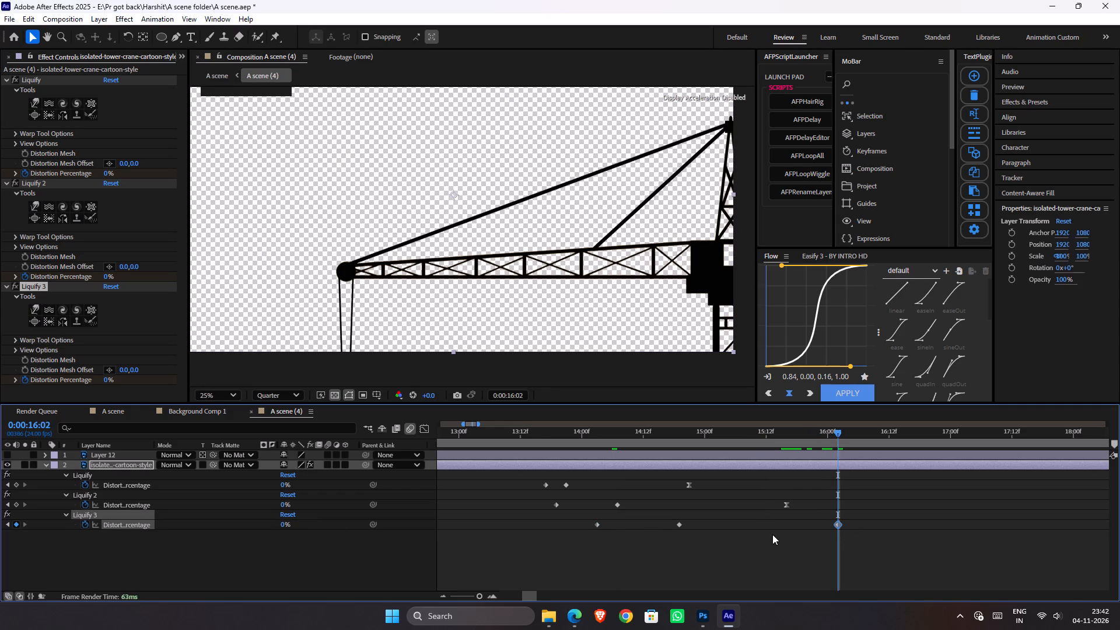
pyautogui.press('F9')
# Save the project and play back the precomp from 0:00:13:21 to examine the cables' motion with the third Liquify.
pyautogui.click(567, 435)
pyautogui.hotkey('ctrl', 's')
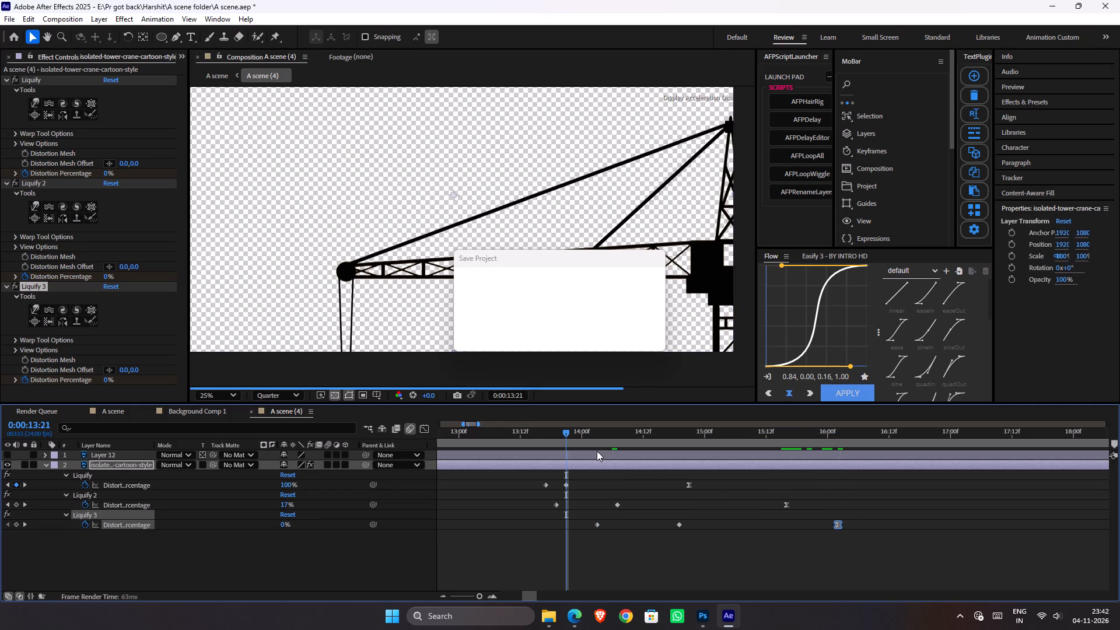
pyautogui.press('space')
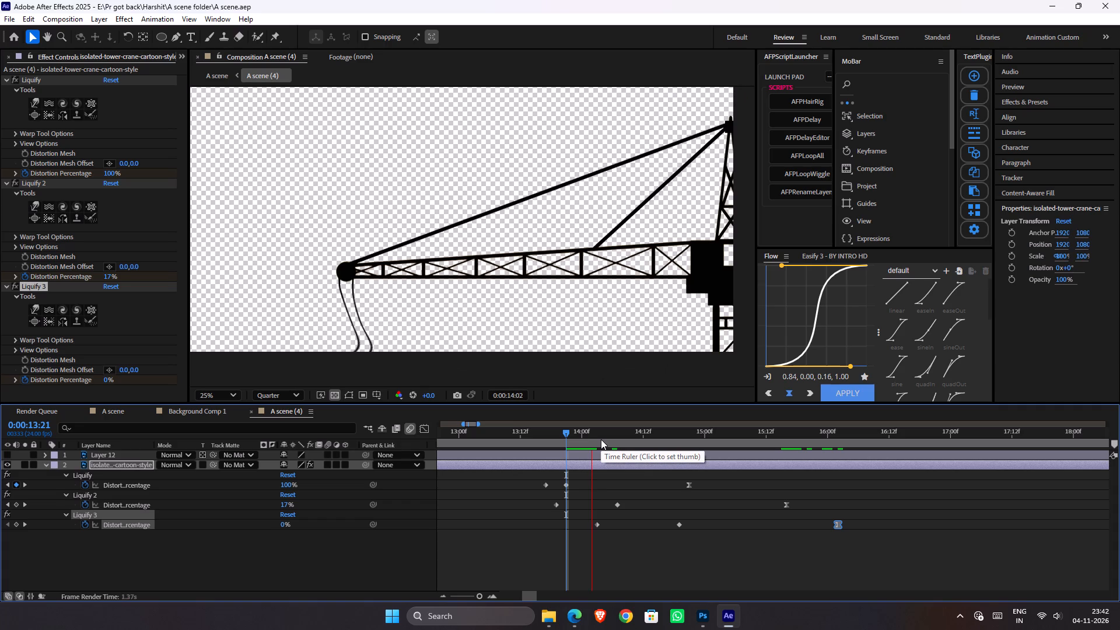
pyautogui.press('space')
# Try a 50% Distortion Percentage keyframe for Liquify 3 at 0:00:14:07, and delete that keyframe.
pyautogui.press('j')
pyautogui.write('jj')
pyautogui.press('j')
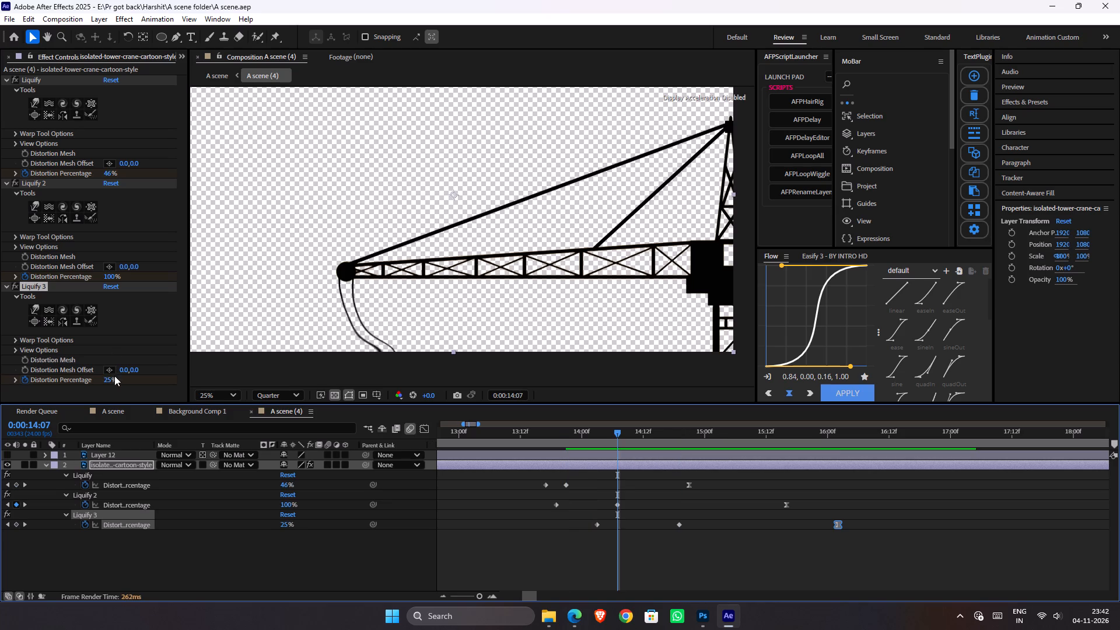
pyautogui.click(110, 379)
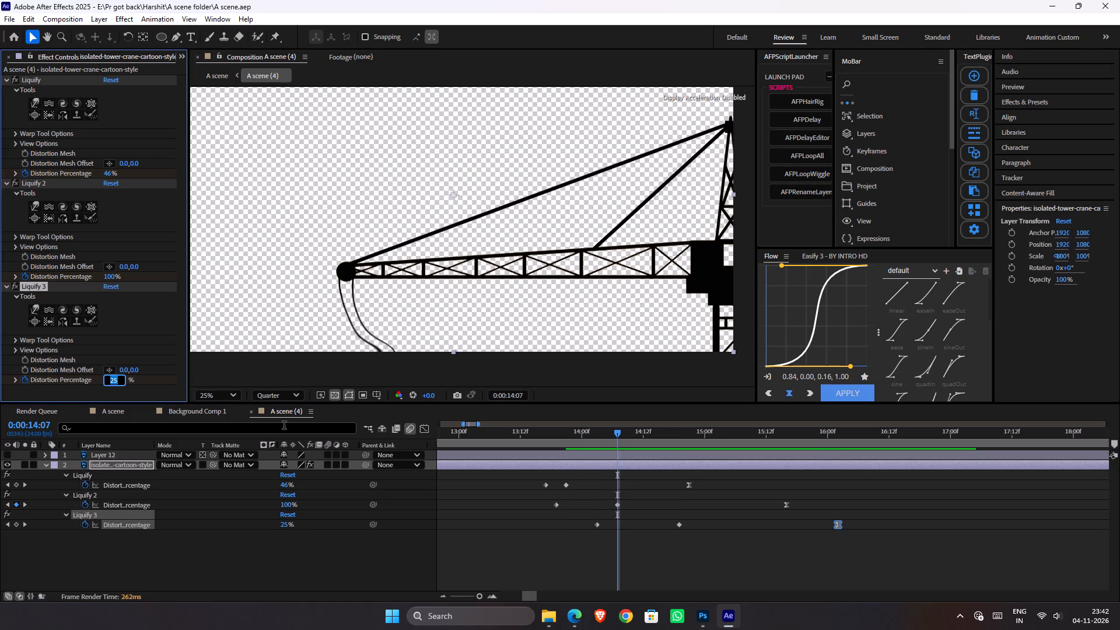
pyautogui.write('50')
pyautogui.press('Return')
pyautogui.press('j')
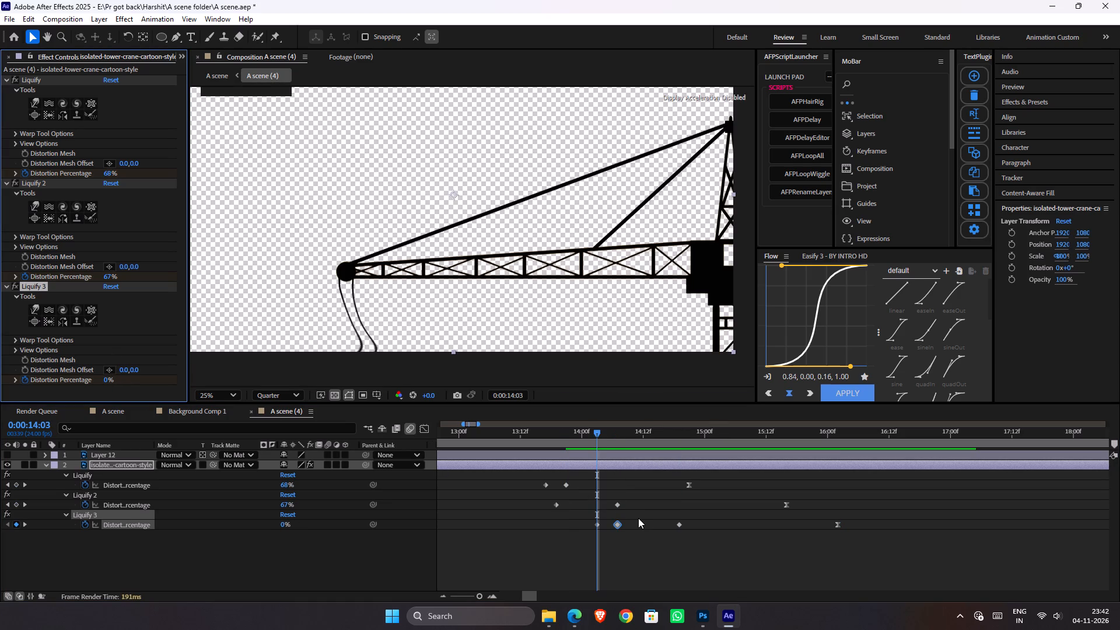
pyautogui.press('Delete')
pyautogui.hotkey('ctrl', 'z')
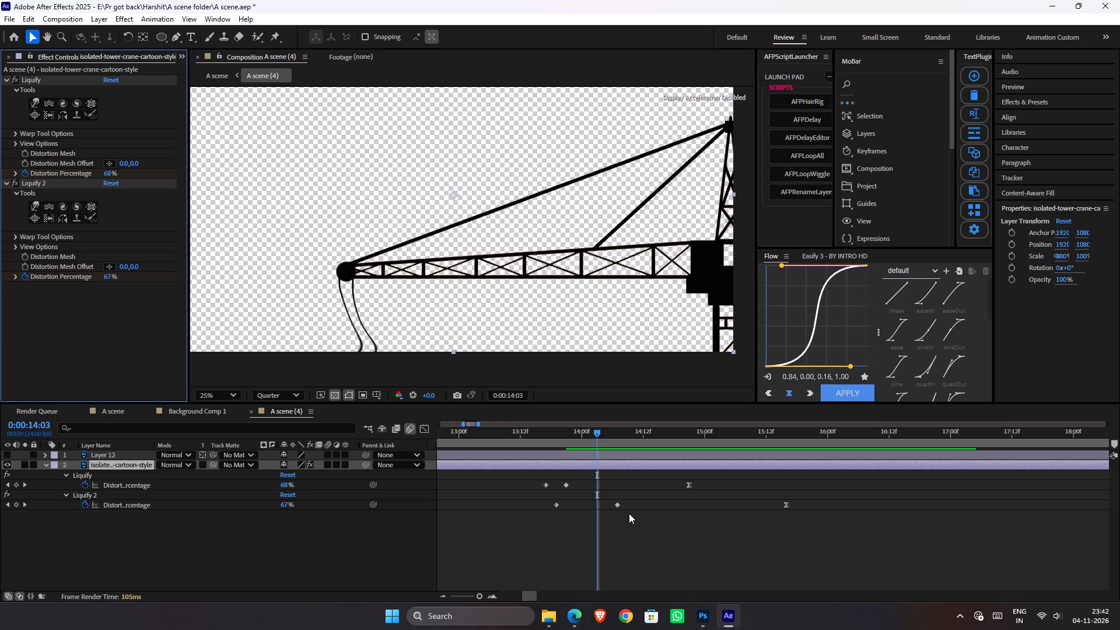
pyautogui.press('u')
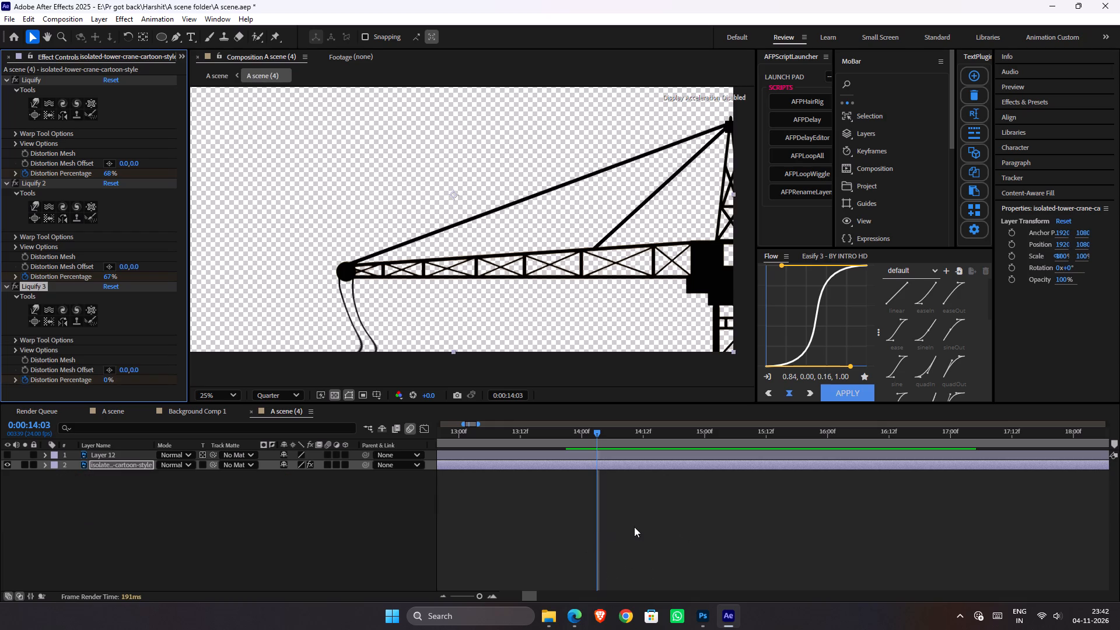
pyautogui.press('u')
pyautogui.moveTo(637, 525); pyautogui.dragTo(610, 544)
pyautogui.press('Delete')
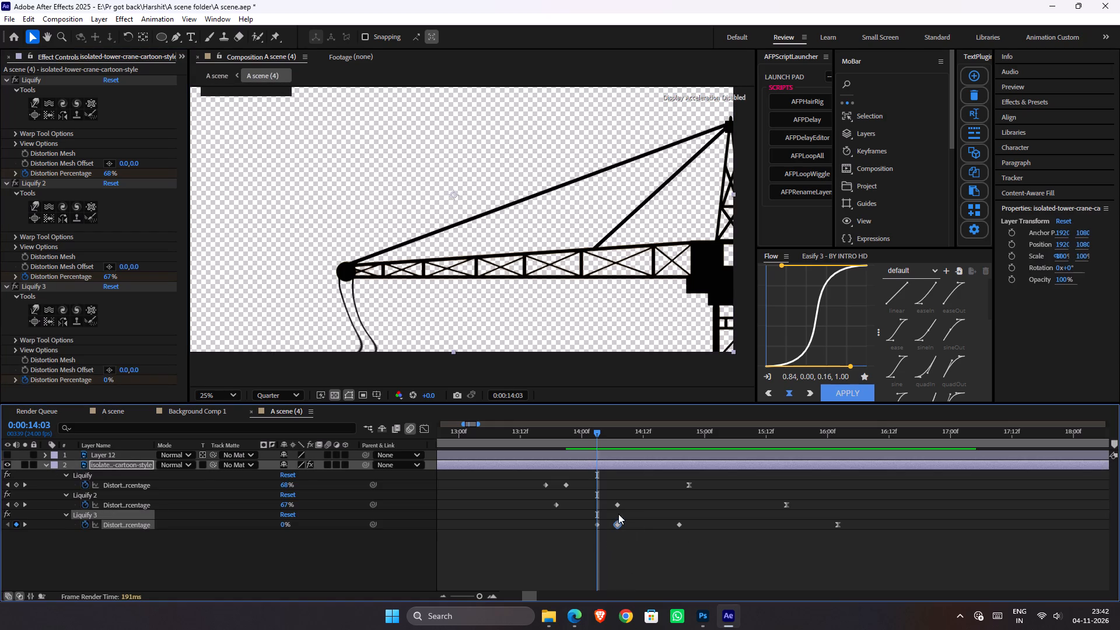
# Set Liquify 2's Distortion Percentage keyframe at 0:00:14:07 to 50%.
pyautogui.press('k')
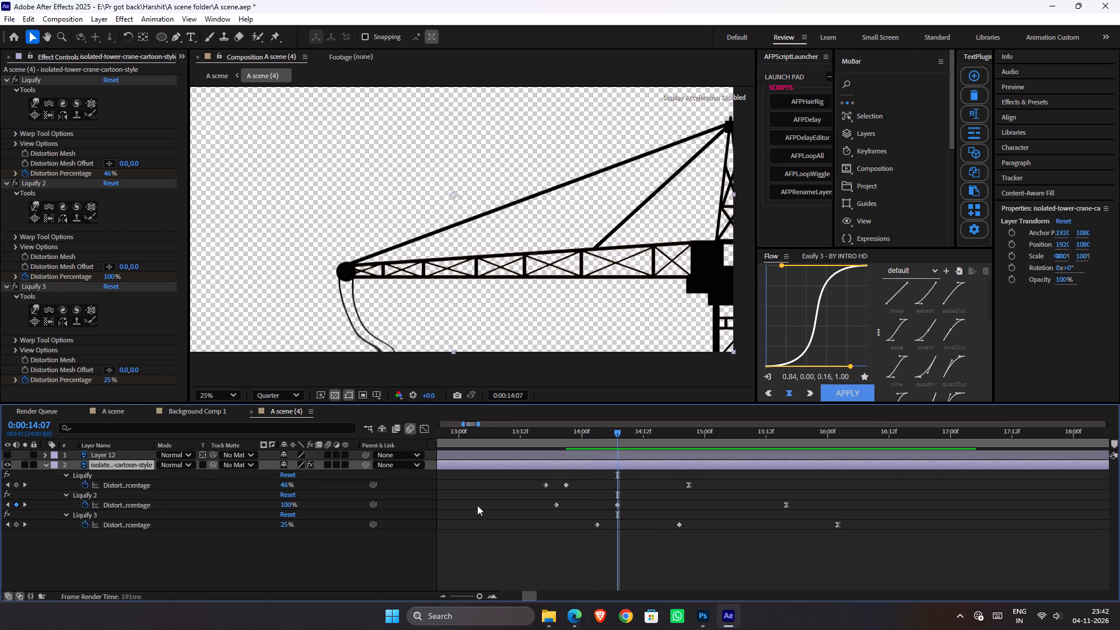
pyautogui.click(283, 504)
pyautogui.press('5')
pyautogui.press('0')
pyautogui.press('Return')
# Lower Liquify 3's Distortion Percentage keyframe at 0:00:14:19, trying 50% and settling on 20%.
pyautogui.press('k')
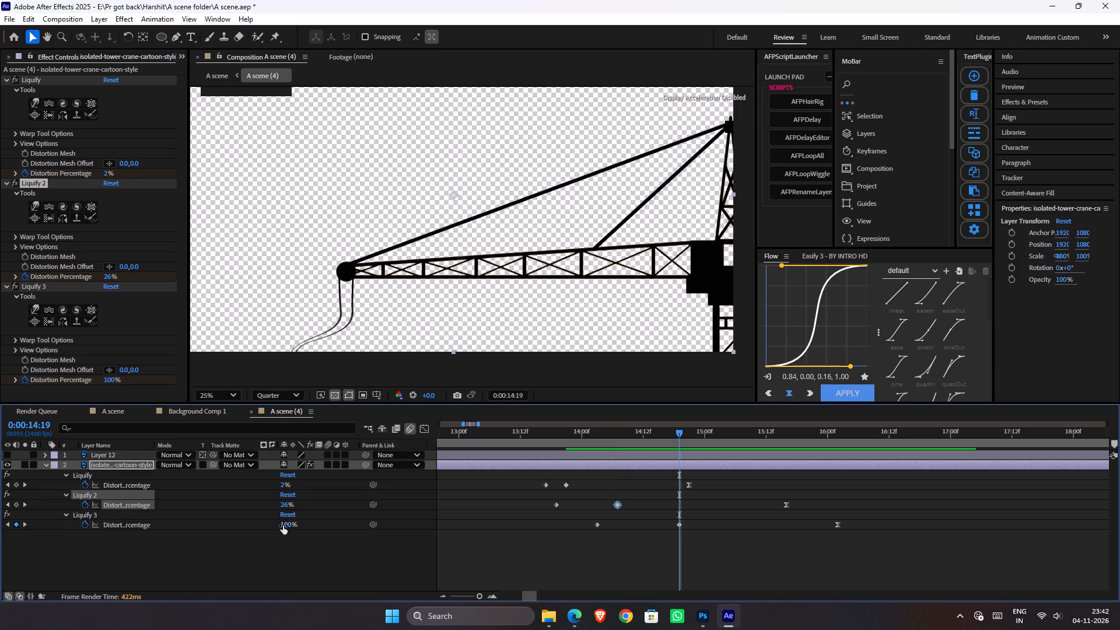
pyautogui.click(283, 526)
pyautogui.press('5')
pyautogui.press('0')
pyautogui.press('Return')
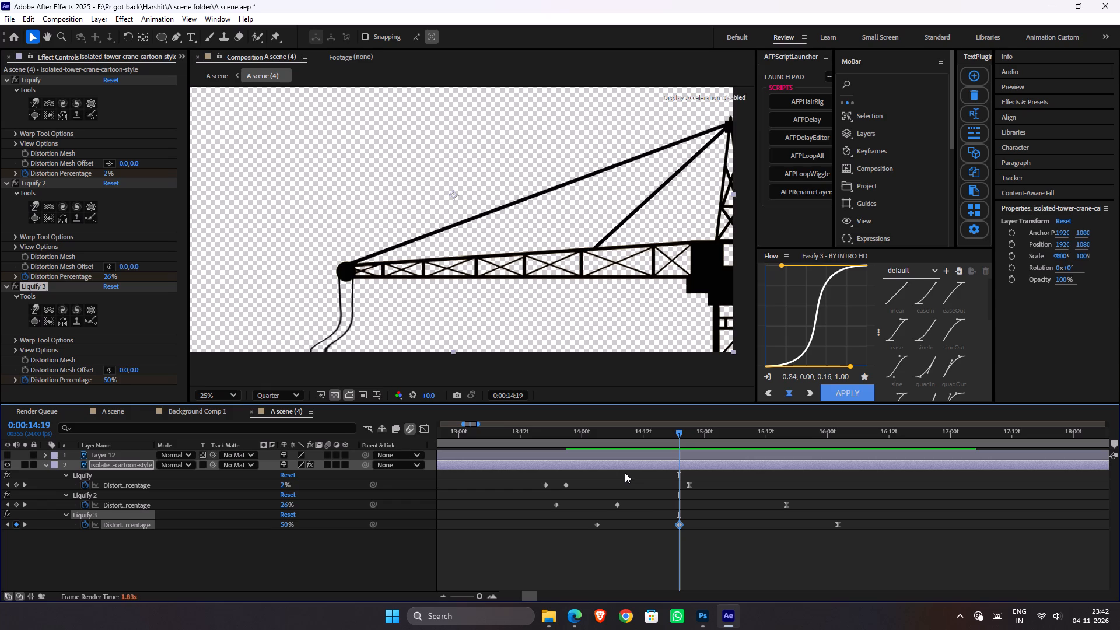
pyautogui.click(288, 524)
pyautogui.click(285, 523)
pyautogui.write('20')
pyautogui.press('Return')
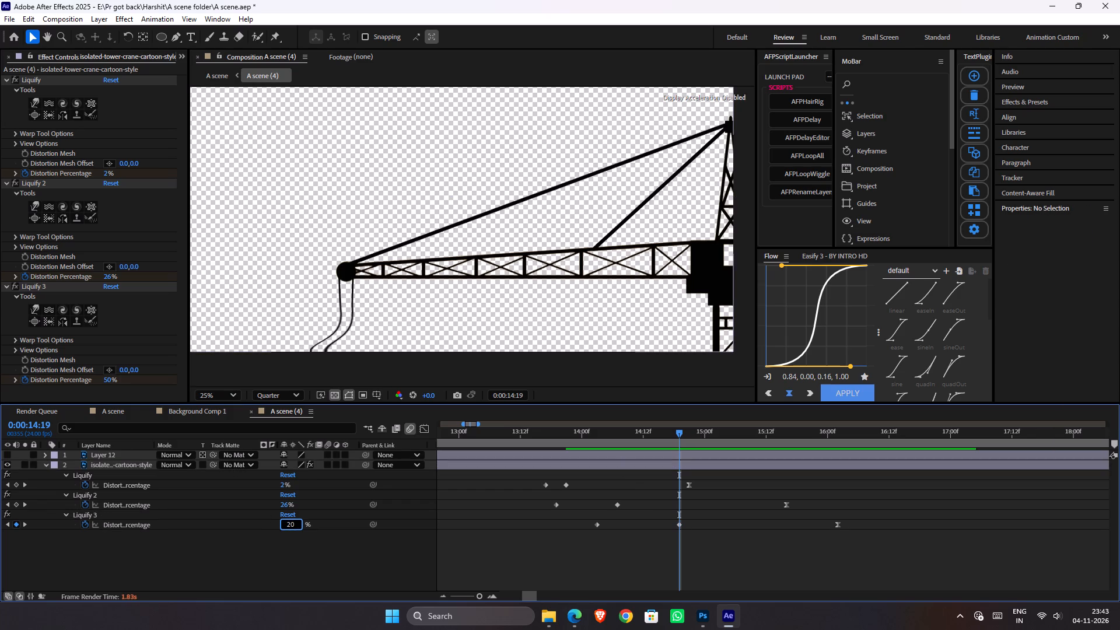
# Save the project and replay the precomp from 0:00:13:12 to examine the cables' sway with the new distortion values.
pyautogui.moveTo(552, 434); pyautogui.dragTo(521, 435)
pyautogui.hotkey('ctrl', 's')
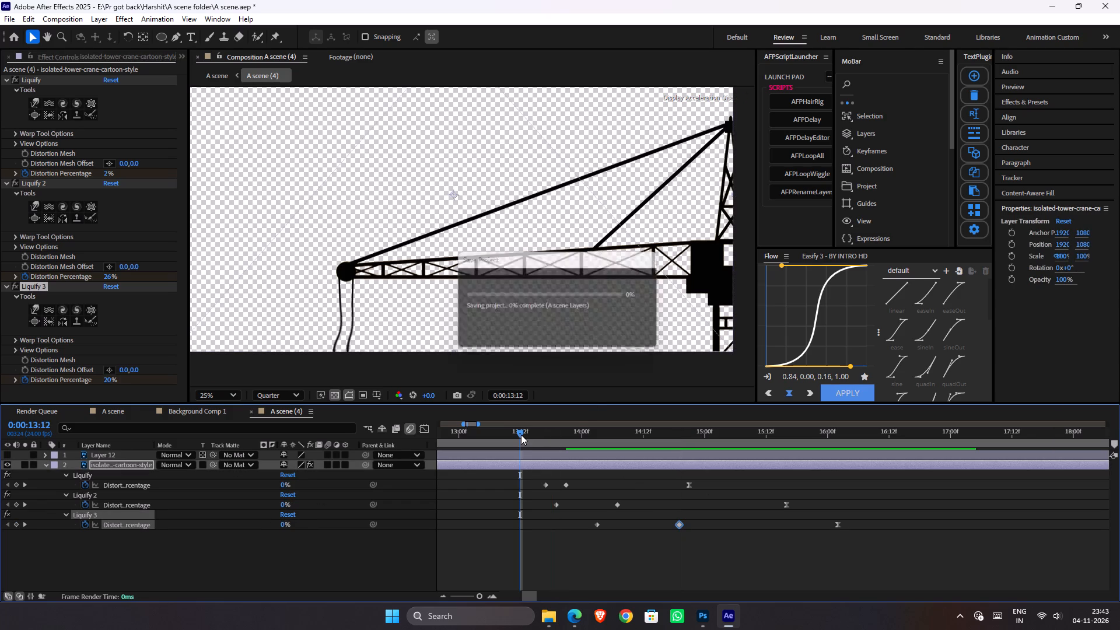
pyautogui.press('space')
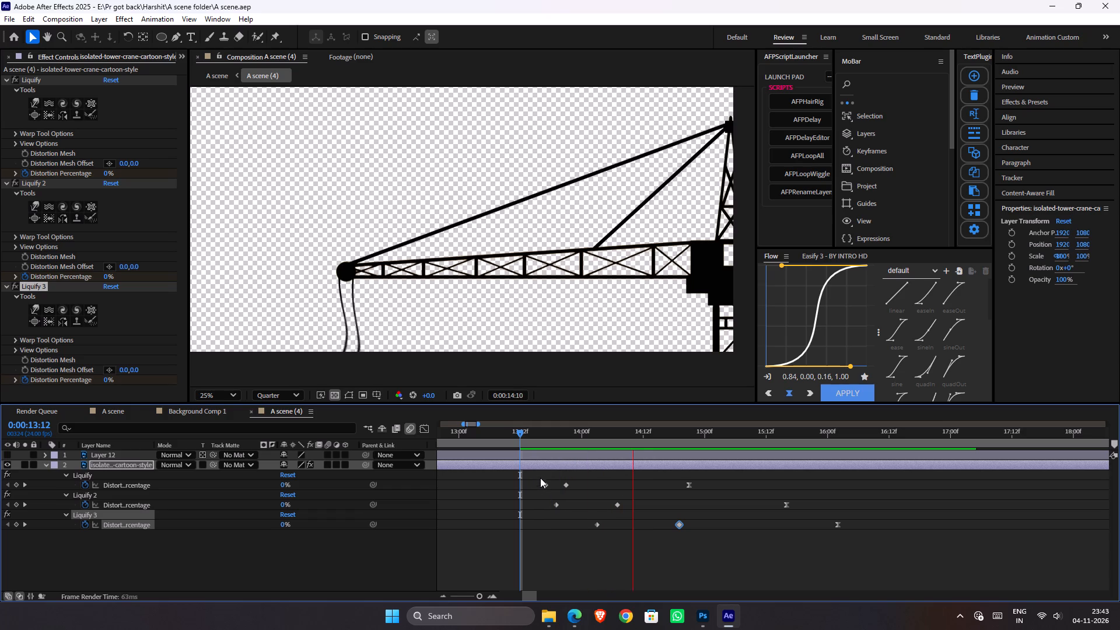
pyautogui.click(521, 433)
pyautogui.press('space')
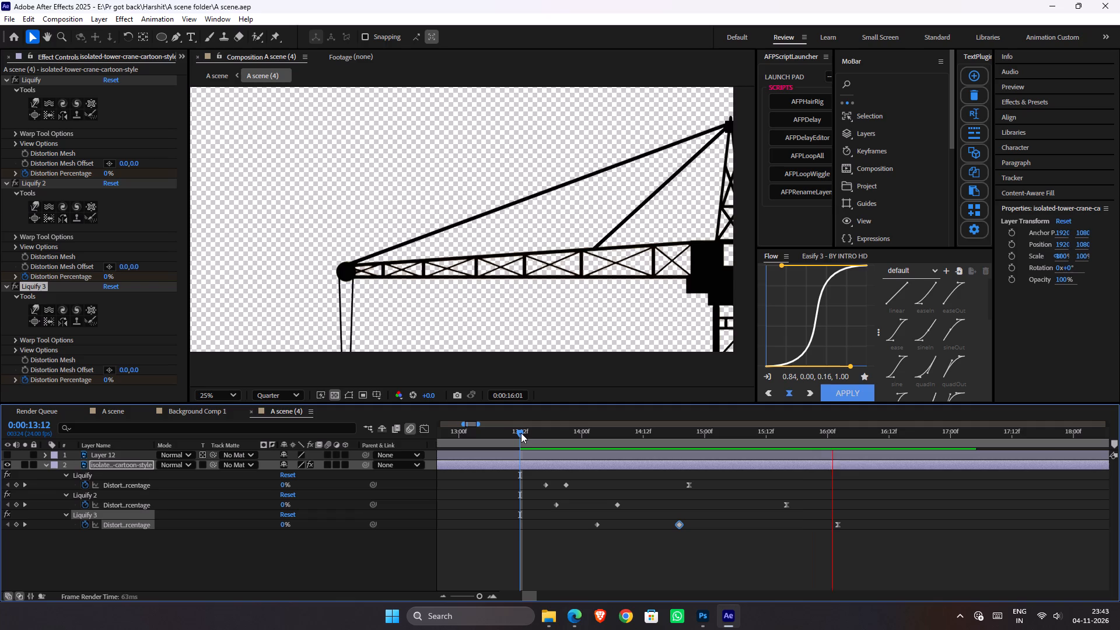
pyautogui.click(521, 433)
pyautogui.press('space')
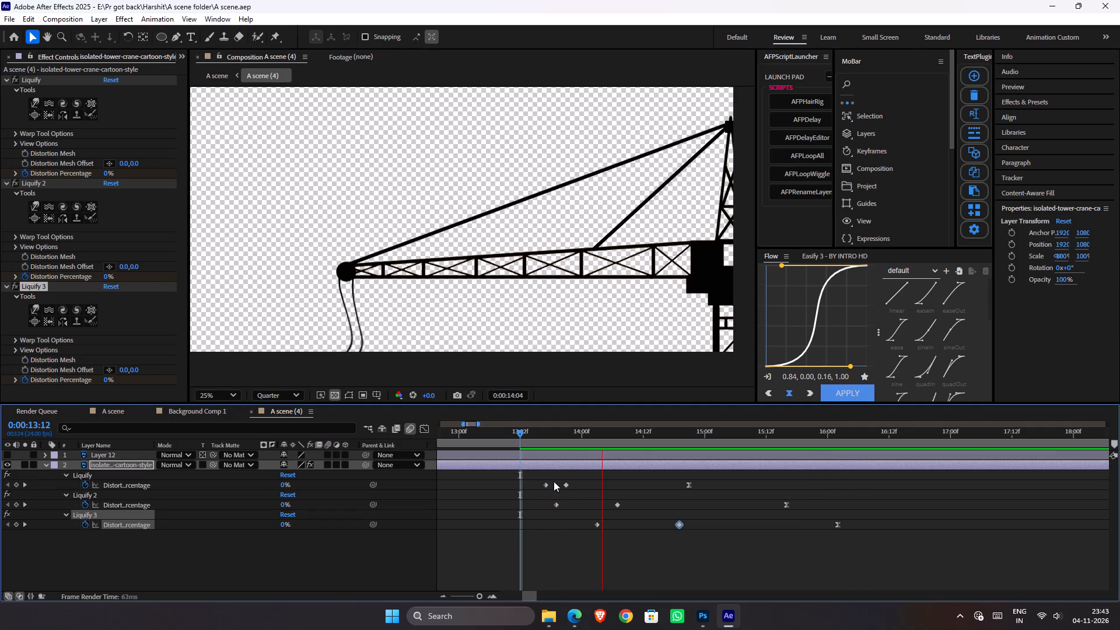
pyautogui.press('space')
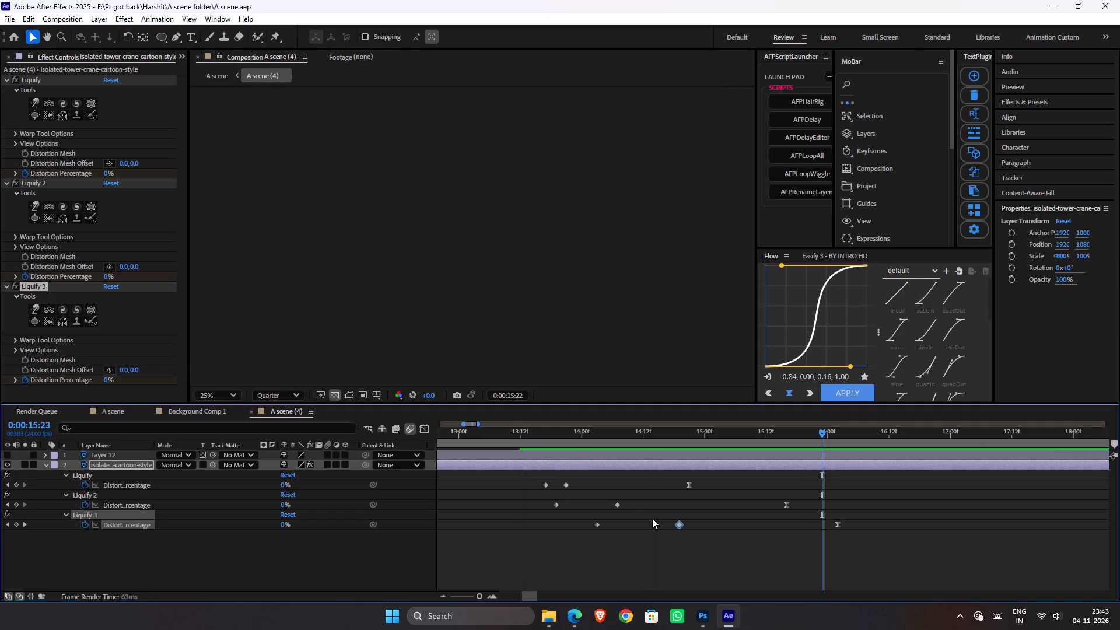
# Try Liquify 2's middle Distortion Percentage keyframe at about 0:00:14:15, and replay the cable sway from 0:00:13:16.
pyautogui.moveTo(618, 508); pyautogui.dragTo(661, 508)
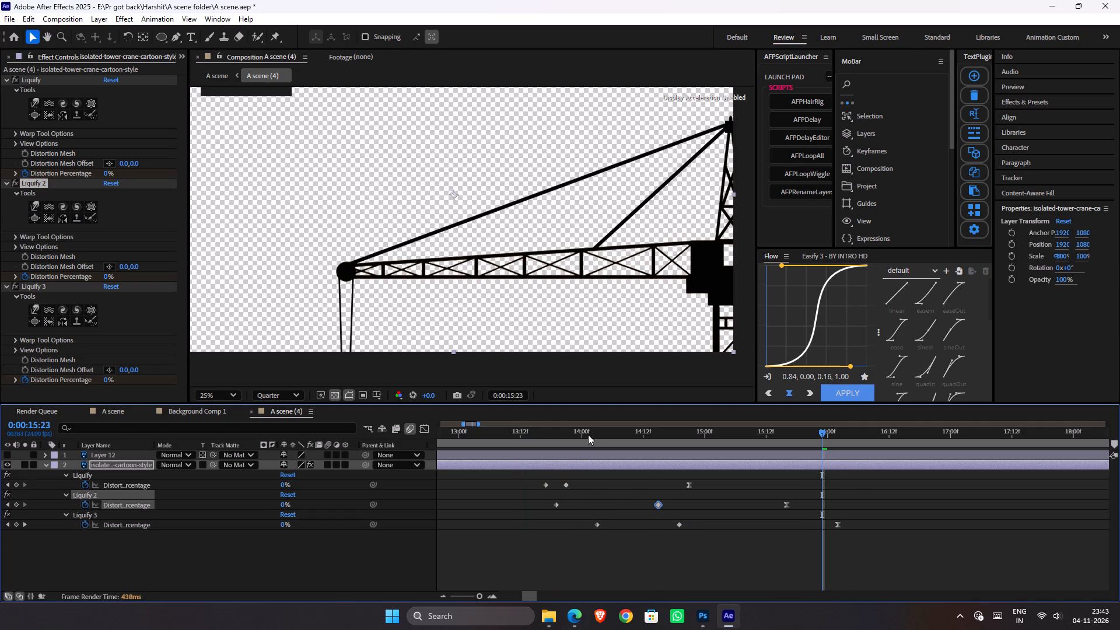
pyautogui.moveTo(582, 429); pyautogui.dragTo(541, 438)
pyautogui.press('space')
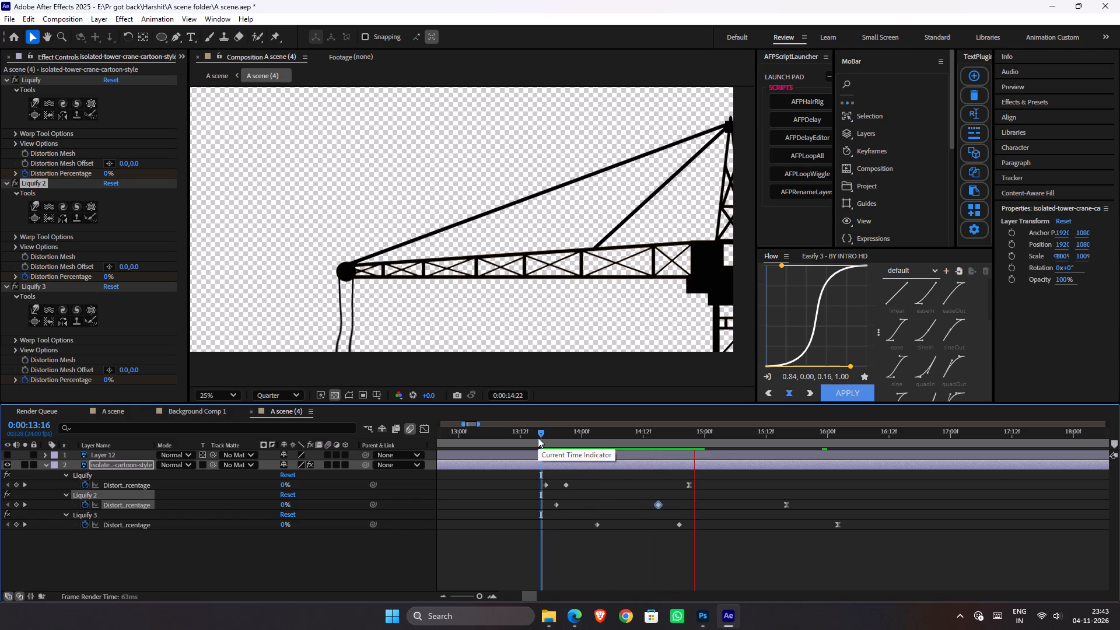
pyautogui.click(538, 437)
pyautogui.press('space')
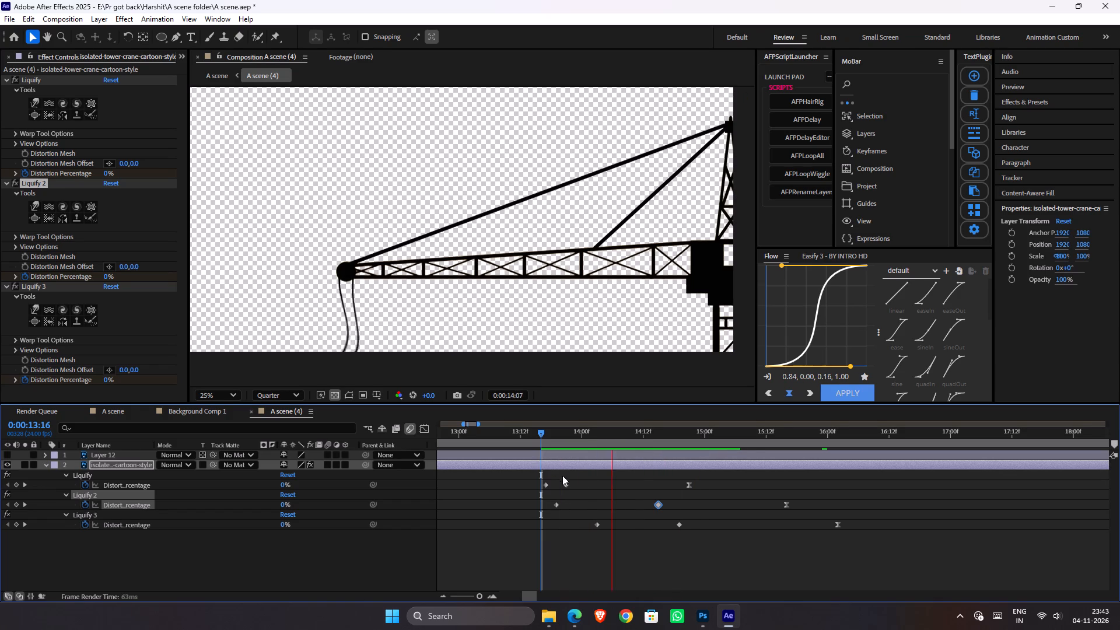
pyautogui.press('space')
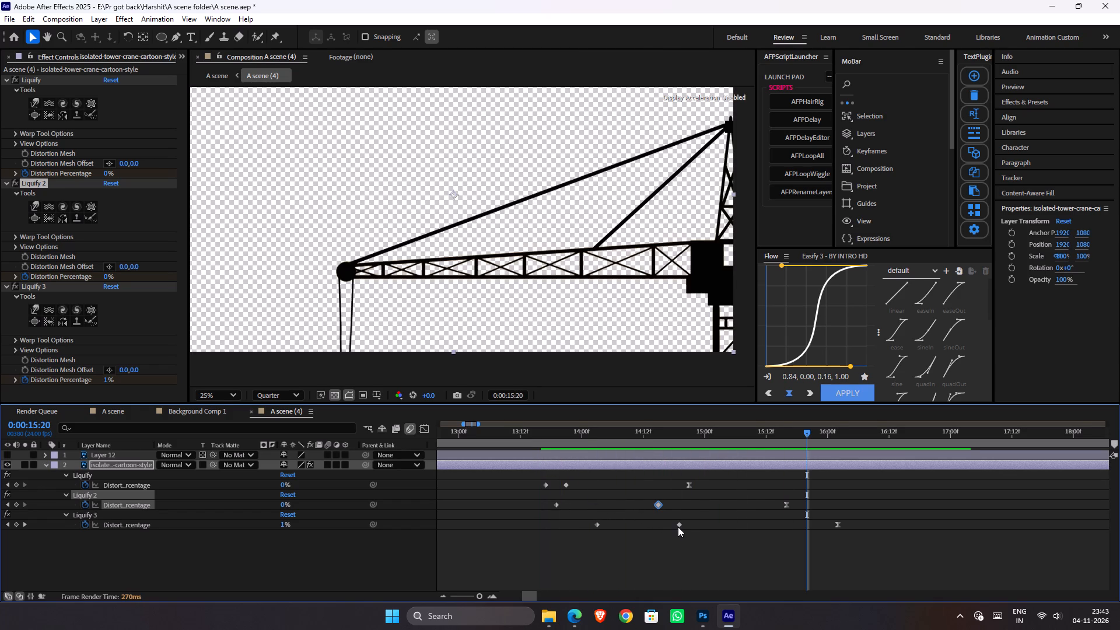
# Retime Liquify 3's first two Distortion Percentage keyframes to about 0:00:14:11 and 0:00:15:08, Liquify 2's middle one to about 0:00:14:13, and replay from 0:00:13:12.
pyautogui.moveTo(681, 525); pyautogui.dragTo(747, 525)
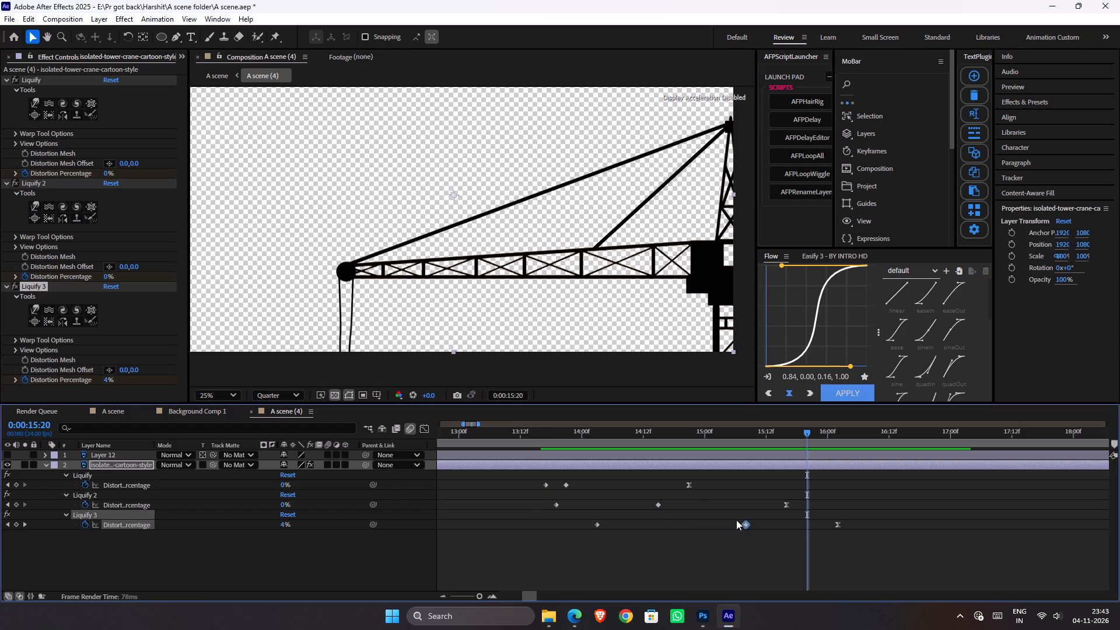
pyautogui.moveTo(556, 430); pyautogui.dragTo(521, 431)
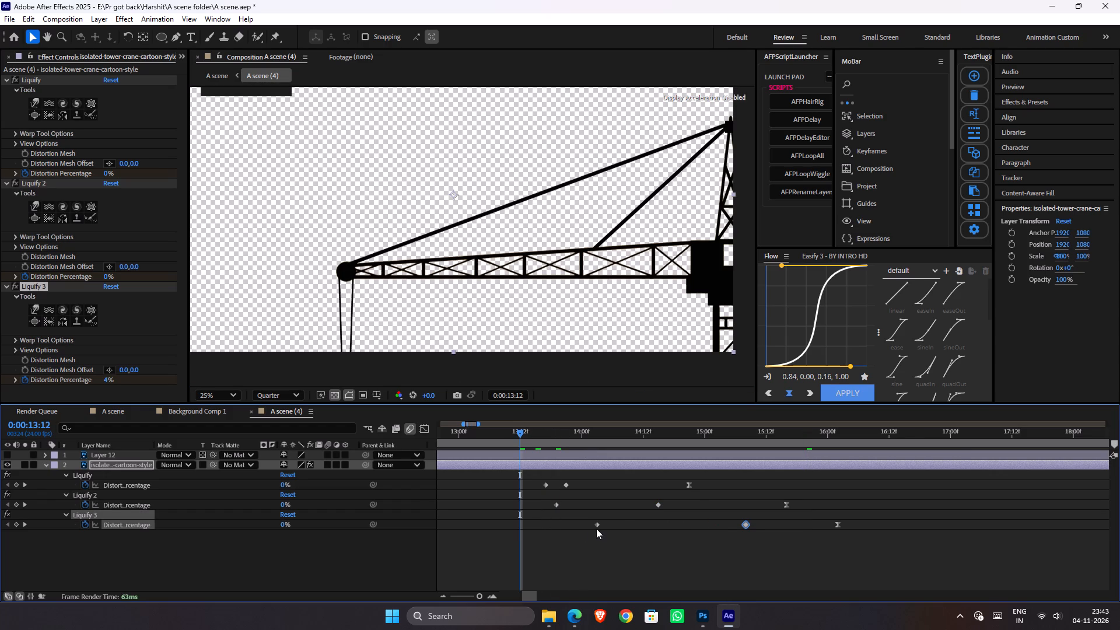
pyautogui.moveTo(596, 528); pyautogui.dragTo(636, 533)
pyautogui.moveTo(656, 506); pyautogui.dragTo(643, 505)
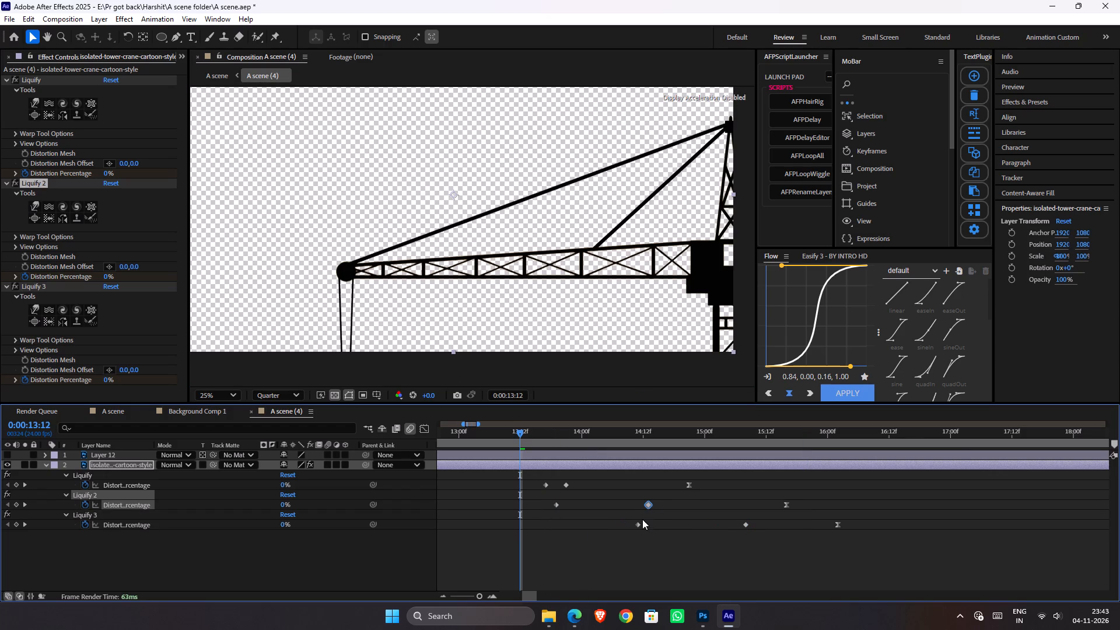
pyautogui.press('space')
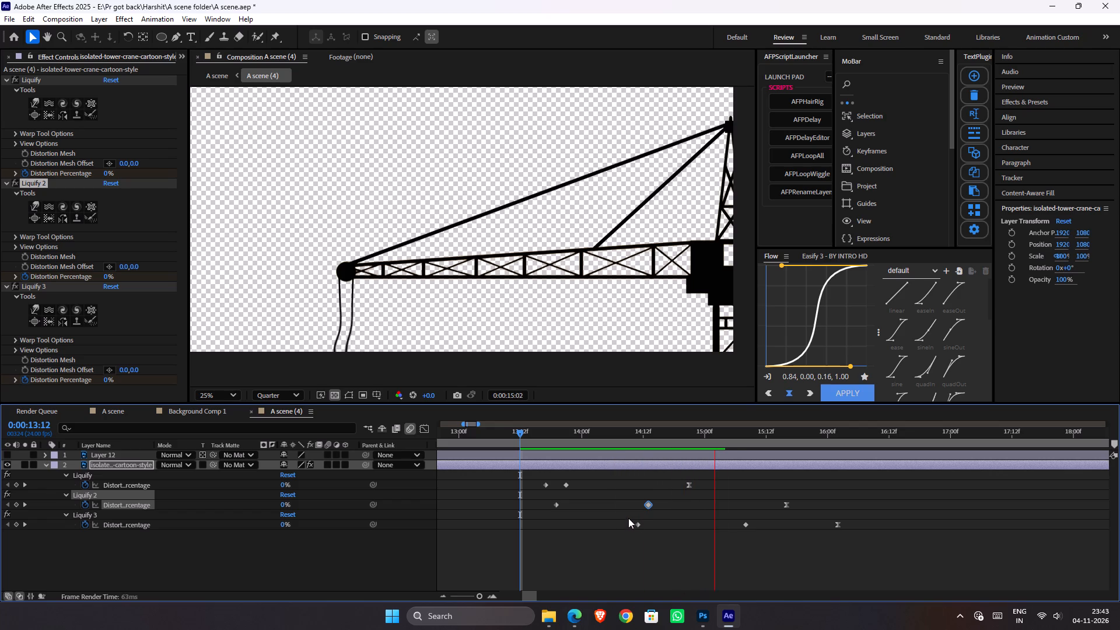
pyautogui.press('space')
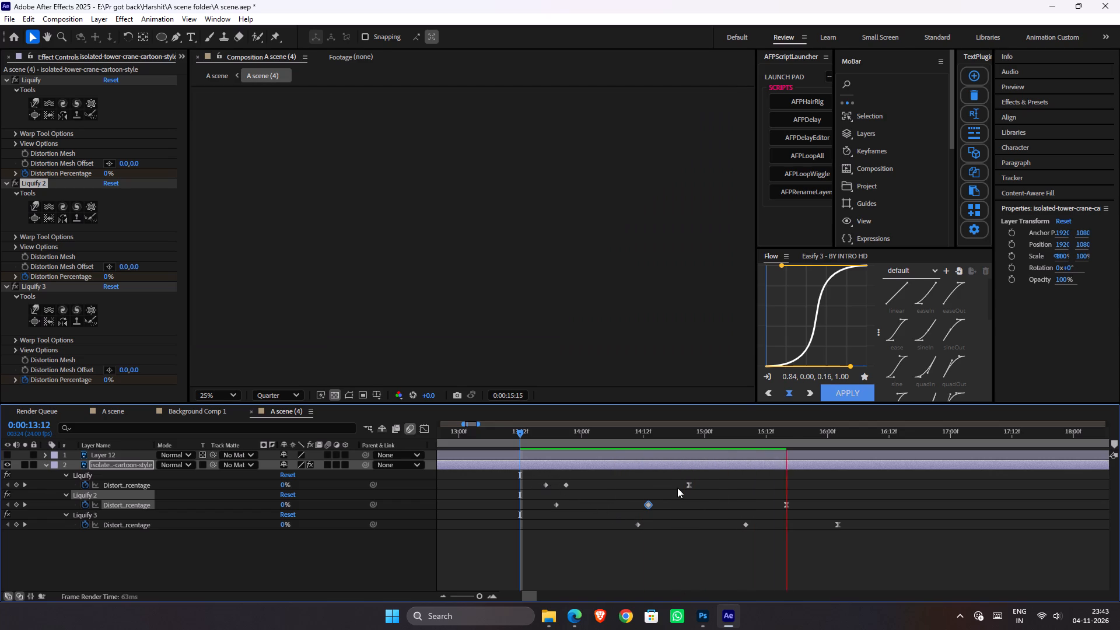
# At Liquify 3's 0:00:15:08 keyframe, push the upper part of the hanging cables away from the tower with its Warp tool, undoing a misplaced stroke.
pyautogui.moveTo(755, 435); pyautogui.dragTo(750, 440)
pyautogui.press('j')
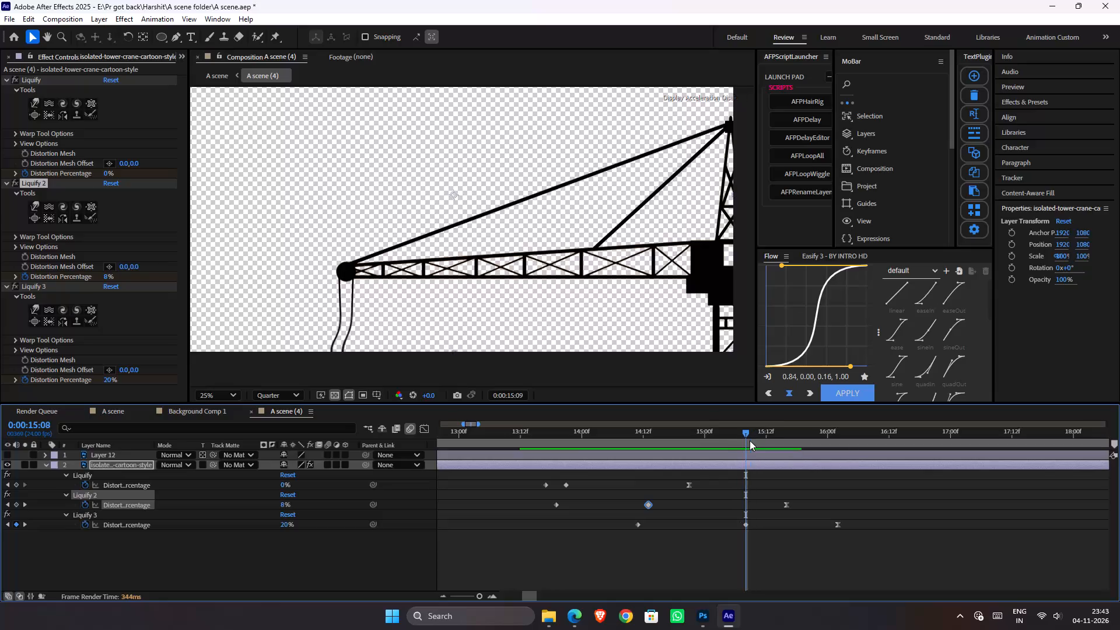
pyautogui.click(36, 304)
pyautogui.moveTo(351, 310); pyautogui.dragTo(337, 309)
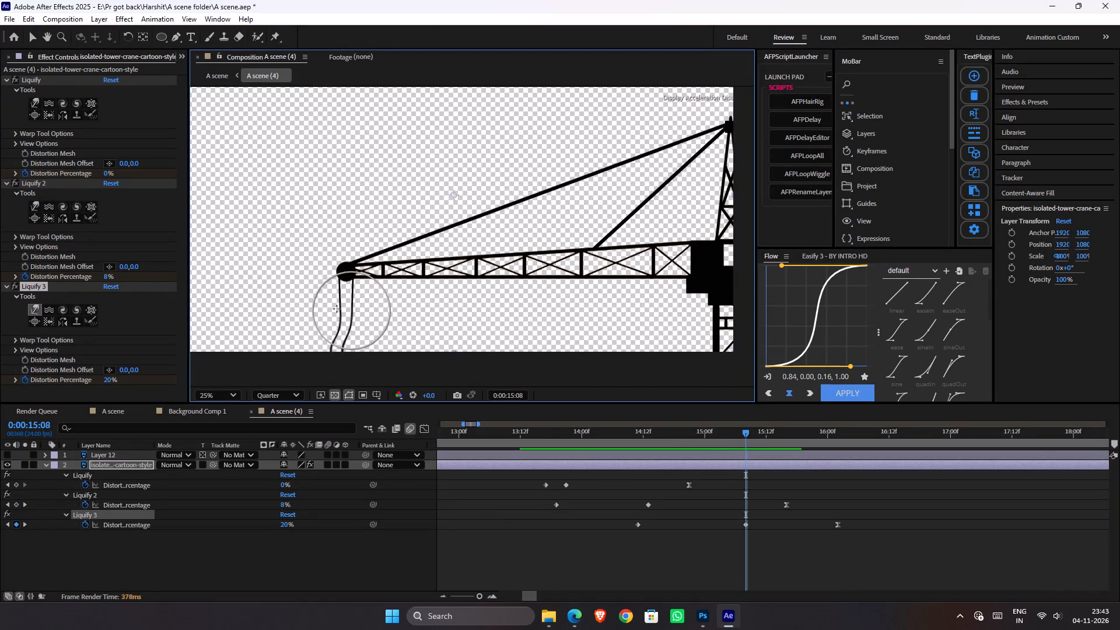
pyautogui.moveTo(337, 309); pyautogui.dragTo(334, 308)
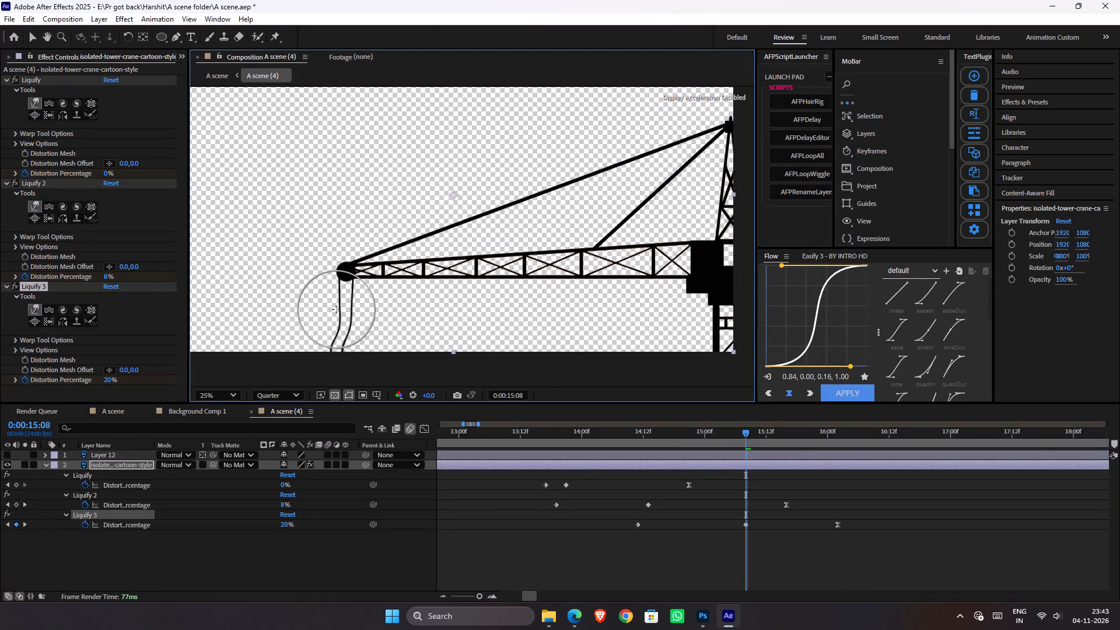
pyautogui.hotkey('ctrl', 'z')
pyautogui.moveTo(346, 311); pyautogui.dragTo(343, 312)
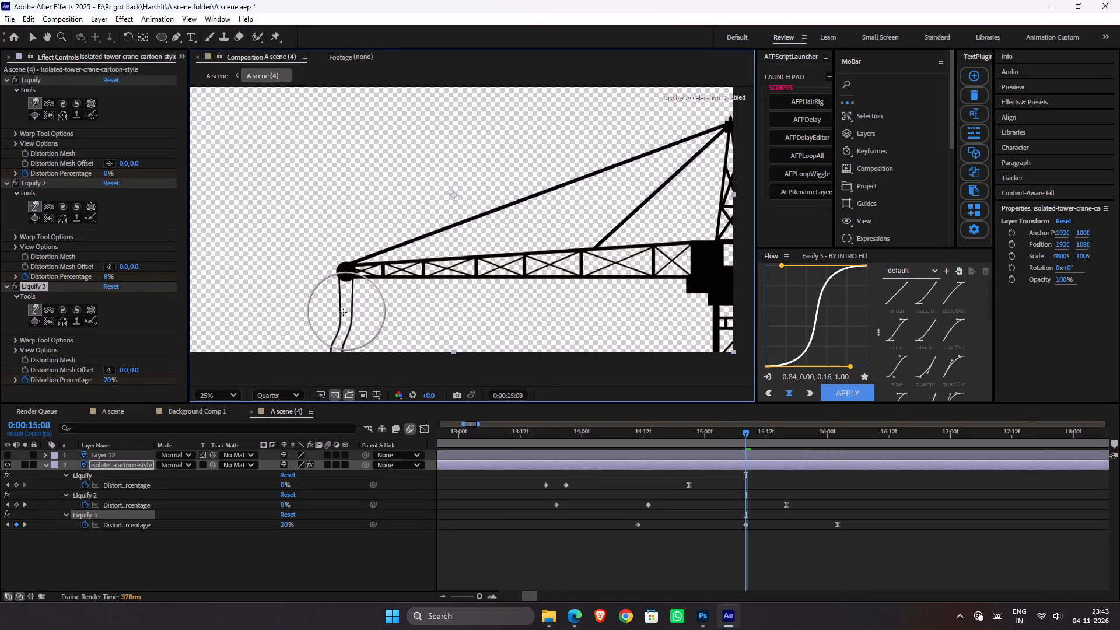
pyautogui.moveTo(343, 312); pyautogui.dragTo(330, 312)
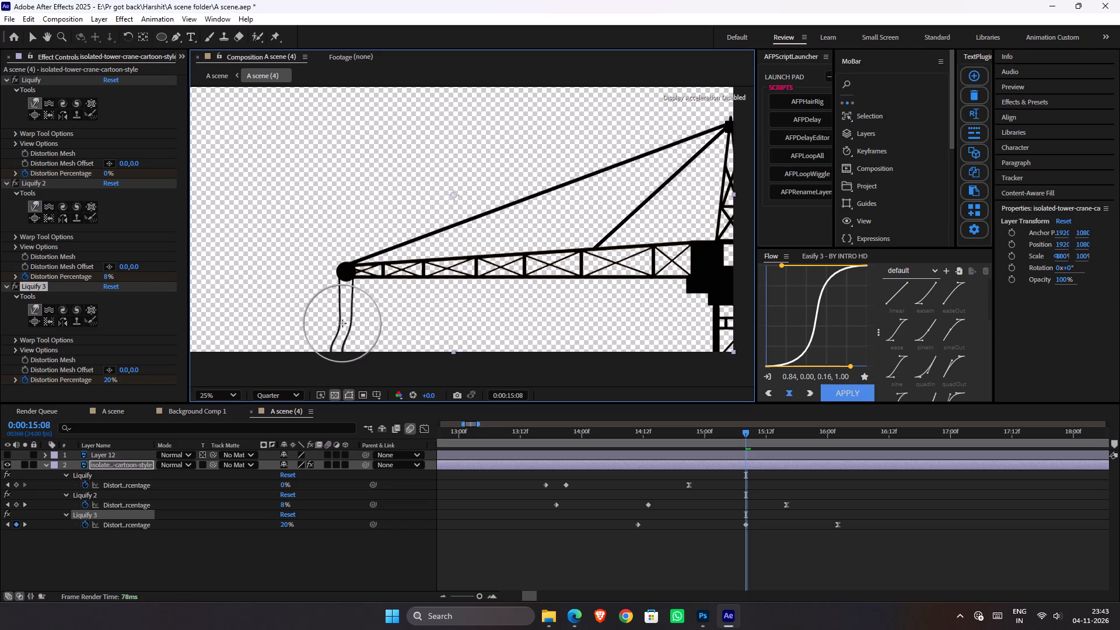
pyautogui.moveTo(347, 324); pyautogui.dragTo(335, 323)
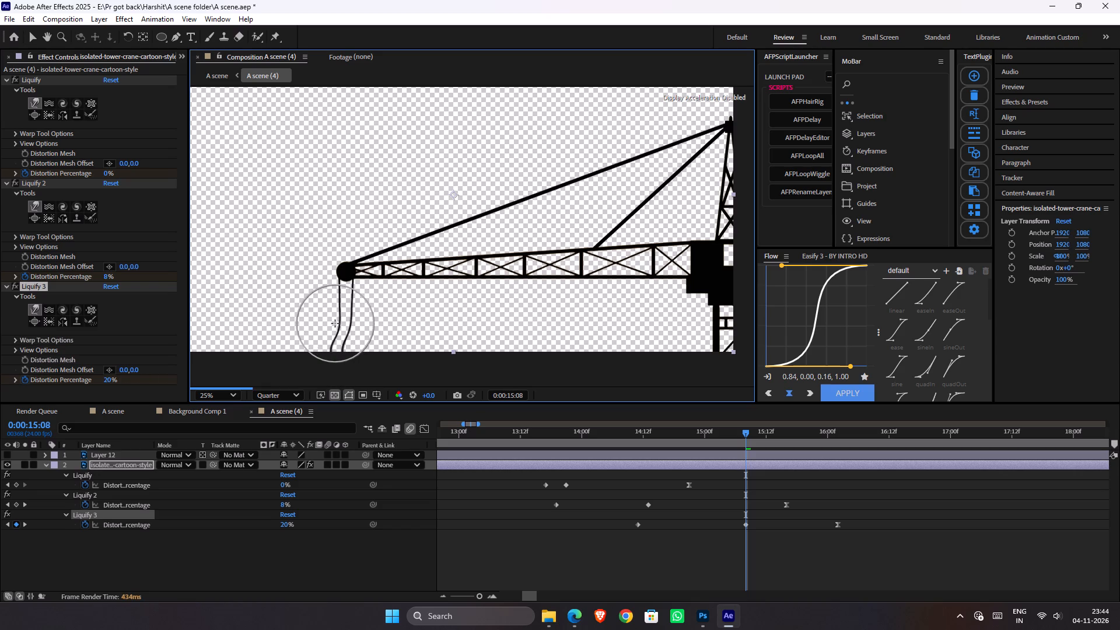
pyautogui.moveTo(346, 321); pyautogui.dragTo(346, 320)
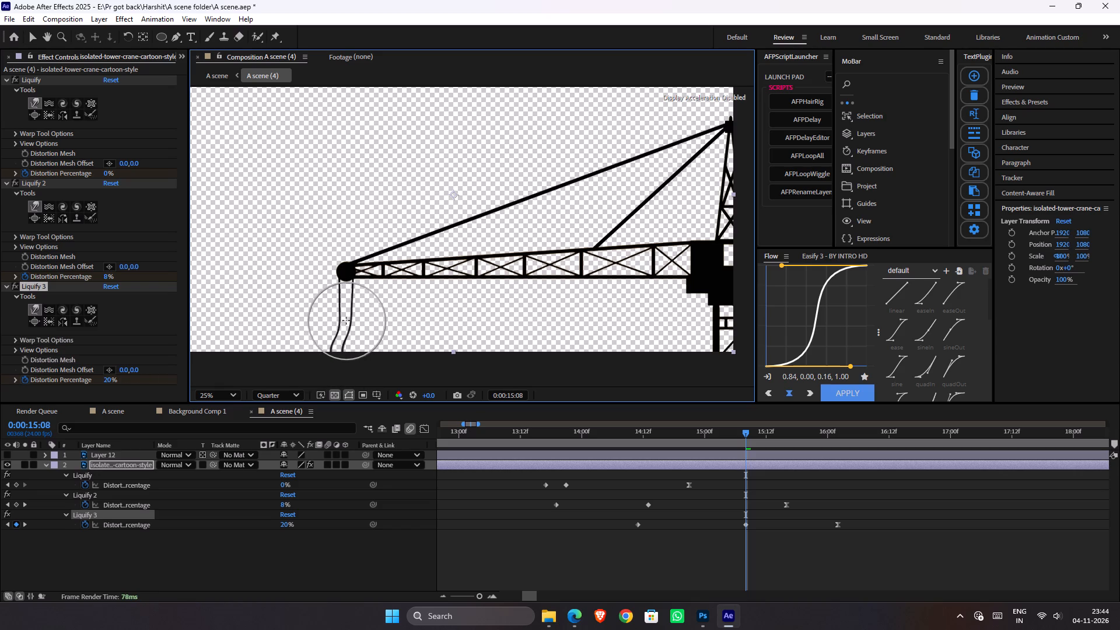
pyautogui.moveTo(346, 320); pyautogui.dragTo(334, 320)
pyautogui.moveTo(342, 320); pyautogui.dragTo(315, 319)
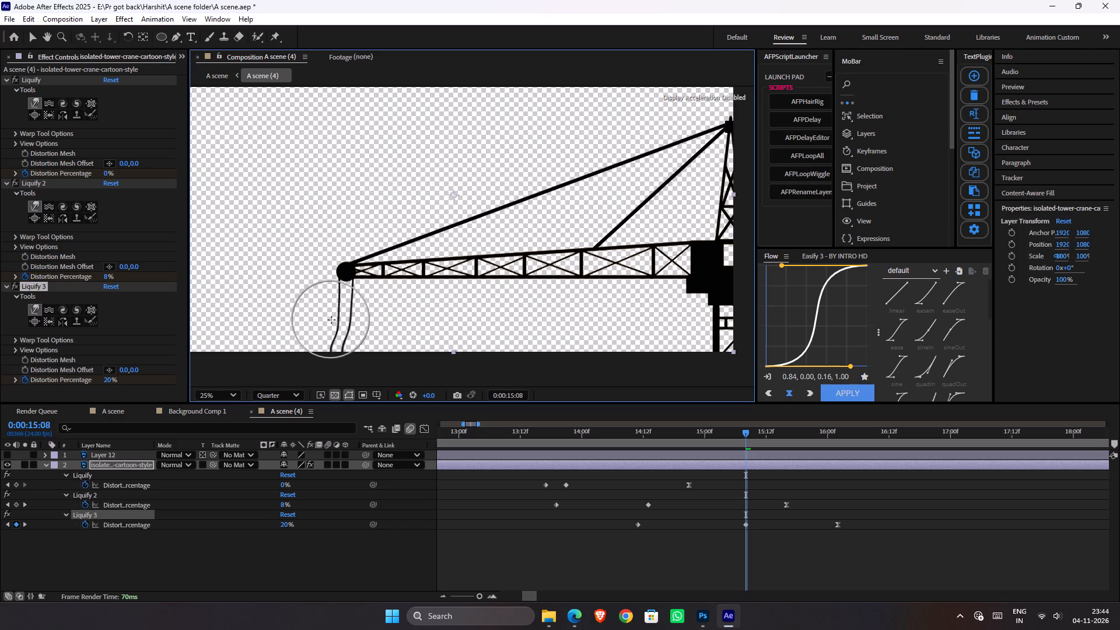
pyautogui.moveTo(346, 323); pyautogui.dragTo(328, 321)
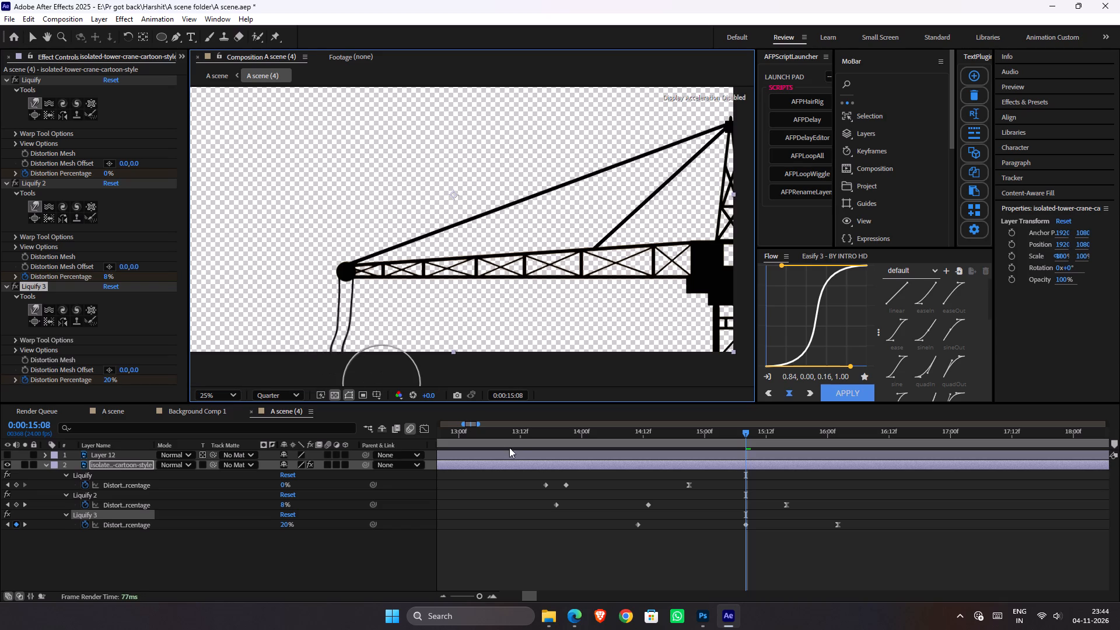
pyautogui.press('v')
# Replay the sway from 0:00:13:13, and apply Easy Ease to Liquify 3's Distortion Percentage keyframe at 0:00:15:08.
pyautogui.moveTo(624, 437); pyautogui.dragTo(565, 437)
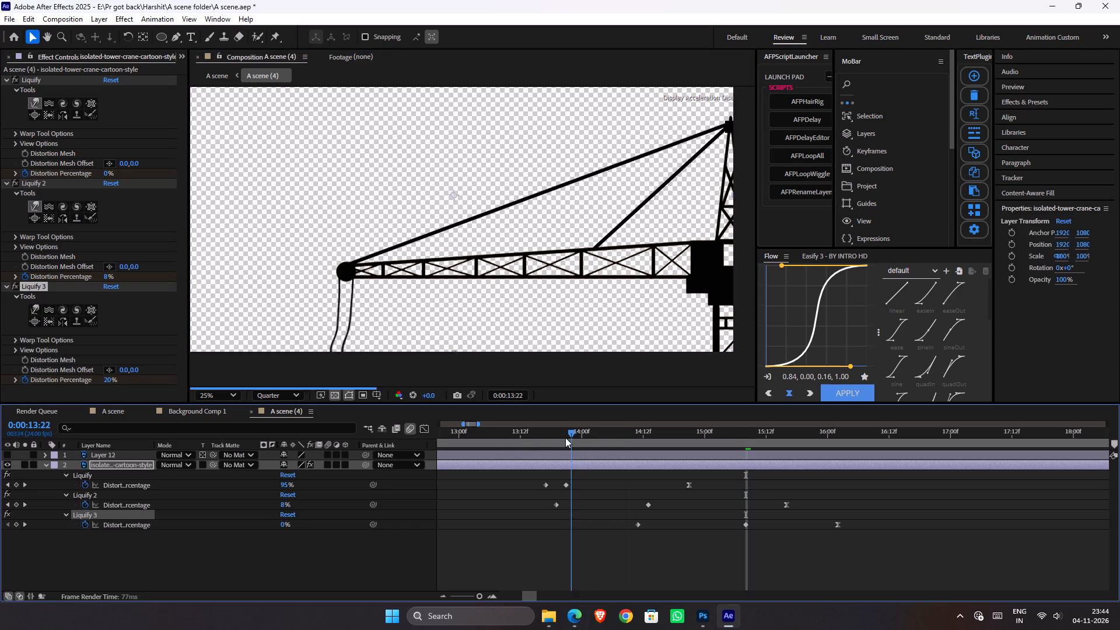
pyautogui.moveTo(565, 437); pyautogui.dragTo(527, 441)
pyautogui.press('space')
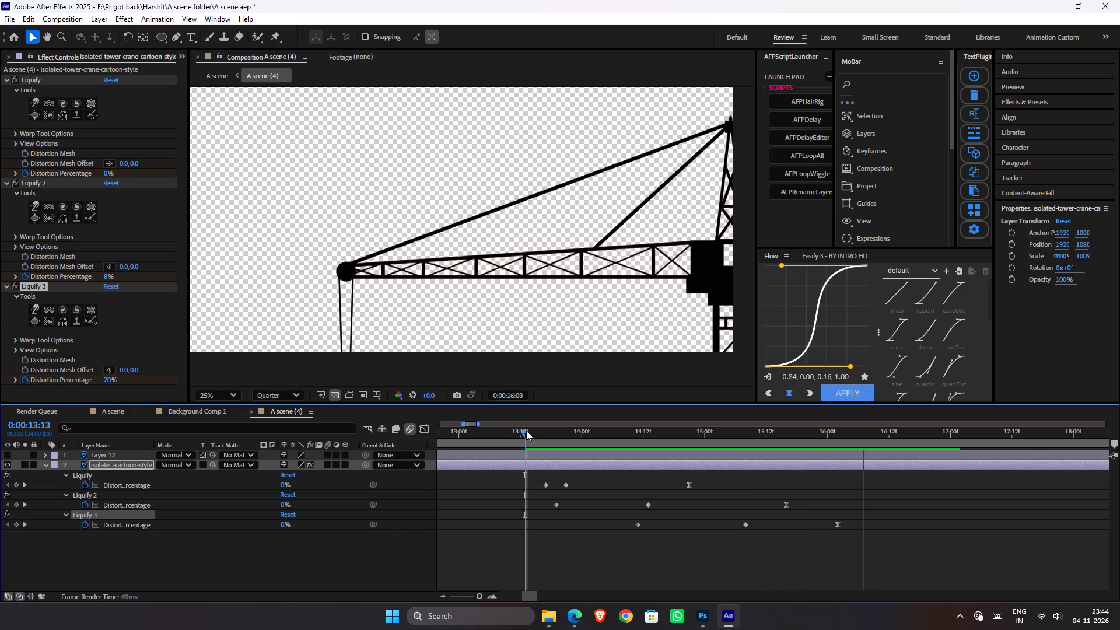
pyautogui.click(526, 430)
pyautogui.press('space')
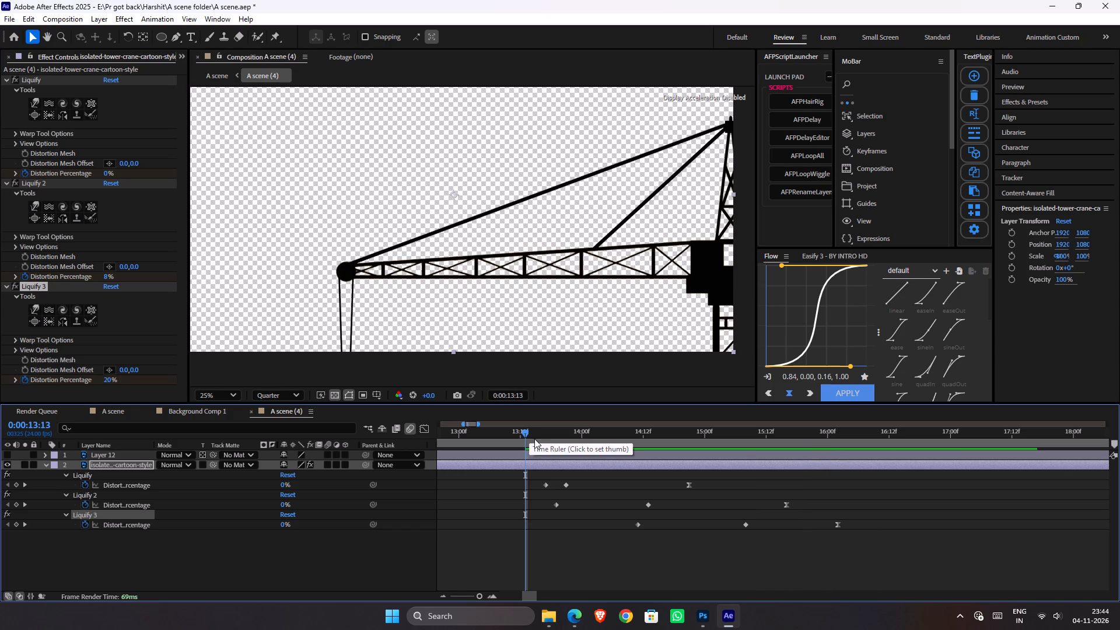
pyautogui.moveTo(766, 521); pyautogui.dragTo(713, 542)
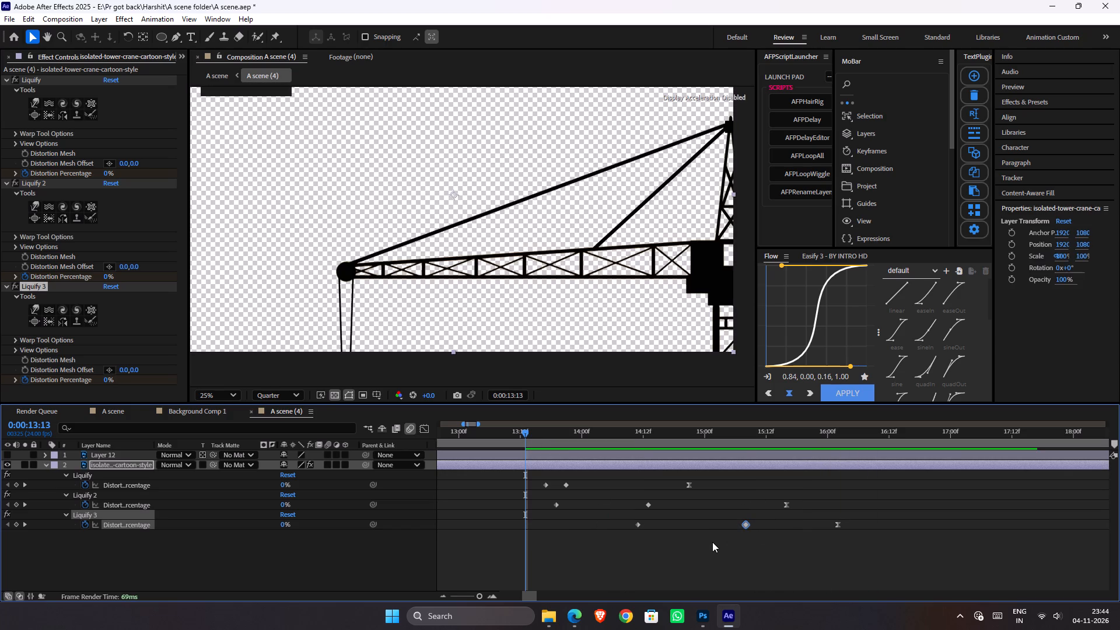
pyautogui.press('F9')
# Replay the precomp repeatedly from 0:00:13:13 and from 0:00:13:23 to examine the cables' eased swing and its timing.
pyautogui.press('space')
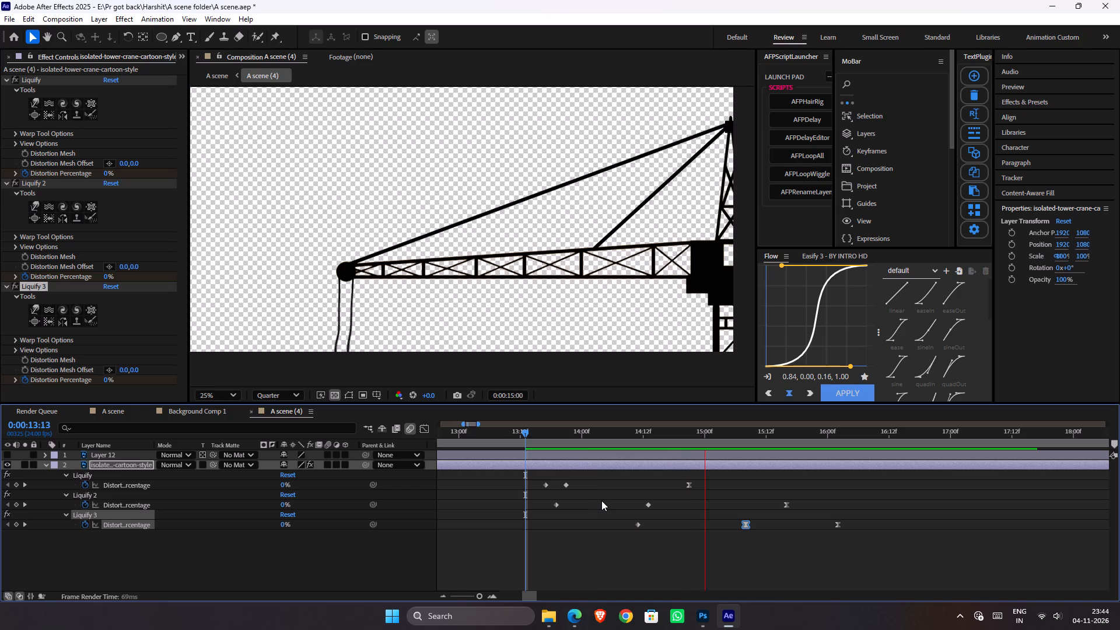
pyautogui.click(523, 429)
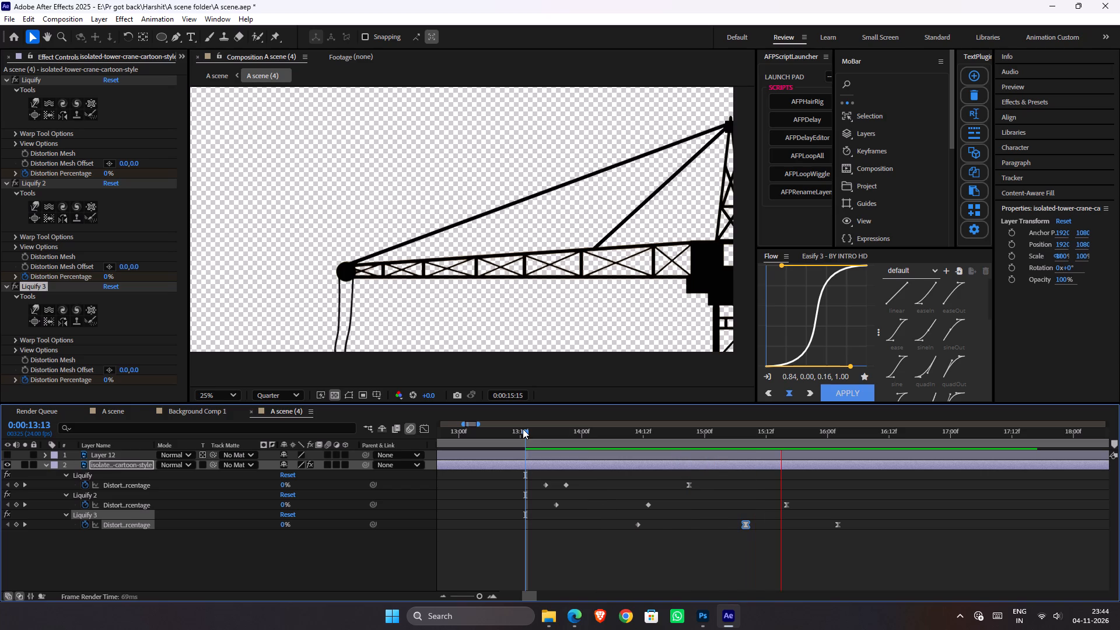
pyautogui.press('space')
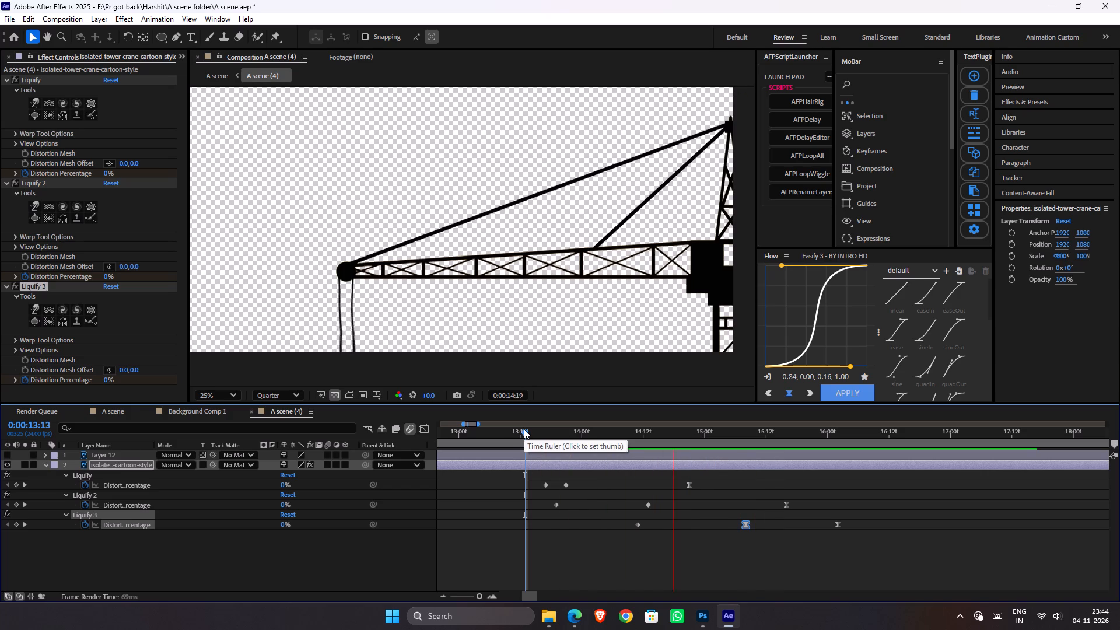
pyautogui.click(524, 429)
pyautogui.press('space')
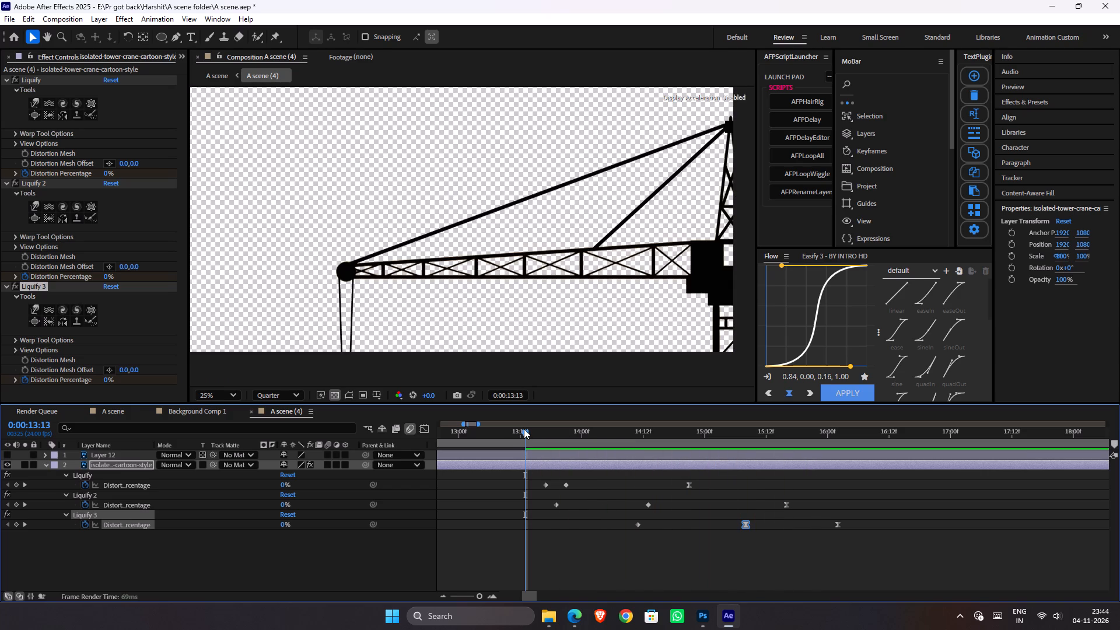
pyautogui.press('space')
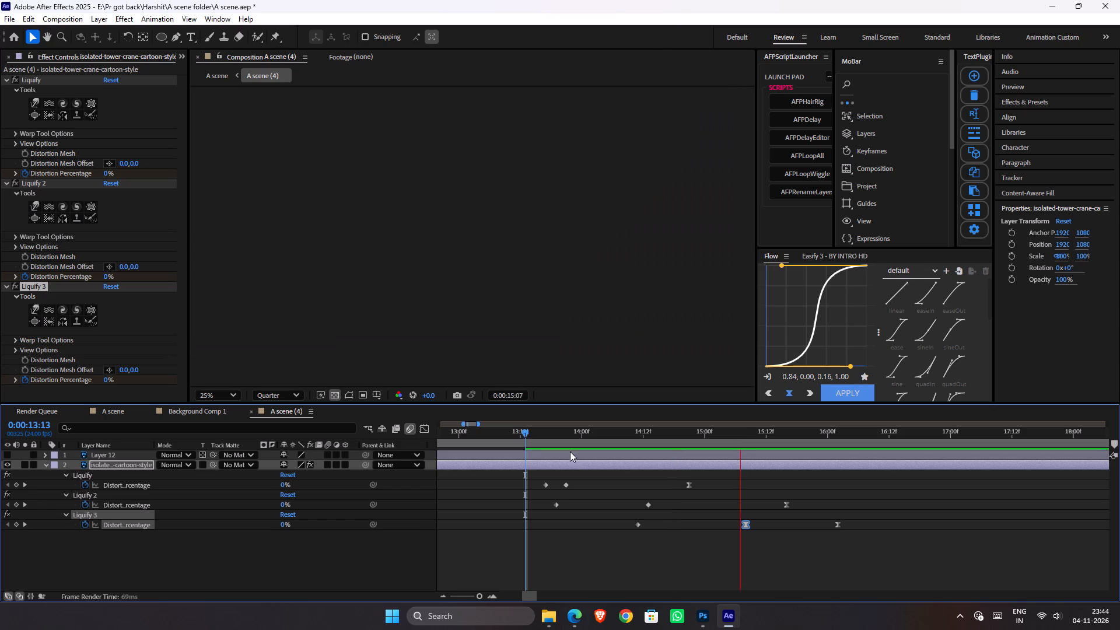
pyautogui.click(579, 435)
pyautogui.press('space')
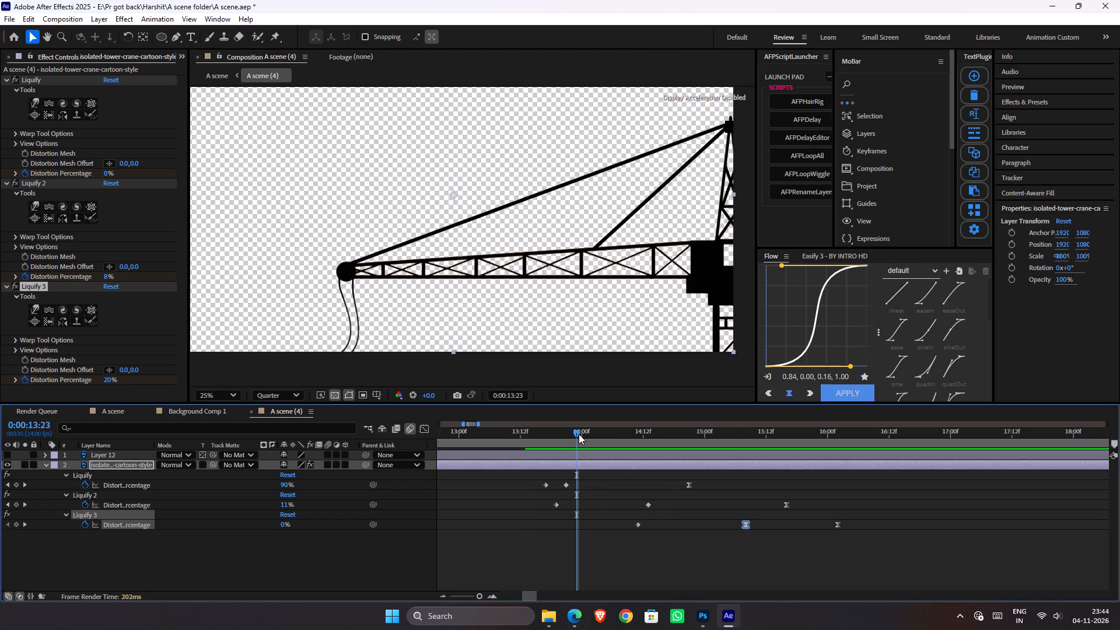
pyautogui.press('space')
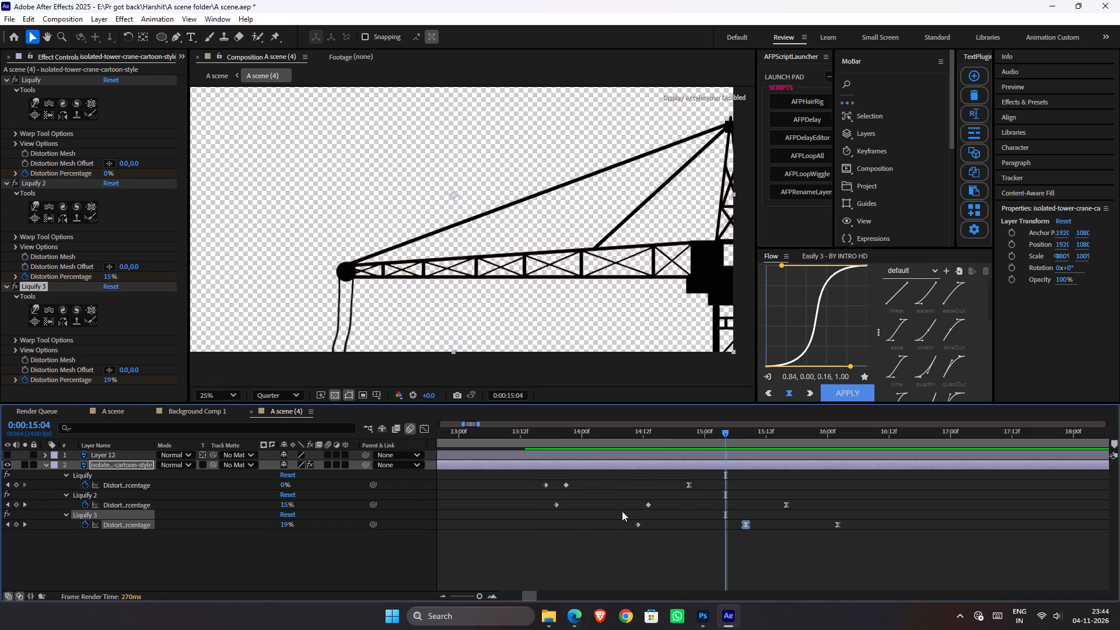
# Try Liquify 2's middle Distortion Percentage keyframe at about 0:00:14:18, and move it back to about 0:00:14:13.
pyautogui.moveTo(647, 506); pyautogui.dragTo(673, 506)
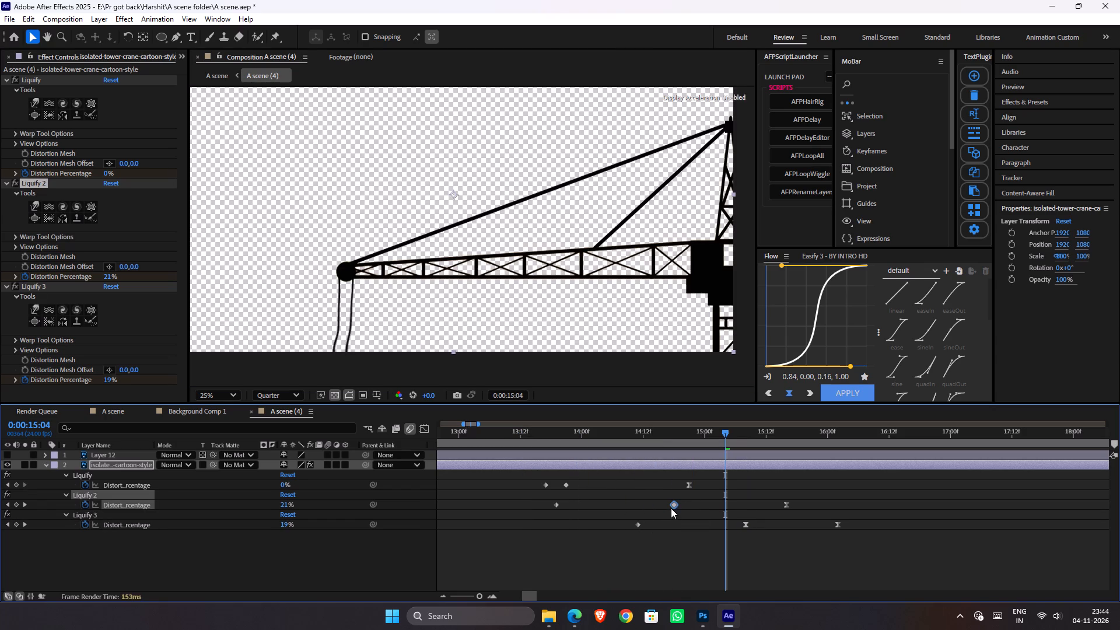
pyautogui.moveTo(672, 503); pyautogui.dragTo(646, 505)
# Move Liquify 3's first Distortion Percentage keyframe to about 0:00:14:01, and replay the cable sway from around 0:00:13:17.
pyautogui.moveTo(638, 523); pyautogui.dragTo(589, 531)
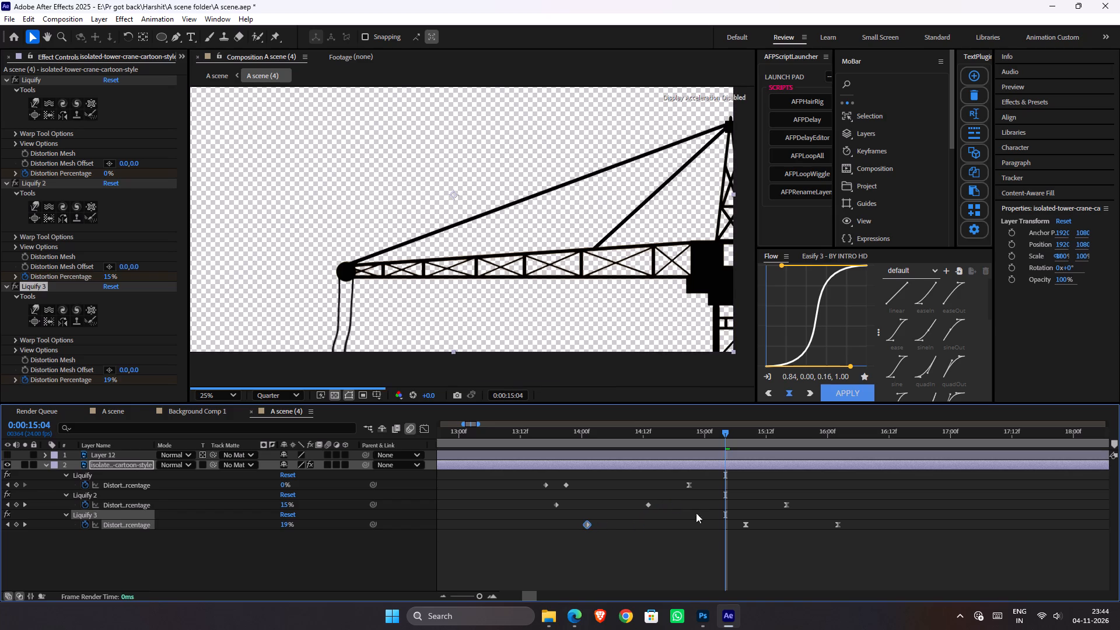
pyautogui.click(554, 430)
pyautogui.press('space')
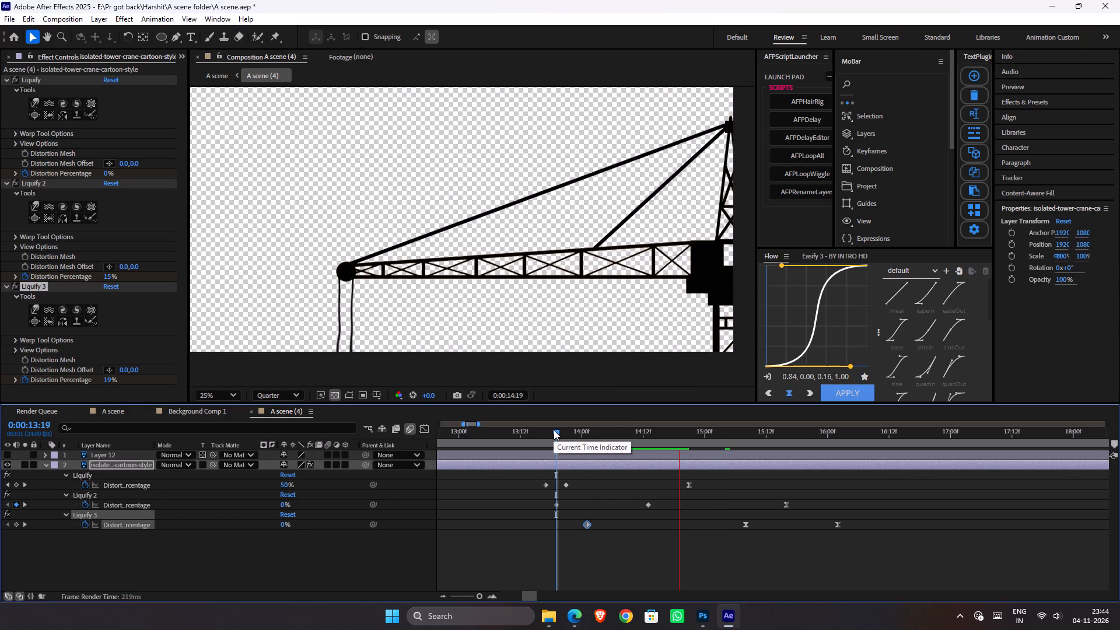
pyautogui.click(548, 435)
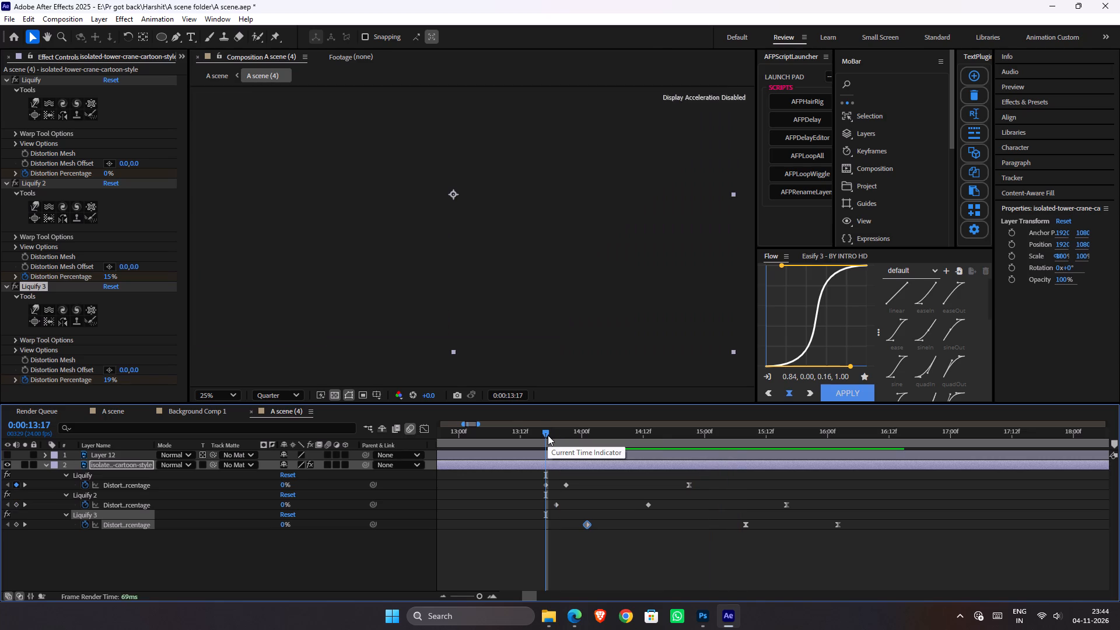
pyautogui.press('space')
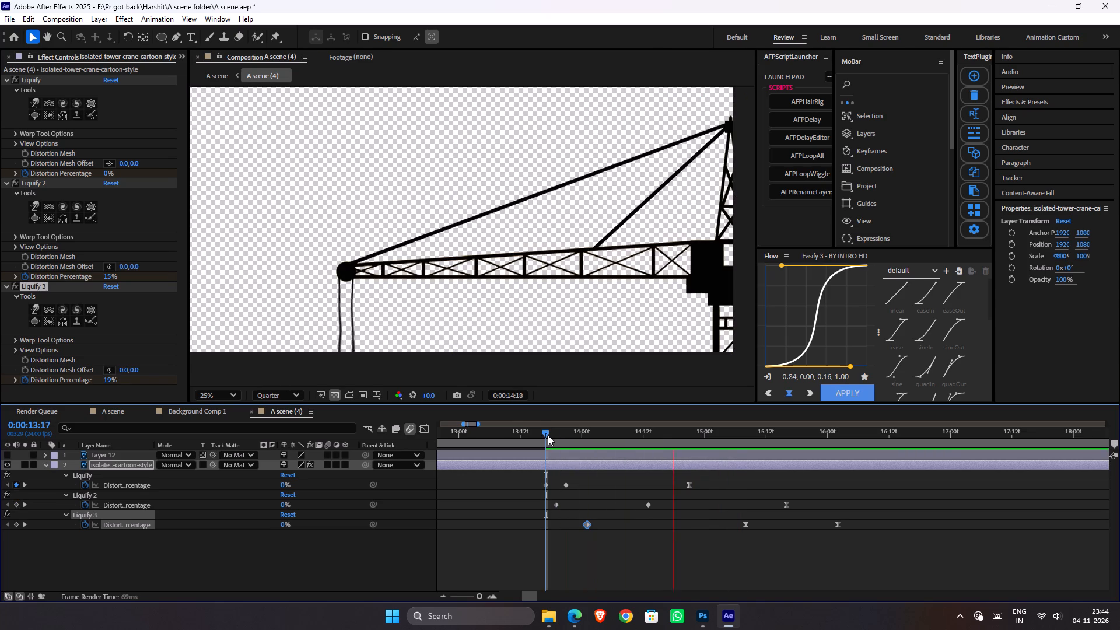
pyautogui.click(550, 438)
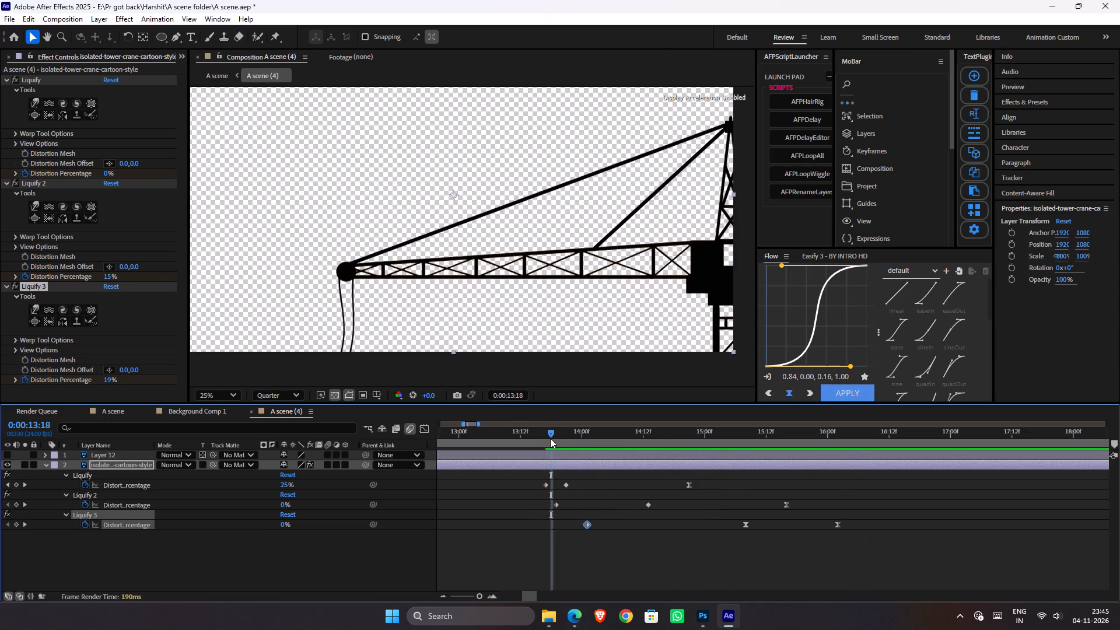
# Stretch the ending keyframes so Liquify 2's last falls at about 0:00:16:04 and Liquify 3's at about 0:00:17:04, and replay from 0:00:13:13.
pyautogui.press('space')
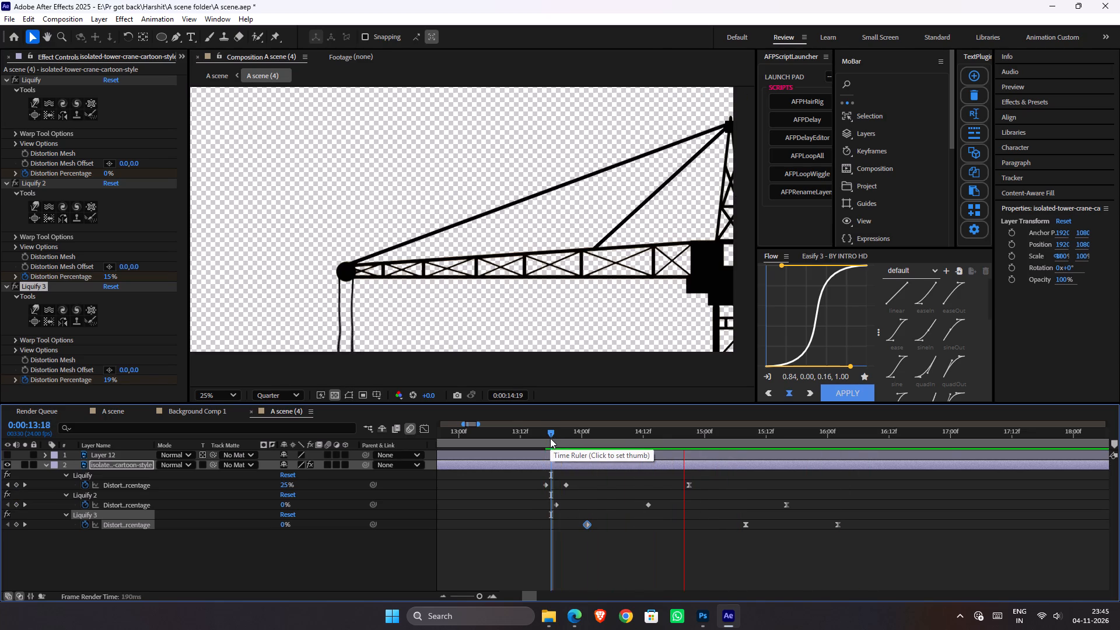
pyautogui.press('space')
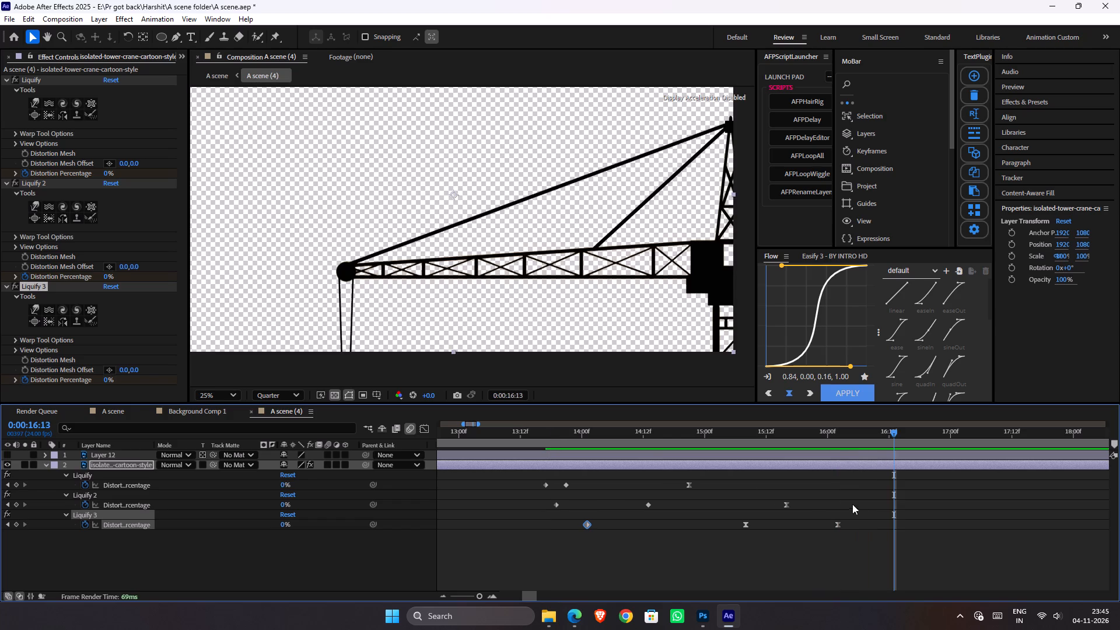
pyautogui.moveTo(856, 502); pyautogui.dragTo(730, 544)
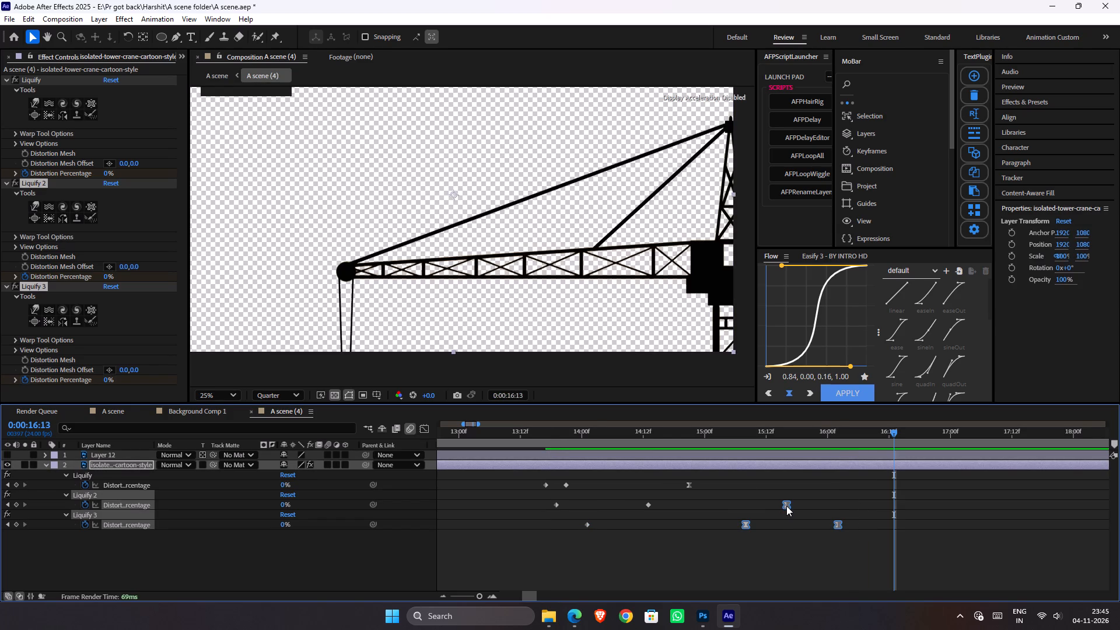
pyautogui.keyDown('alt'); pyautogui.moveTo(836, 524); pyautogui.dragTo(878, 524); pyautogui.keyUp('alt')
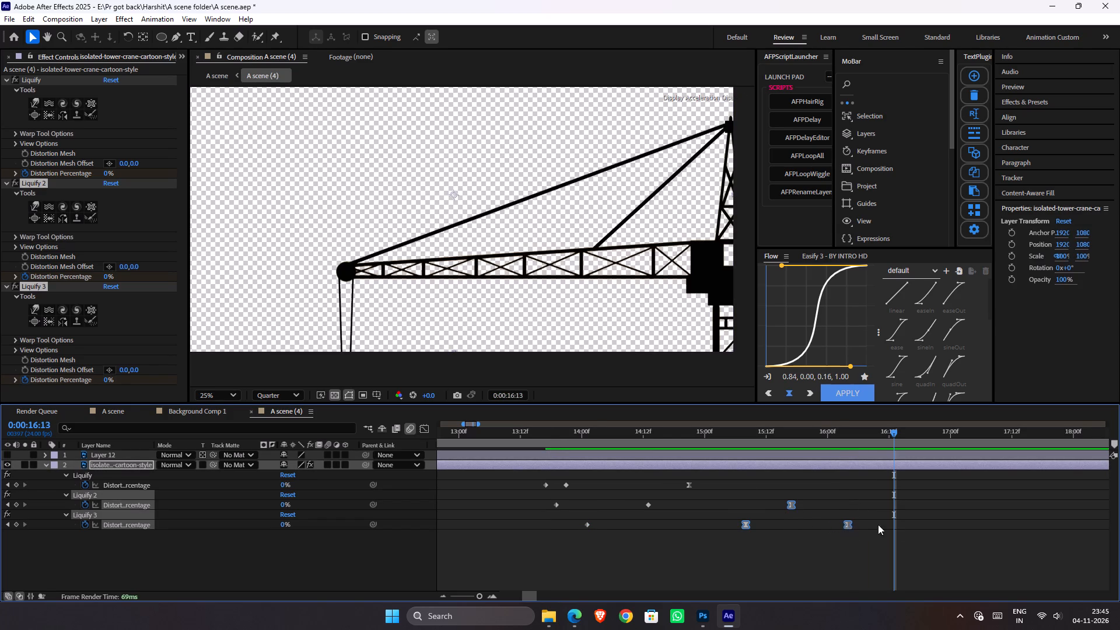
pyautogui.keyDown('alt'); pyautogui.moveTo(878, 524); pyautogui.dragTo(970, 526); pyautogui.keyUp('alt')
pyautogui.moveTo(639, 437); pyautogui.dragTo(573, 445)
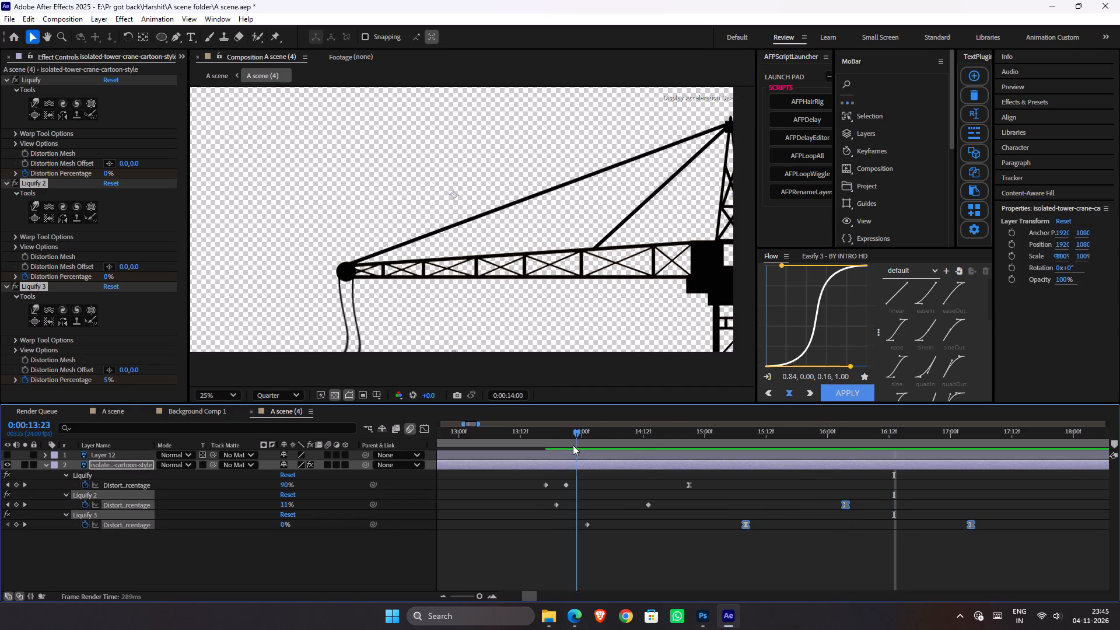
pyautogui.moveTo(573, 445); pyautogui.dragTo(525, 468)
pyautogui.click(619, 530)
pyautogui.press('space')
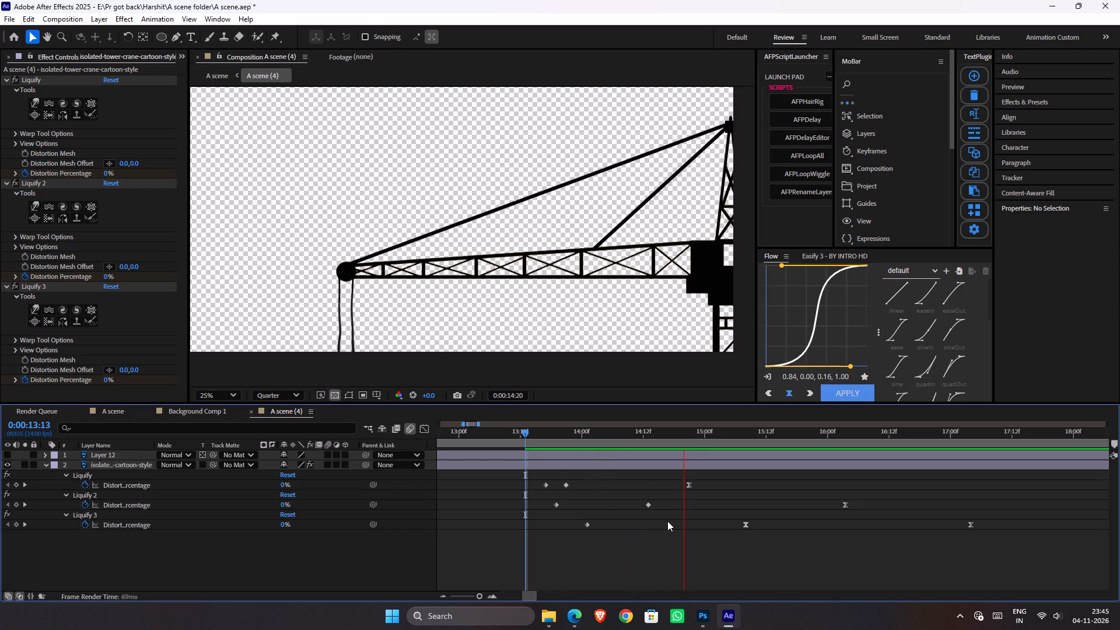
pyautogui.press('space')
# Move Liquify 3's middle Distortion Percentage keyframe to about 0:00:16:00, and replay the cable sway from 0:00:13:17.
pyautogui.moveTo(746, 521); pyautogui.dragTo(797, 527)
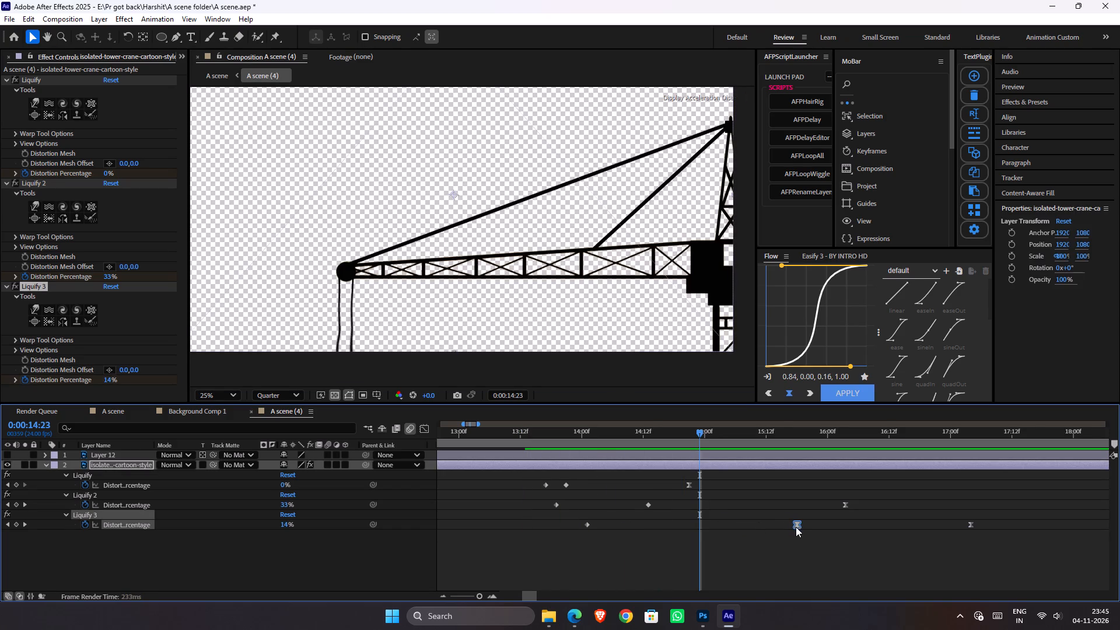
pyautogui.moveTo(796, 527); pyautogui.dragTo(825, 525)
pyautogui.click(547, 435)
pyautogui.press('space')
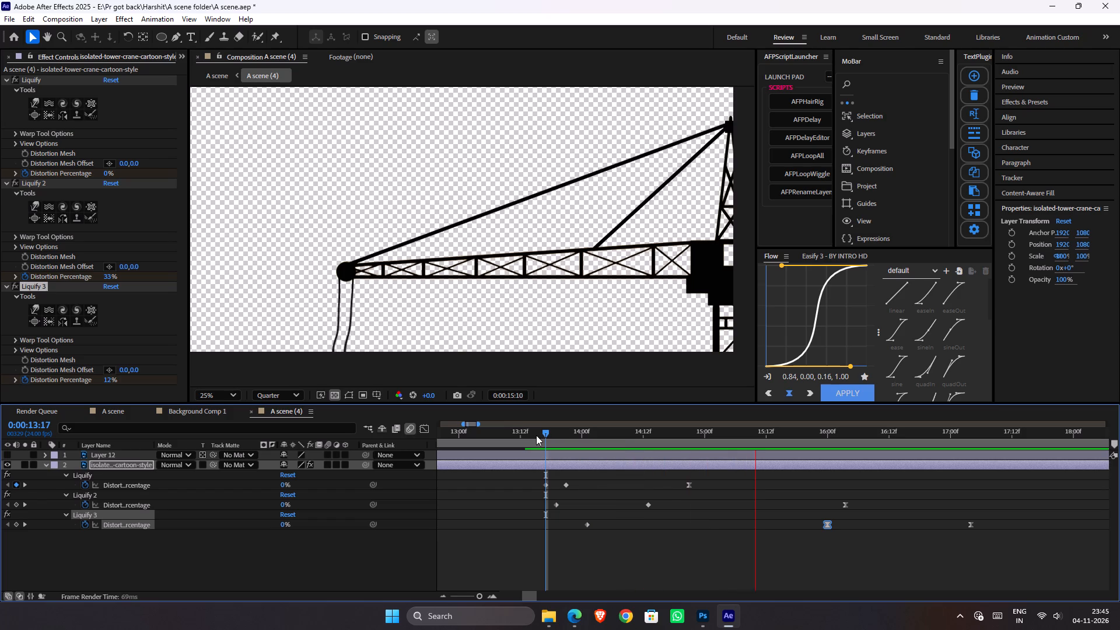
pyautogui.click(542, 435)
pyautogui.press('space')
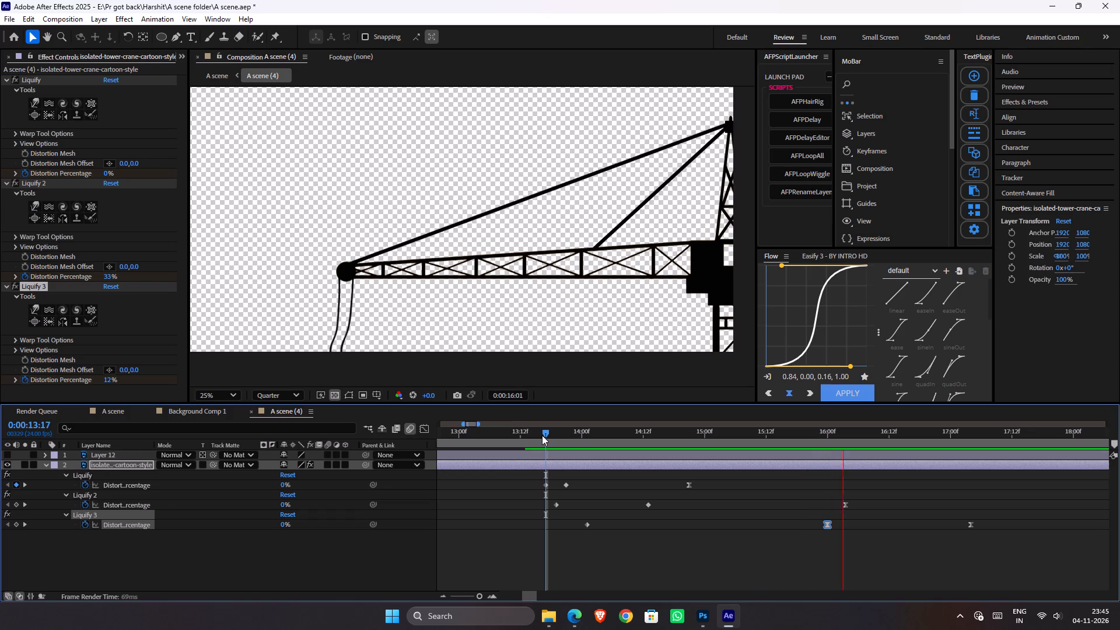
pyautogui.press('space')
# Return to the "A scene" composition at 0:00:13:13 and save the project.
pyautogui.click(123, 414)
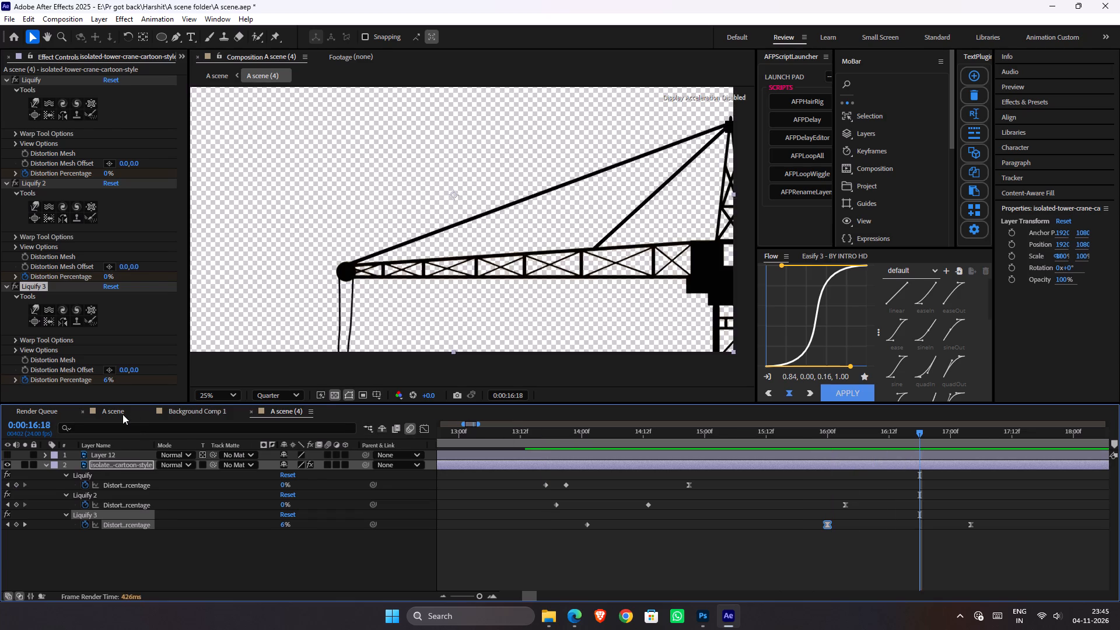
pyautogui.click(855, 433)
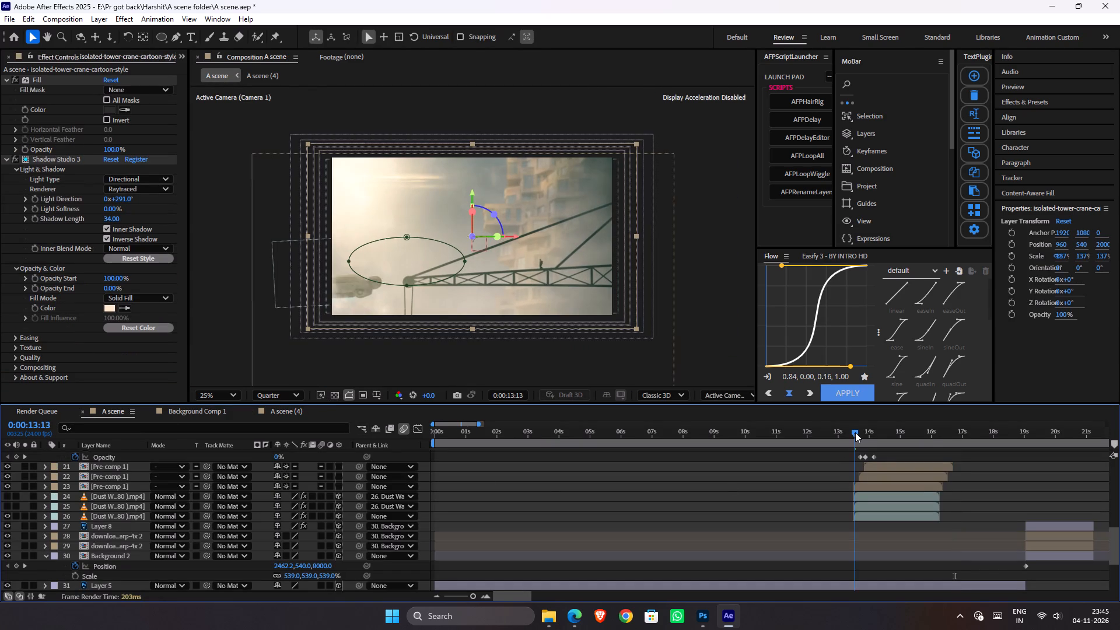
pyautogui.hotkey('ctrl', 's')
# Replay "A scene" repeatedly from 0:00:13:13 to examine the cable sway in the full shot, and save the project.
pyautogui.press('space')
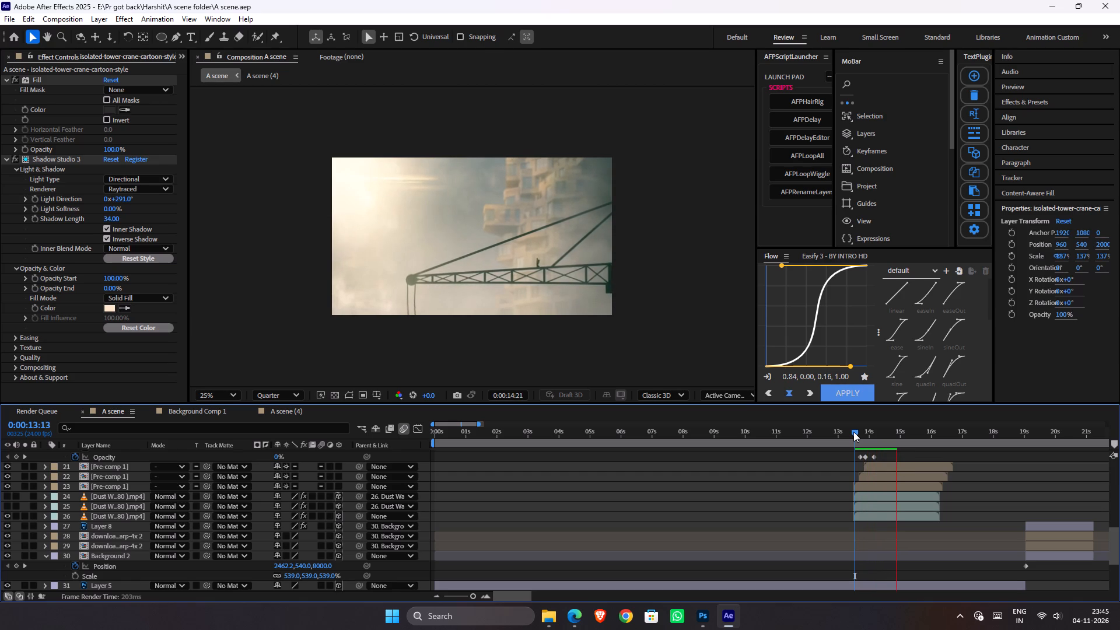
pyautogui.click(853, 432)
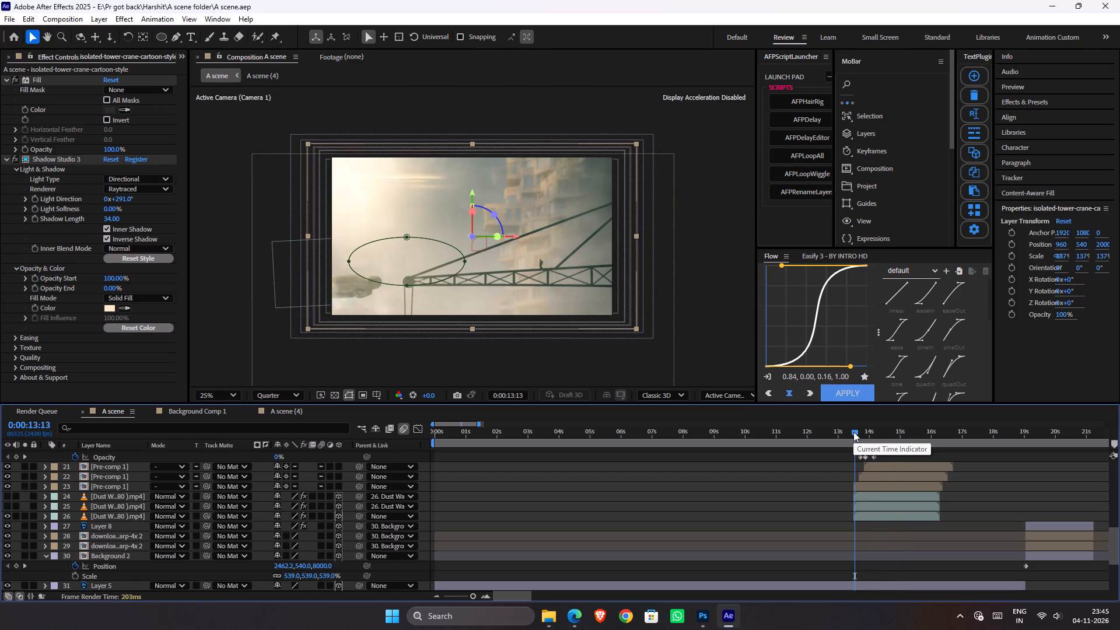
pyautogui.press('space')
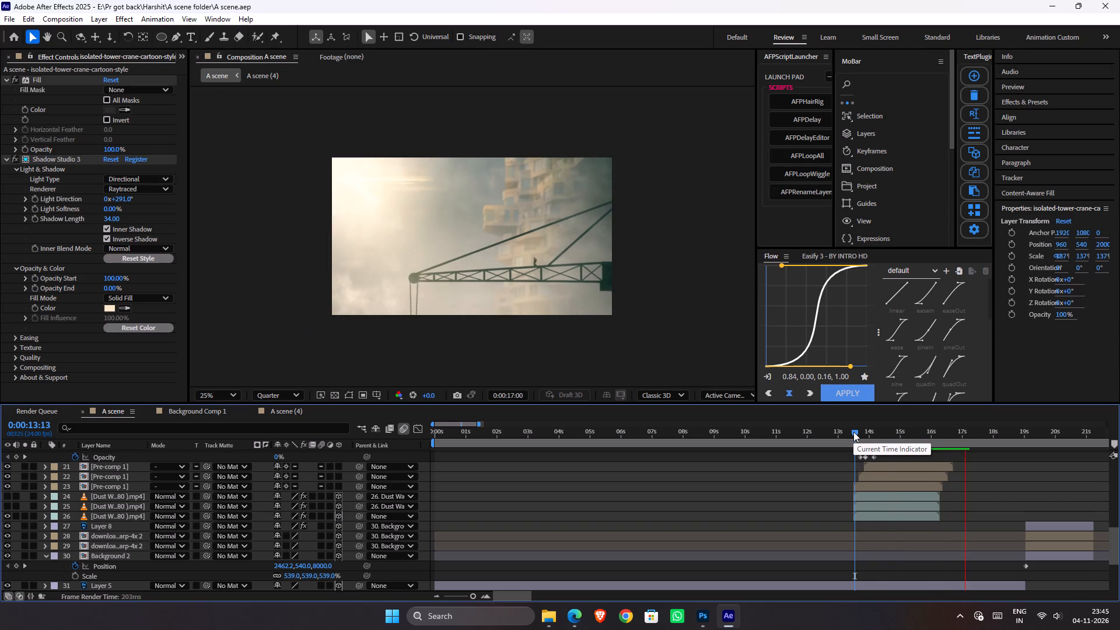
pyautogui.press('space')
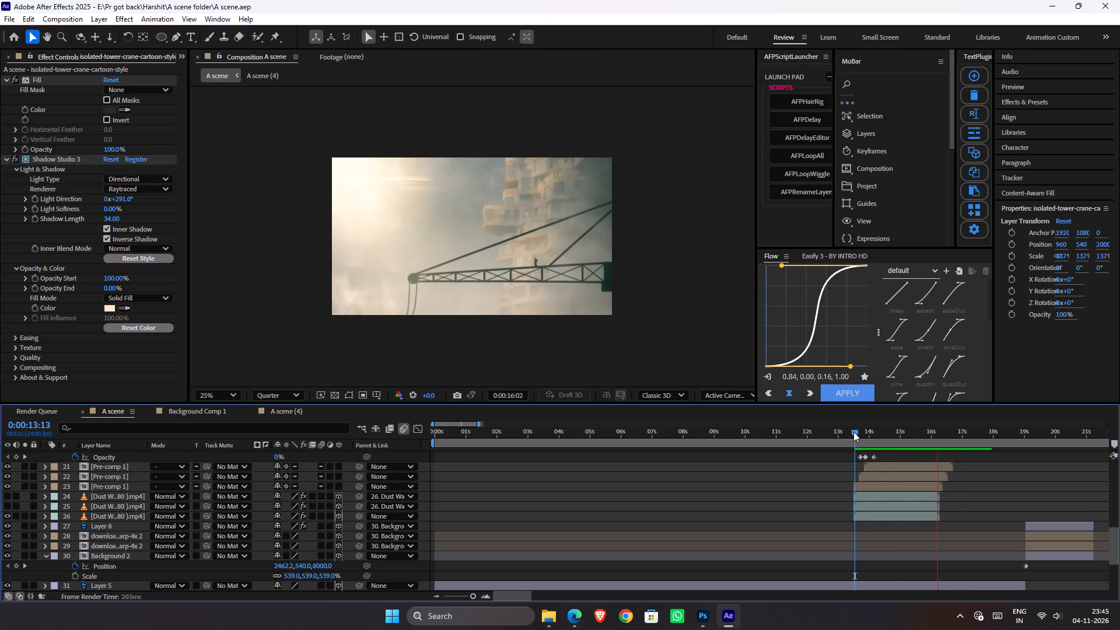
pyautogui.click(853, 432)
pyautogui.press('space')
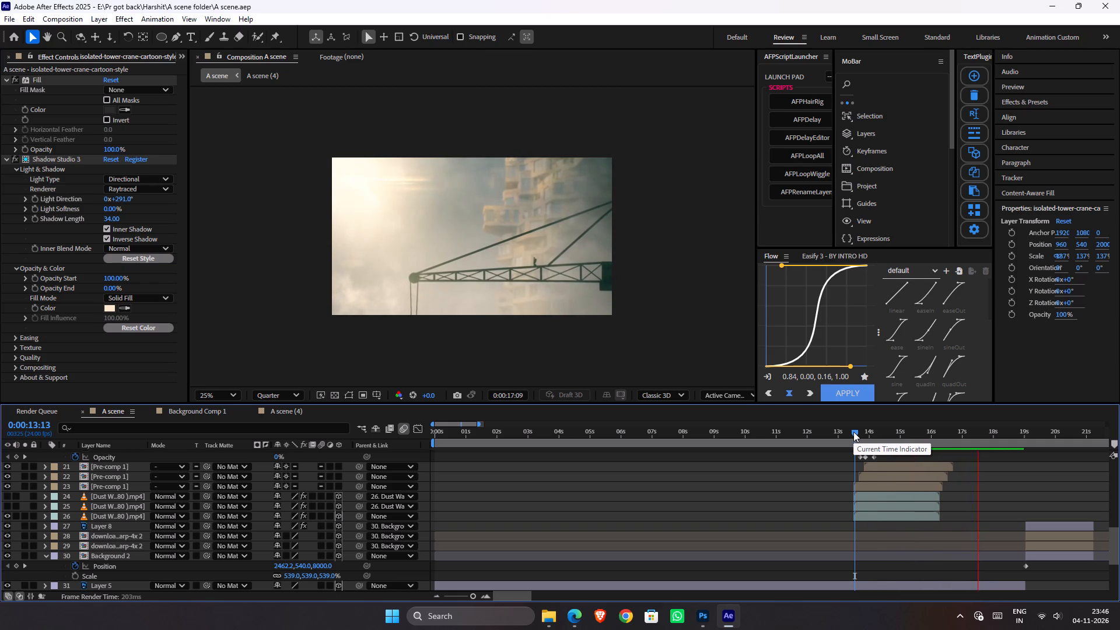
pyautogui.click(853, 432)
pyautogui.press('space')
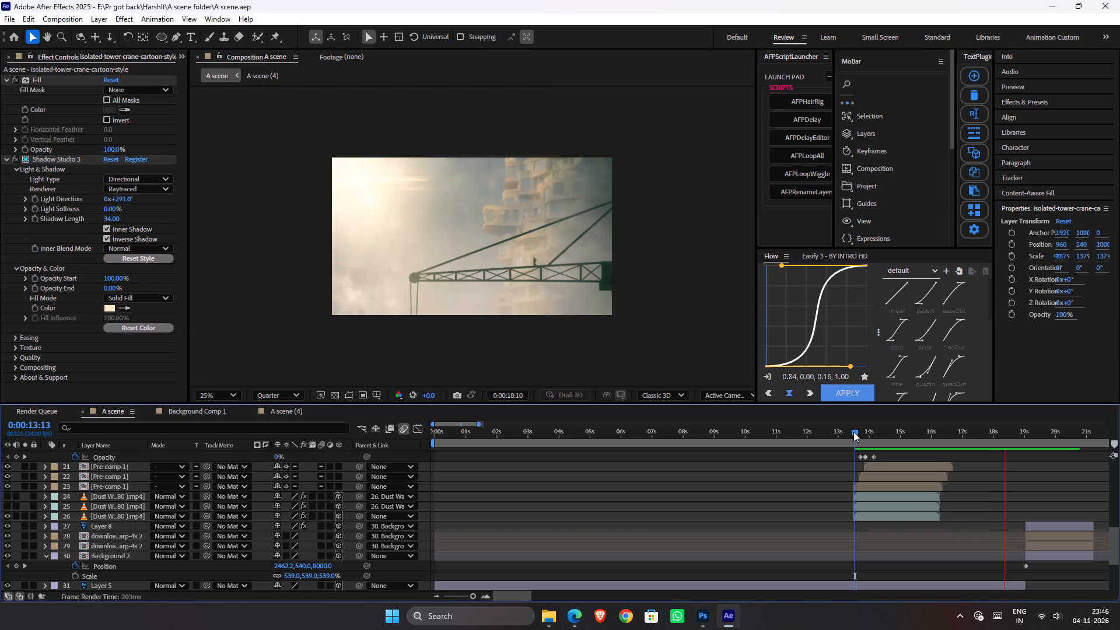
pyautogui.click(853, 432)
pyautogui.press('space')
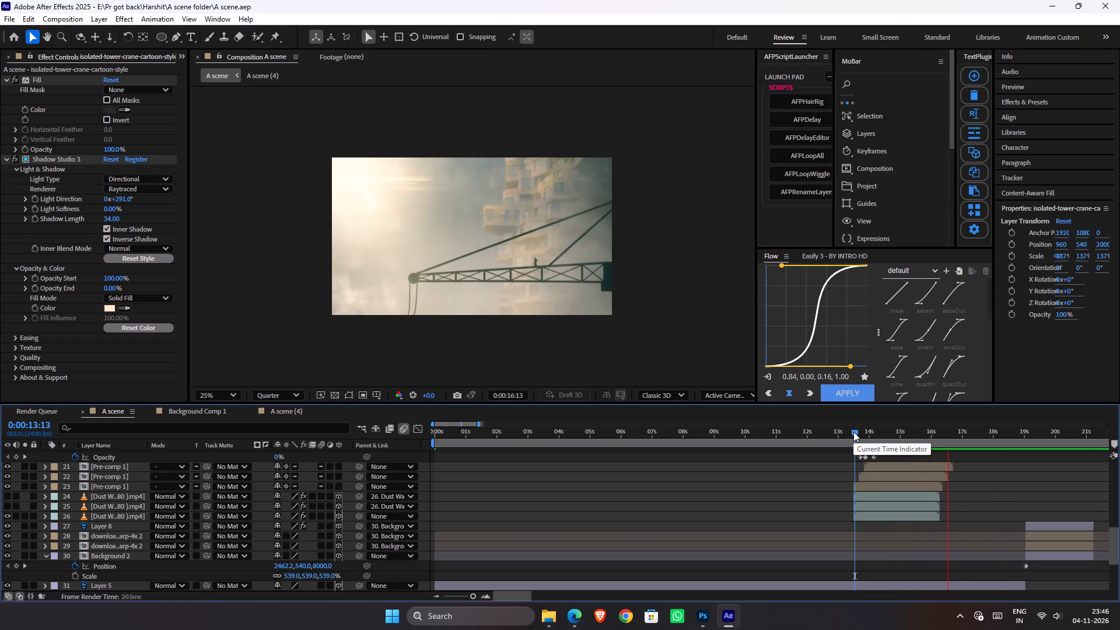
pyautogui.press('space')
pyautogui.hotkey('ctrl', 's')
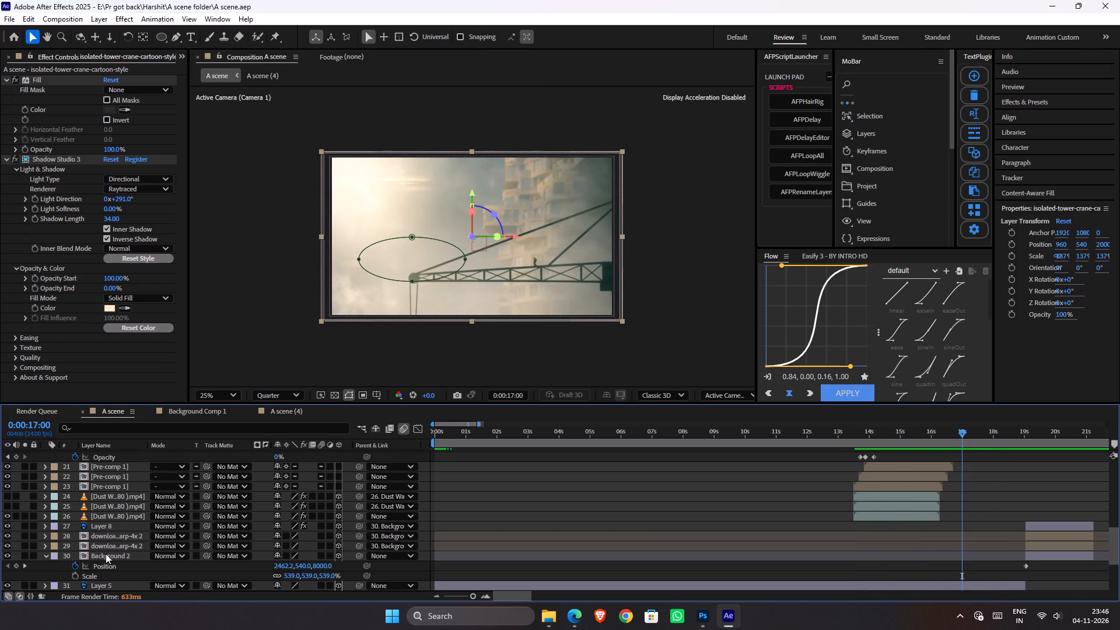
# Collapse the Background 2 layer's properties in "A scene" and open the Group 1 precomp.
pyautogui.click(106, 554)
pyautogui.click(110, 543)
pyautogui.click(24, 548)
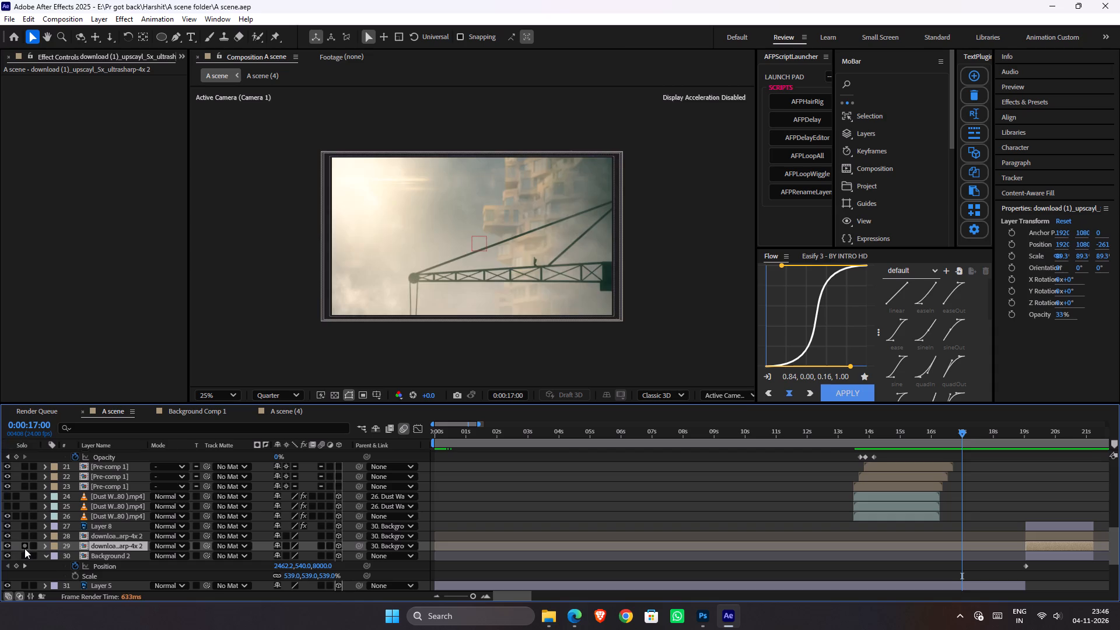
pyautogui.click(24, 548)
pyautogui.click(43, 558)
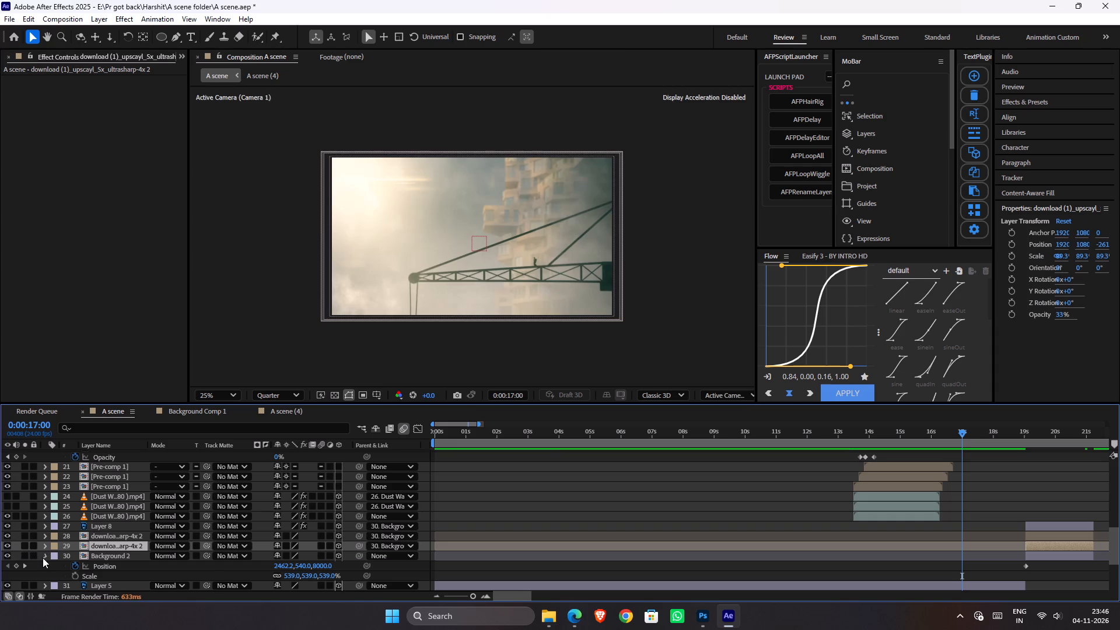
pyautogui.scroll(-1, 105, 570)
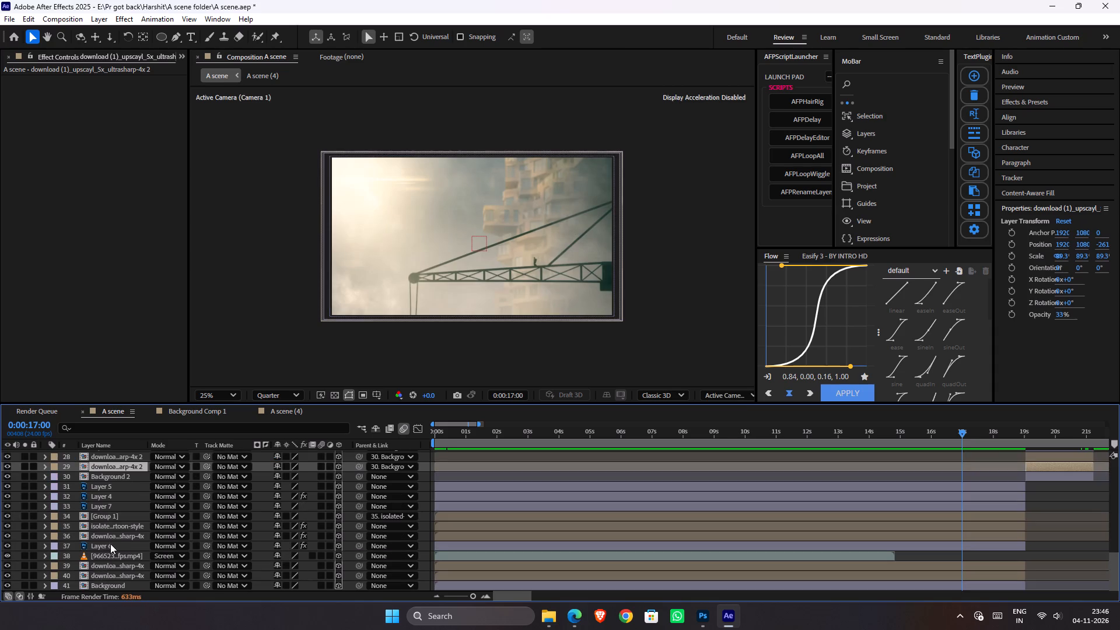
pyautogui.doubleClick(119, 517)
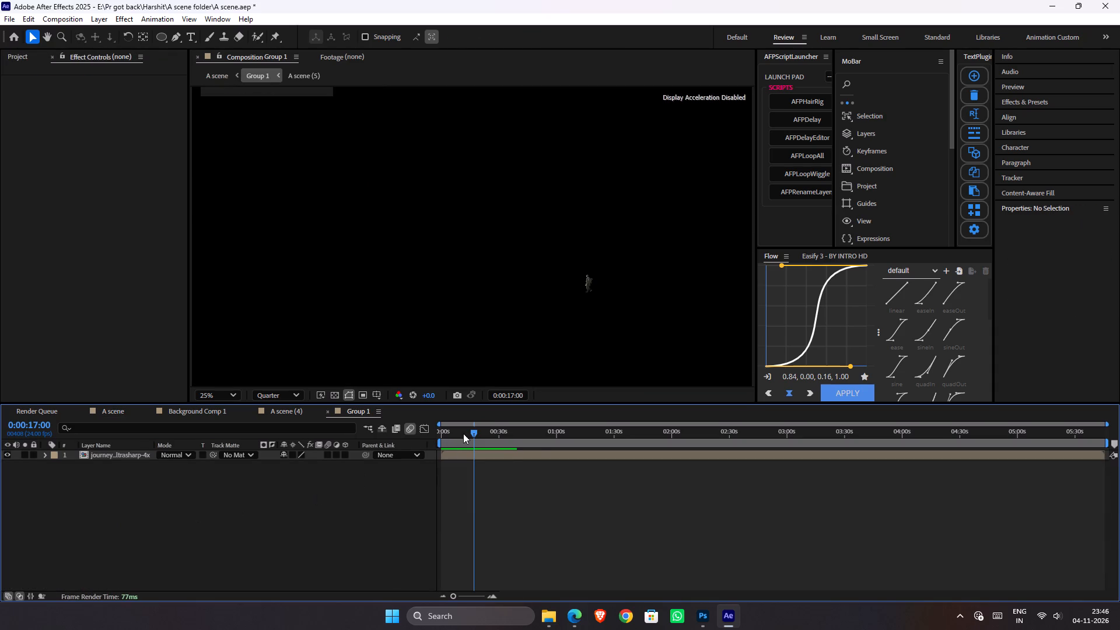
# Examine the walking figure in Group 1 at 0:00:00:00, soloed against the transparency grid at 50% zoom.
pyautogui.moveTo(463, 433); pyautogui.dragTo(370, 442)
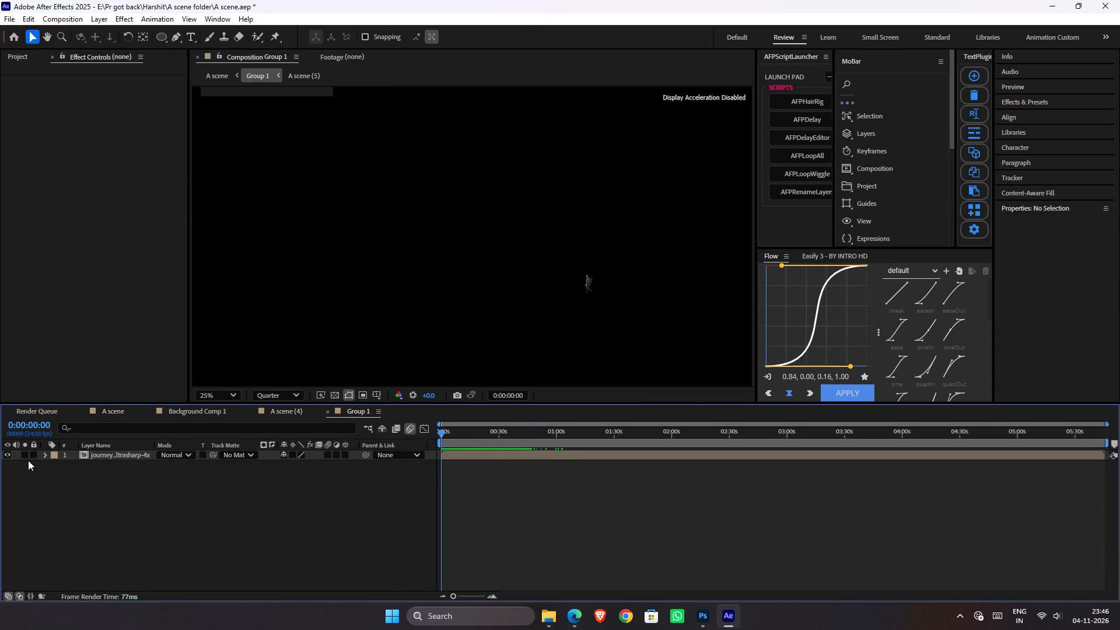
pyautogui.click(27, 457)
pyautogui.scroll(2, 587, 304)
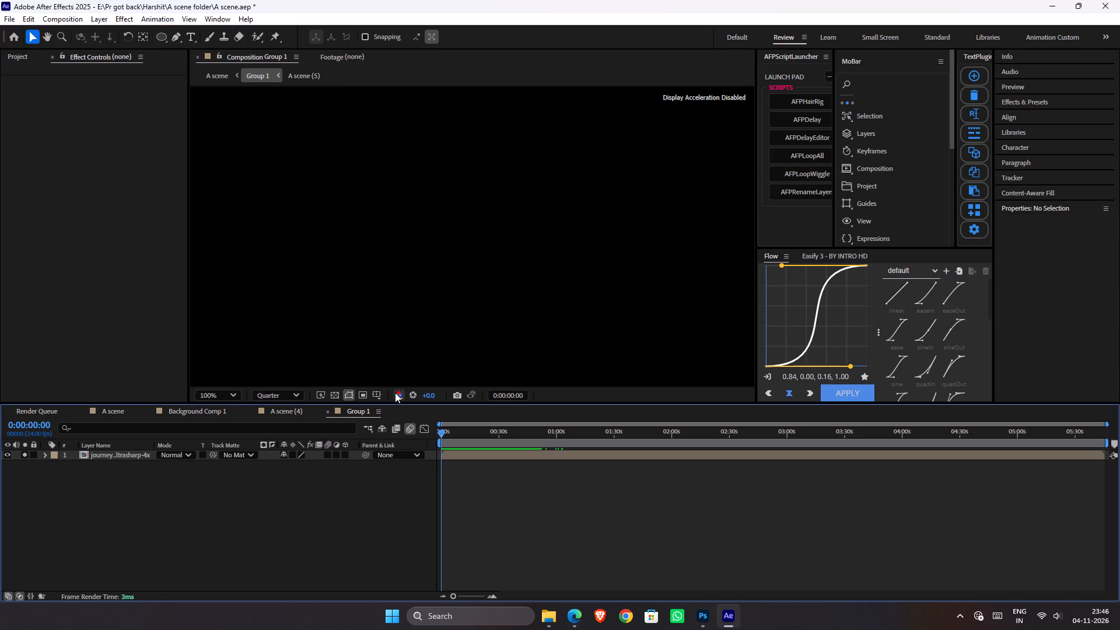
pyautogui.click(332, 394)
pyautogui.scroll(-1, 557, 319)
pyautogui.press('space')
pyautogui.press('space')
pyautogui.press('space')
pyautogui.press('space')
pyautogui.press('space')
pyautogui.press('space')
pyautogui.moveTo(633, 319); pyautogui.dragTo(418, 268)
pyautogui.click(24, 458)
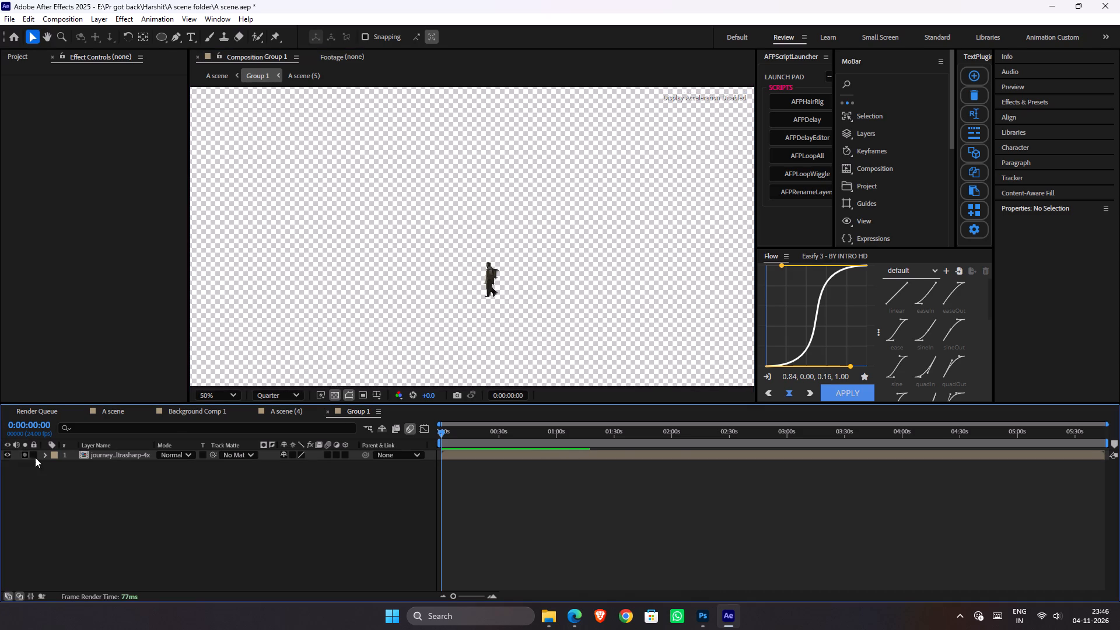
# Open the nested precomp "A scene (5)", examine the figure with Layer 11 hidden and shown, and close it.
pyautogui.doubleClick(125, 457)
pyautogui.scroll(-1, 599, 375)
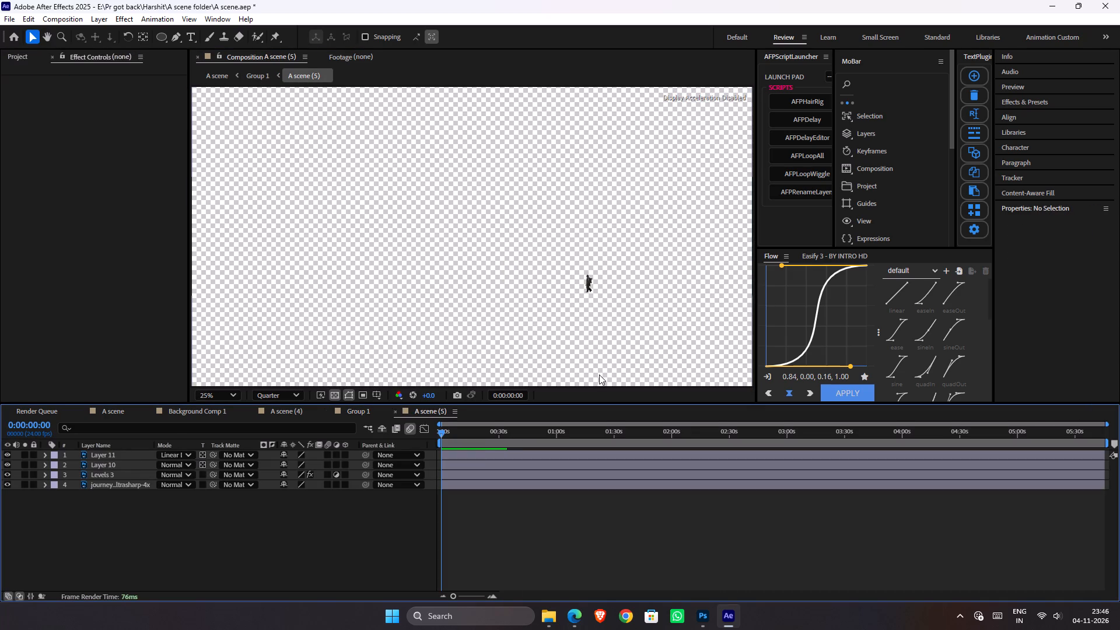
pyautogui.scroll(1, 612, 325)
pyautogui.press('space')
pyautogui.press('space')
pyautogui.press('space')
pyautogui.press('space')
pyautogui.press('space')
pyautogui.press('space')
pyautogui.press('space')
pyautogui.press('space')
pyautogui.moveTo(598, 300); pyautogui.dragTo(408, 263)
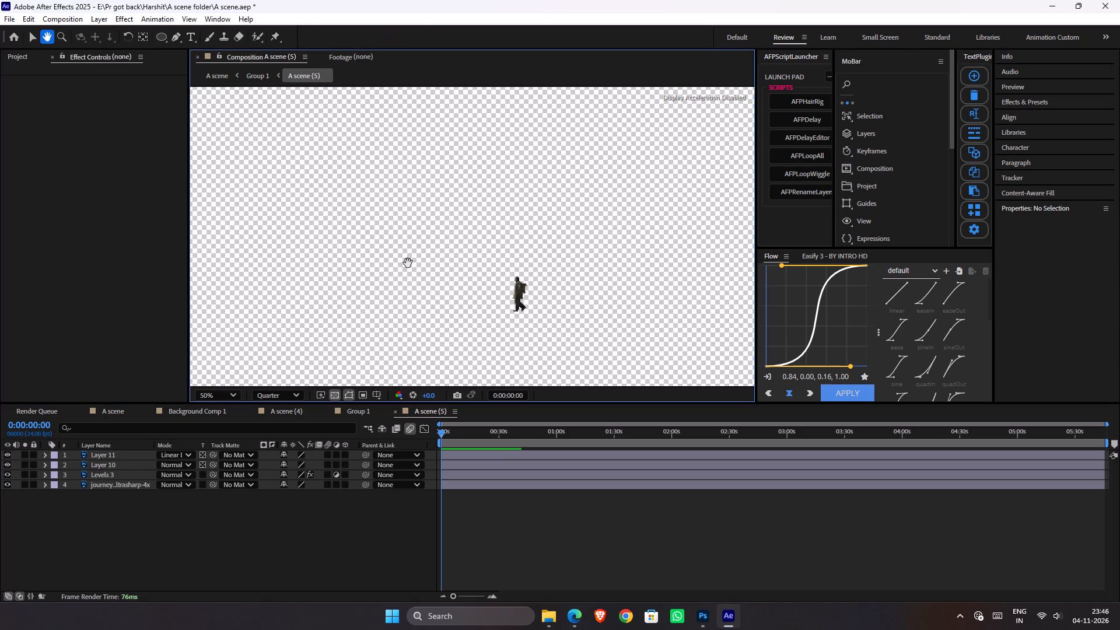
pyautogui.moveTo(408, 263); pyautogui.dragTo(407, 263)
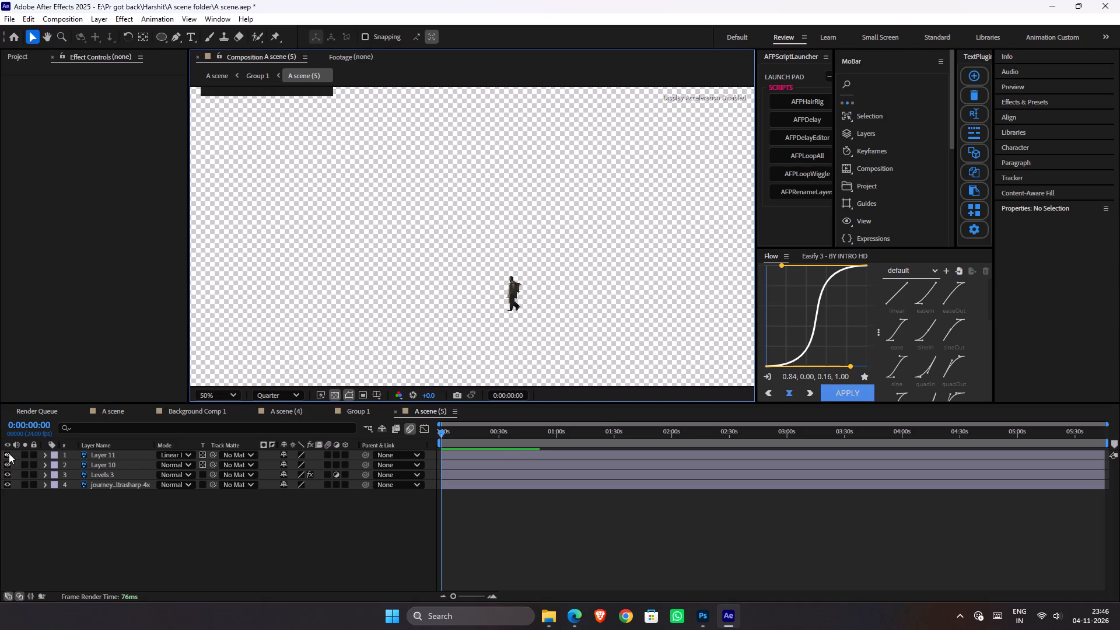
pyautogui.click(9, 453)
pyautogui.click(9, 453)
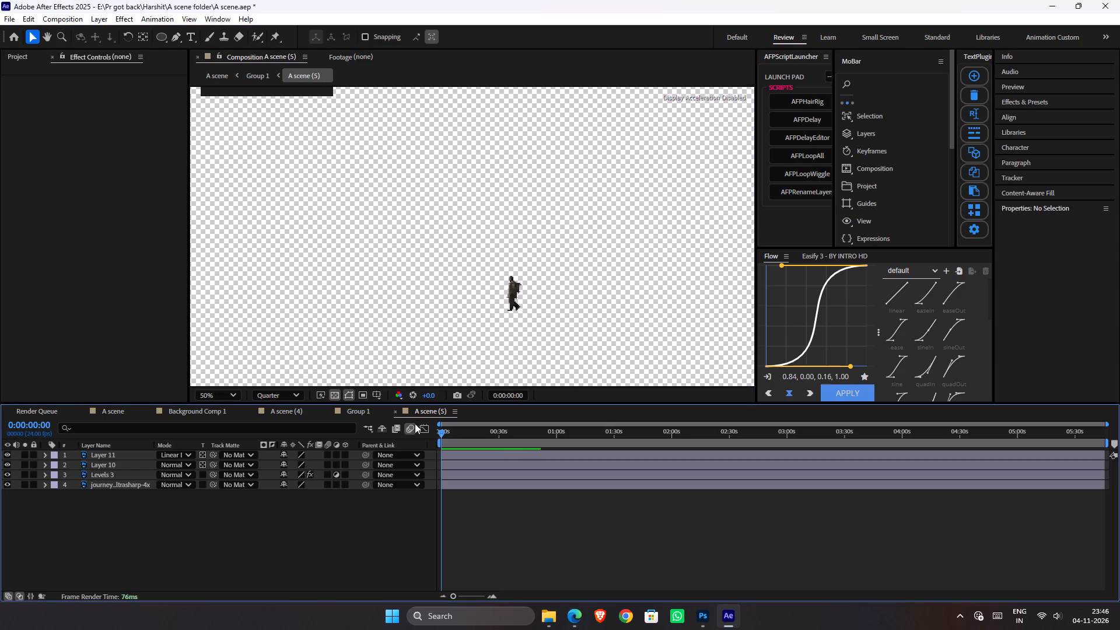
pyautogui.click(393, 410)
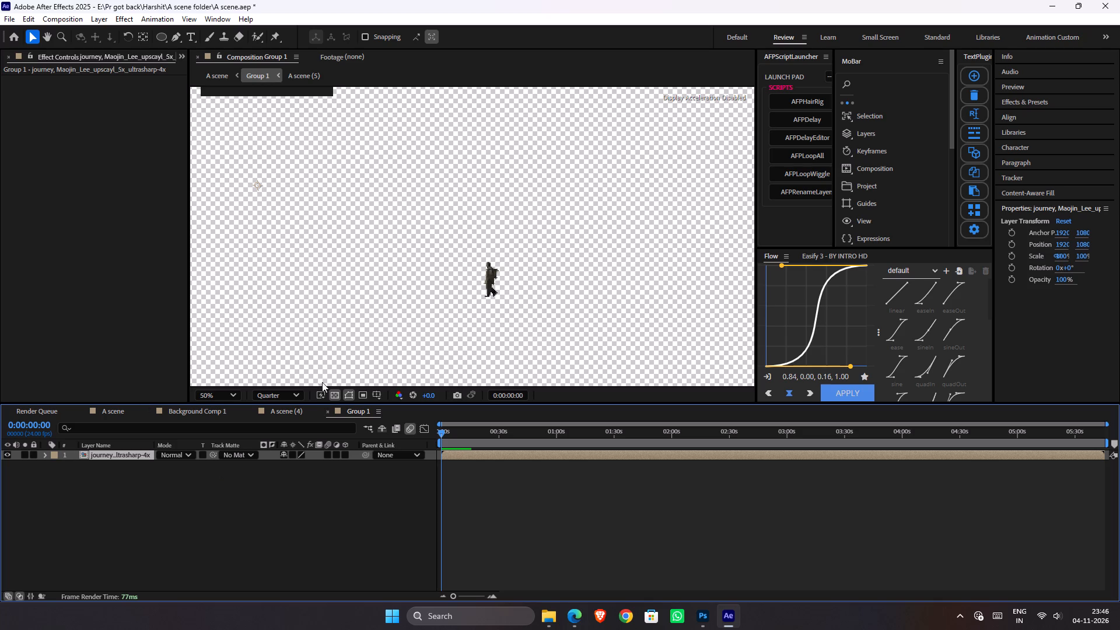
# Set Group 1's preview resolution to Full, frame the walking figure at 200% zoom, and save the project.
pyautogui.click(278, 394)
pyautogui.click(279, 428)
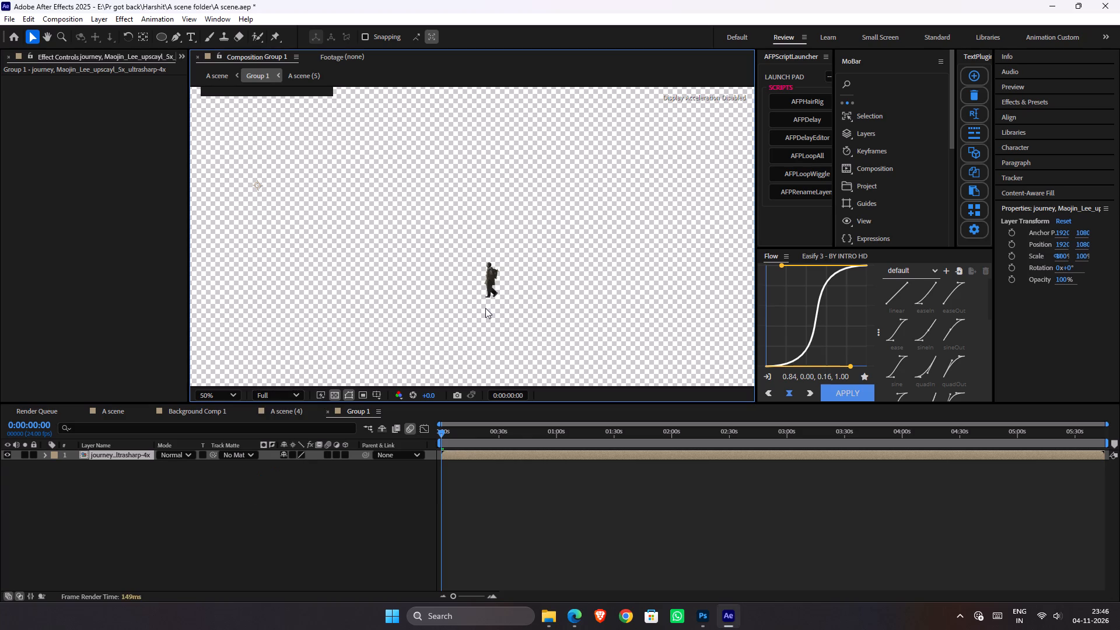
pyautogui.scroll(2, 489, 295)
pyautogui.press('space')
pyautogui.press('space')
pyautogui.press('space')
pyautogui.press('space')
pyautogui.press('space')
pyautogui.press('space')
pyautogui.press('space')
pyautogui.press('space')
pyautogui.press('space')
pyautogui.press('space')
pyautogui.press('space')
pyautogui.press('space')
pyautogui.press('space')
pyautogui.press('space')
pyautogui.press('space')
pyautogui.press('space')
pyautogui.press('space')
pyautogui.press('space')
pyautogui.press('space')
pyautogui.press('space')
pyautogui.moveTo(530, 320); pyautogui.dragTo(491, 157)
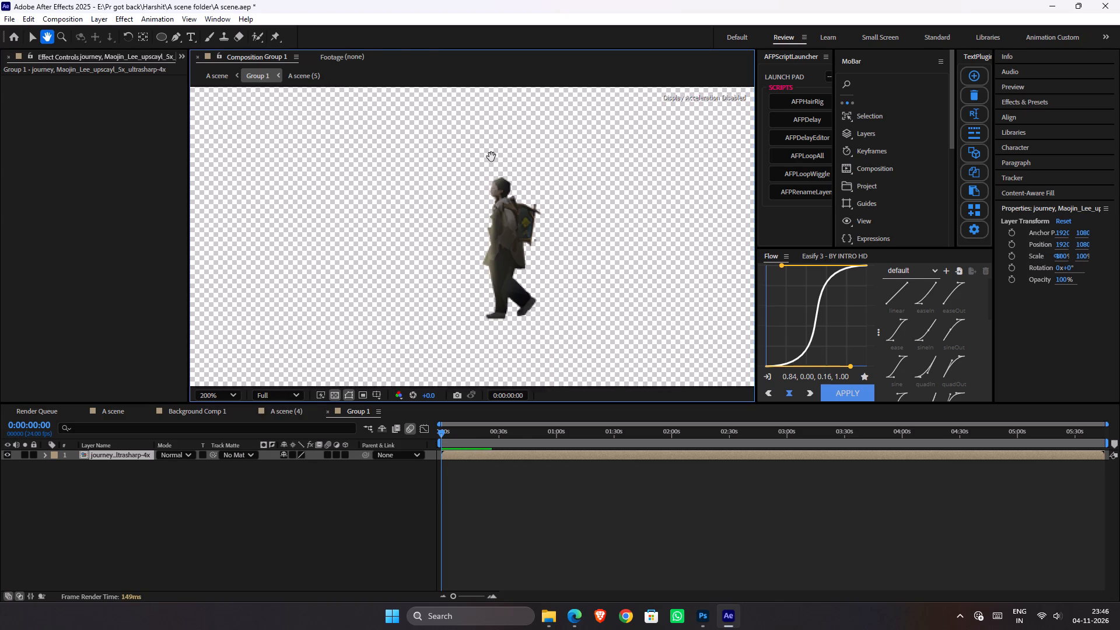
pyautogui.moveTo(491, 157); pyautogui.dragTo(488, 155)
pyautogui.hotkey('ctrl', 's')
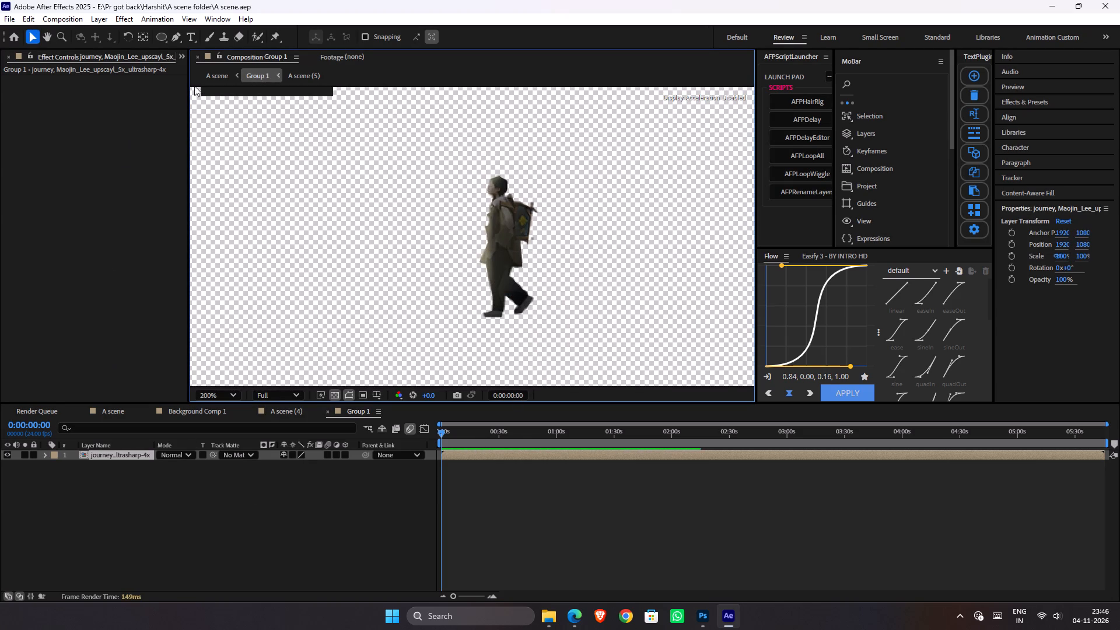
# Draw a closed Pen tool mask around the walking figure's trailing lower leg and foot on the journey layer in Group 1.
pyautogui.click(182, 41)
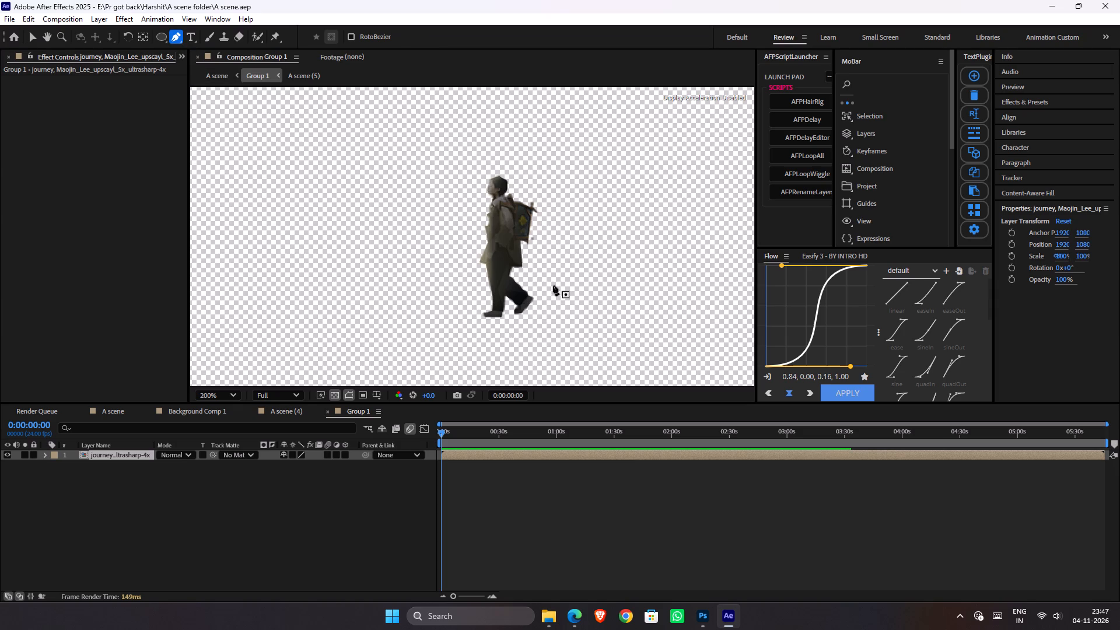
pyautogui.scroll(1, 532, 286)
pyautogui.press('space')
pyautogui.press('space')
pyautogui.press('space')
pyautogui.press('space')
pyautogui.press('space')
pyautogui.press('space')
pyautogui.press('space')
pyautogui.press('space')
pyautogui.moveTo(541, 297); pyautogui.dragTo(481, 242)
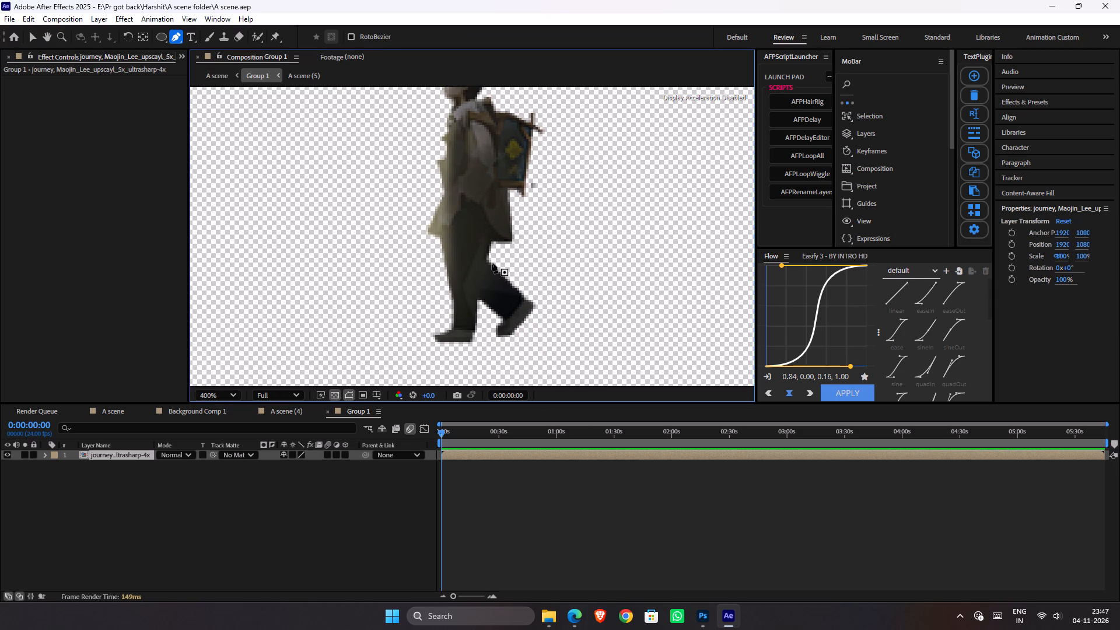
pyautogui.click(492, 262)
pyautogui.click(479, 253)
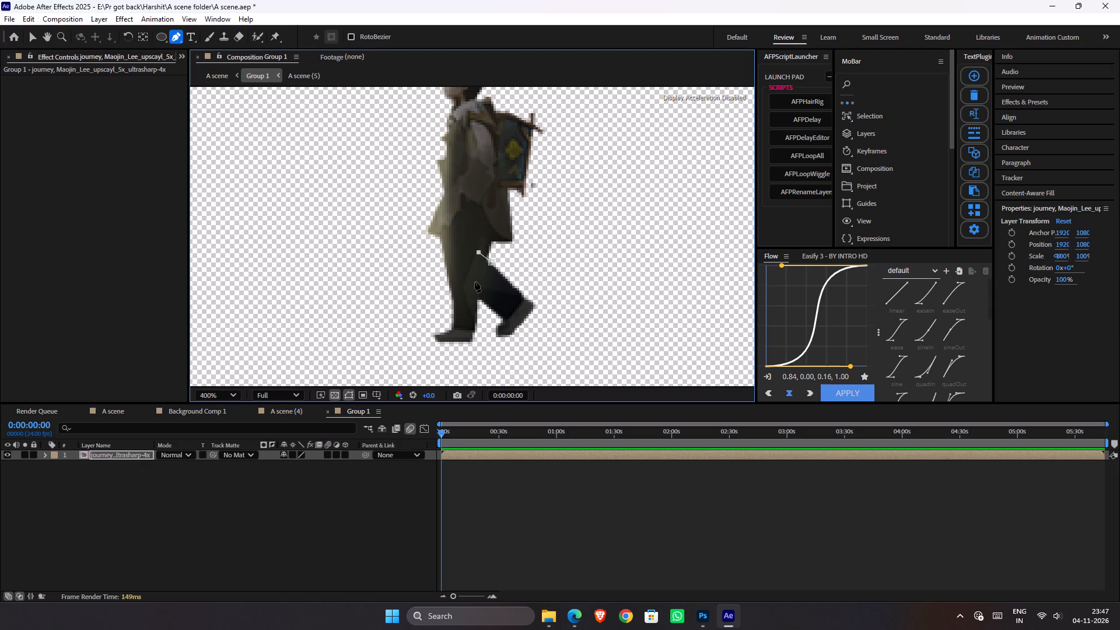
pyautogui.moveTo(470, 285); pyautogui.dragTo(473, 297)
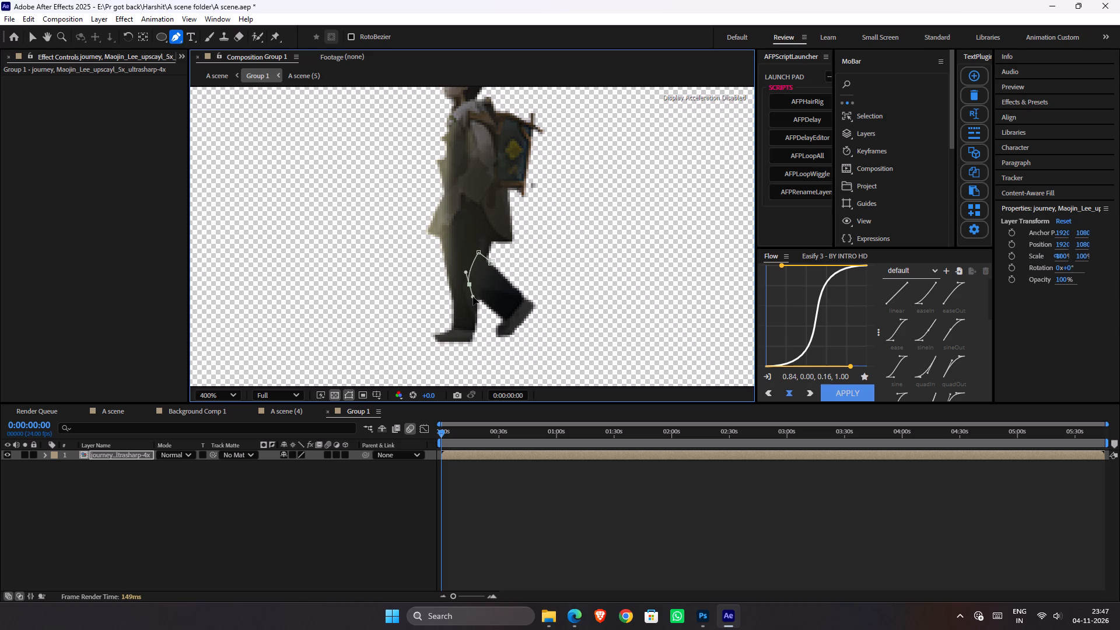
pyautogui.moveTo(473, 297); pyautogui.dragTo(473, 299)
pyautogui.moveTo(489, 313); pyautogui.dragTo(489, 321)
pyautogui.click(492, 342)
pyautogui.moveTo(526, 352); pyautogui.dragTo(562, 333)
pyautogui.moveTo(563, 293); pyautogui.dragTo(549, 286)
pyautogui.moveTo(513, 267); pyautogui.dragTo(506, 267)
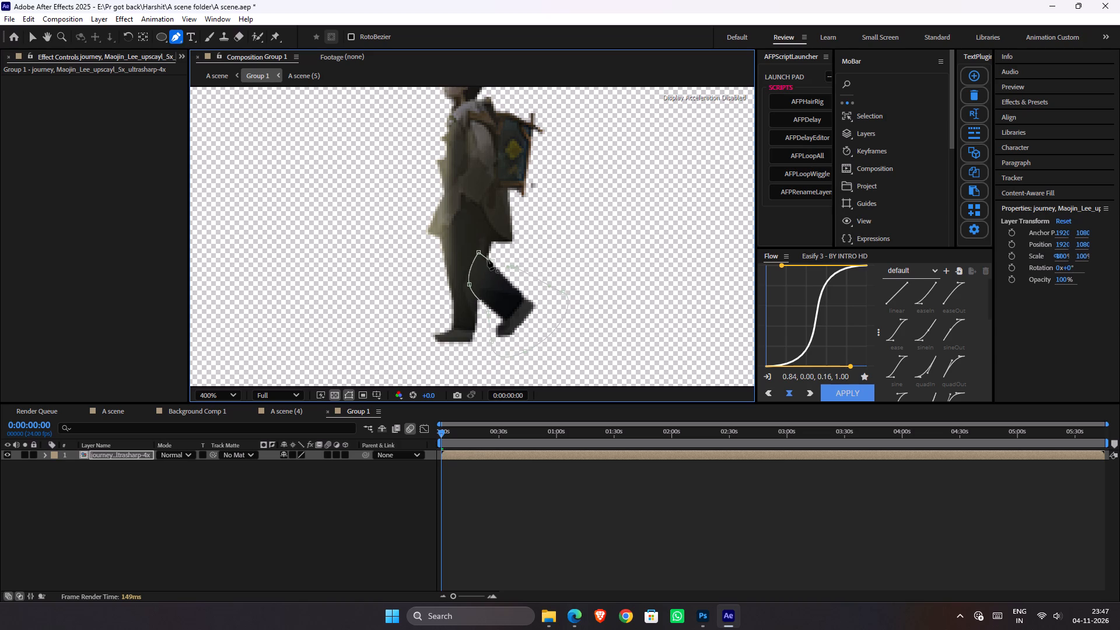
pyautogui.click(493, 262)
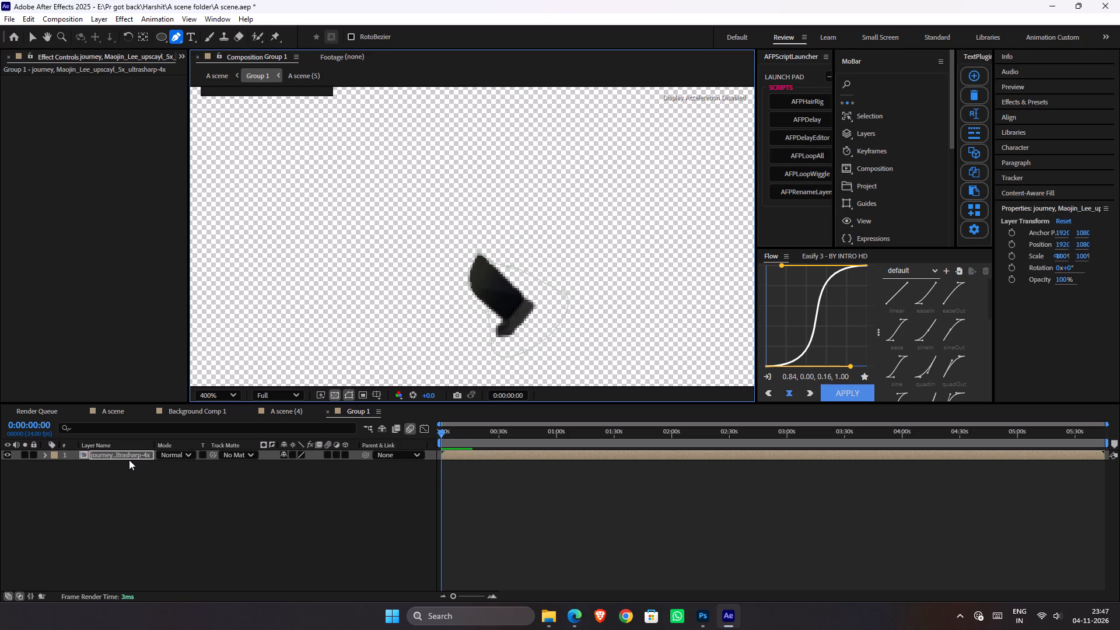
# Duplicate the masked leg layer and delete the mask from the duplicate.
pyautogui.click(126, 456)
pyautogui.hotkey('ctrl', 'd')
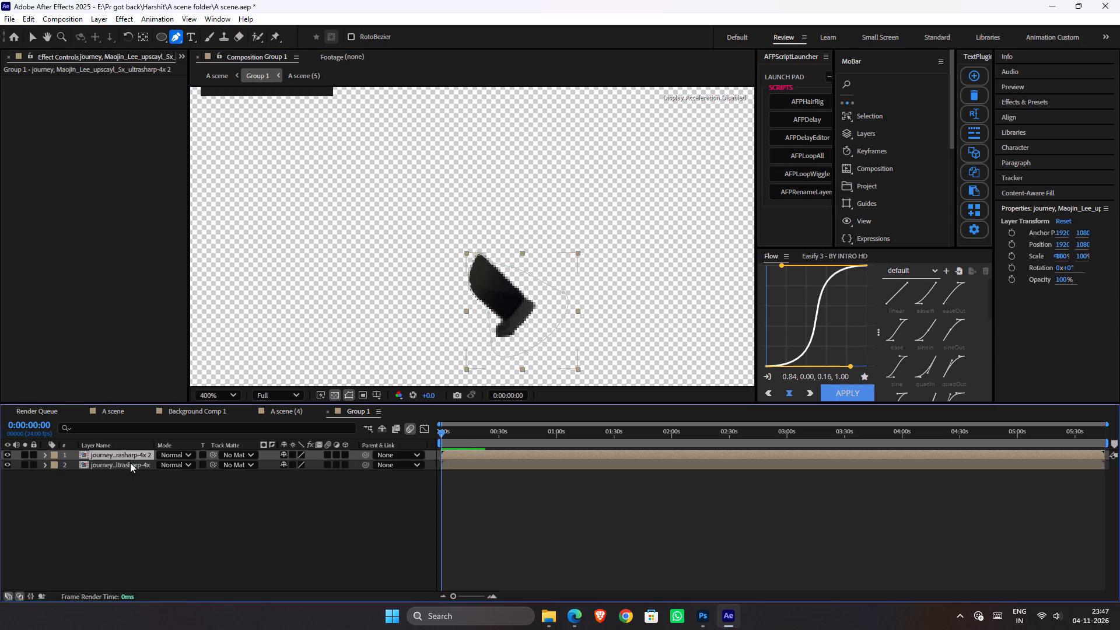
pyautogui.press('m')
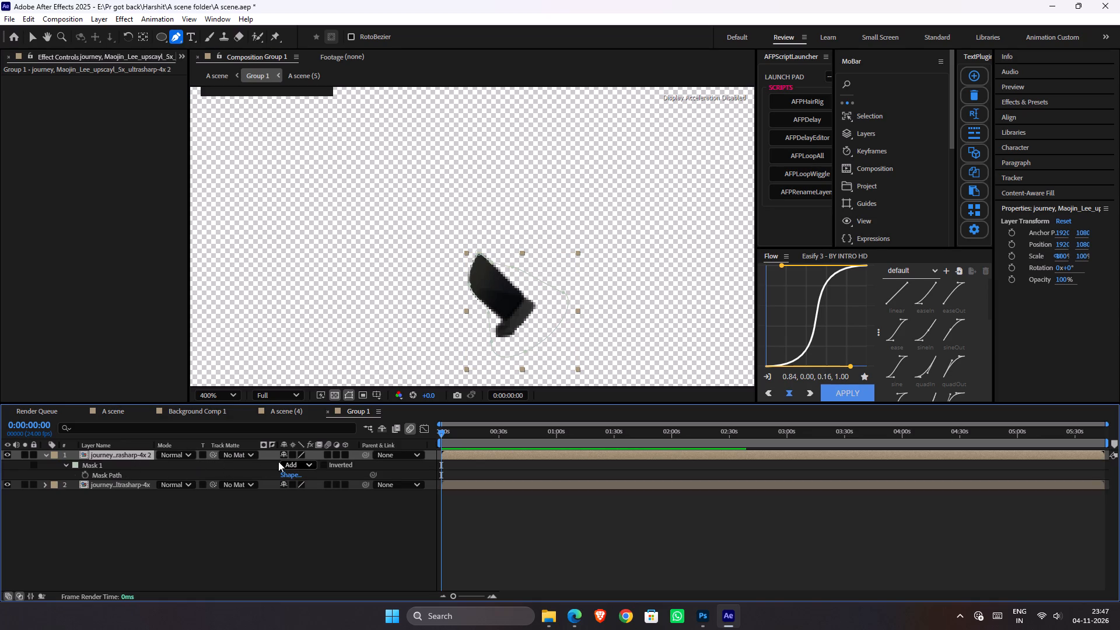
pyautogui.click(101, 461)
pyautogui.press('Delete')
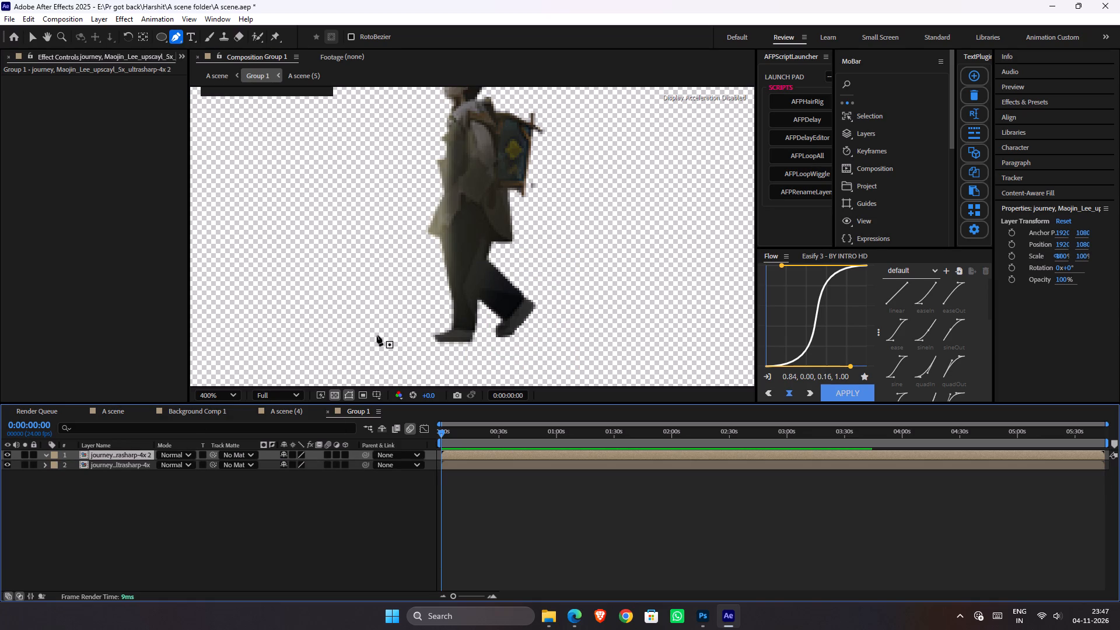
# Draw a closed Pen tool mask on the duplicate layer around the trailing lower leg, starting behind the knee and following the gap between the legs.
pyautogui.scroll(-1, 479, 266)
pyautogui.scroll(2, 480, 266)
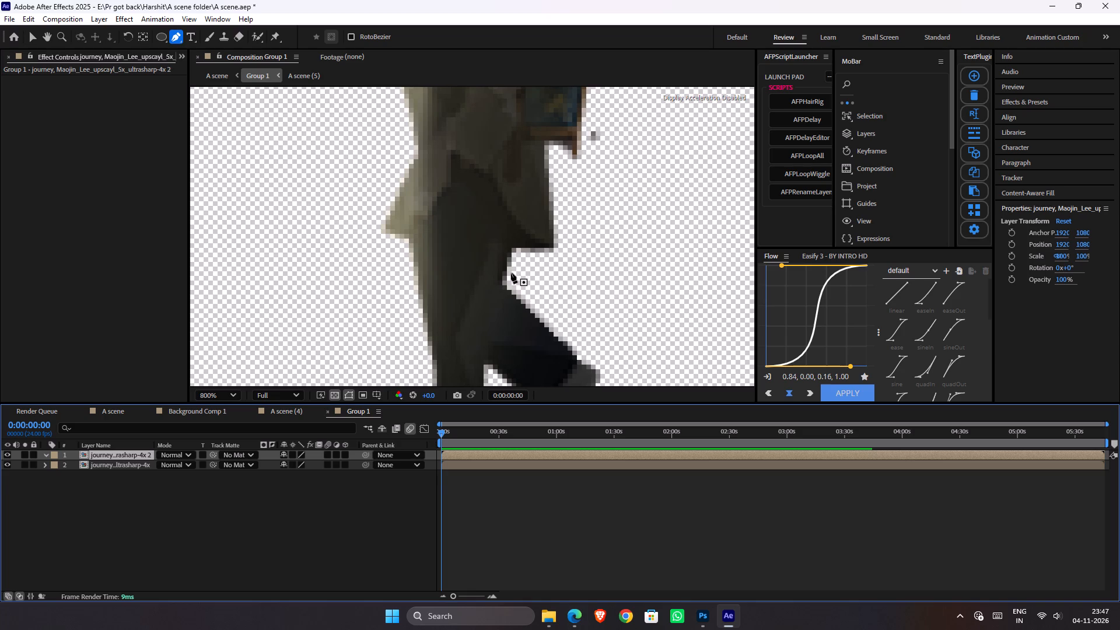
pyautogui.click(511, 272)
pyautogui.moveTo(488, 372); pyautogui.dragTo(489, 395)
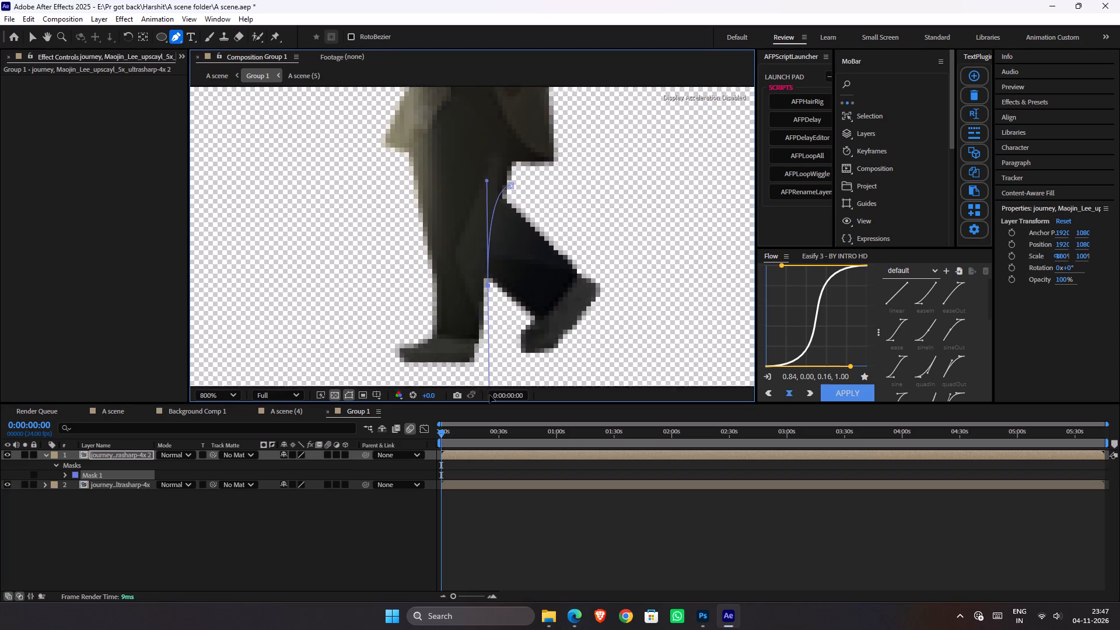
pyautogui.moveTo(489, 395); pyautogui.dragTo(463, 327)
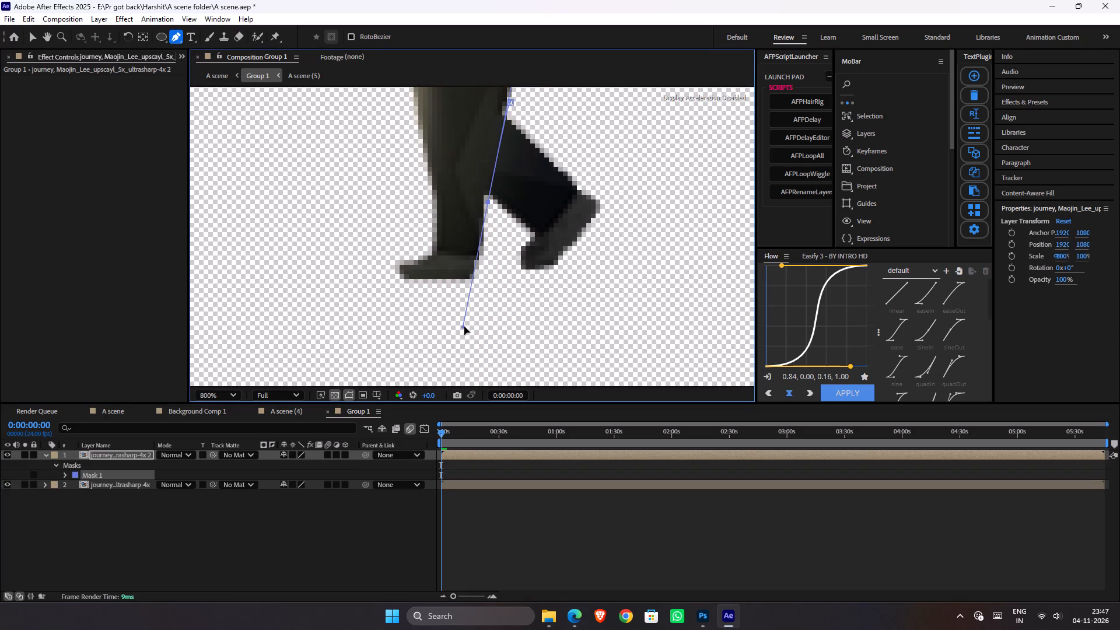
pyautogui.hotkey('ctrl', 'z')
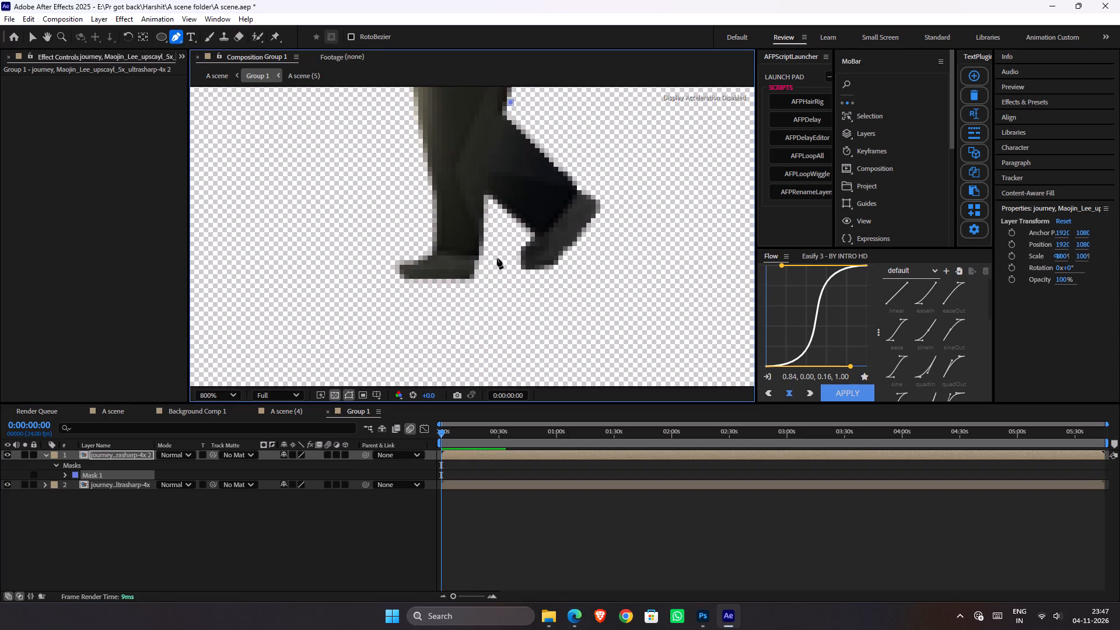
pyautogui.click(497, 258)
pyautogui.hotkey('ctrl', 'z')
pyautogui.moveTo(505, 115); pyautogui.dragTo(502, 126)
pyautogui.moveTo(485, 202); pyautogui.dragTo(486, 218)
pyautogui.moveTo(494, 256); pyautogui.dragTo(492, 286)
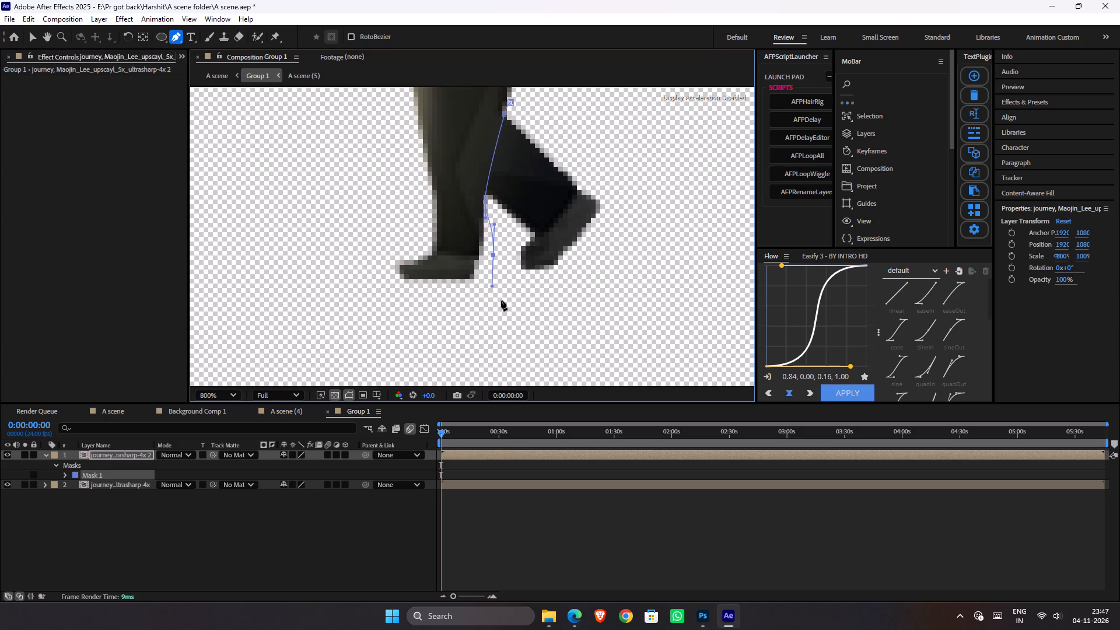
pyautogui.moveTo(528, 314); pyautogui.dragTo(561, 314)
pyautogui.moveTo(652, 265); pyautogui.dragTo(669, 236)
pyautogui.moveTo(688, 192); pyautogui.dragTo(674, 170)
pyautogui.moveTo(601, 141); pyautogui.dragTo(576, 136)
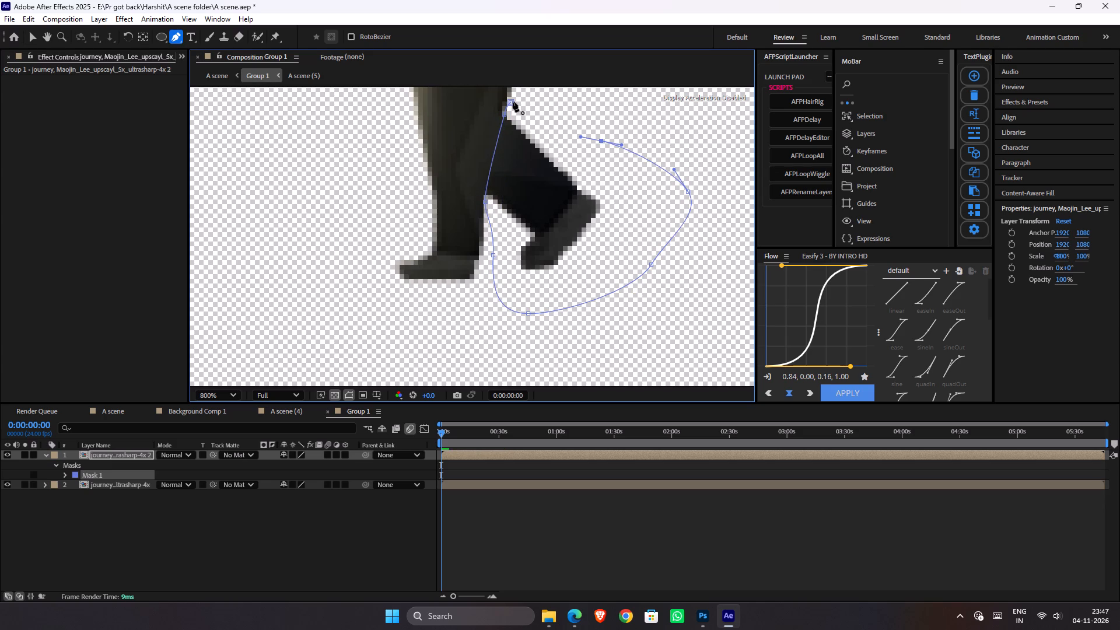
pyautogui.click(513, 101)
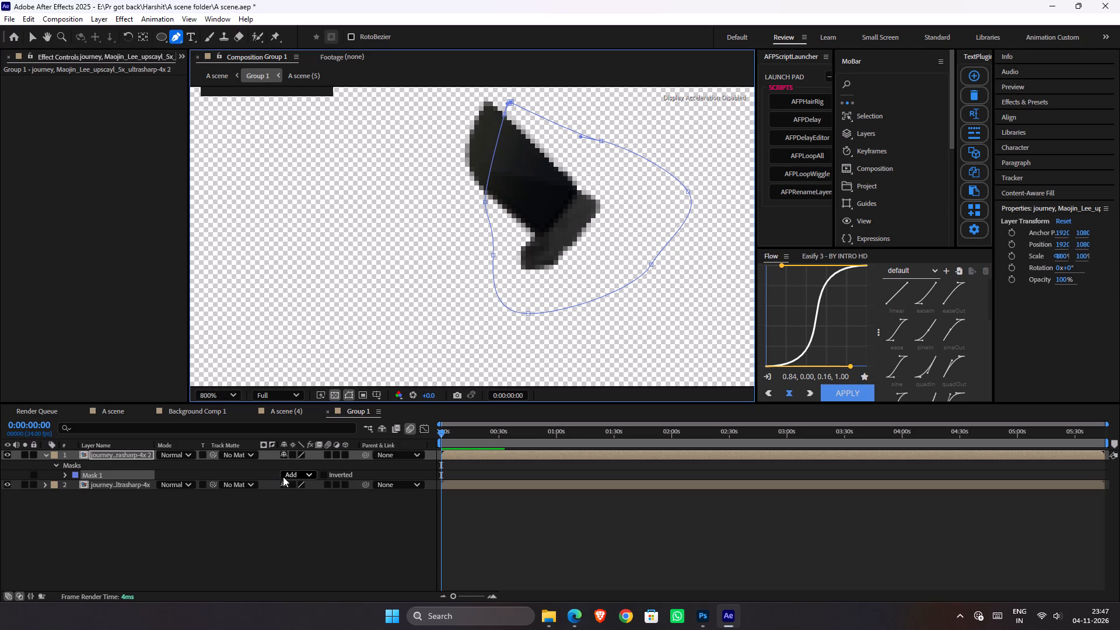
# Set the duplicate layer's new mask mode to Subtract.
pyautogui.click(290, 477)
pyautogui.click(302, 512)
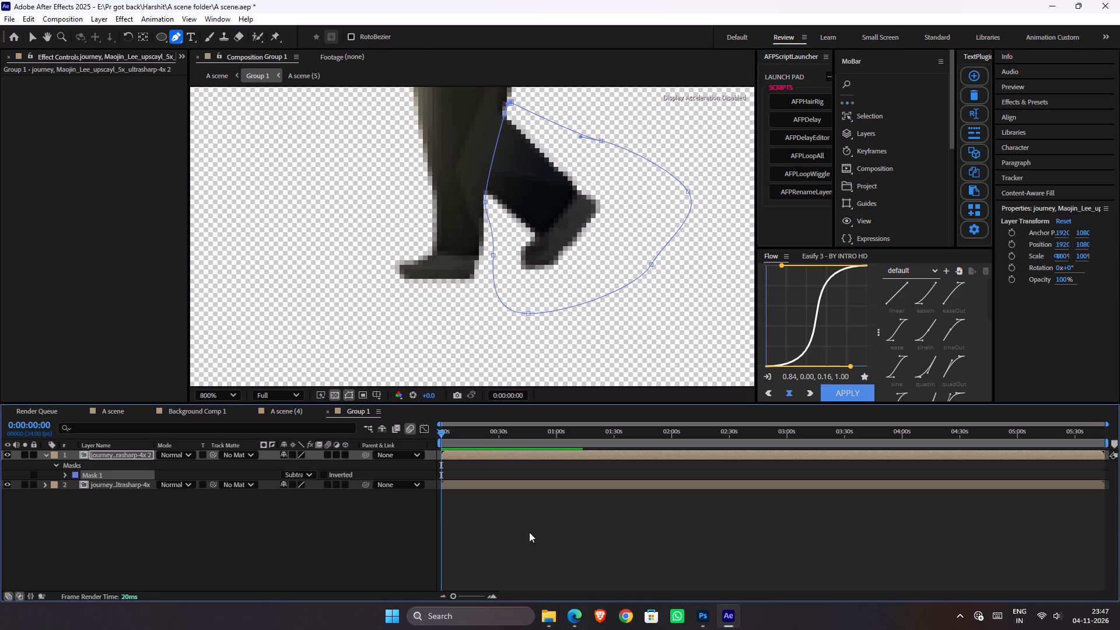
pyautogui.click(529, 532)
# Centre the leg layer's anchor point in its masked content, and move it to the knee area at the masked leg's upper edge.
pyautogui.click(113, 485)
pyautogui.press('v')
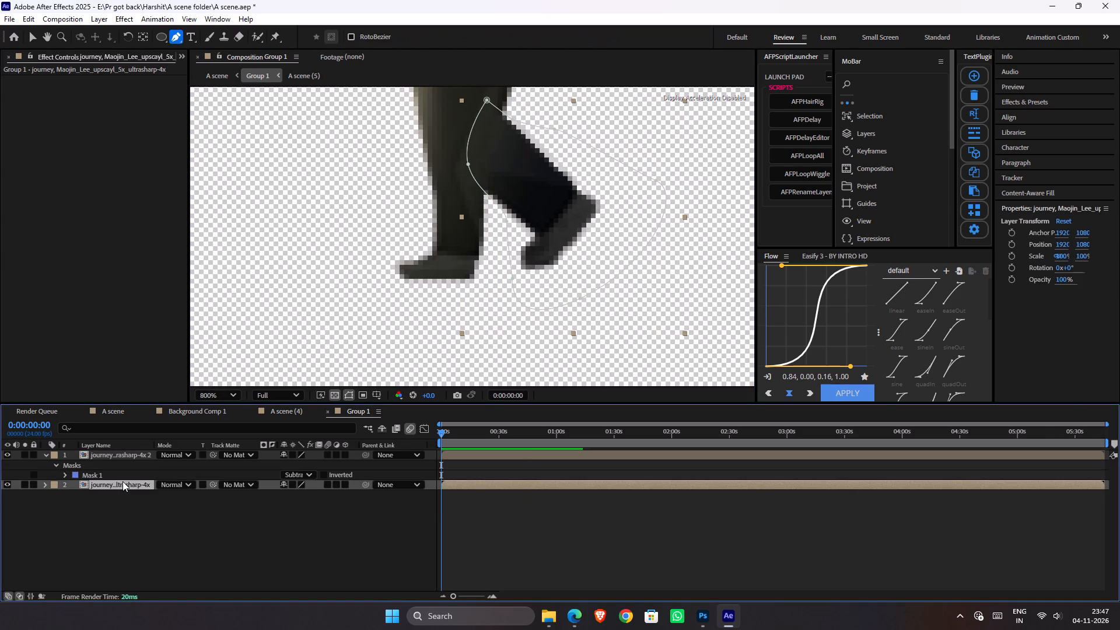
pyautogui.press('y')
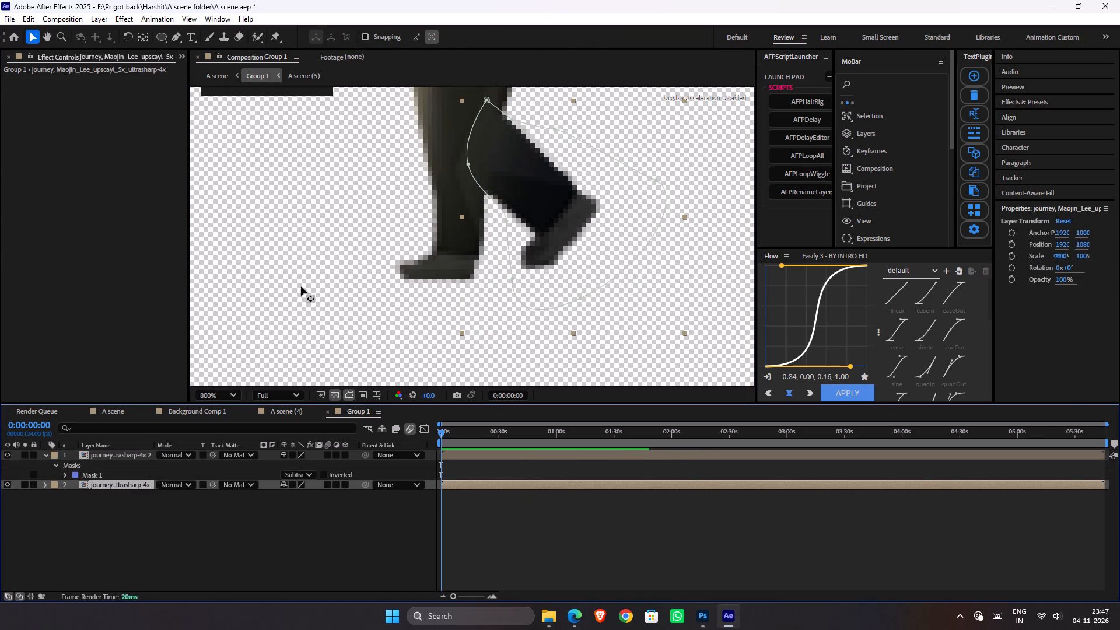
pyautogui.scroll(-1, 492, 150)
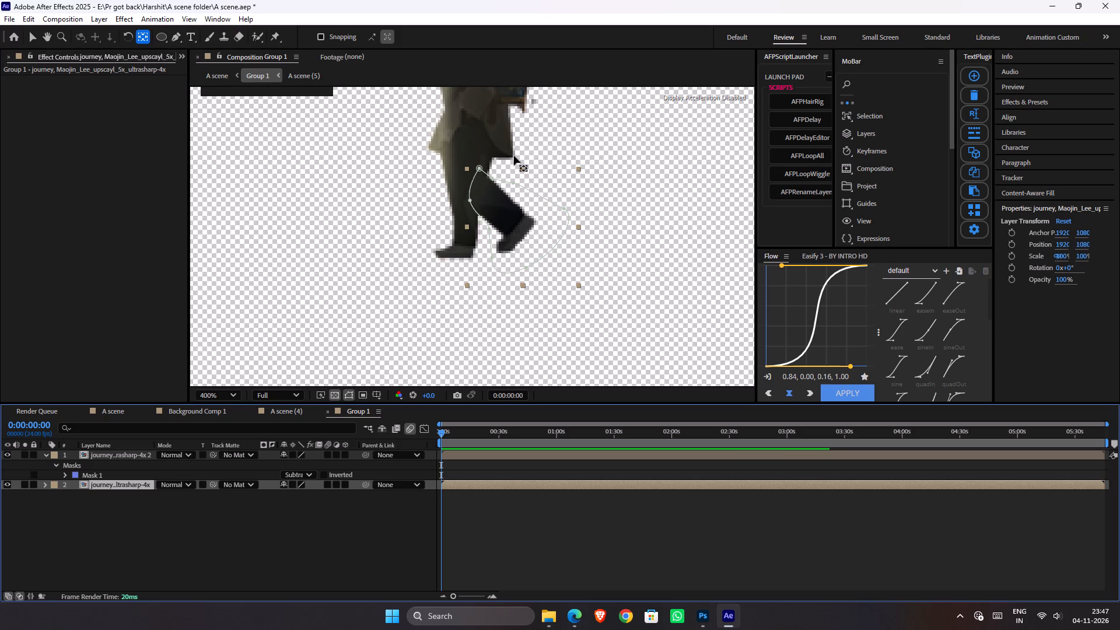
pyautogui.hotkey('ctrl', 'alt', 'Home')
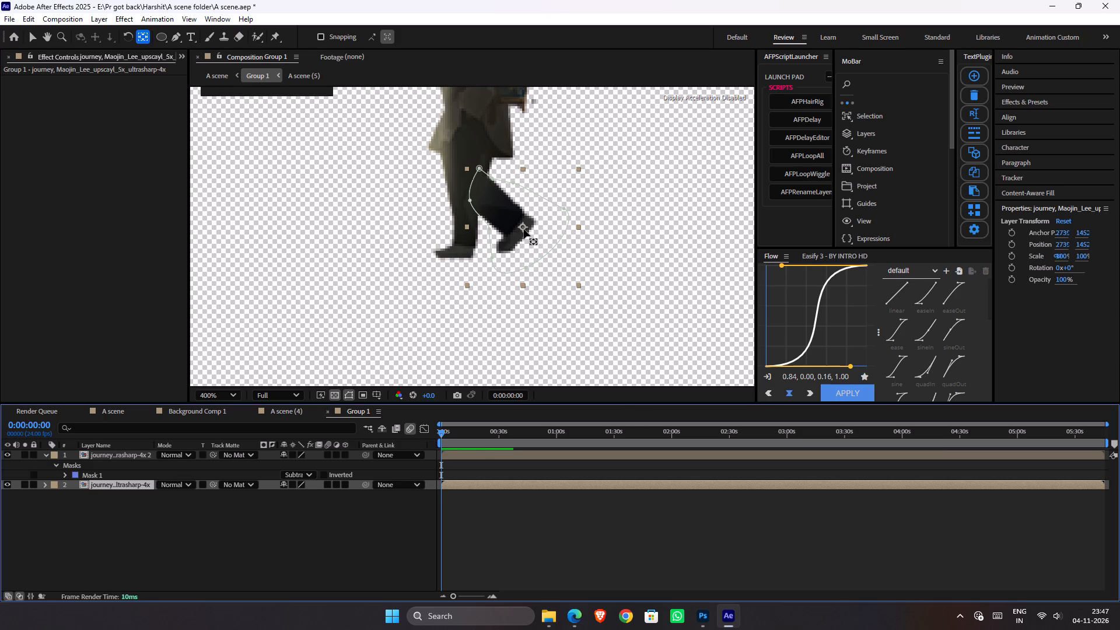
pyautogui.moveTo(524, 229); pyautogui.dragTo(478, 190)
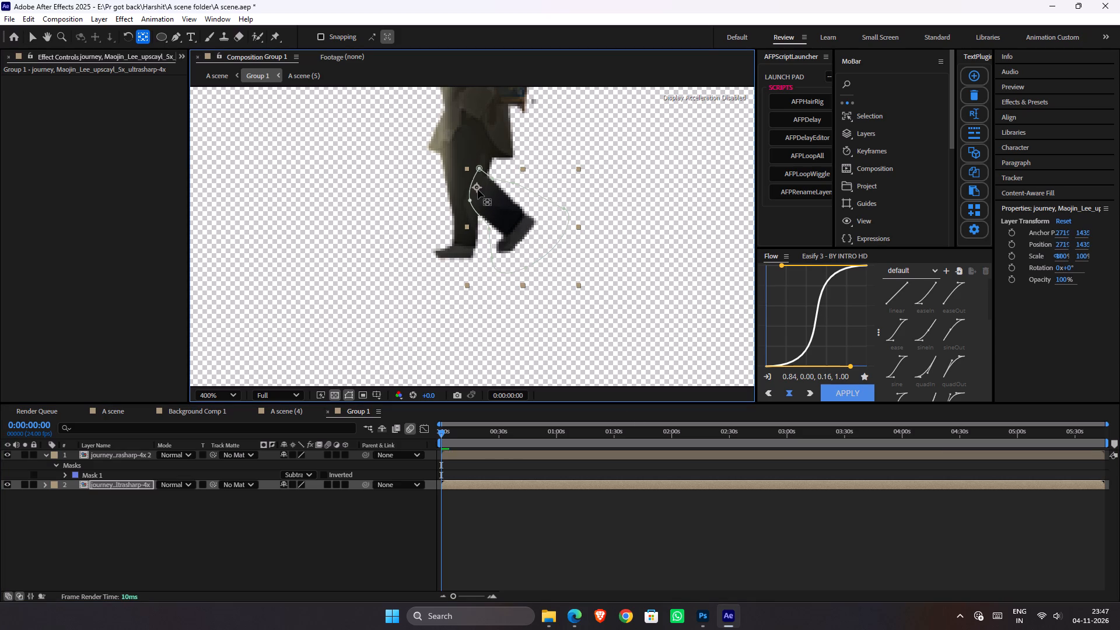
pyautogui.moveTo(478, 190); pyautogui.dragTo(466, 185)
pyautogui.click(546, 499)
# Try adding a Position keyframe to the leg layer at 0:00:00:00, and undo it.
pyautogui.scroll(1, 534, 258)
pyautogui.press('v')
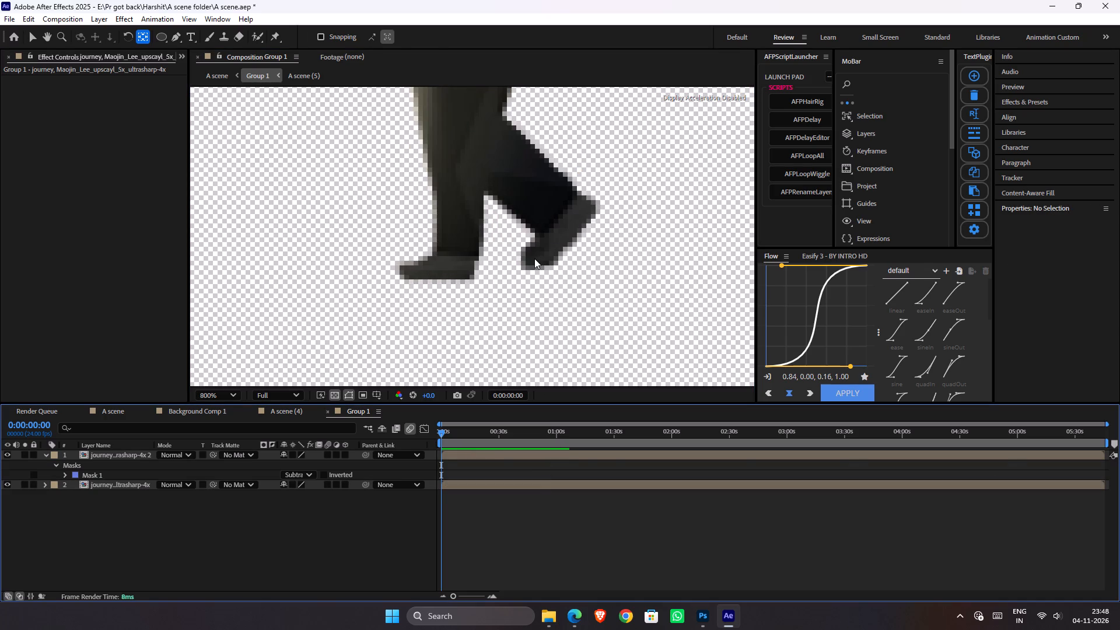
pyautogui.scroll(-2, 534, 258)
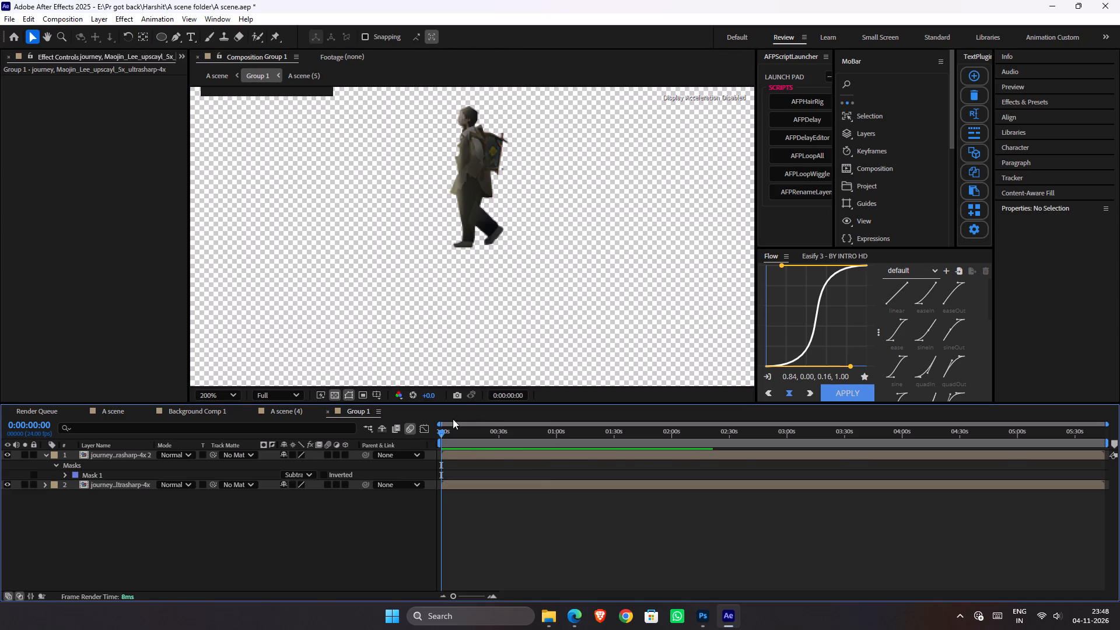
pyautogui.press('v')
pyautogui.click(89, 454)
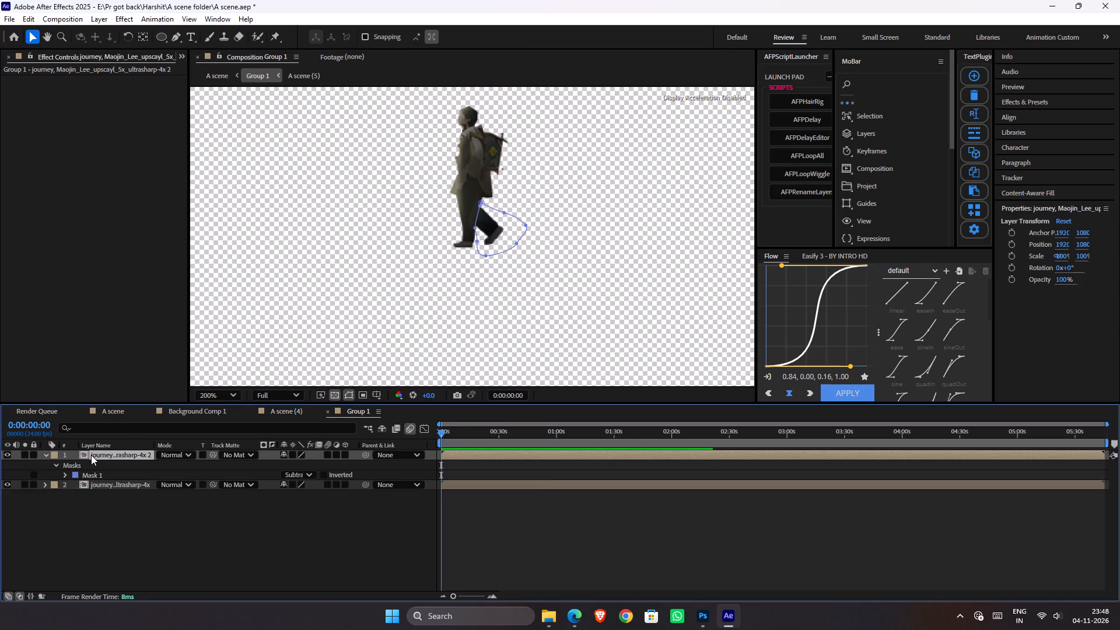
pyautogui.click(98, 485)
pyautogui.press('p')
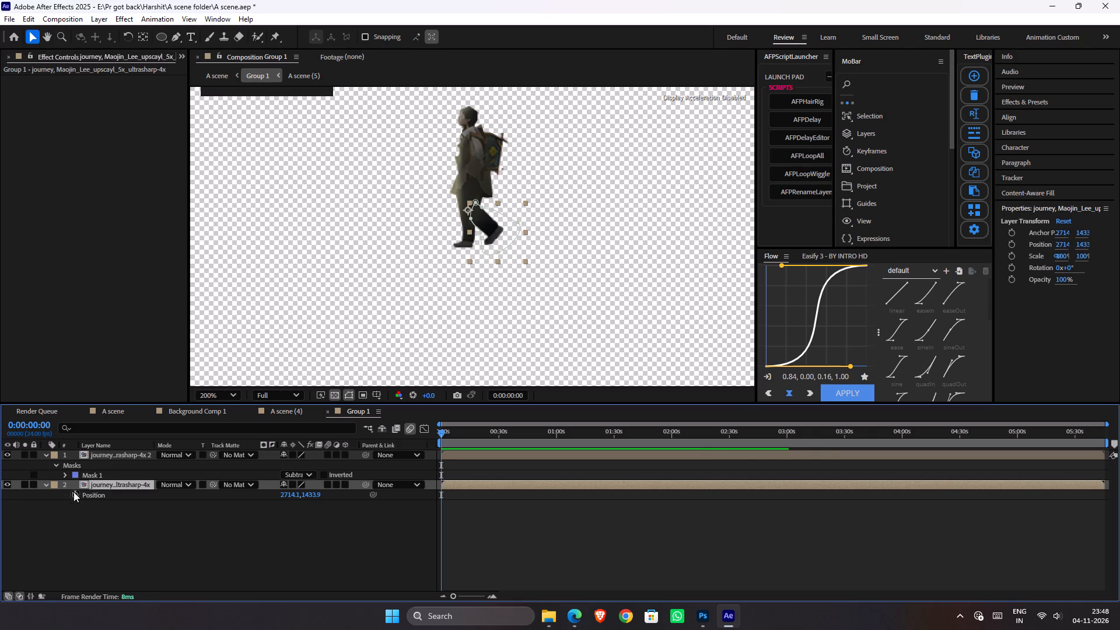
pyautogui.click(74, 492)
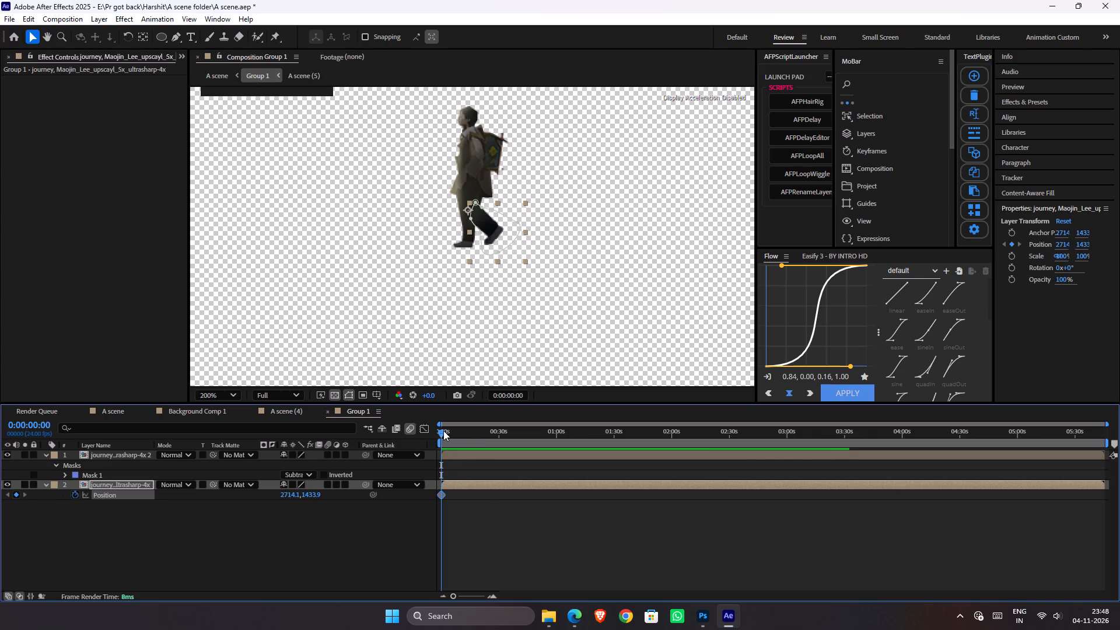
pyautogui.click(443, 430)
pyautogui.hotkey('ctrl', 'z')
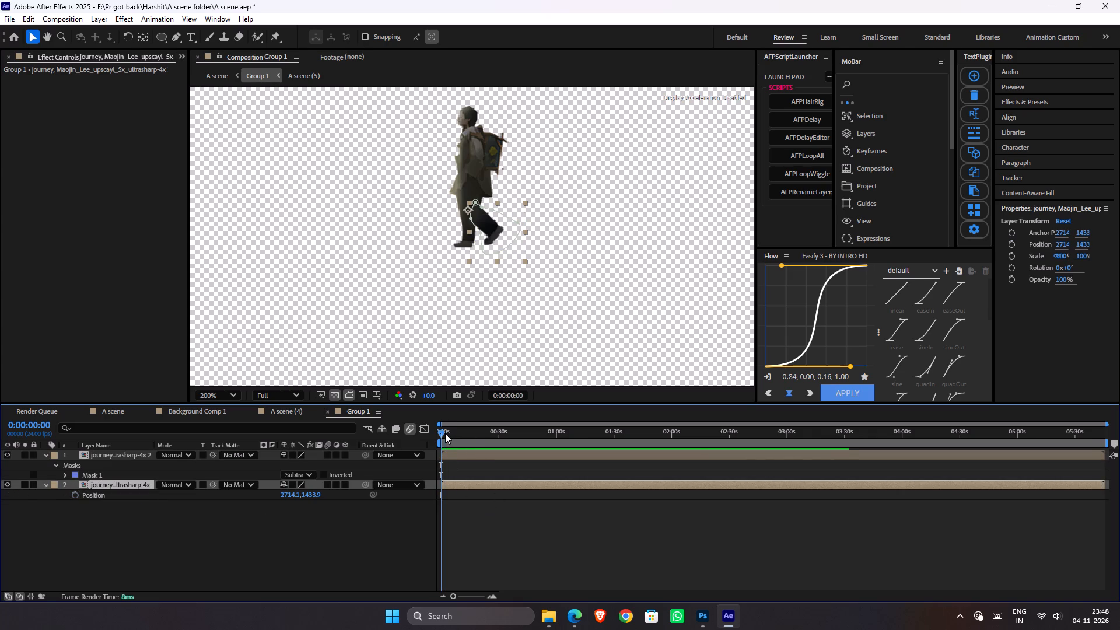
# Keyframe the leg layer's Rotation from 0° at 0:00:00:00 to 99° at 0:00:06:16.
pyautogui.hotkey('shift', 'r')
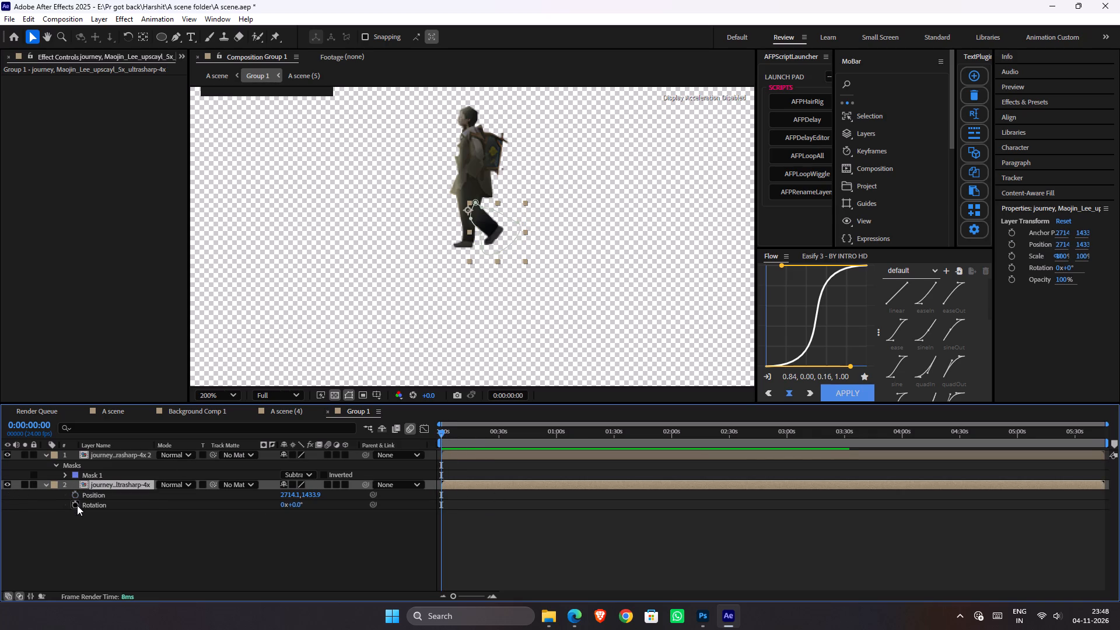
pyautogui.click(77, 505)
pyautogui.moveTo(446, 433); pyautogui.dragTo(454, 447)
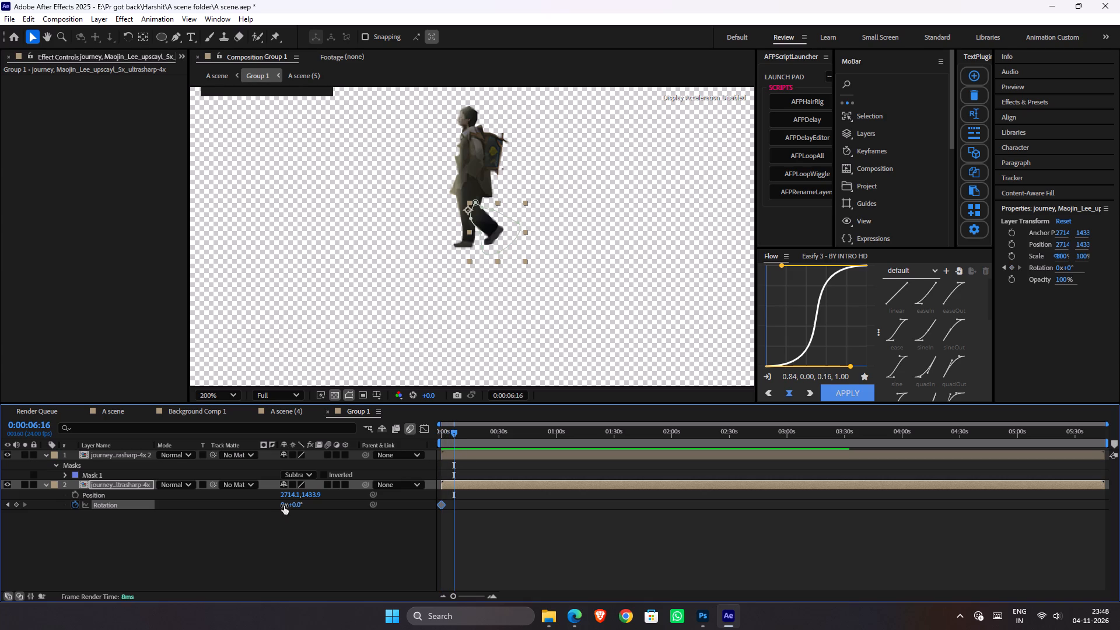
pyautogui.moveTo(296, 506); pyautogui.dragTo(330, 506)
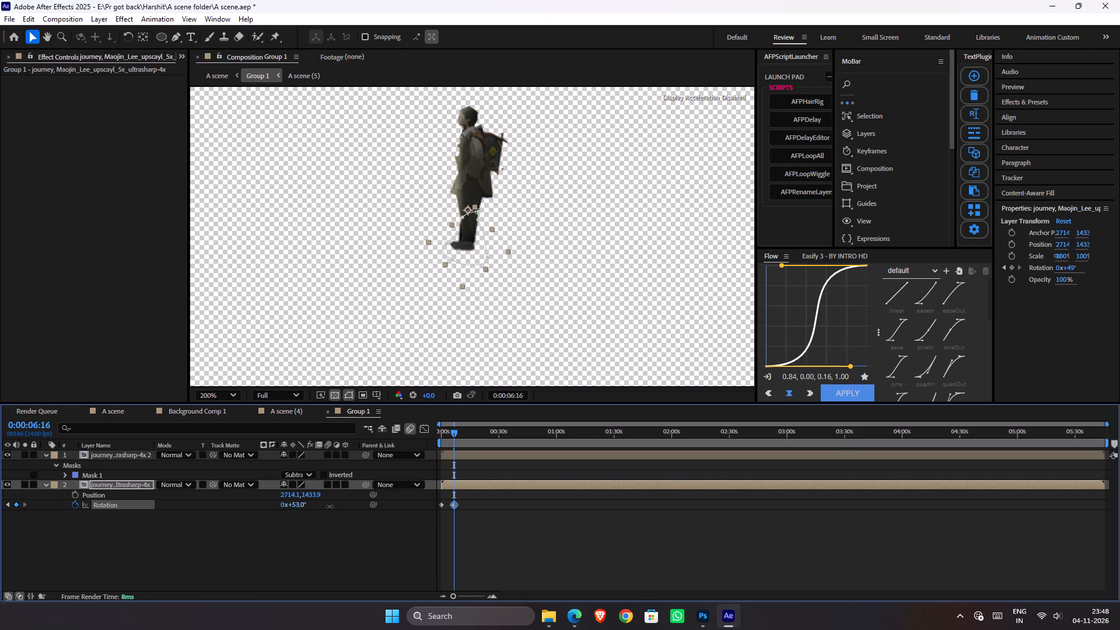
pyautogui.moveTo(330, 506); pyautogui.dragTo(352, 506)
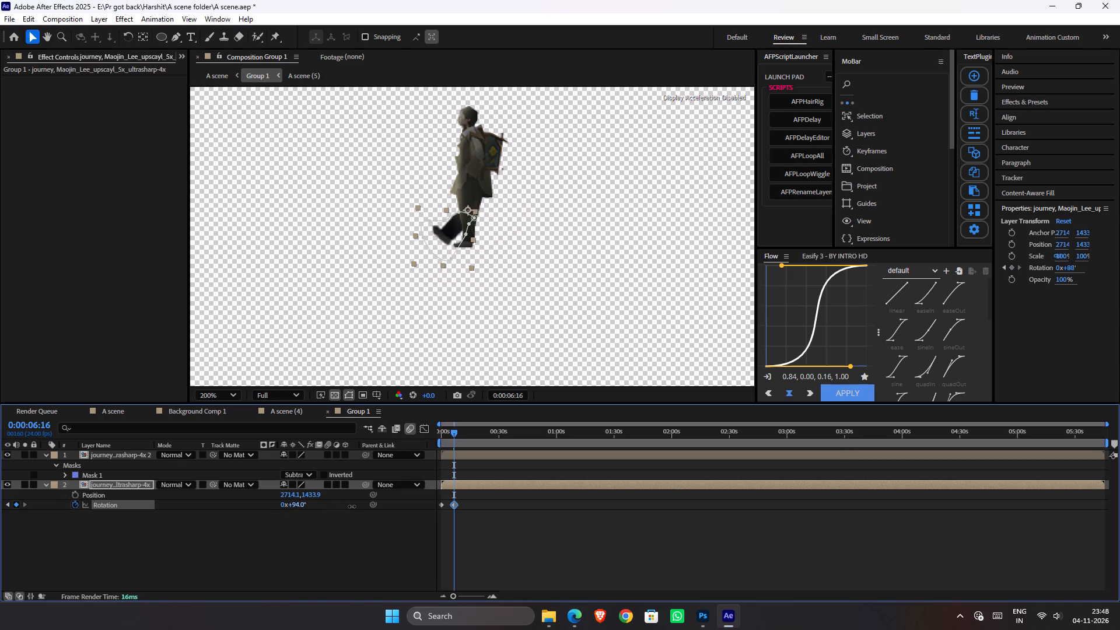
pyautogui.moveTo(352, 506); pyautogui.dragTo(353, 506)
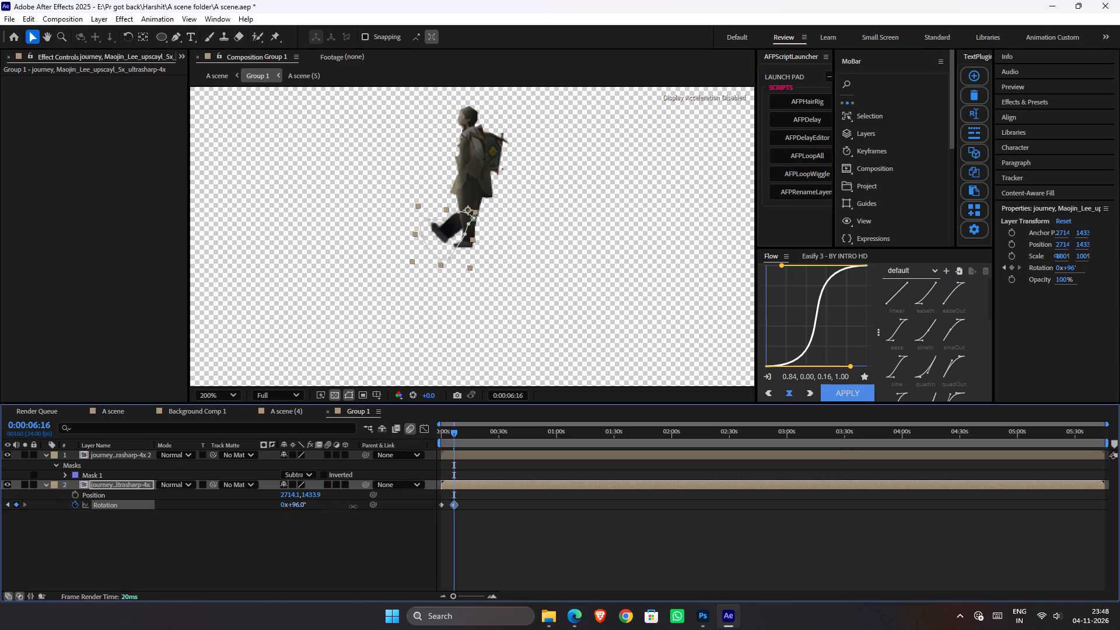
pyautogui.moveTo(353, 506); pyautogui.dragTo(355, 506)
# Play the leg's rotation from the start of the composition to check its speed.
pyautogui.moveTo(452, 423); pyautogui.dragTo(434, 433)
pyautogui.moveTo(447, 438); pyautogui.dragTo(420, 442)
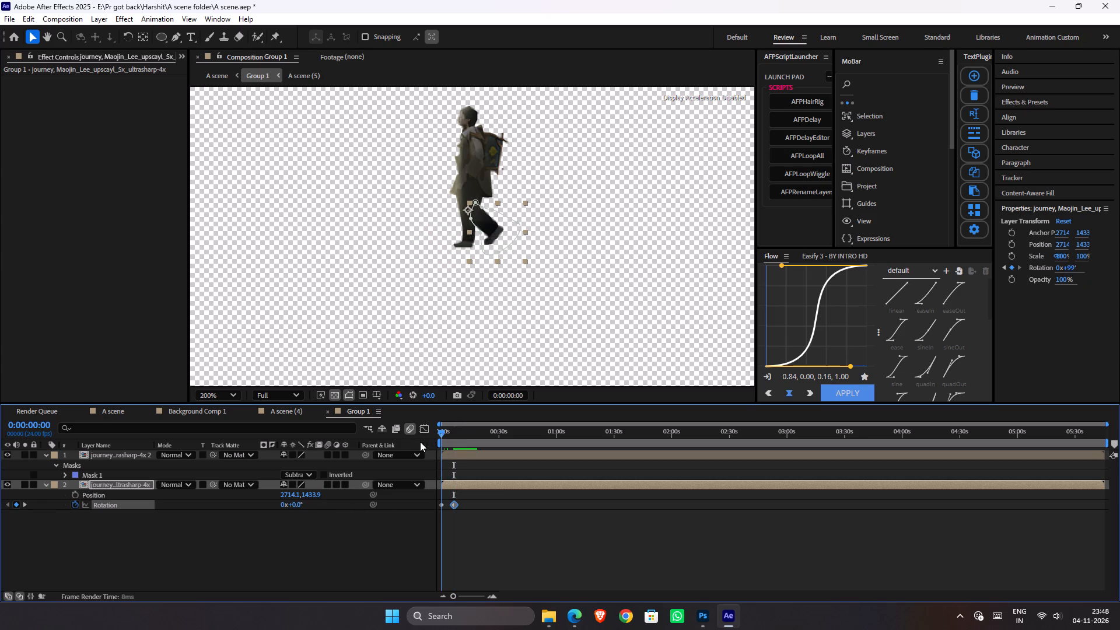
pyautogui.moveTo(420, 442); pyautogui.dragTo(419, 442)
pyautogui.press('space')
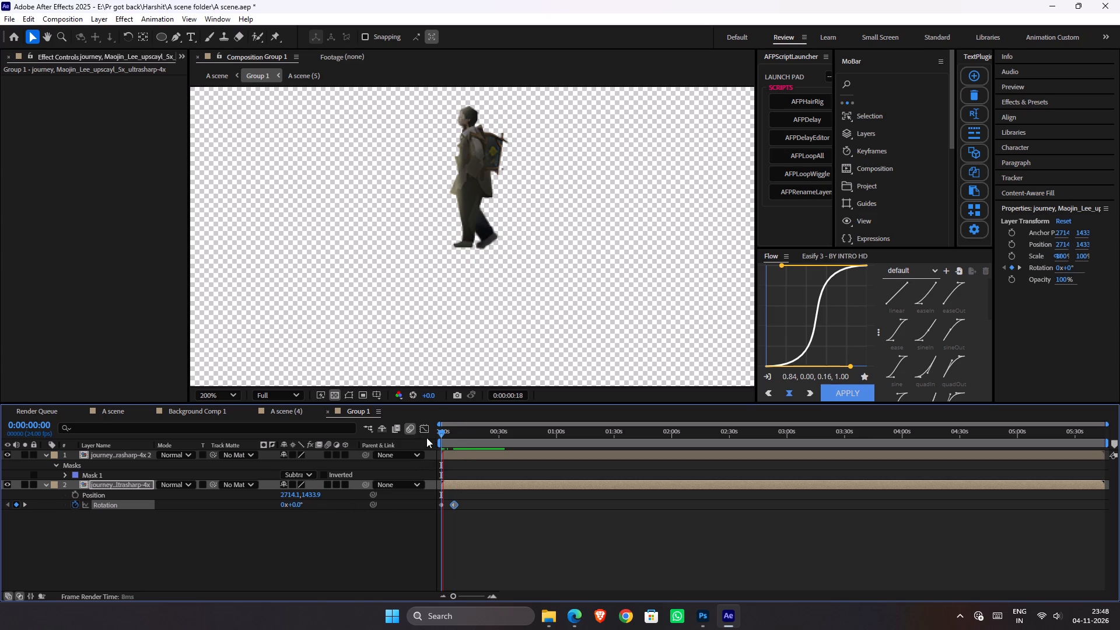
pyautogui.press('space')
pyautogui.keyDown('alt'); pyautogui.scroll(5, 441, 524); pyautogui.keyUp('alt')
pyautogui.press('space')
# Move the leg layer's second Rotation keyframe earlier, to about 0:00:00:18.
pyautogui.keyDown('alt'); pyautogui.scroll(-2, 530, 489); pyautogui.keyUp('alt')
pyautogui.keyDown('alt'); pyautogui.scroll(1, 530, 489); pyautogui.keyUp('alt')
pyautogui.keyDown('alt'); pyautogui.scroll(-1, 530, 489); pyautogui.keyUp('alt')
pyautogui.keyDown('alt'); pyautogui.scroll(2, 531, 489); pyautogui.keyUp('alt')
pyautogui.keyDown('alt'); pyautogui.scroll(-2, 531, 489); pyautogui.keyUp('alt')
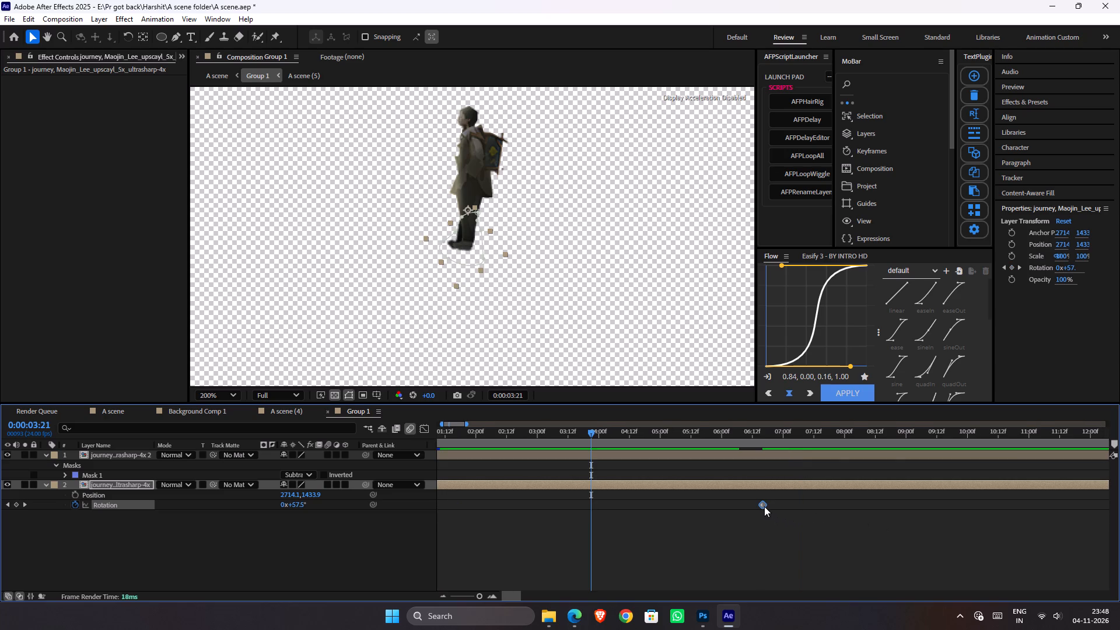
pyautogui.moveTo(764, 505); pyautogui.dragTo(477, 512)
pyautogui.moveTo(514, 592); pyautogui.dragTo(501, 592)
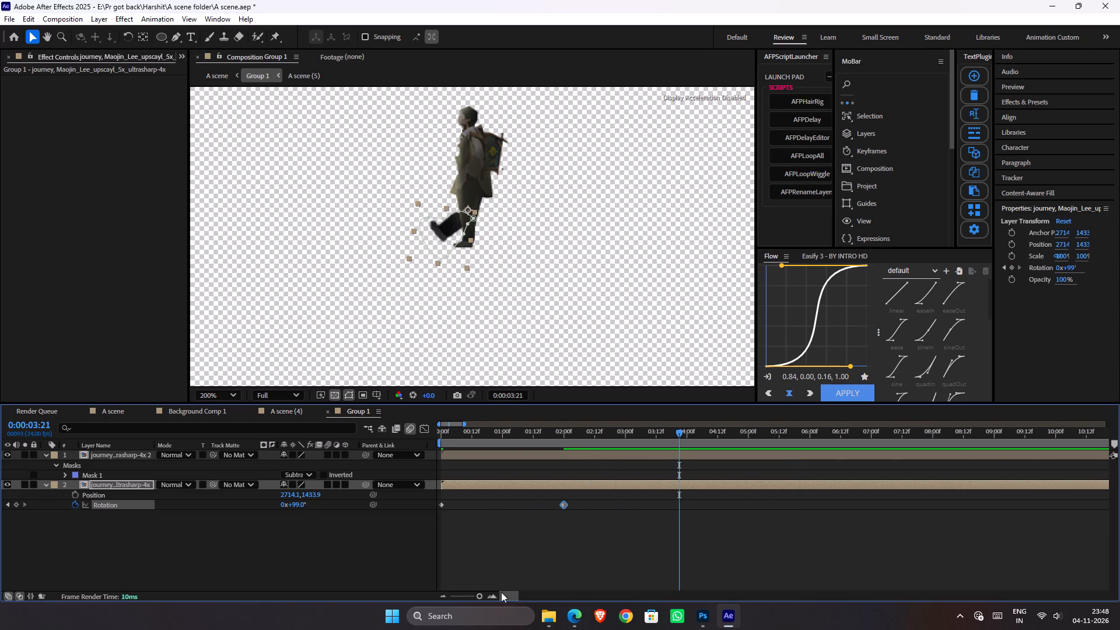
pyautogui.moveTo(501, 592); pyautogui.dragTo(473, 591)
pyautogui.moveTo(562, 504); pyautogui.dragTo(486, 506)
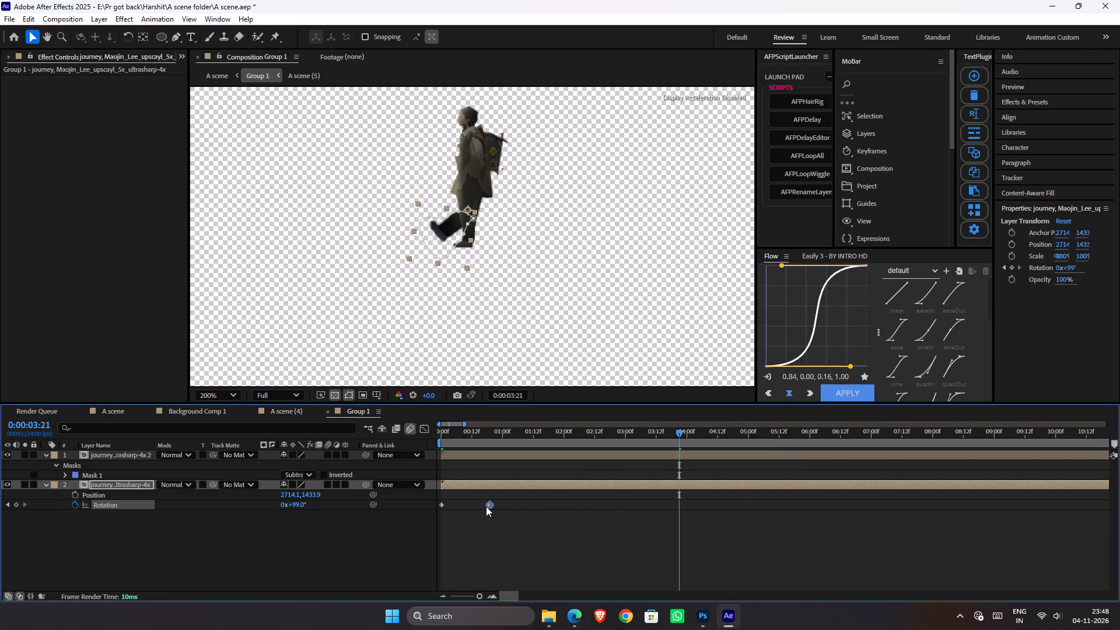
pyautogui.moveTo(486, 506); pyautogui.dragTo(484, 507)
# Preview the leg swing, shorten it by moving the second Rotation keyframe to 0:00:00:12, and play it again from the start.
pyautogui.moveTo(475, 435); pyautogui.dragTo(405, 450)
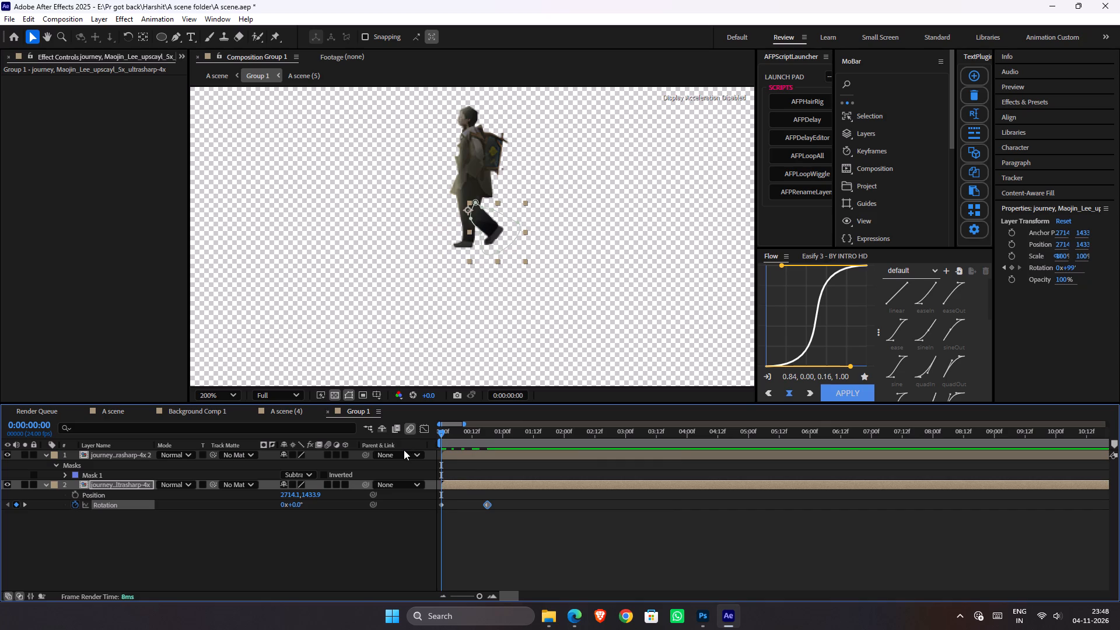
pyautogui.press('space')
pyautogui.press('space')
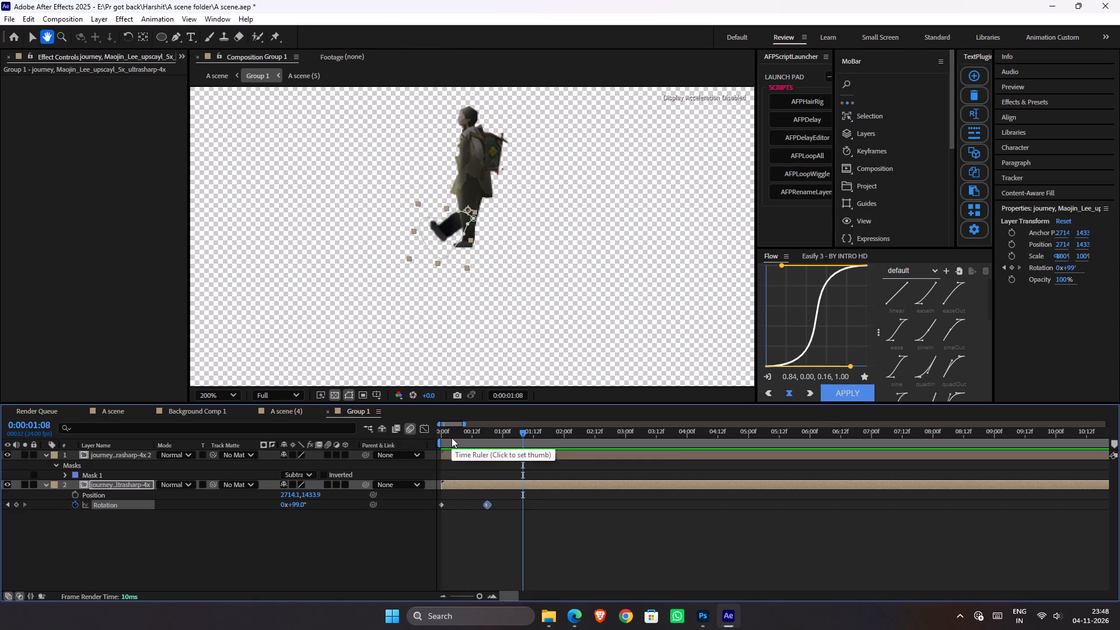
pyautogui.moveTo(452, 437); pyautogui.dragTo(393, 453)
pyautogui.press('space')
pyautogui.press('space')
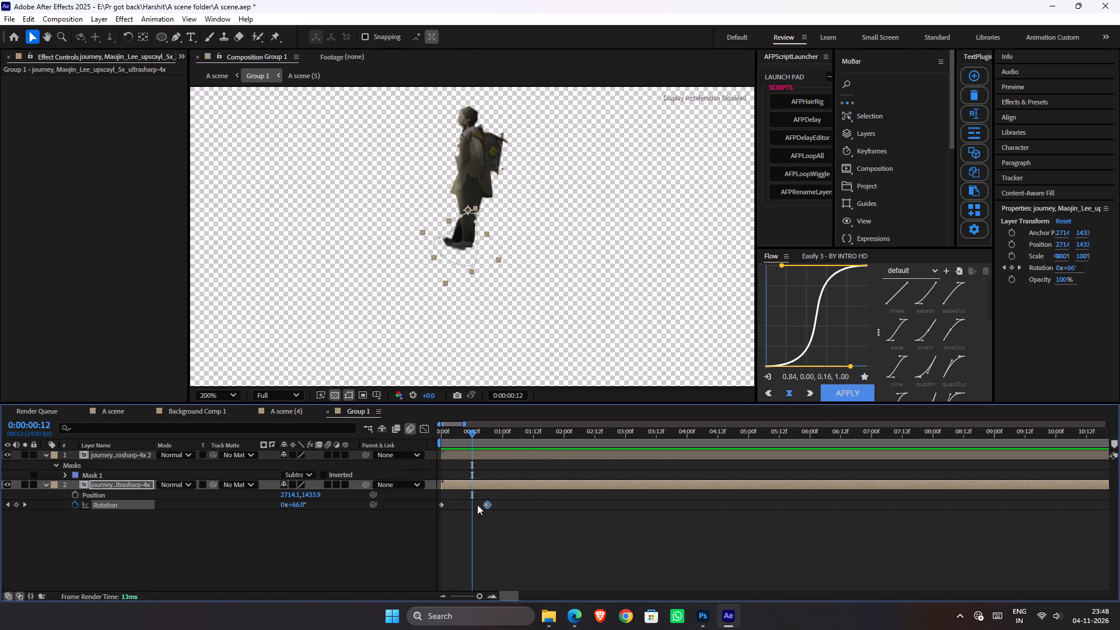
pyautogui.moveTo(484, 505); pyautogui.dragTo(465, 513)
pyautogui.moveTo(487, 504); pyautogui.dragTo(471, 504)
pyautogui.moveTo(461, 437); pyautogui.dragTo(417, 446)
pyautogui.press('space')
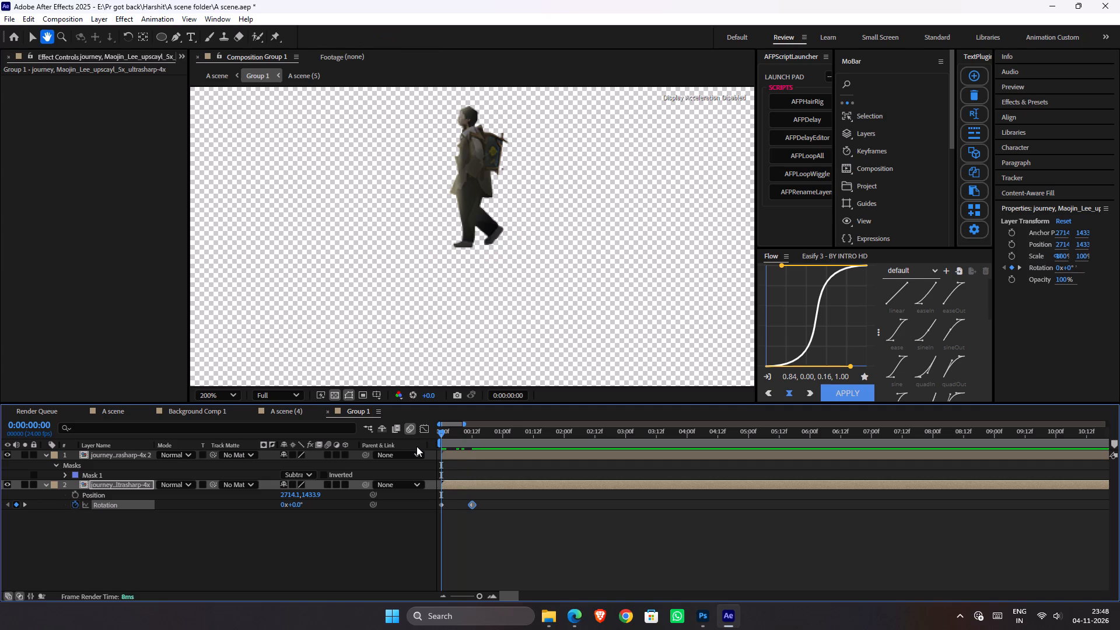
pyautogui.press('space')
# Save the project.
pyautogui.hotkey('ctrl', 's')
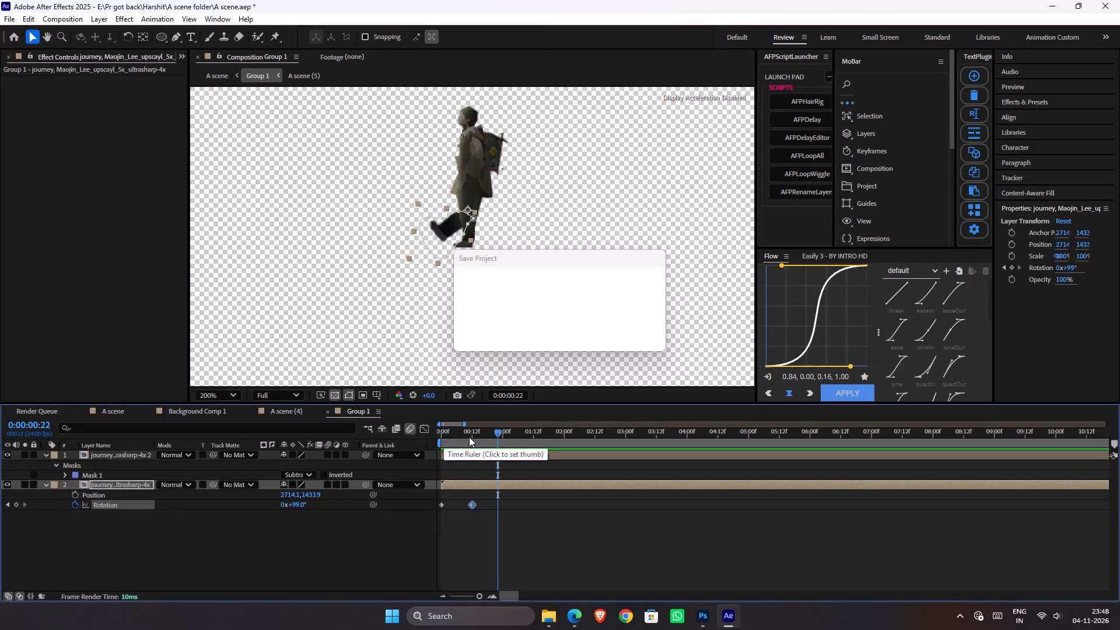
# Return to 0:00:00:00 and cut Mask 1 from the duplicate body layer.
pyautogui.click(467, 457)
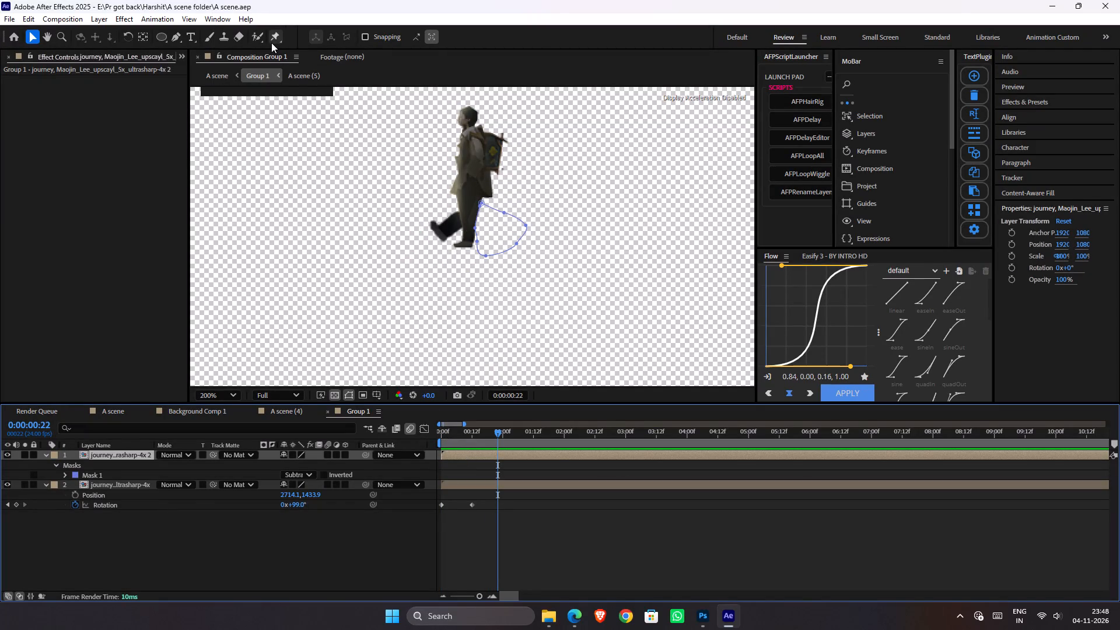
pyautogui.click(99, 474)
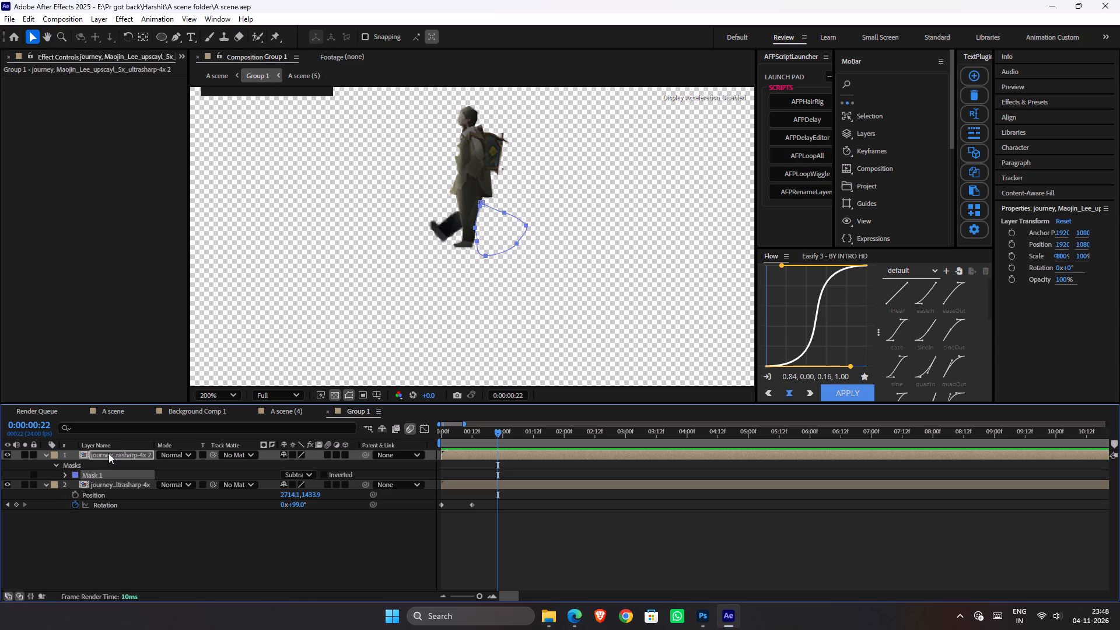
pyautogui.click(106, 472)
pyautogui.moveTo(468, 435); pyautogui.dragTo(428, 447)
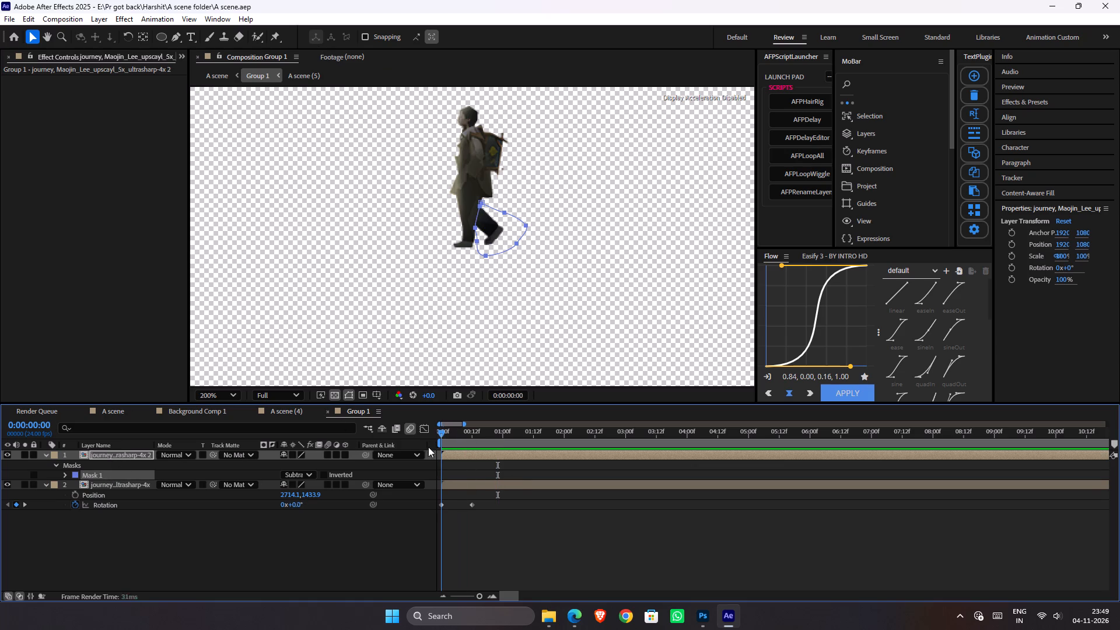
pyautogui.moveTo(428, 447); pyautogui.dragTo(426, 447)
pyautogui.hotkey('ctrl', 'x')
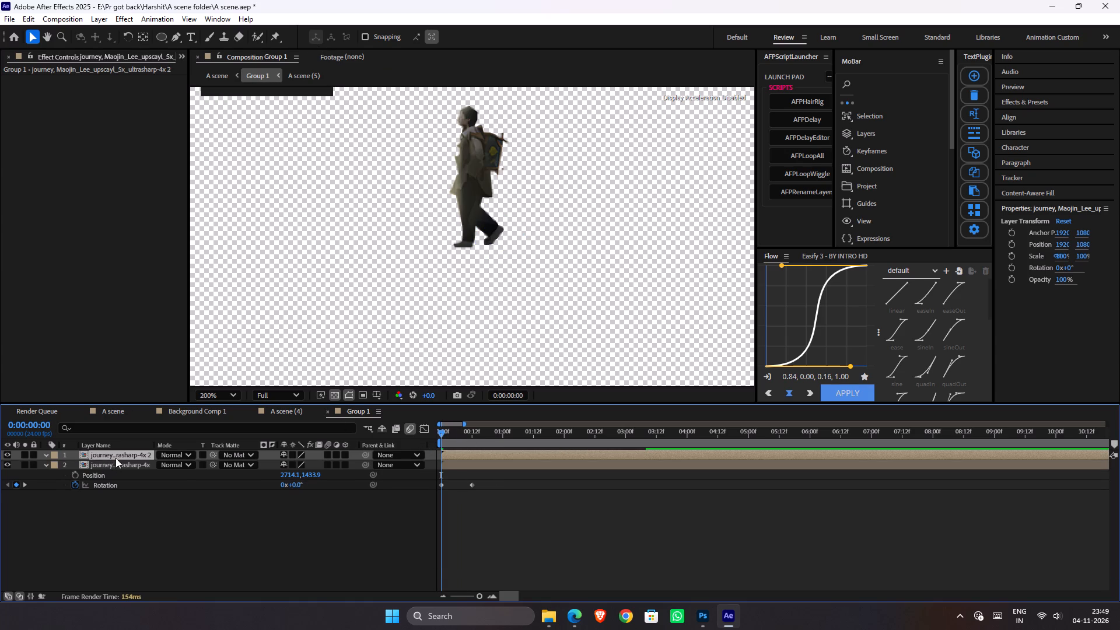
# Solo the duplicate body layer and place Puppet pins at the figure's neck, hip, front knee and front foot.
pyautogui.click(27, 453)
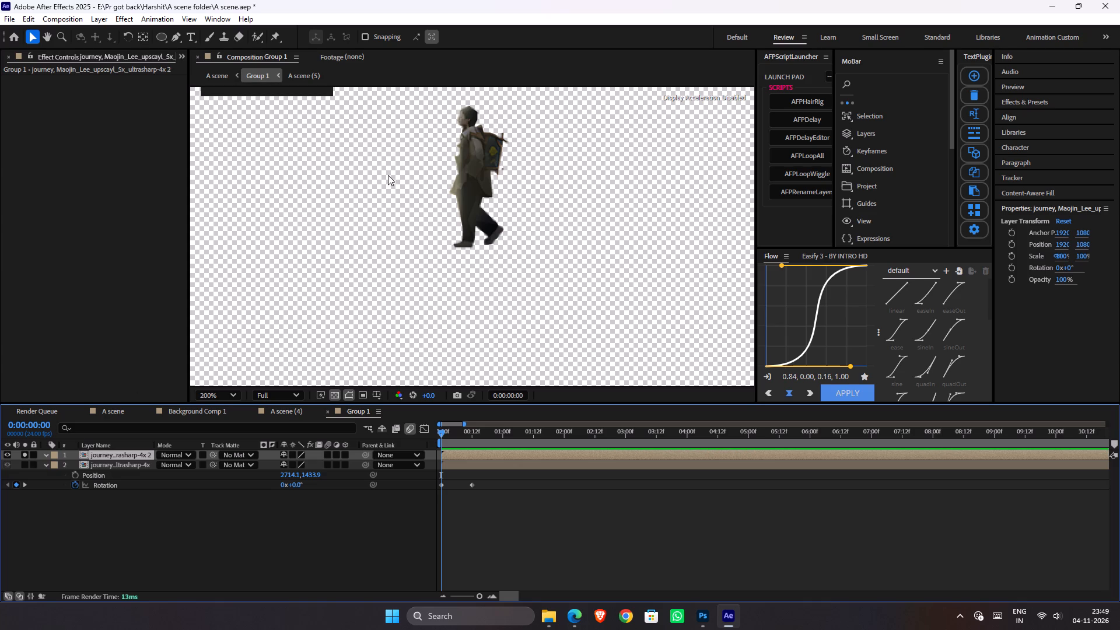
pyautogui.click(279, 35)
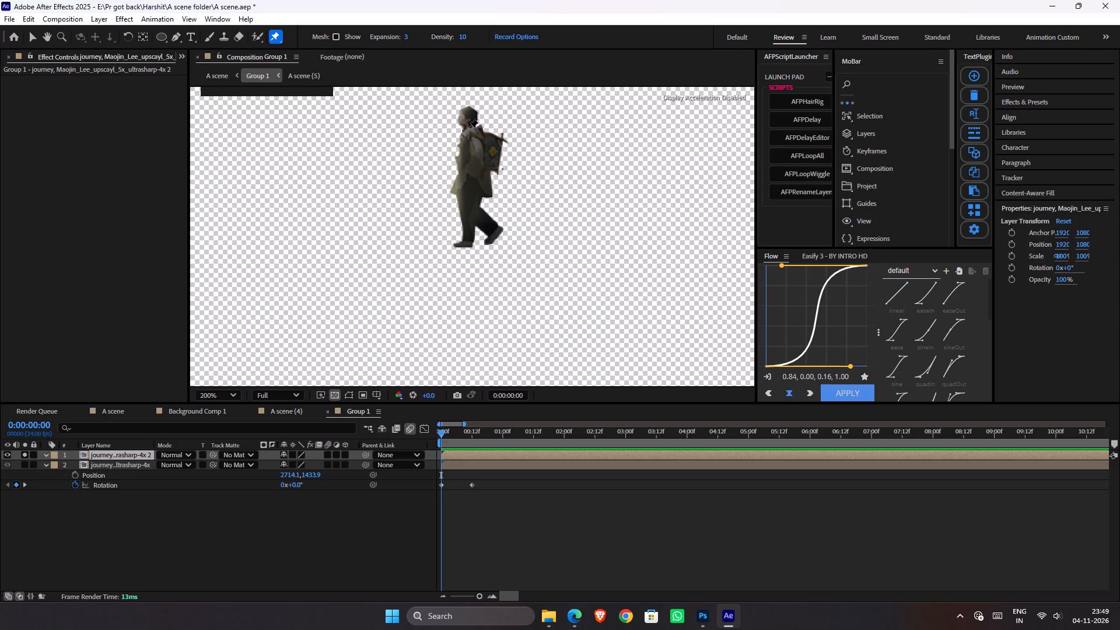
pyautogui.click(469, 128)
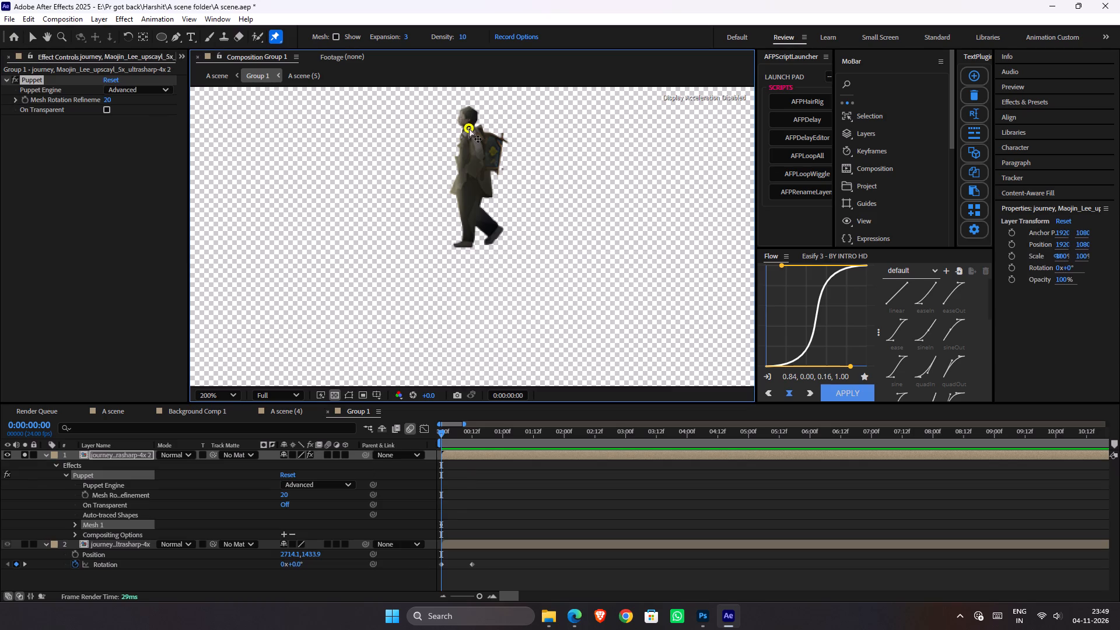
pyautogui.click(473, 180)
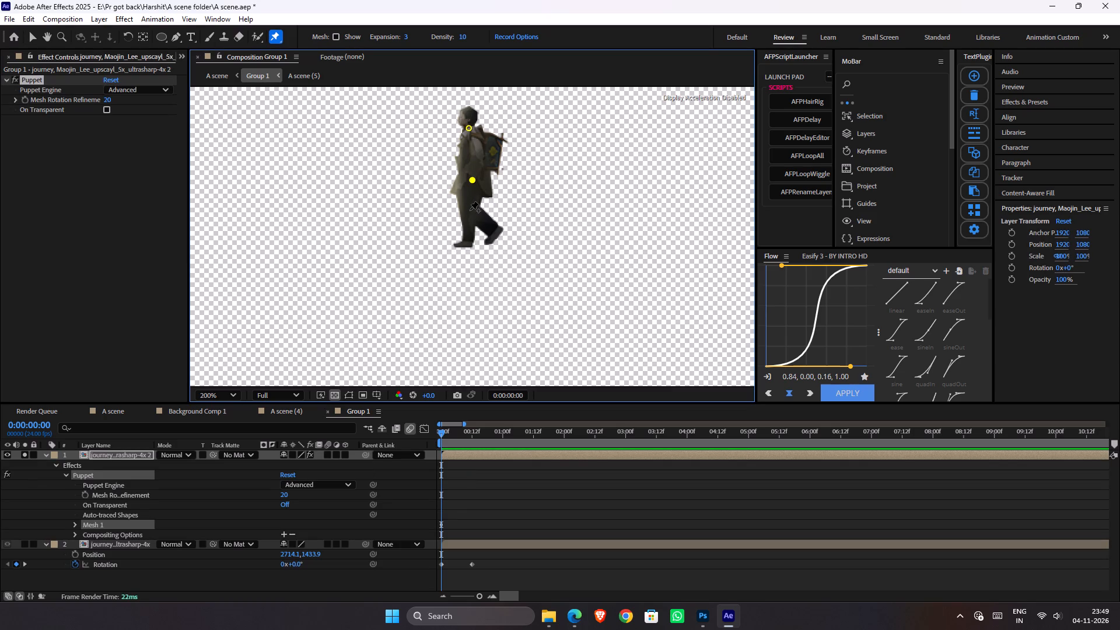
pyautogui.click(470, 210)
pyautogui.click(468, 246)
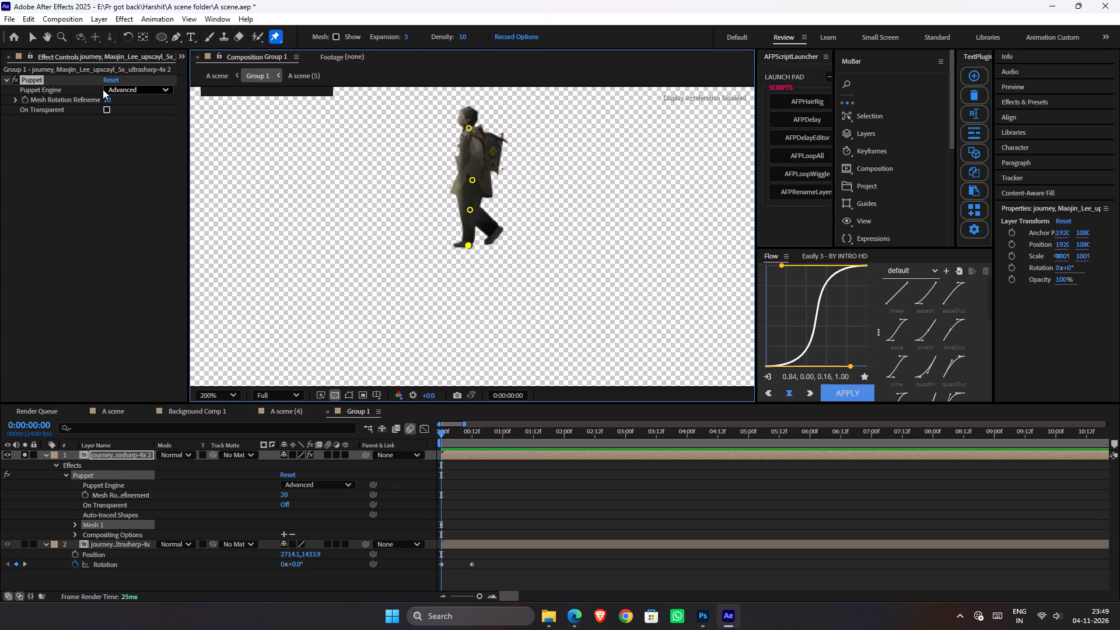
# Paste the cut Subtract mask back onto the pinned body layer.
pyautogui.click(119, 456)
pyautogui.hotkey('ctrl', 'v')
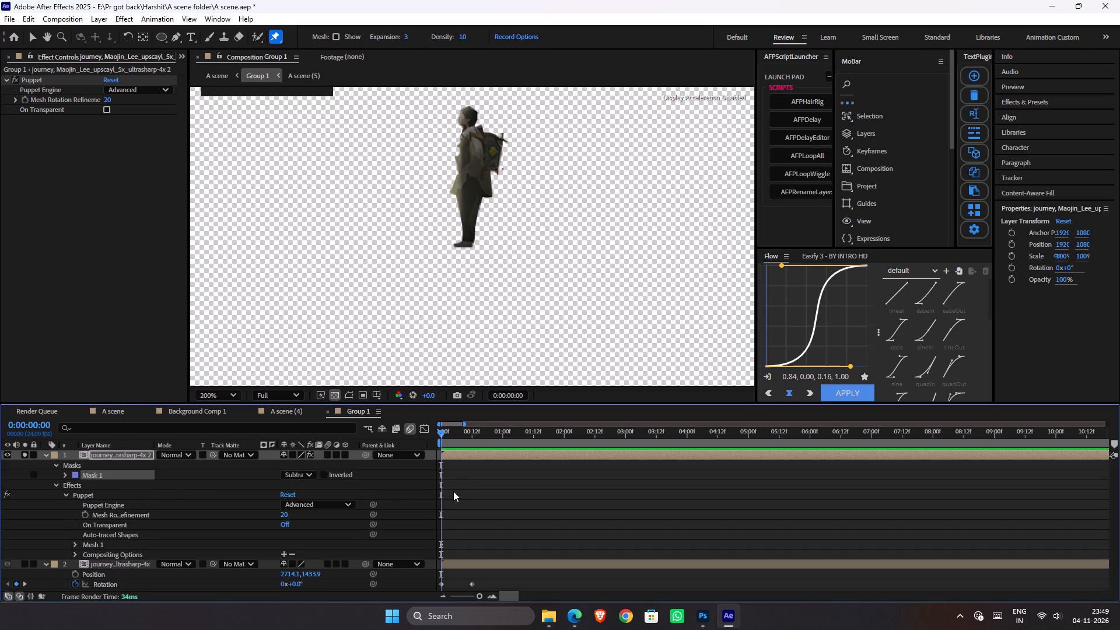
# At 0:00:00:12, unsolo the body layer and move its neck Puppet pin forward to about 2704, 1366 for a lean.
pyautogui.press('u')
pyautogui.scroll(-2, 464, 481)
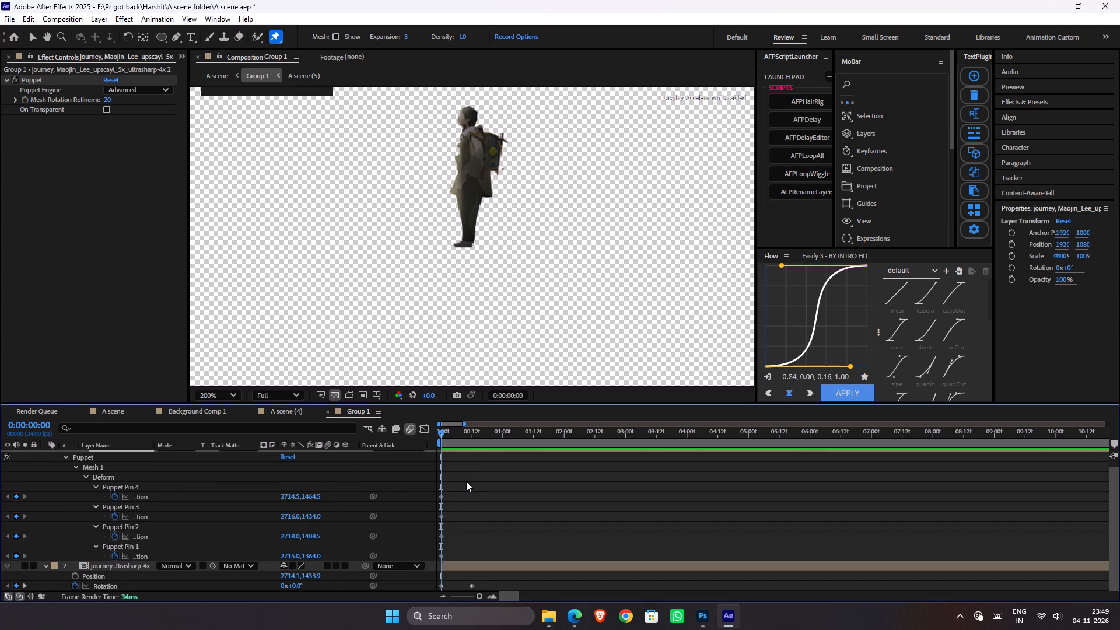
pyautogui.press('k')
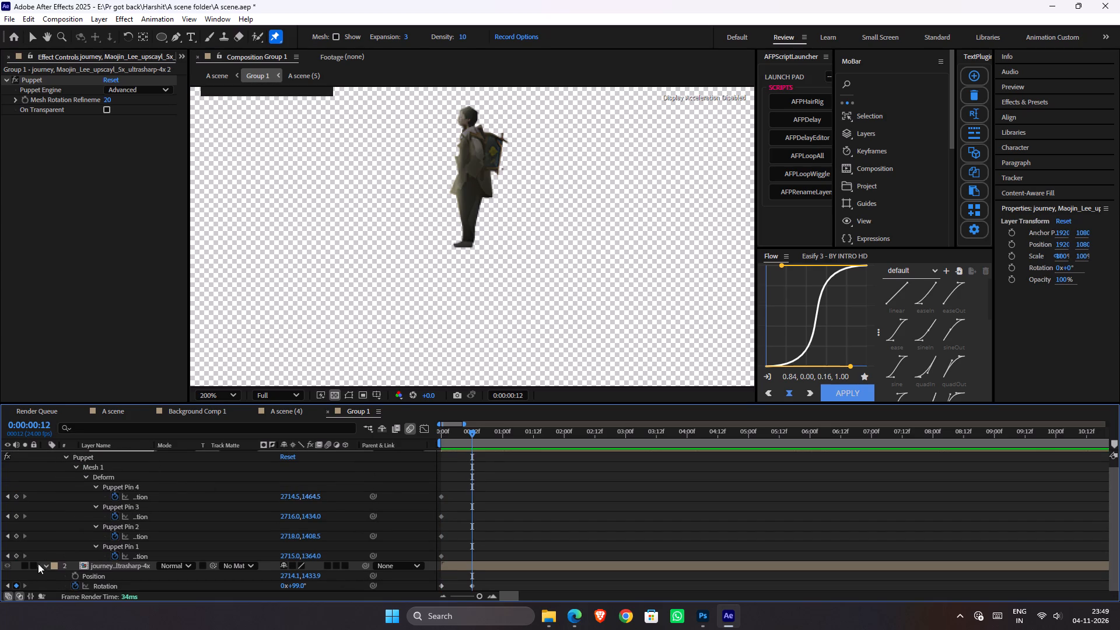
pyautogui.scroll(1, 57, 535)
pyautogui.click(26, 458)
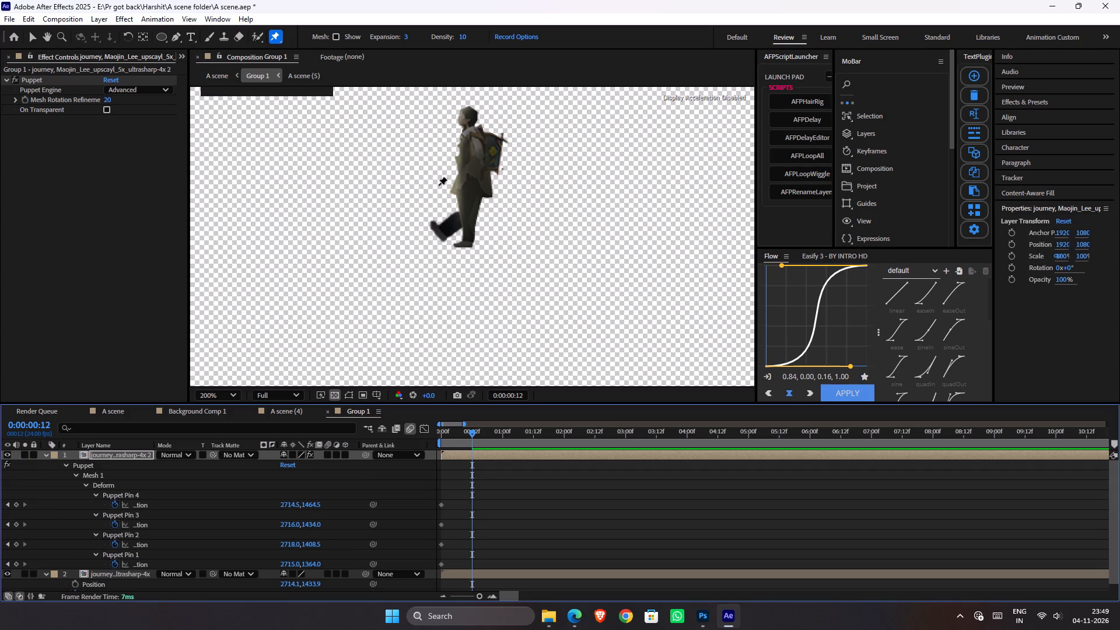
pyautogui.click(51, 78)
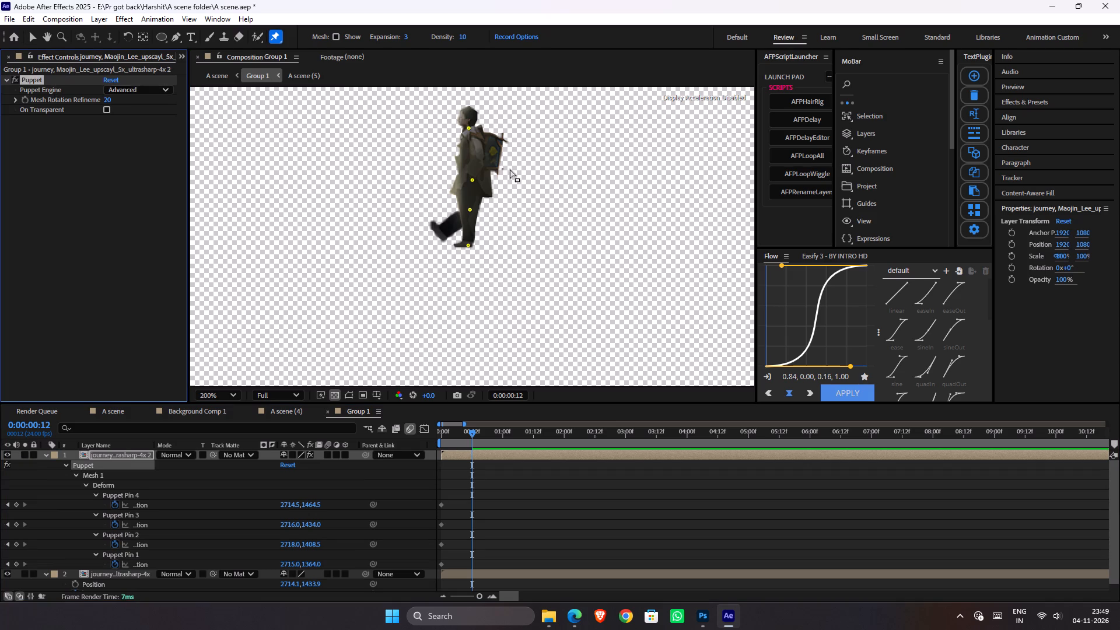
pyautogui.moveTo(467, 125); pyautogui.dragTo(451, 127)
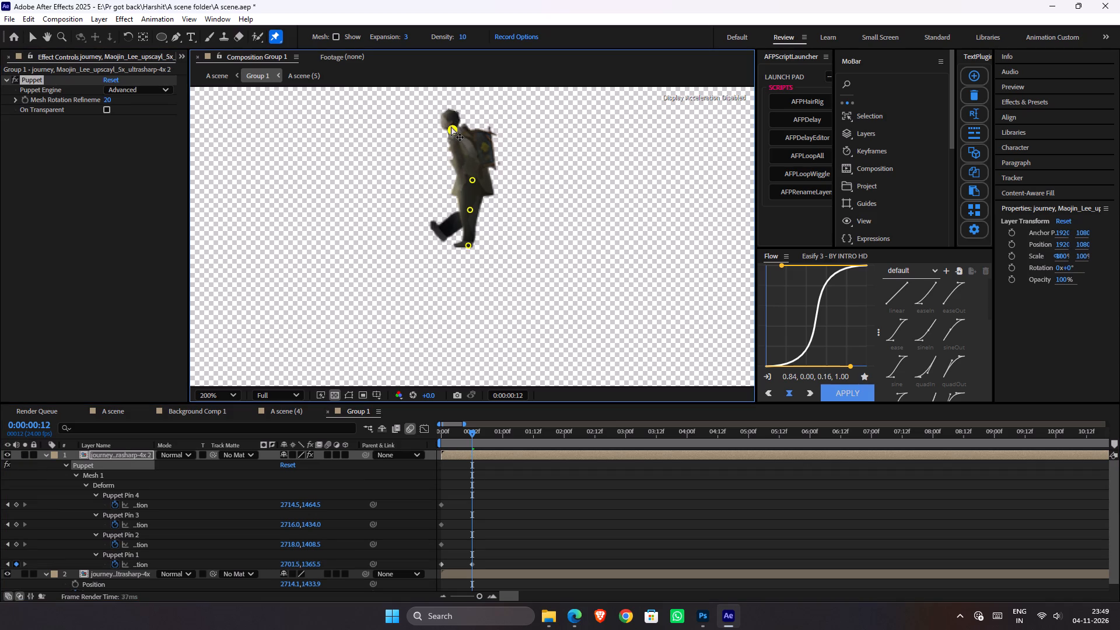
pyautogui.moveTo(451, 127); pyautogui.dragTo(454, 127)
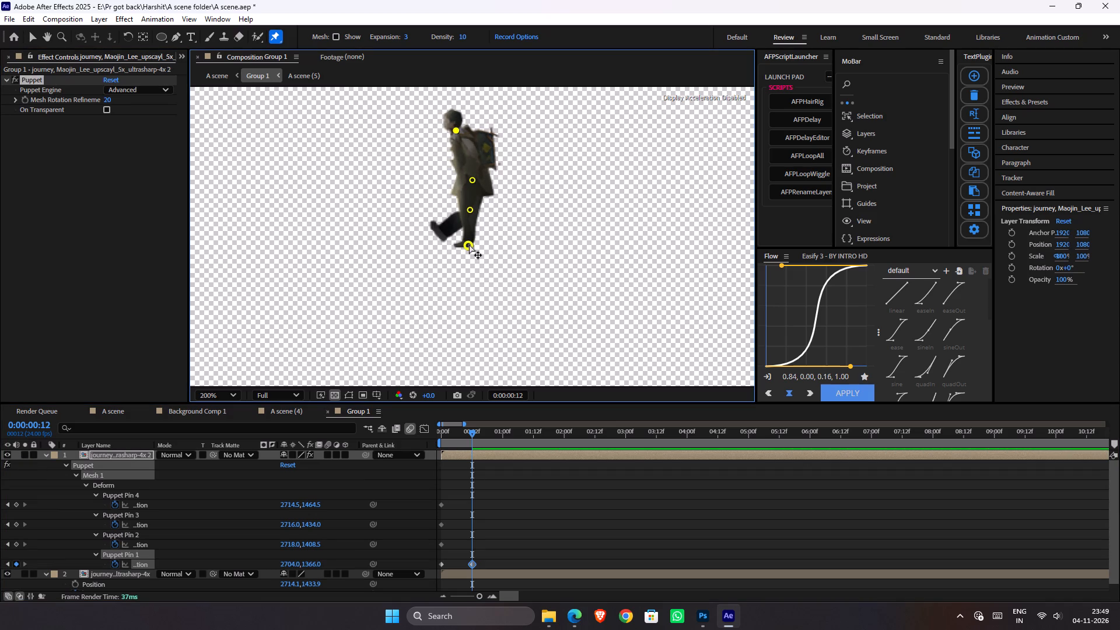
# At 0:00:00:12, move the foot Puppet pin backward to about 2731.5, 1459 and the knee pin to about 2713, 1433.
pyautogui.moveTo(469, 244); pyautogui.dragTo(489, 238)
pyautogui.click(474, 211)
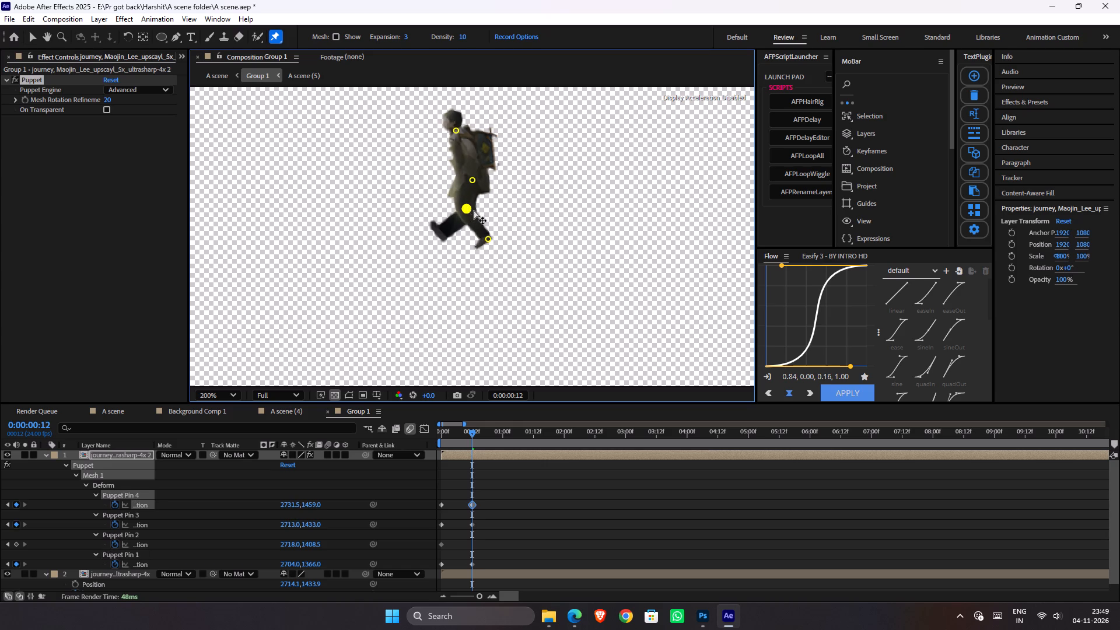
# At 0:00:00:12, set the lower leg layer's Rotation to 74° and deselect the layer.
pyautogui.scroll(-2, 485, 534)
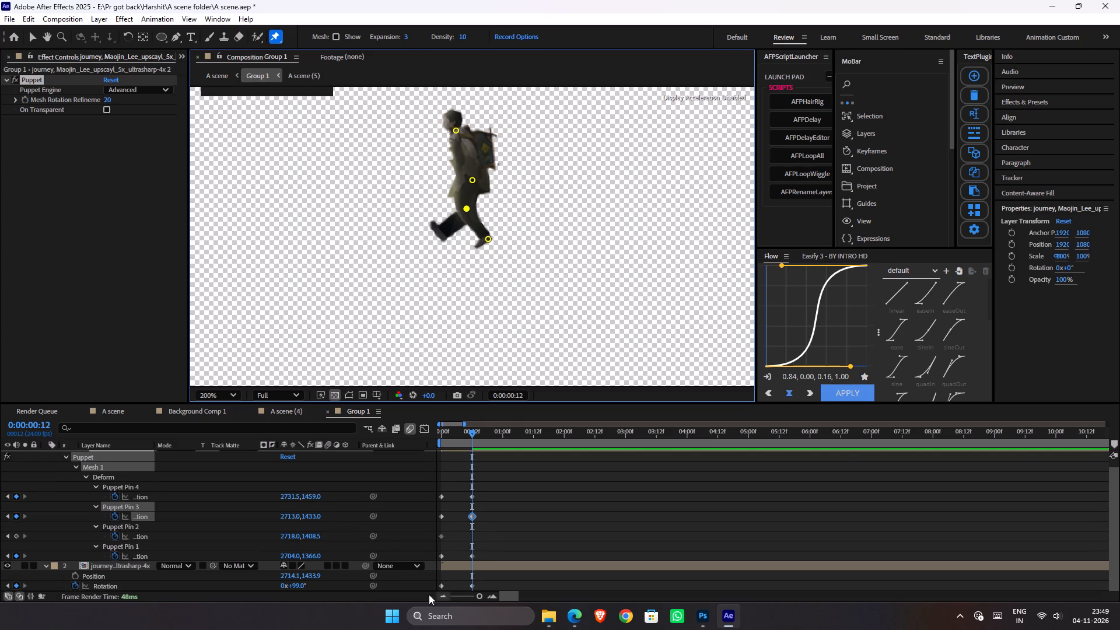
pyautogui.moveTo(300, 585); pyautogui.dragTo(292, 585)
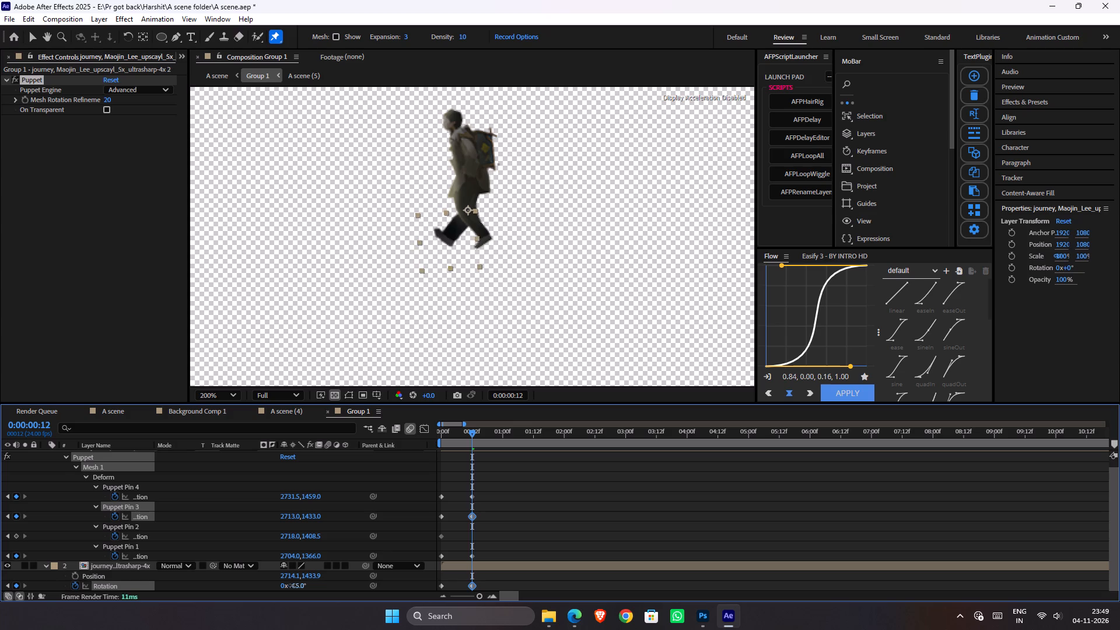
pyautogui.moveTo(292, 585); pyautogui.dragTo(286, 585)
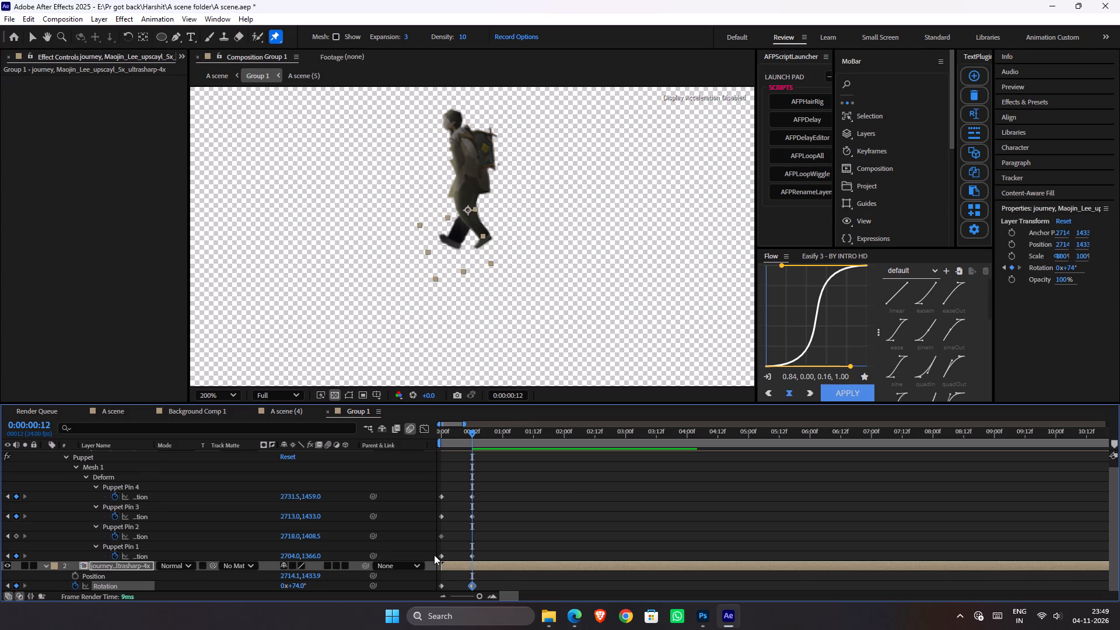
pyautogui.click(577, 492)
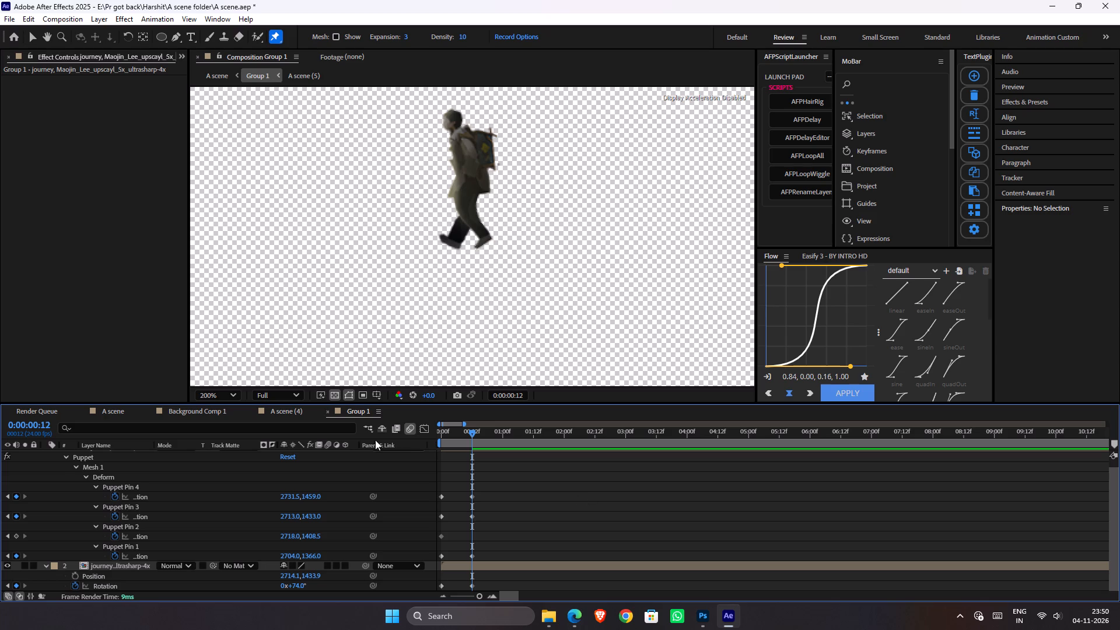
# Play back and scrub the Group 1 walk repeatedly from 0:00:00:00 to examine the first stride's motion.
pyautogui.moveTo(456, 429); pyautogui.dragTo(397, 434)
pyautogui.press('space')
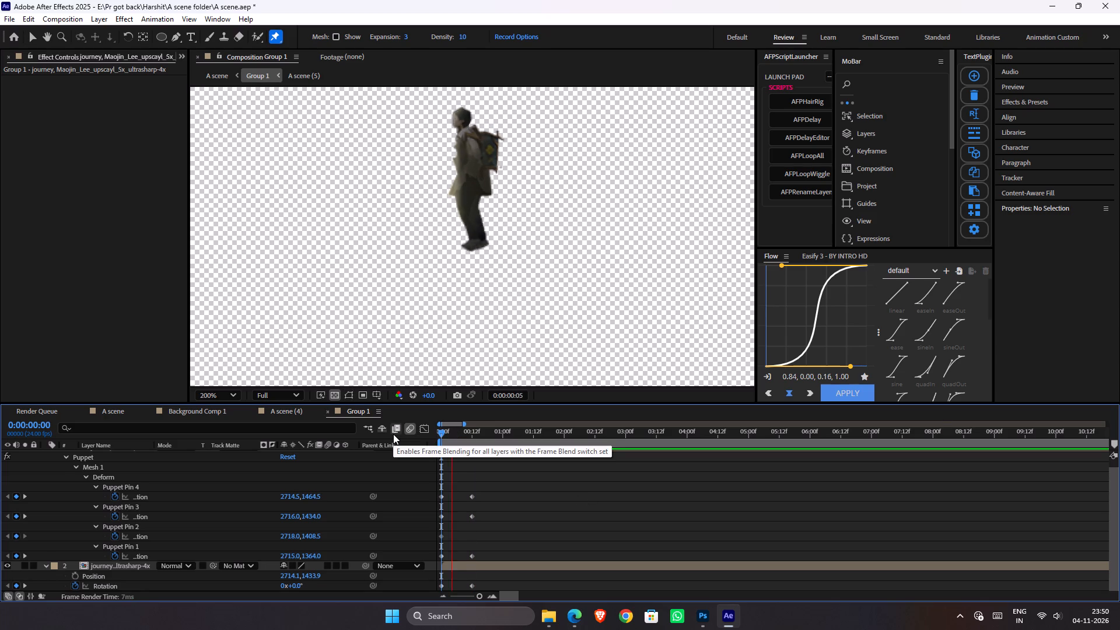
pyautogui.press('space')
pyautogui.moveTo(460, 435); pyautogui.dragTo(402, 435)
pyautogui.press('space')
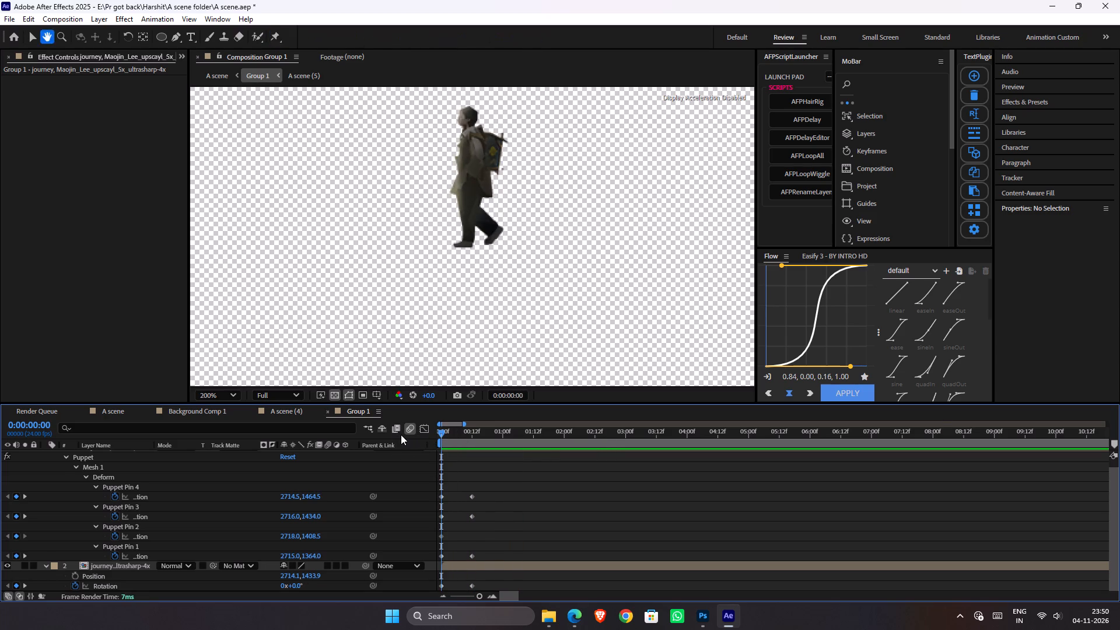
pyautogui.press('space')
pyautogui.moveTo(459, 429); pyautogui.dragTo(435, 430)
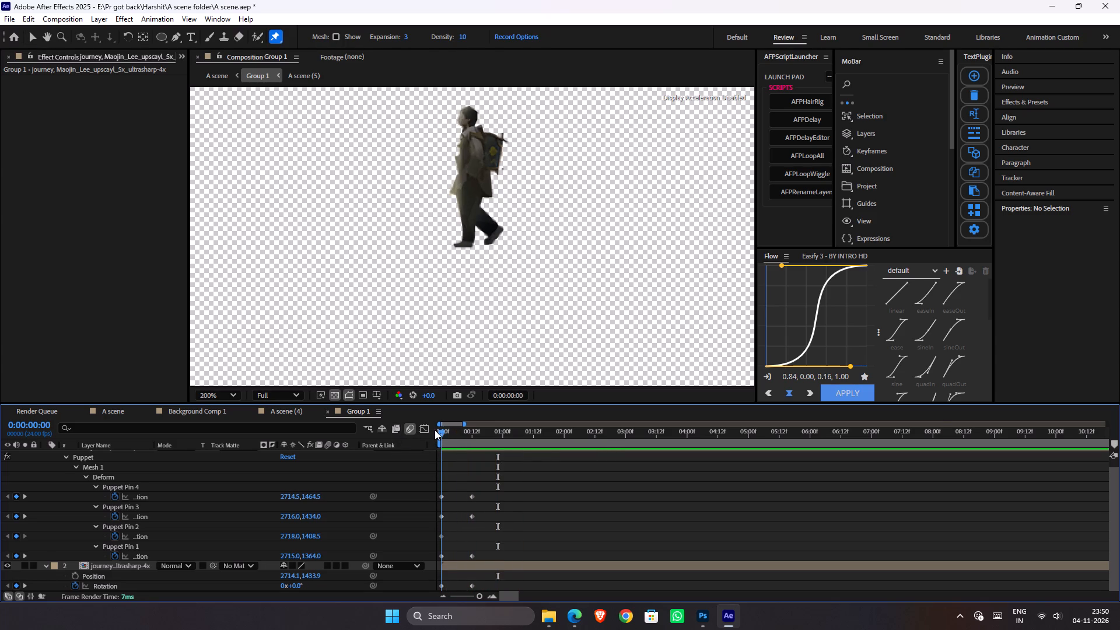
pyautogui.moveTo(435, 430); pyautogui.dragTo(456, 436)
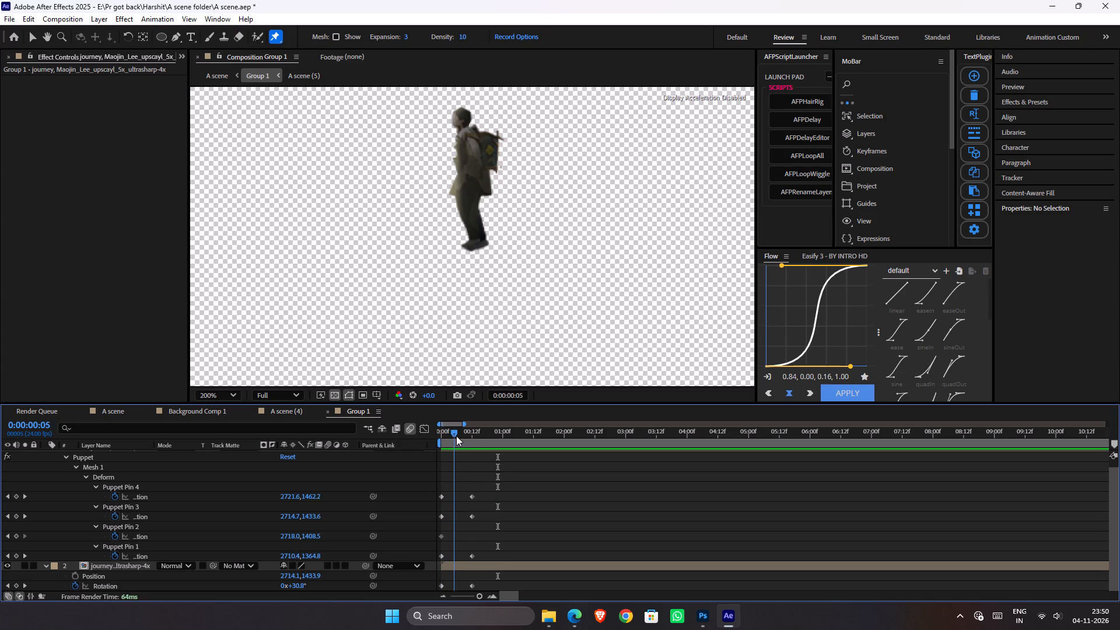
pyautogui.moveTo(456, 436); pyautogui.dragTo(514, 457)
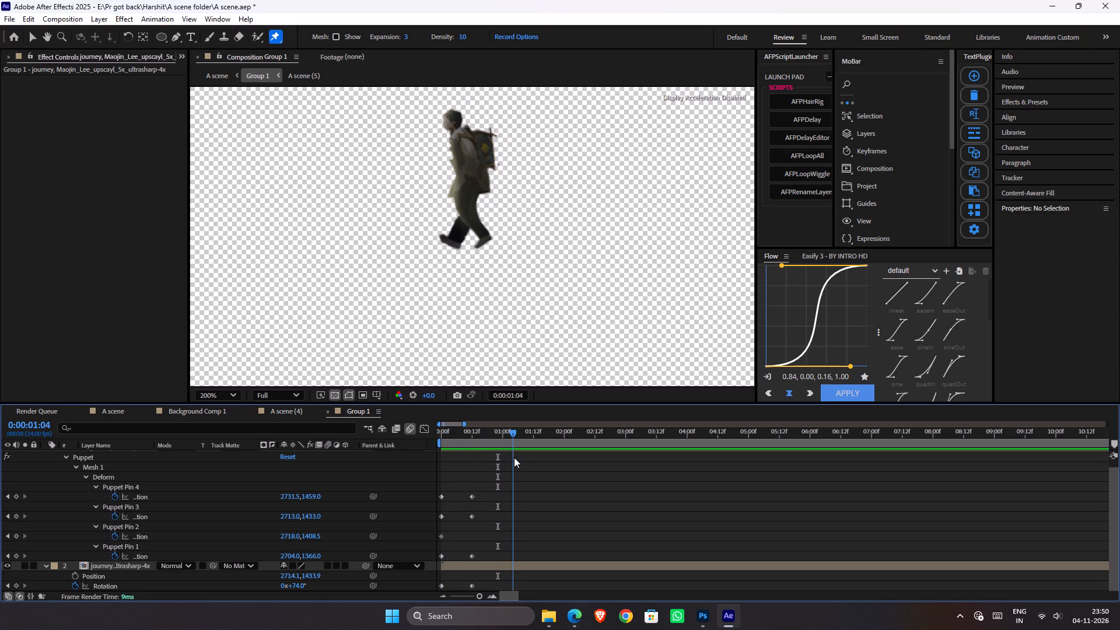
pyautogui.moveTo(514, 457); pyautogui.dragTo(388, 433)
pyautogui.press('space')
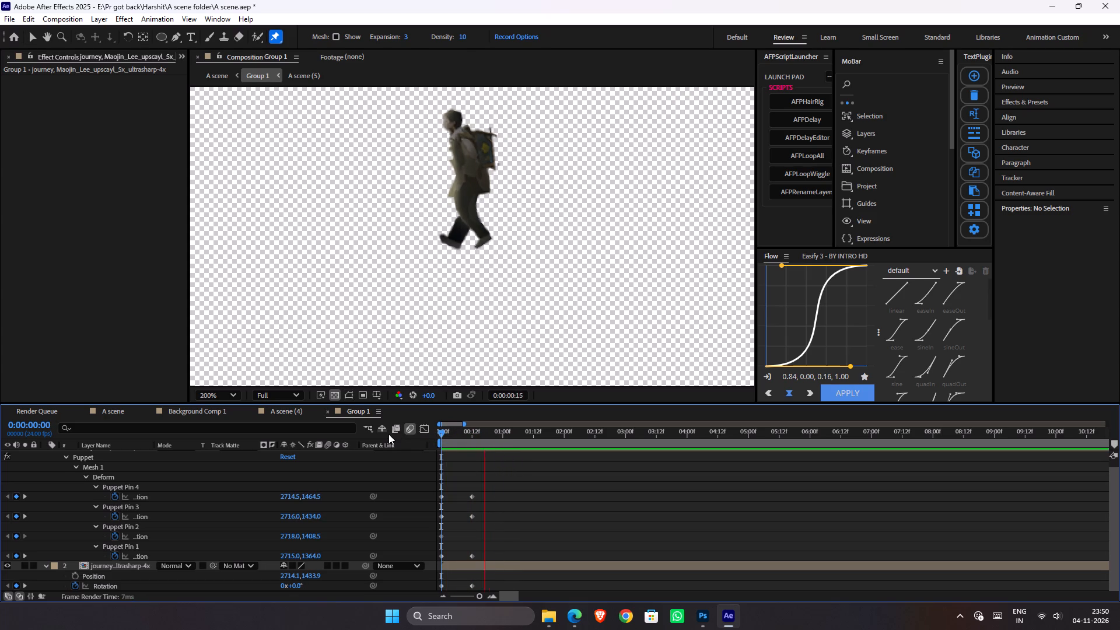
pyautogui.press('space')
pyautogui.moveTo(459, 433); pyautogui.dragTo(383, 429)
pyautogui.press('space')
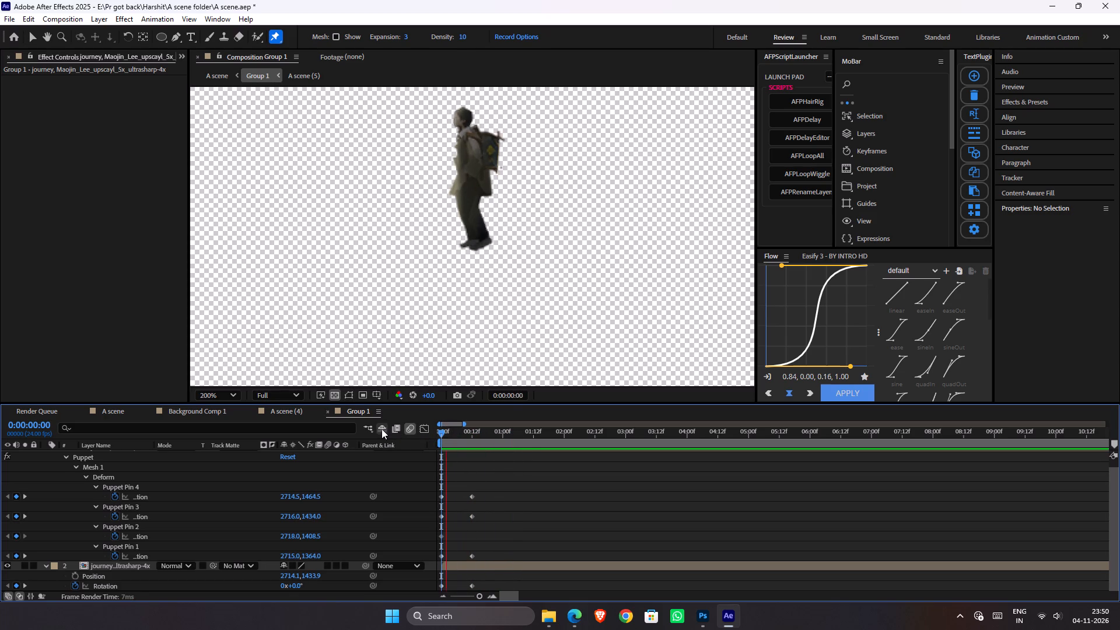
pyautogui.press('space')
pyautogui.moveTo(456, 436); pyautogui.dragTo(398, 437)
pyautogui.press('space')
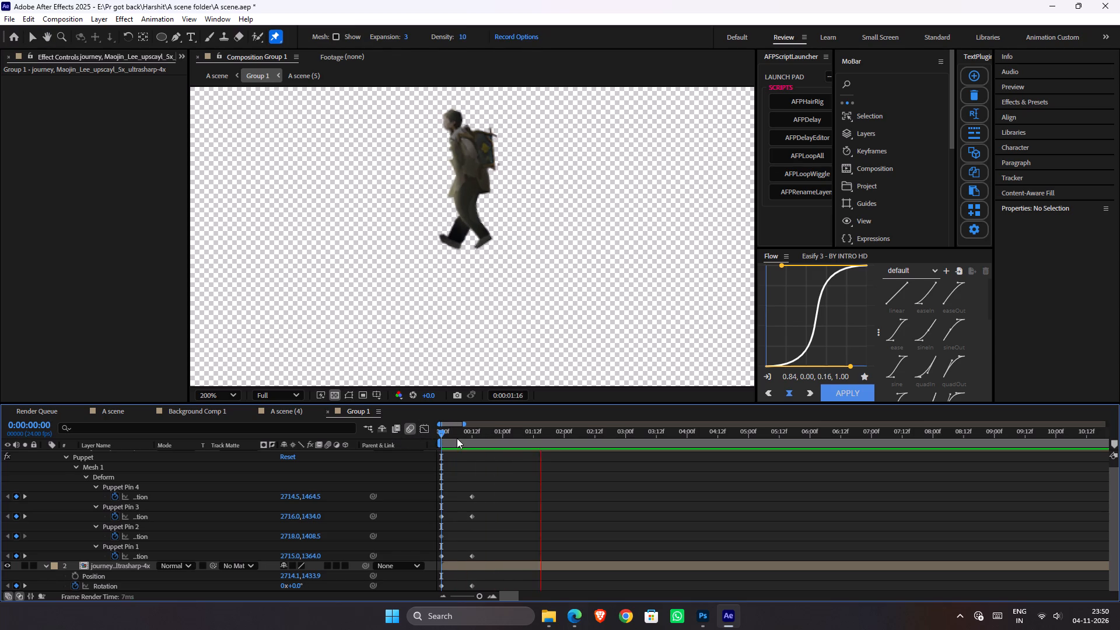
# At 0:00:01:01, move the body layer's foot Puppet pin forward to about 2689, 1456.5.
pyautogui.moveTo(454, 433); pyautogui.dragTo(459, 439)
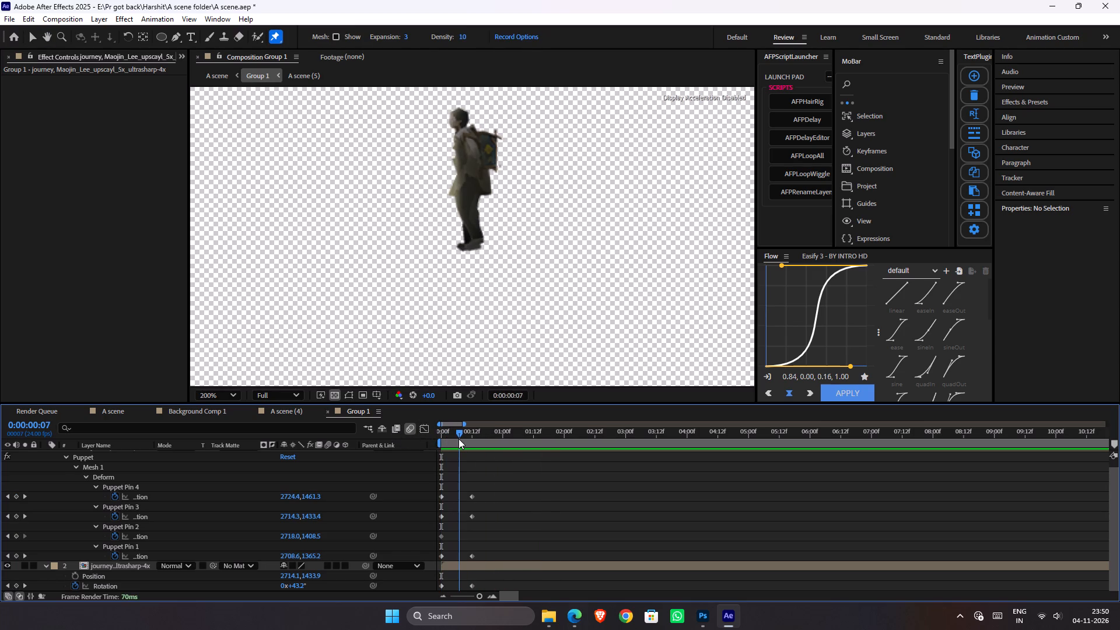
pyautogui.moveTo(459, 439); pyautogui.dragTo(468, 450)
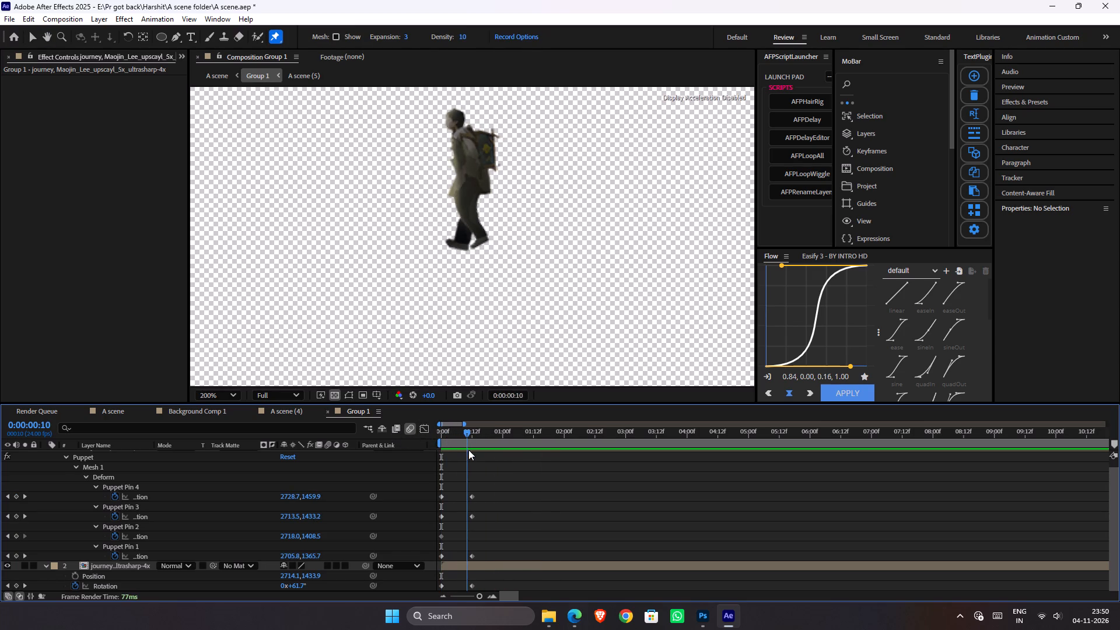
pyautogui.moveTo(468, 450); pyautogui.dragTo(503, 469)
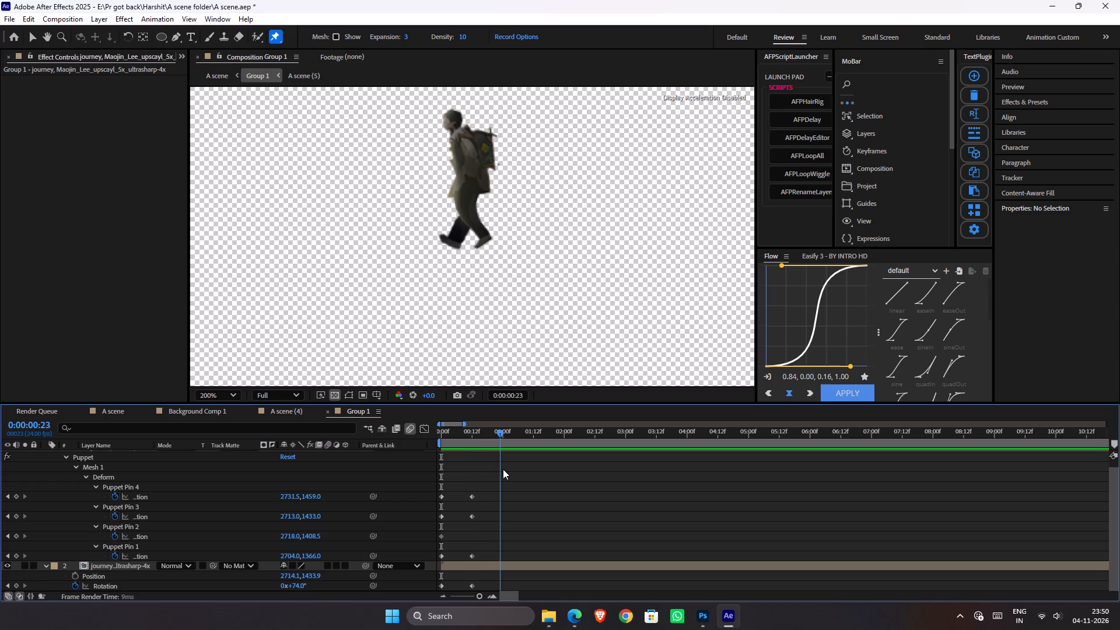
pyautogui.moveTo(503, 469); pyautogui.dragTo(505, 474)
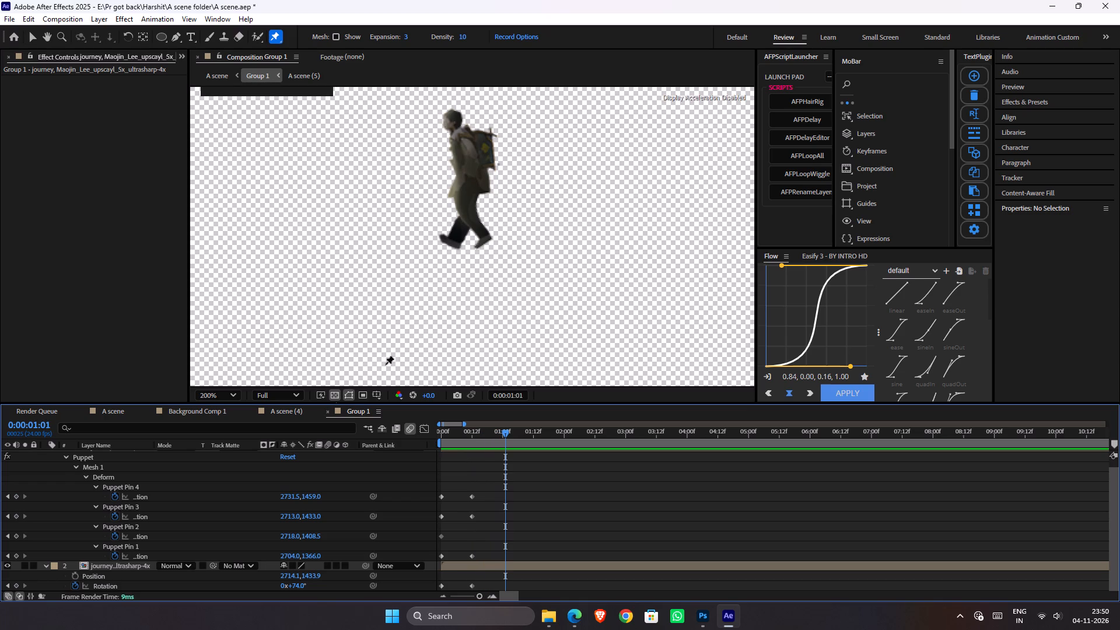
pyautogui.scroll(1, 101, 478)
pyautogui.click(118, 452)
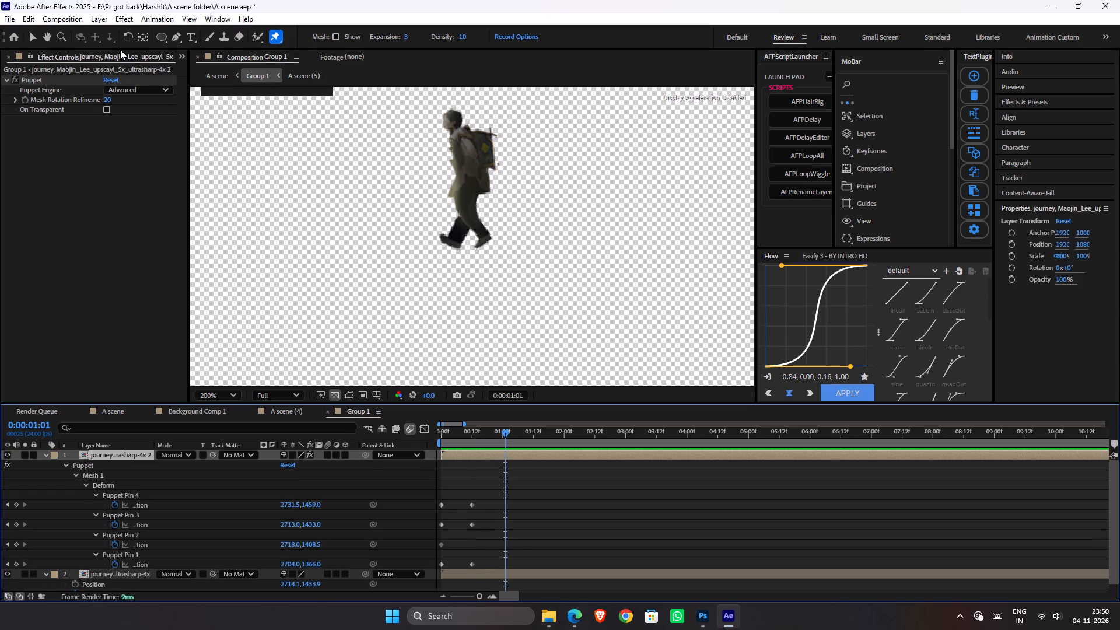
pyautogui.click(33, 79)
pyautogui.moveTo(489, 242); pyautogui.dragTo(488, 242)
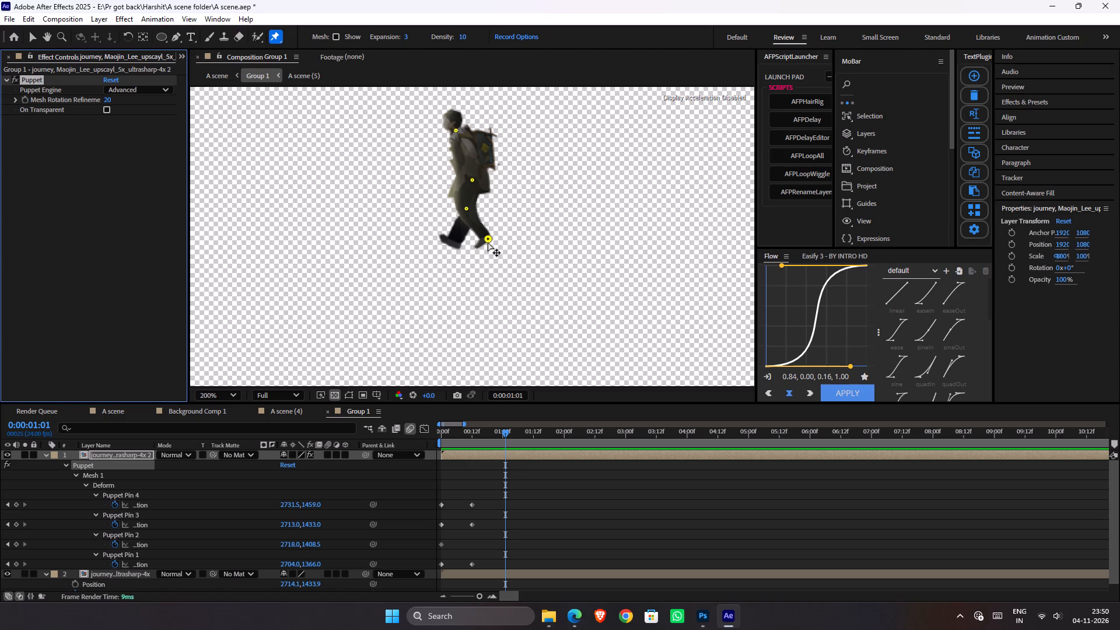
pyautogui.moveTo(488, 242); pyautogui.dragTo(439, 239)
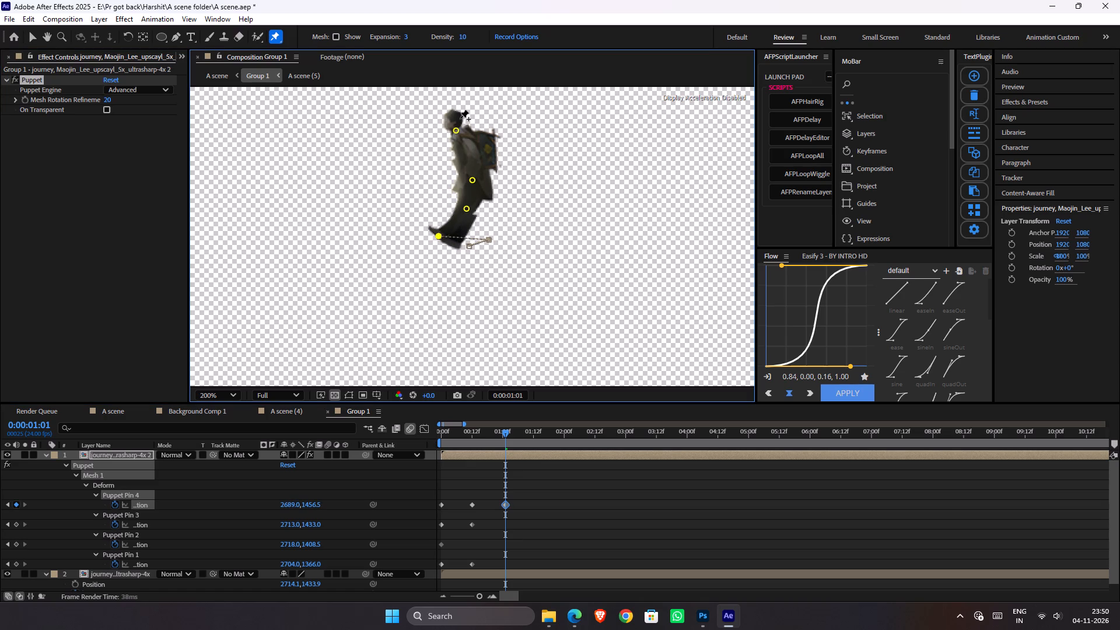
# At 0:00:01:01, move the neck Puppet pin backward to about 2723, 1365 to straighten the figure's lean.
pyautogui.moveTo(460, 125); pyautogui.dragTo(491, 125)
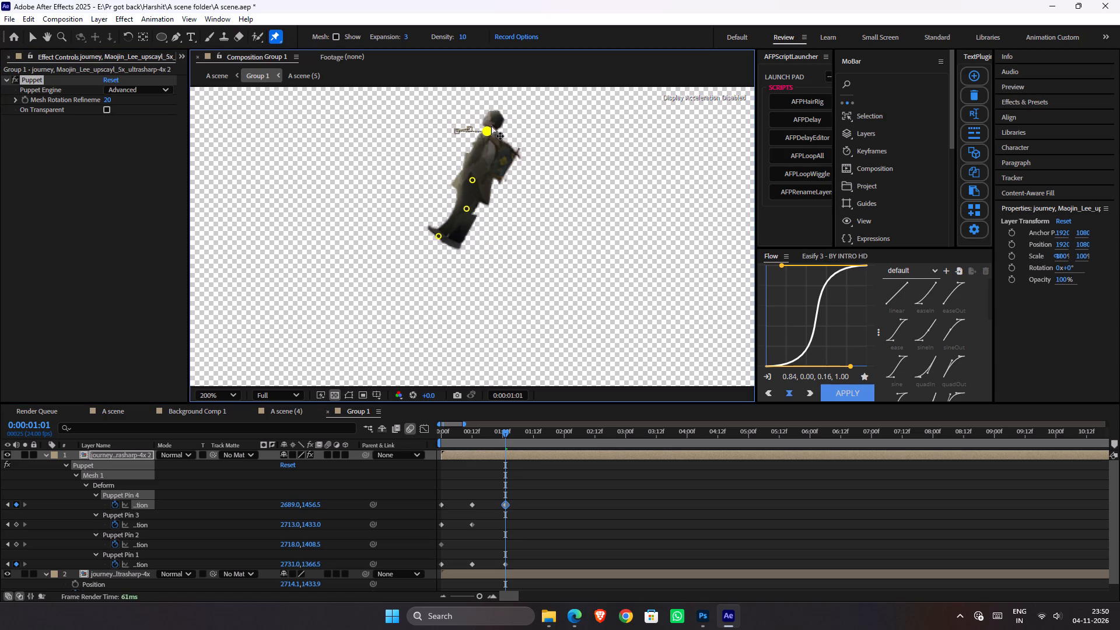
pyautogui.moveTo(491, 125); pyautogui.dragTo(482, 127)
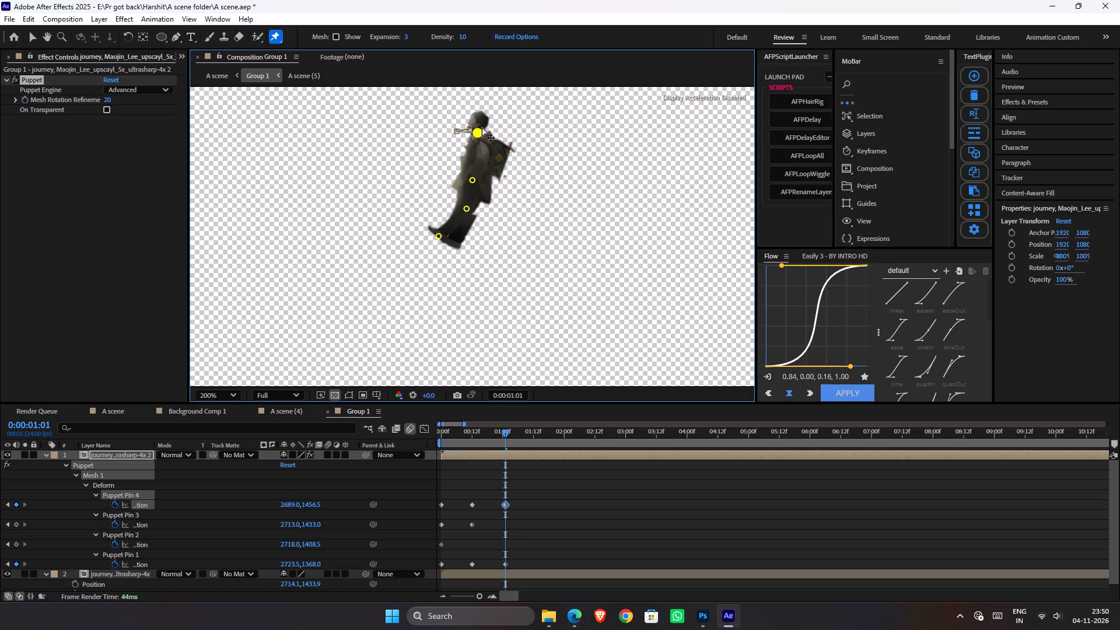
pyautogui.moveTo(482, 127); pyautogui.dragTo(482, 124)
# At 0:00:01:01, nudge the Puppet pins: hip to about 2717.5, 1407, knee to 2713, 1434 and foot to 2693.5, 1459.
pyautogui.click(473, 184)
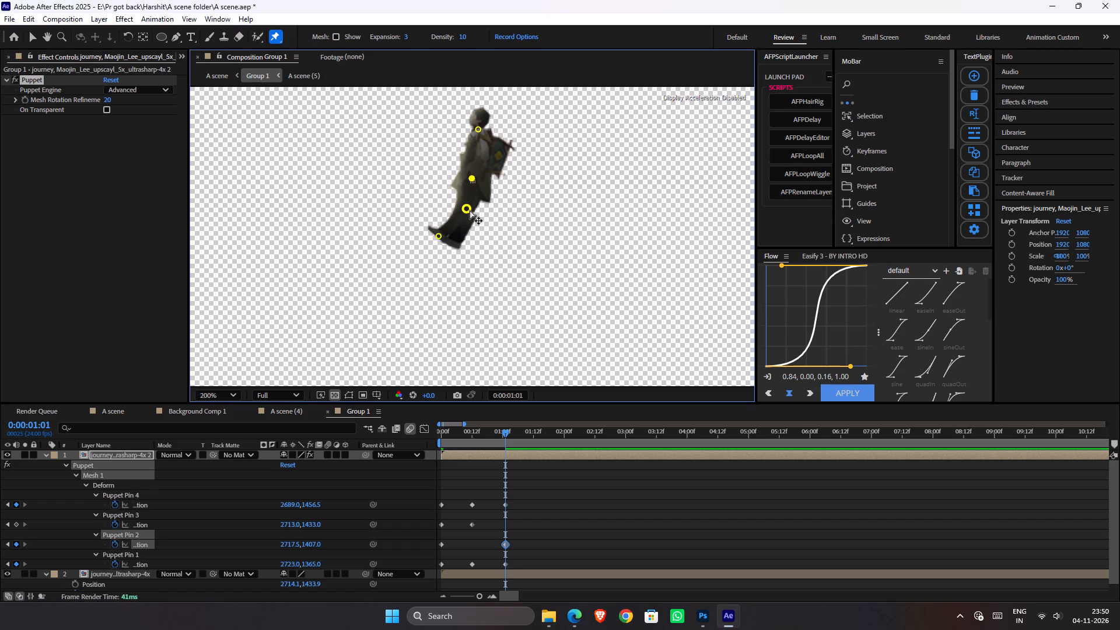
pyautogui.click(470, 210)
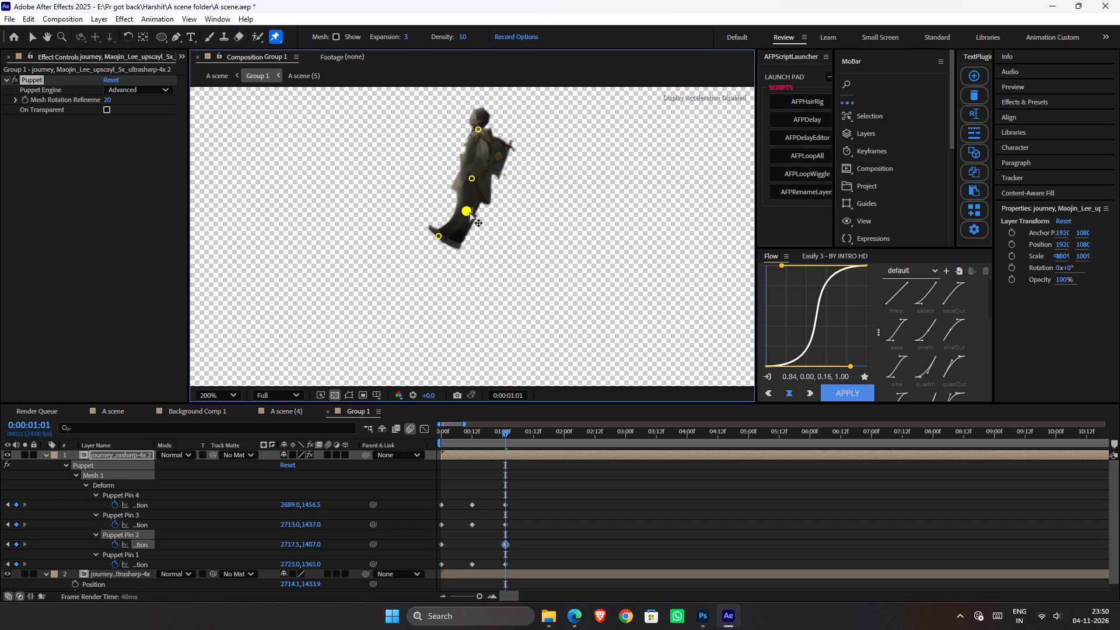
pyautogui.moveTo(442, 235); pyautogui.dragTo(447, 237)
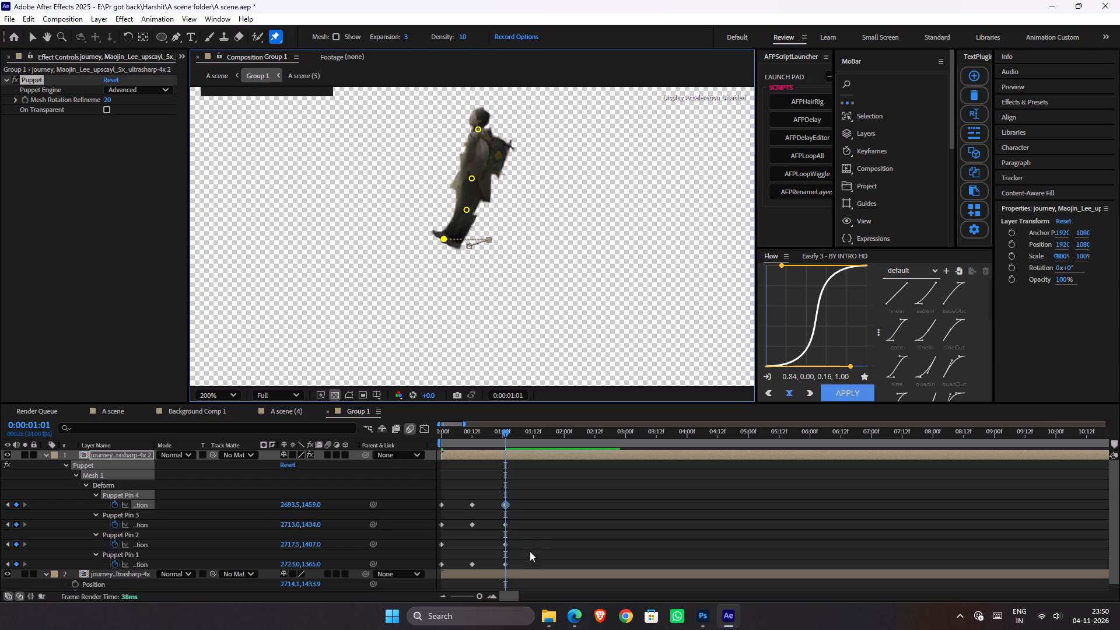
# At 0:00:01:01, set the lower leg layer's Rotation to 16°, saving the project partway through the adjustment.
pyautogui.scroll(-2, 316, 519)
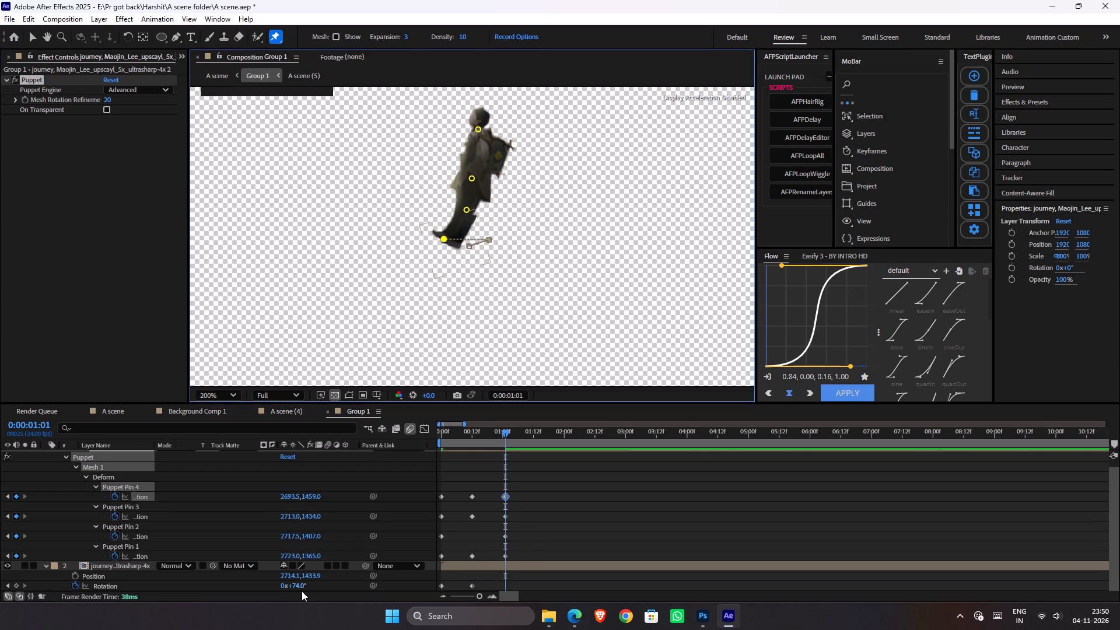
pyautogui.click(297, 589)
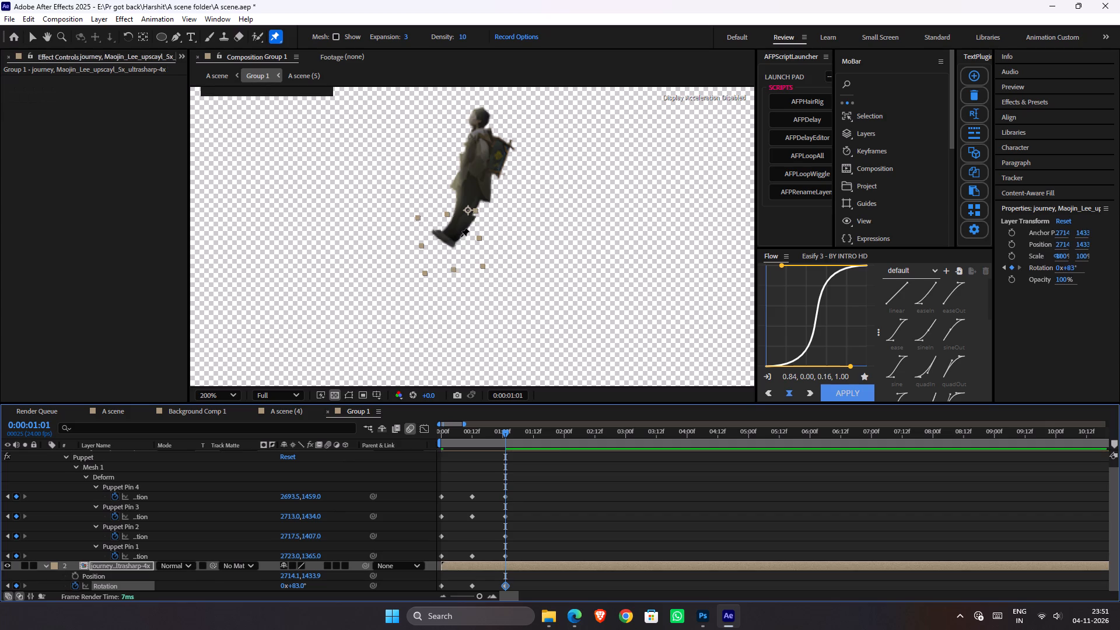
pyautogui.hotkey('ctrl', 's')
pyautogui.moveTo(297, 589); pyautogui.dragTo(283, 591)
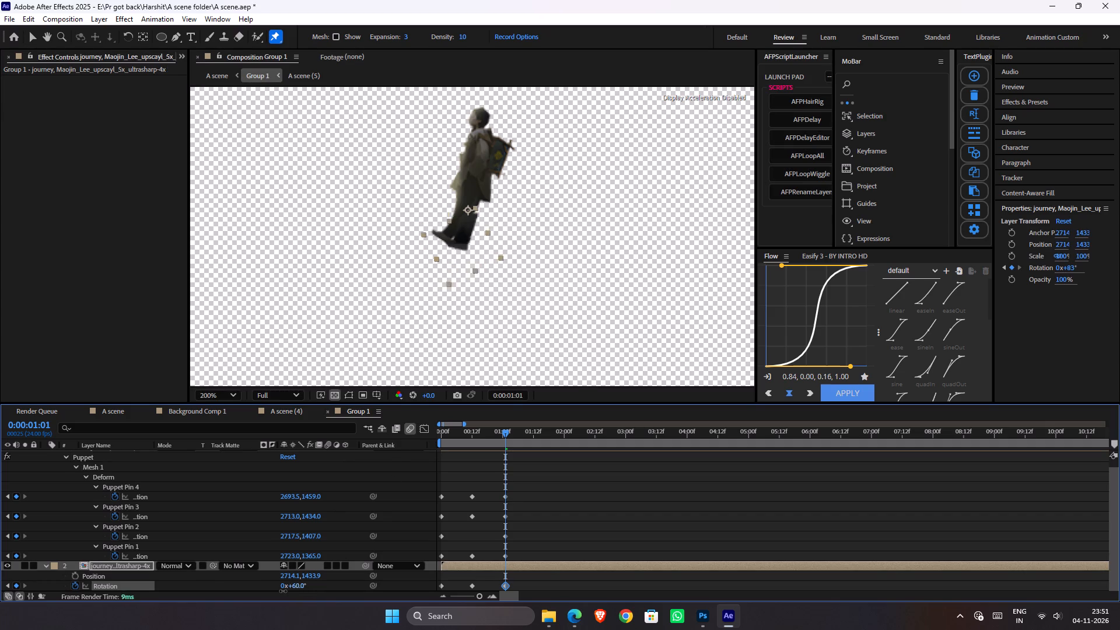
pyautogui.moveTo(283, 591); pyautogui.dragTo(264, 594)
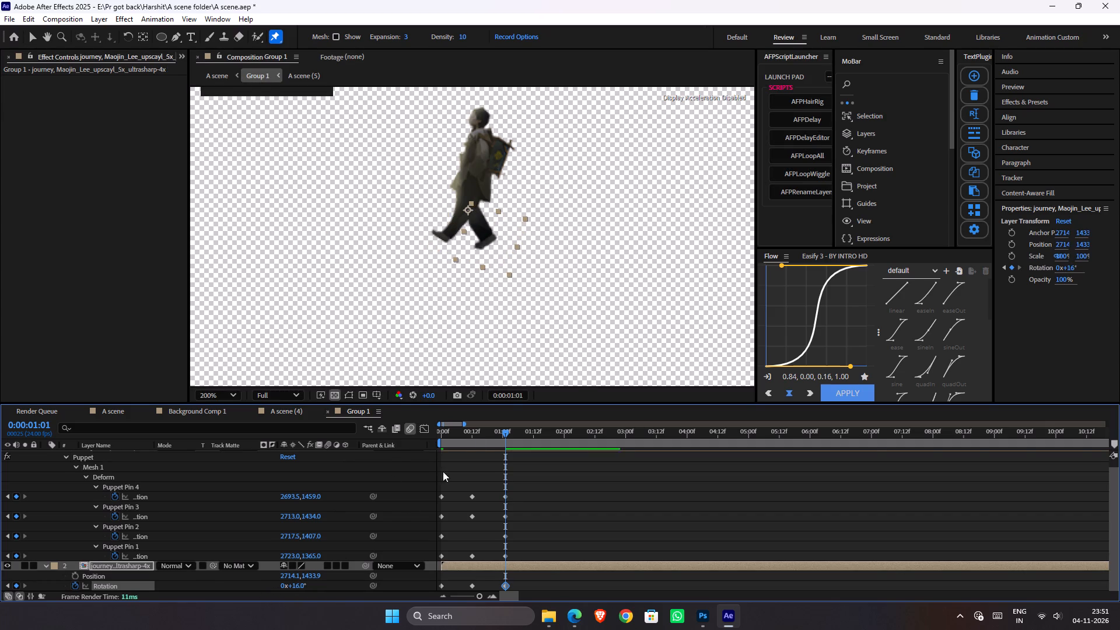
# Play back the Group 1 walk from 0:00:00:00 past 0:00:01:01 to examine the second stride.
pyautogui.moveTo(486, 437); pyautogui.dragTo(396, 457)
pyautogui.press('space')
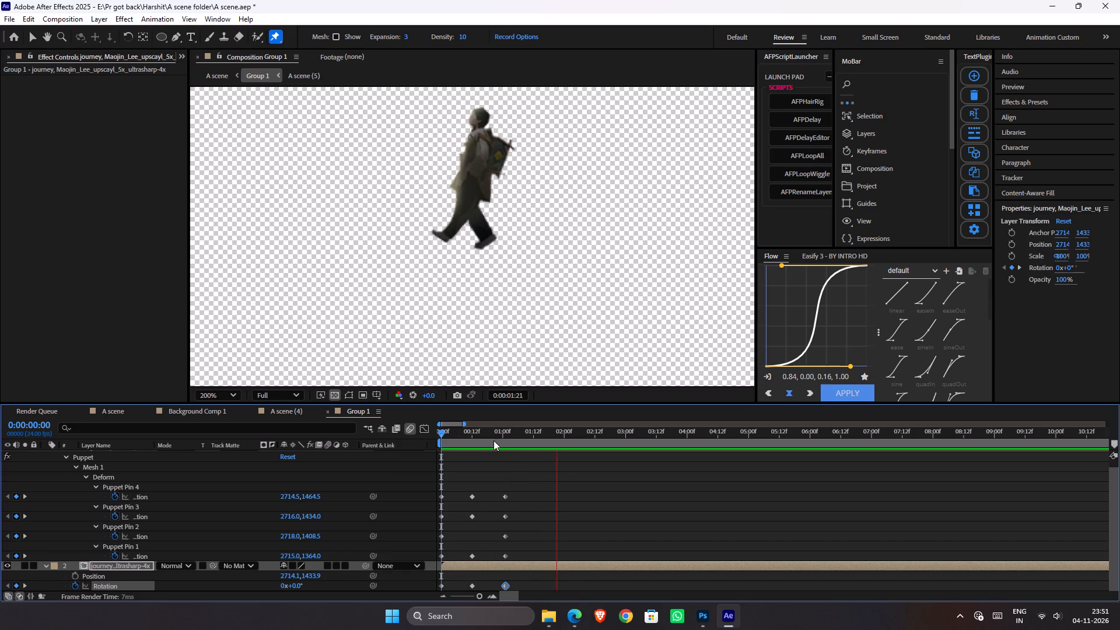
pyautogui.moveTo(494, 440); pyautogui.dragTo(388, 440)
pyautogui.press('space')
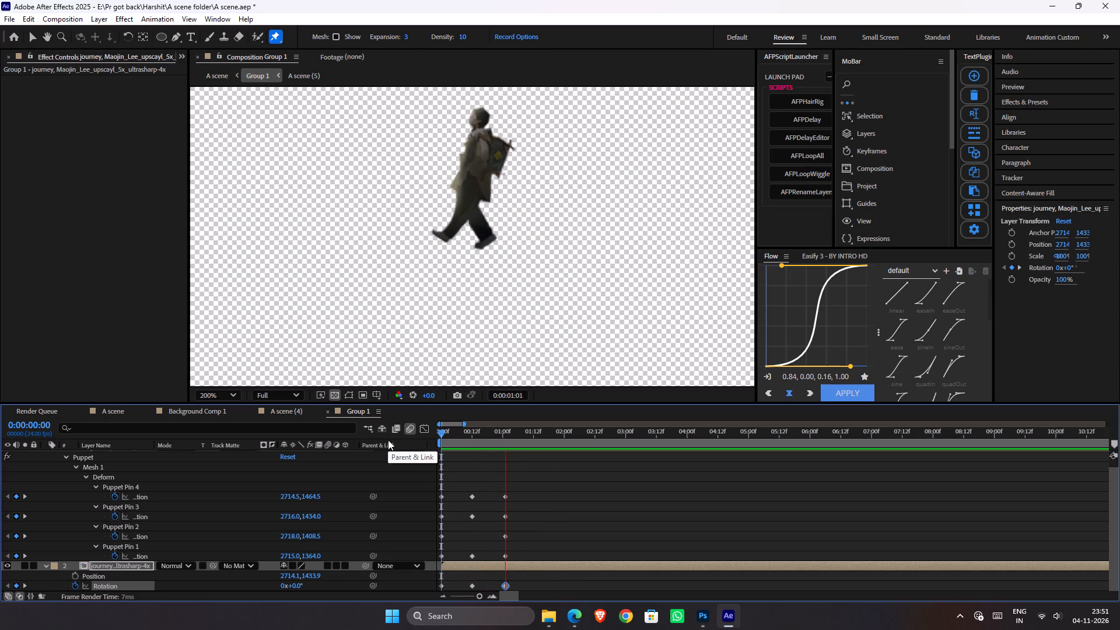
pyautogui.press('space')
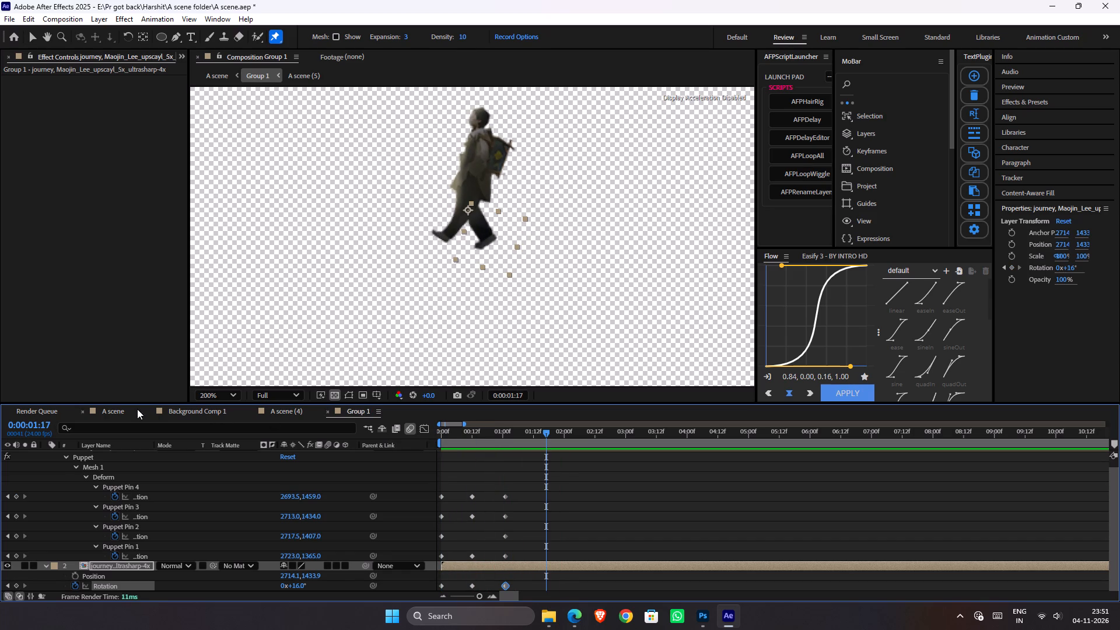
# Switch to the A scene composition, keep its preview resolution at Quarter, and save the project.
pyautogui.click(118, 412)
pyautogui.click(301, 394)
pyautogui.click(288, 395)
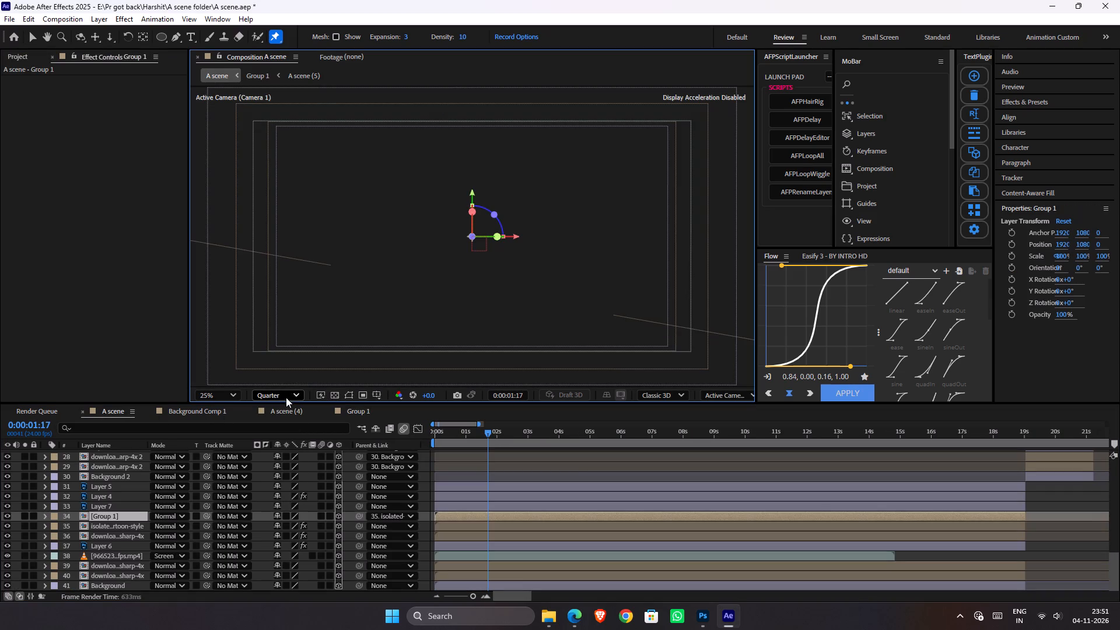
pyautogui.hotkey('ctrl', 's')
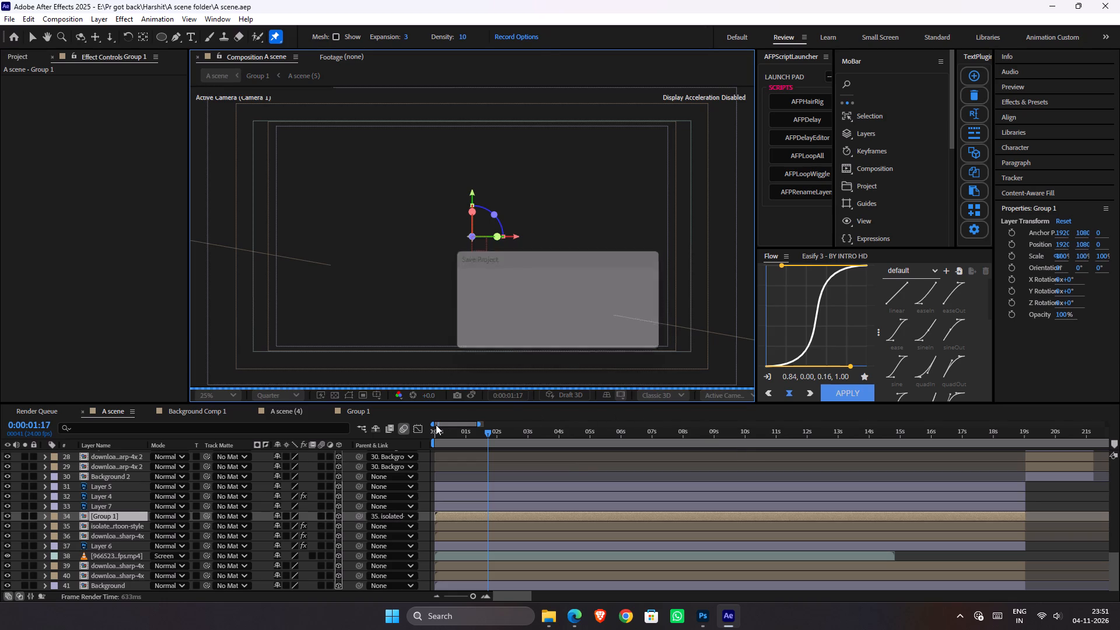
# Scrub the A scene timeline between 0:00:00:04 and 0:00:01:23 to examine the opening shot.
pyautogui.moveTo(446, 428); pyautogui.dragTo(432, 429)
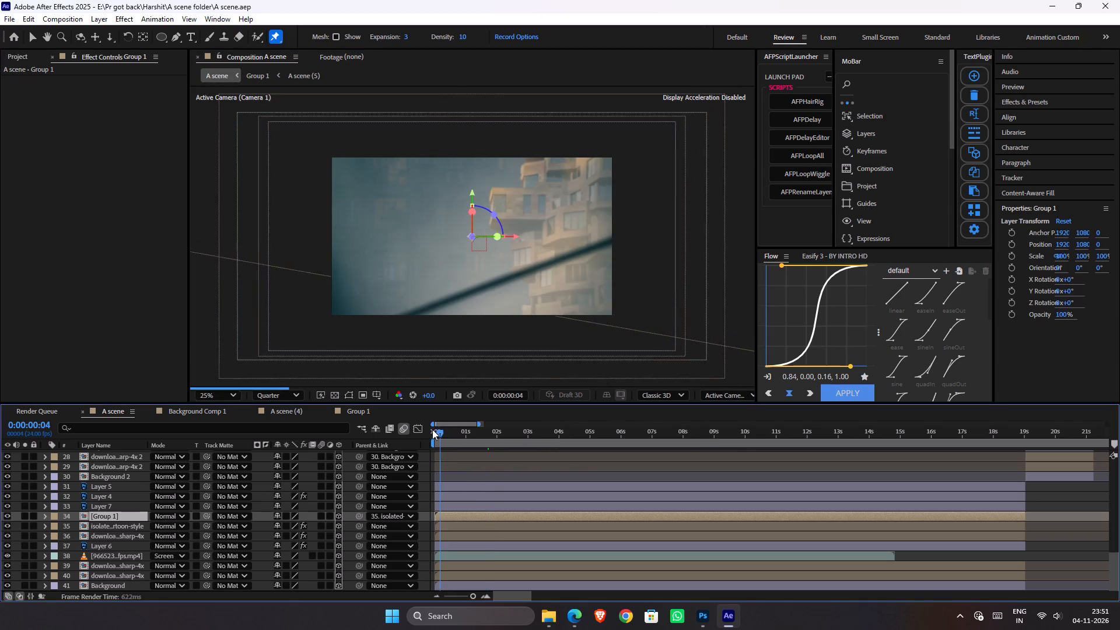
pyautogui.moveTo(432, 429); pyautogui.dragTo(496, 435)
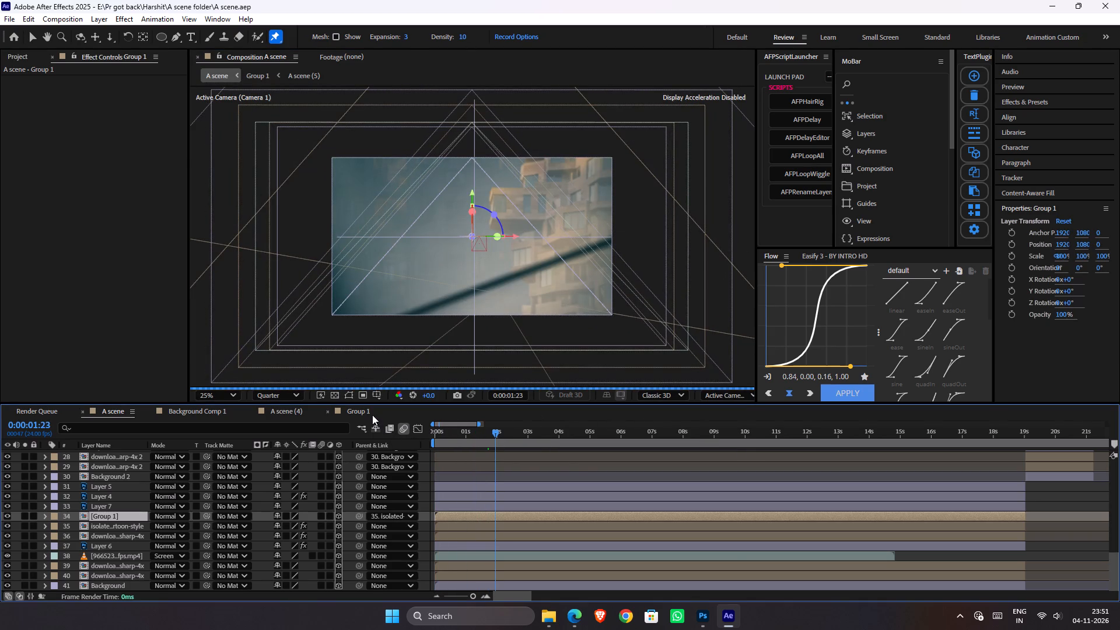
# Switch to the Group 1 composition and play back and scrub the walk from 0:00:00:00 past 0:00:01:01 to examine the body's motion.
pyautogui.click(370, 415)
pyautogui.moveTo(494, 428); pyautogui.dragTo(393, 451)
pyautogui.press('space')
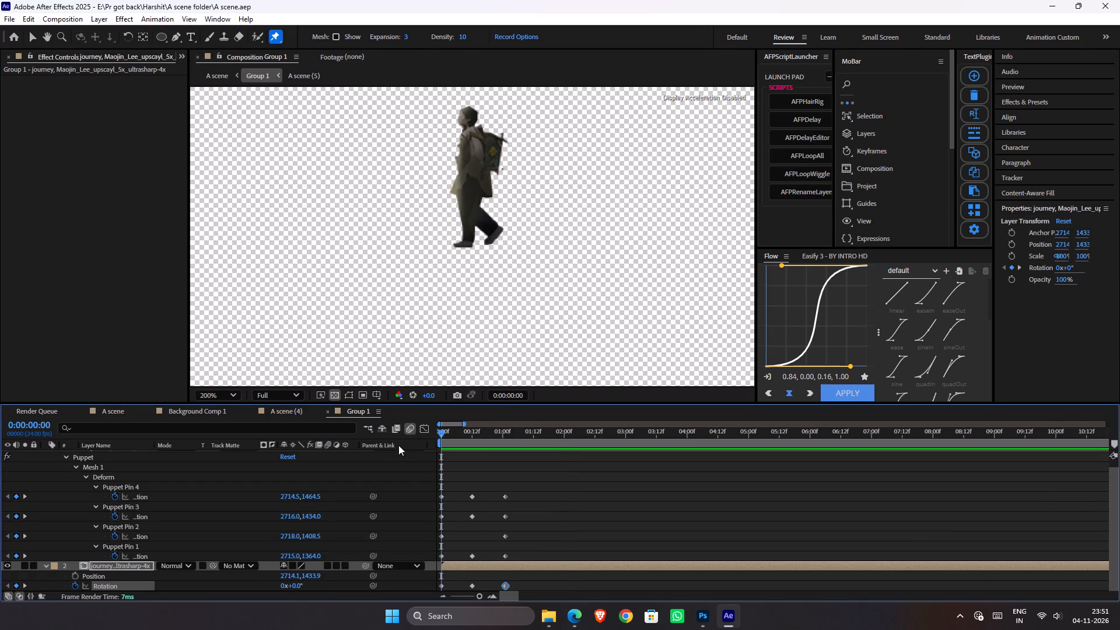
pyautogui.press('space')
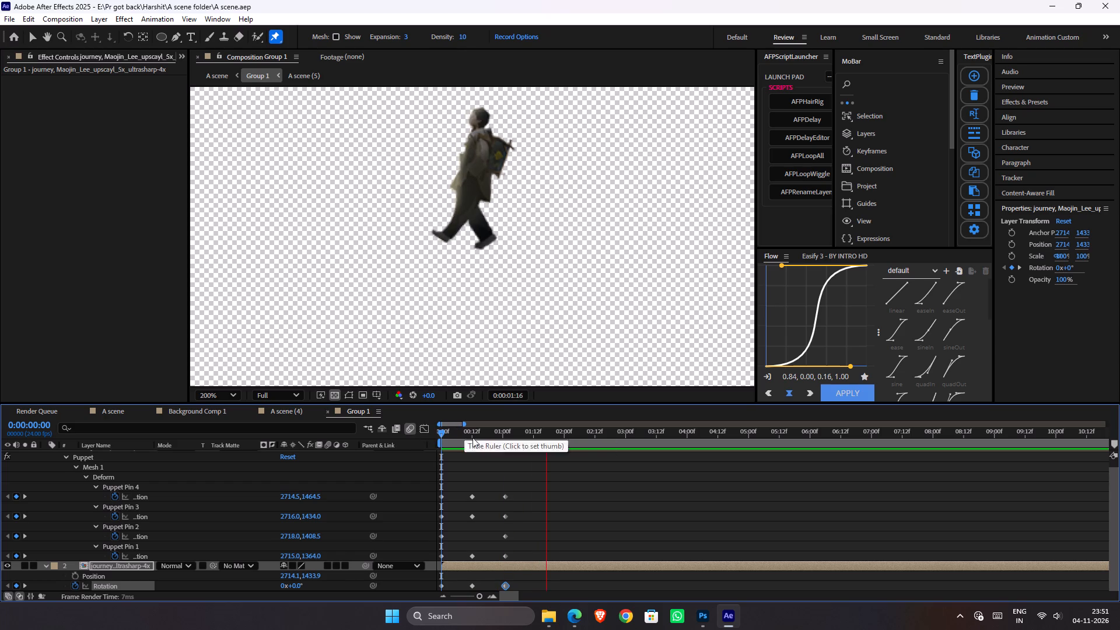
pyautogui.moveTo(484, 431); pyautogui.dragTo(379, 436)
pyautogui.press('space')
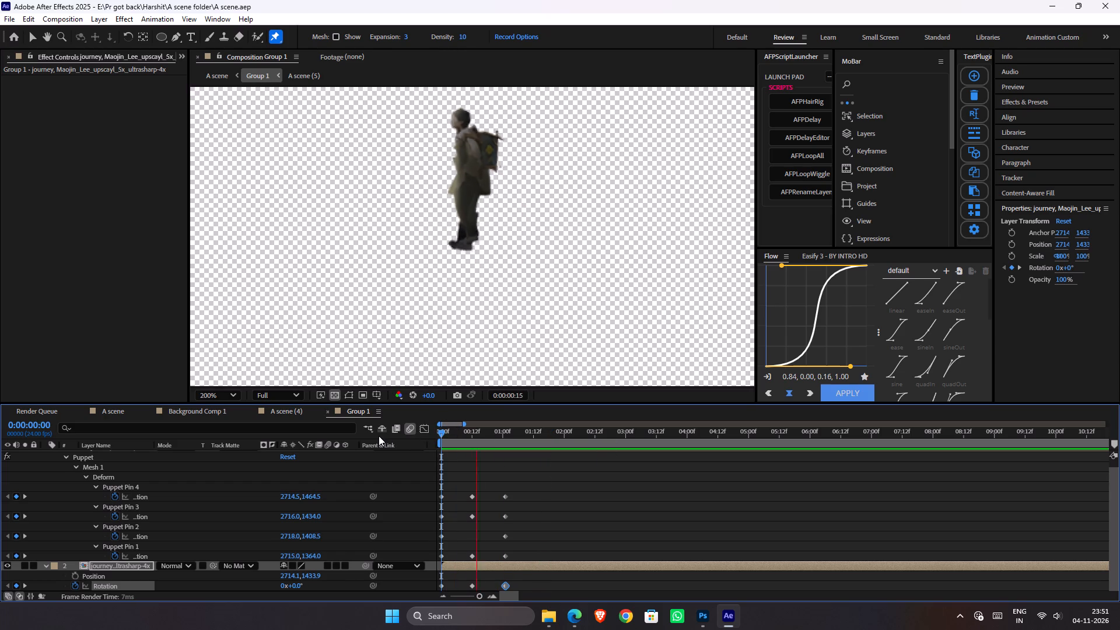
pyautogui.press('space')
pyautogui.moveTo(482, 431); pyautogui.dragTo(388, 446)
pyautogui.press('space')
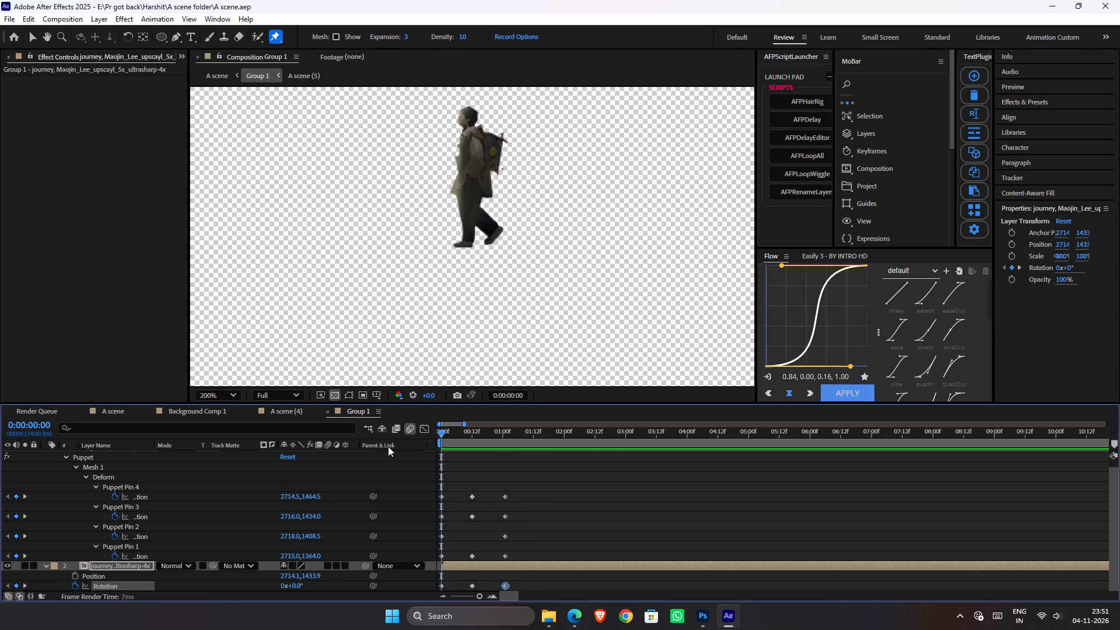
pyautogui.press('space')
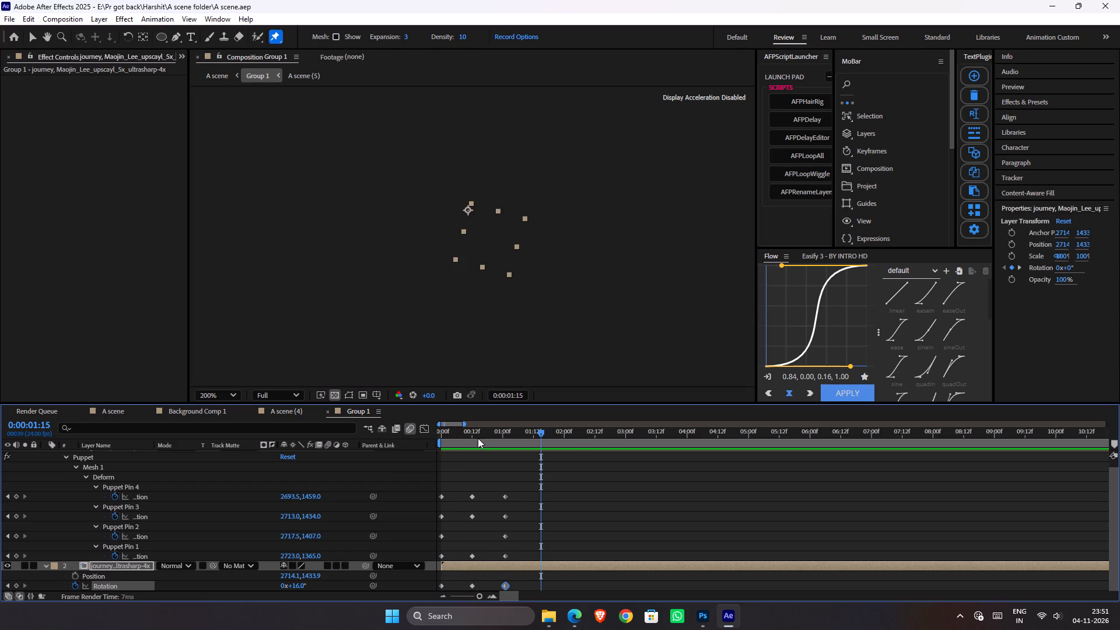
pyautogui.moveTo(478, 438); pyautogui.dragTo(452, 451)
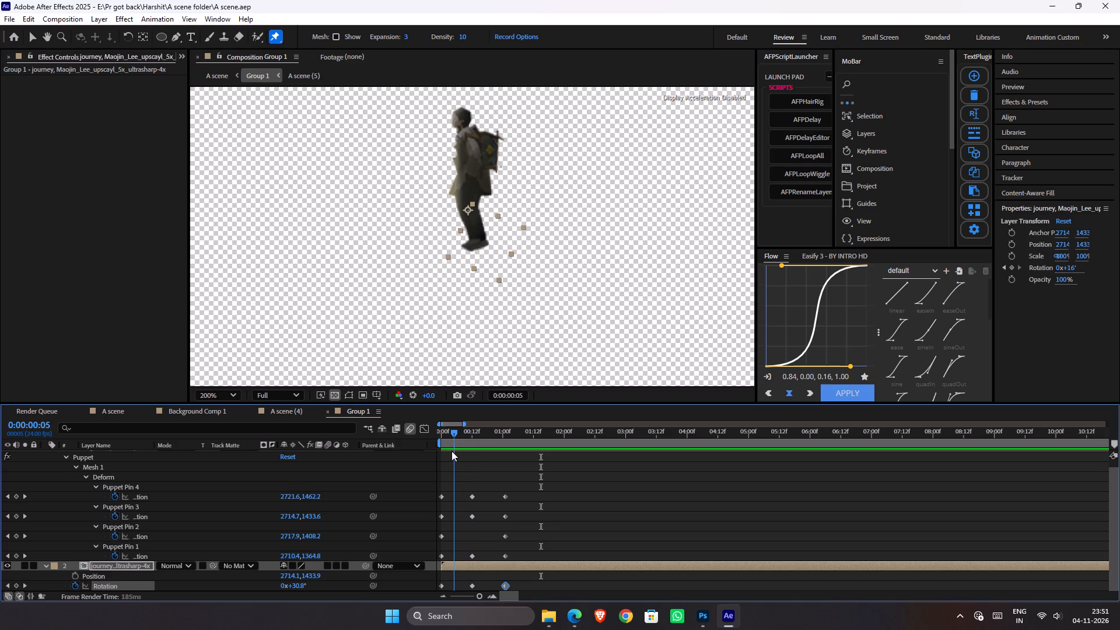
pyautogui.moveTo(452, 451); pyautogui.dragTo(469, 480)
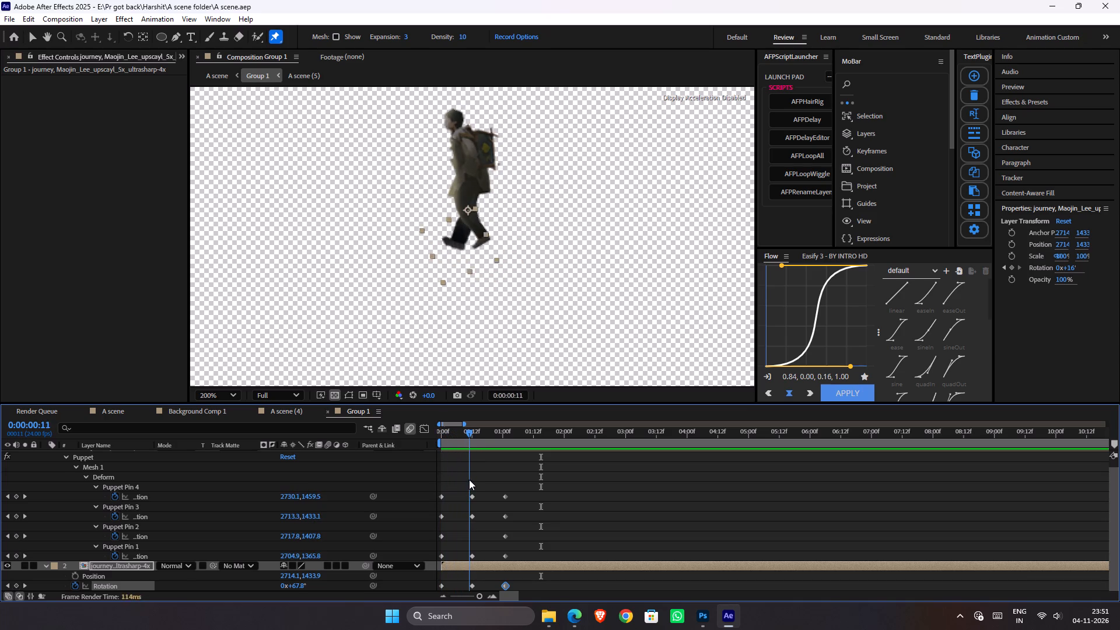
pyautogui.moveTo(469, 480); pyautogui.dragTo(495, 478)
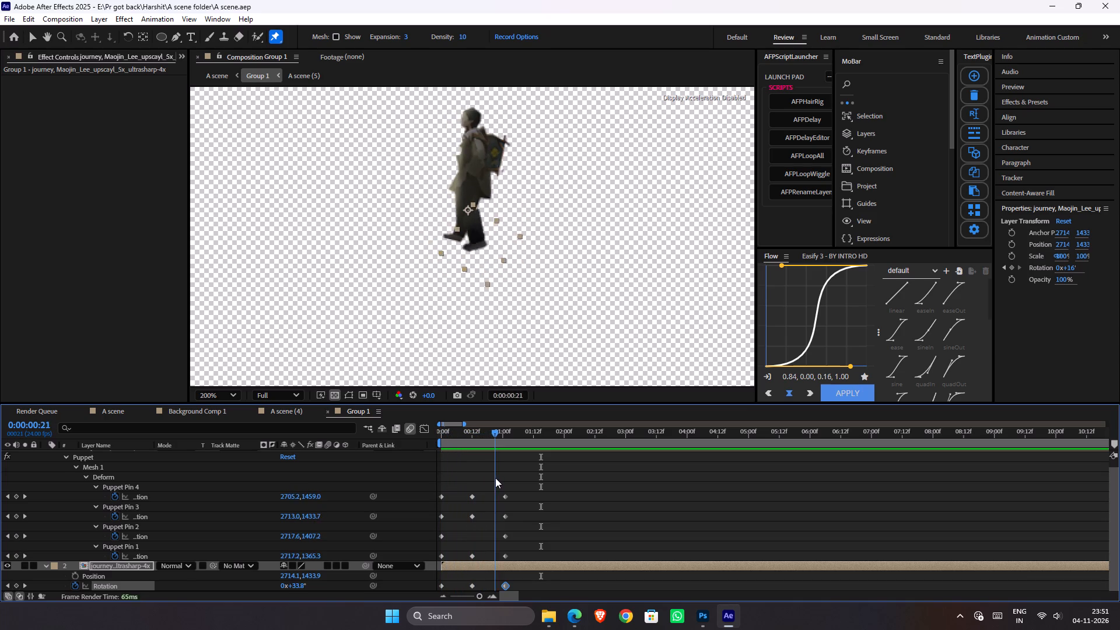
pyautogui.moveTo(495, 478); pyautogui.dragTo(512, 480)
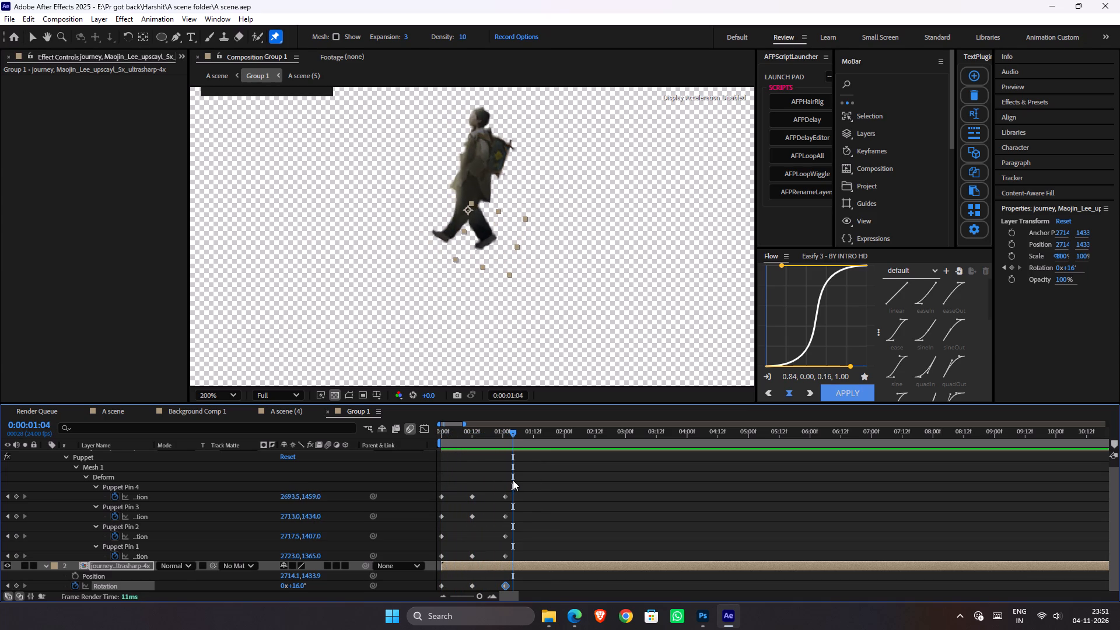
# At 0:00:01:01, move the figure's neck pin, Puppet Pin 1, to 2717.0, 1365.5 and save the project.
pyautogui.press('h')
pyautogui.press('j')
pyautogui.press('v')
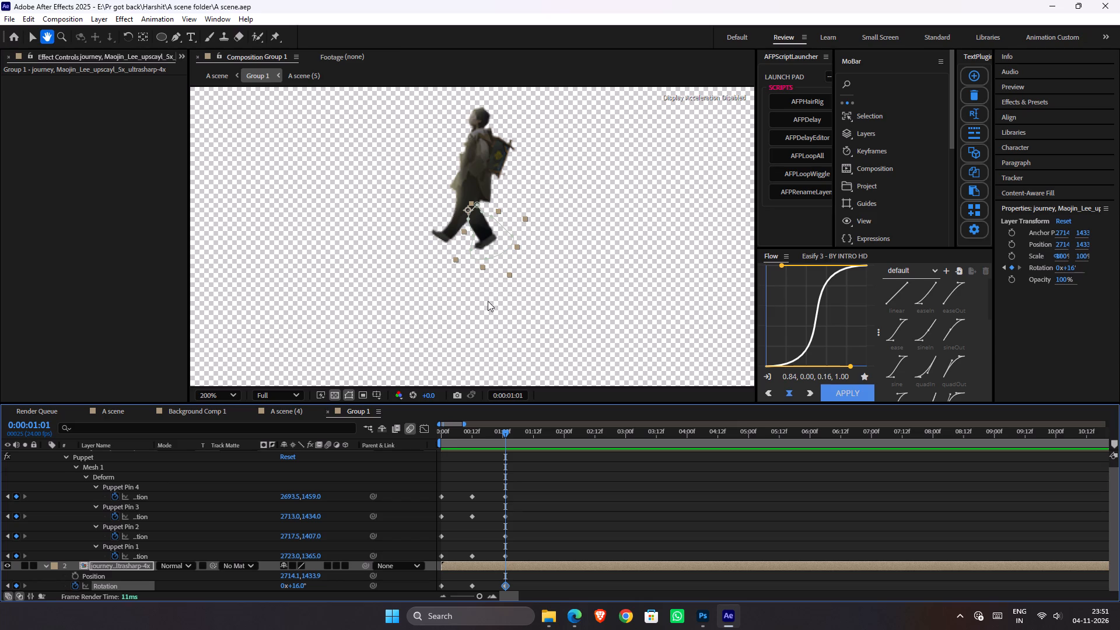
pyautogui.click(129, 487)
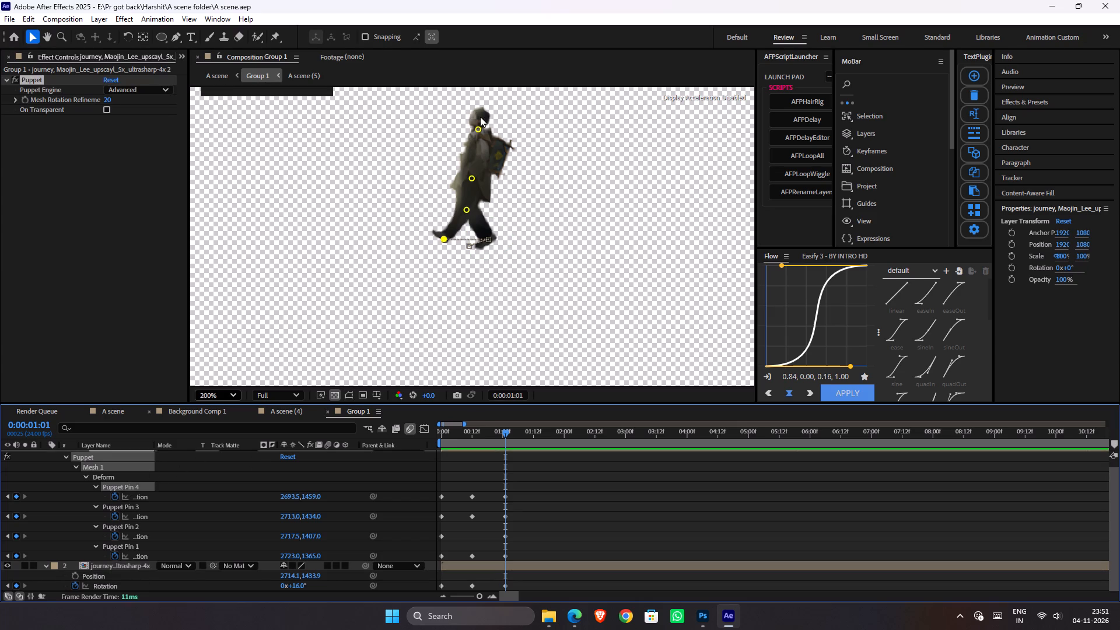
pyautogui.moveTo(481, 124); pyautogui.dragTo(476, 125)
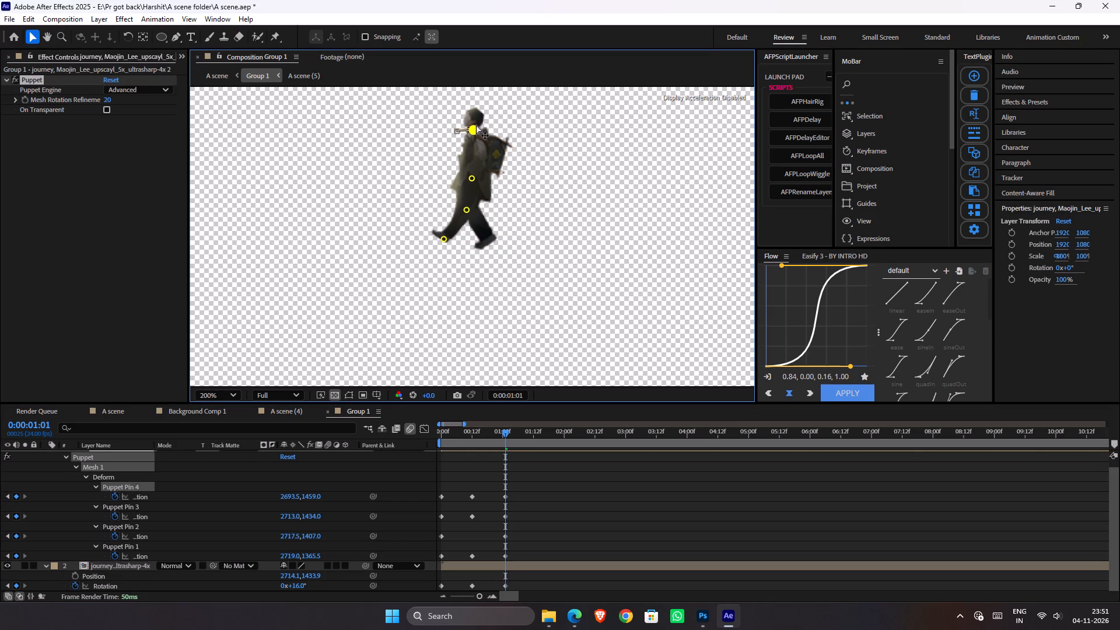
pyautogui.moveTo(476, 125); pyautogui.dragTo(474, 125)
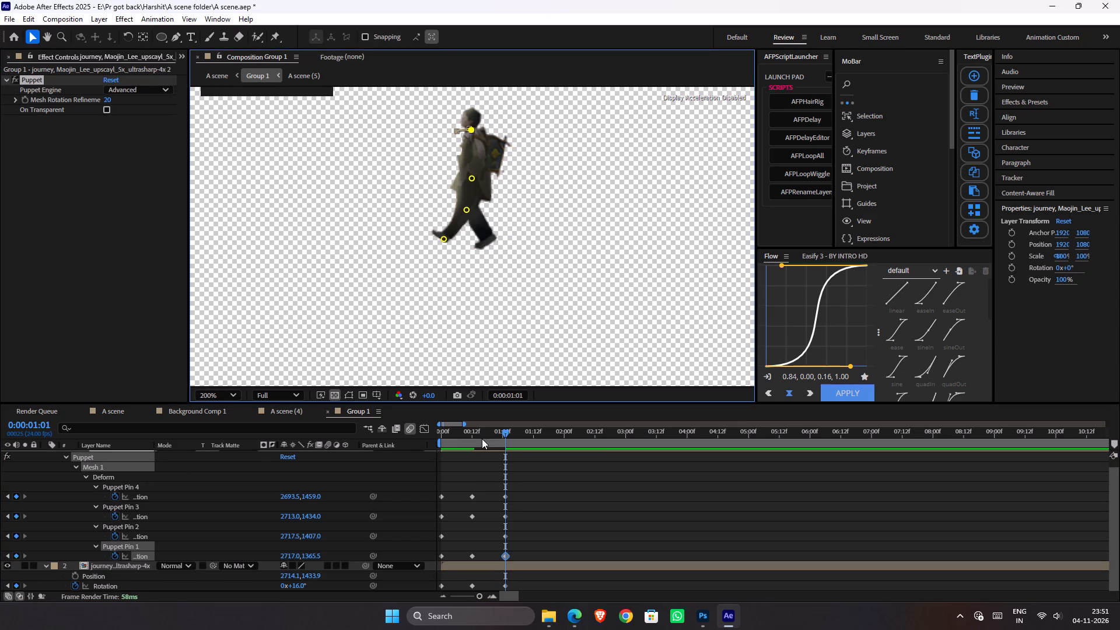
pyautogui.moveTo(482, 438); pyautogui.dragTo(384, 453)
pyautogui.press('space')
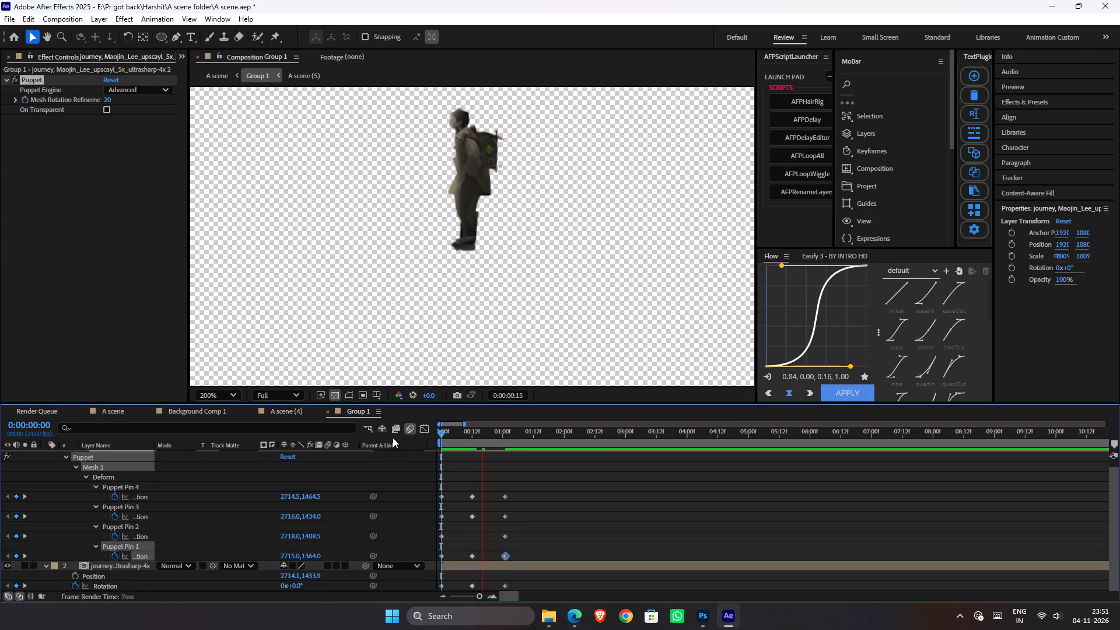
pyautogui.moveTo(468, 435); pyautogui.dragTo(481, 435)
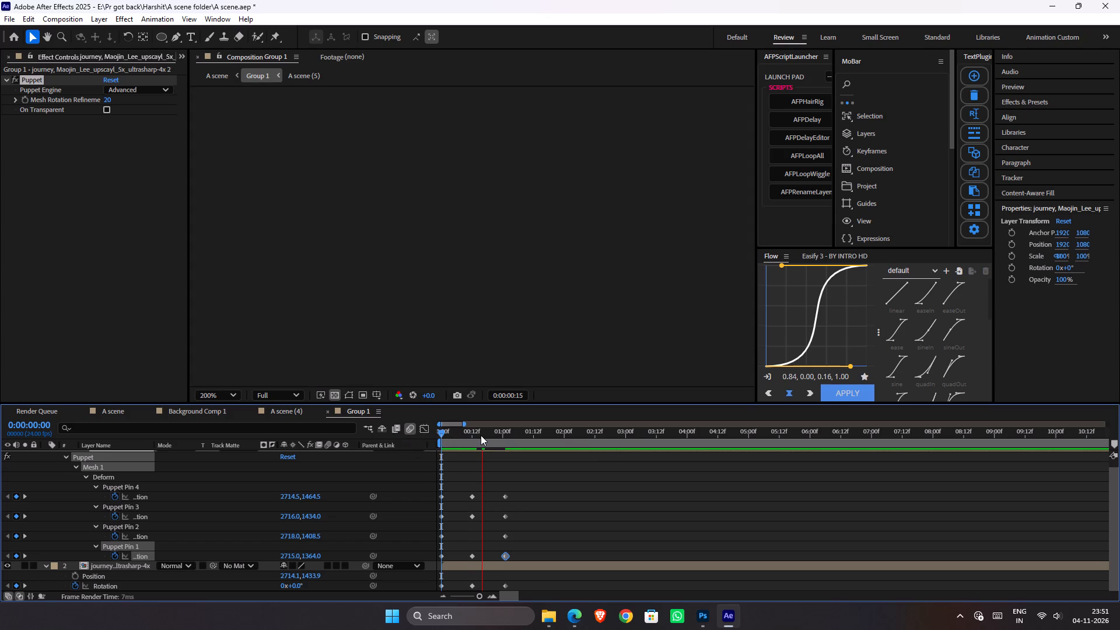
pyautogui.hotkey('ctrl', 's')
# Play back and scrub the Group 1 walk between 0:00:00:00 and 0:00:01:10 to examine the adjusted upper-body motion.
pyautogui.moveTo(477, 432); pyautogui.dragTo(438, 432)
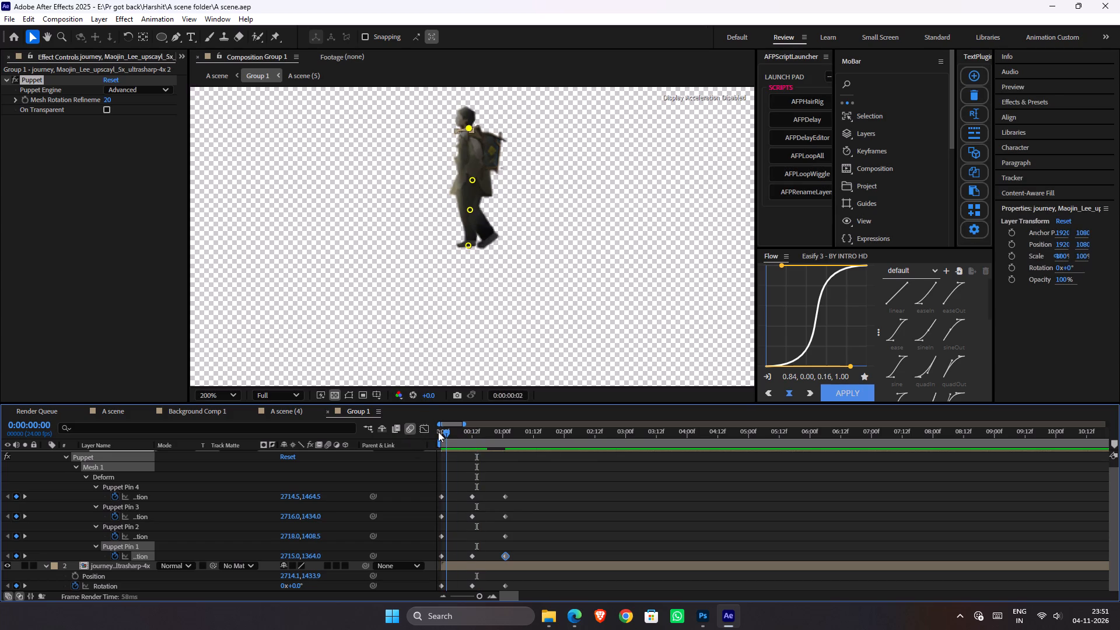
pyautogui.moveTo(438, 432); pyautogui.dragTo(432, 433)
pyautogui.press('space')
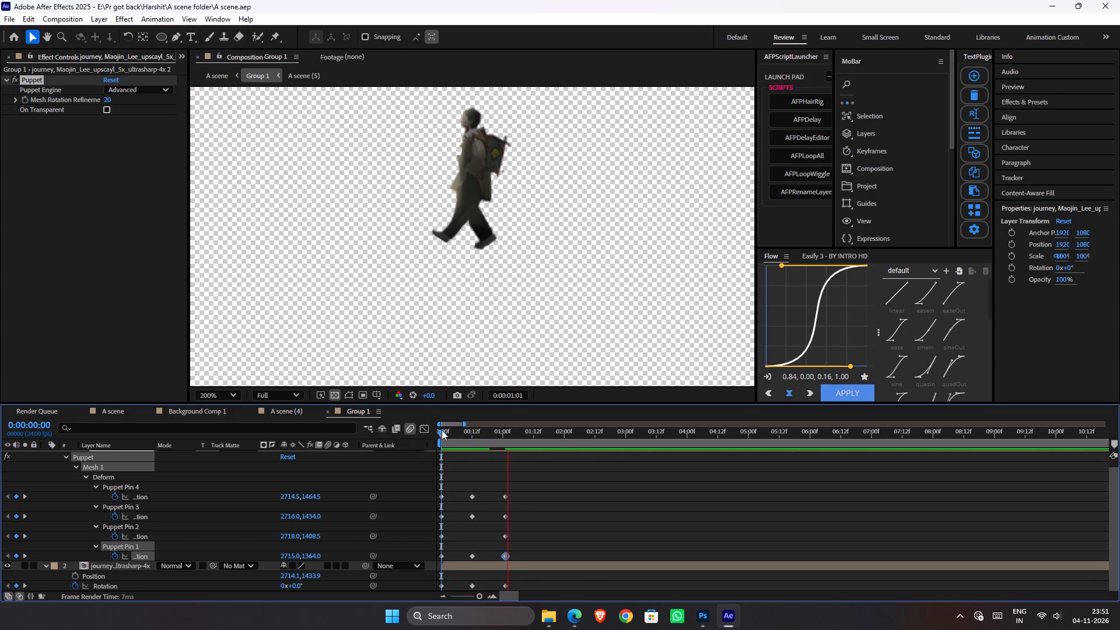
pyautogui.moveTo(459, 432); pyautogui.dragTo(418, 433)
pyautogui.press('space')
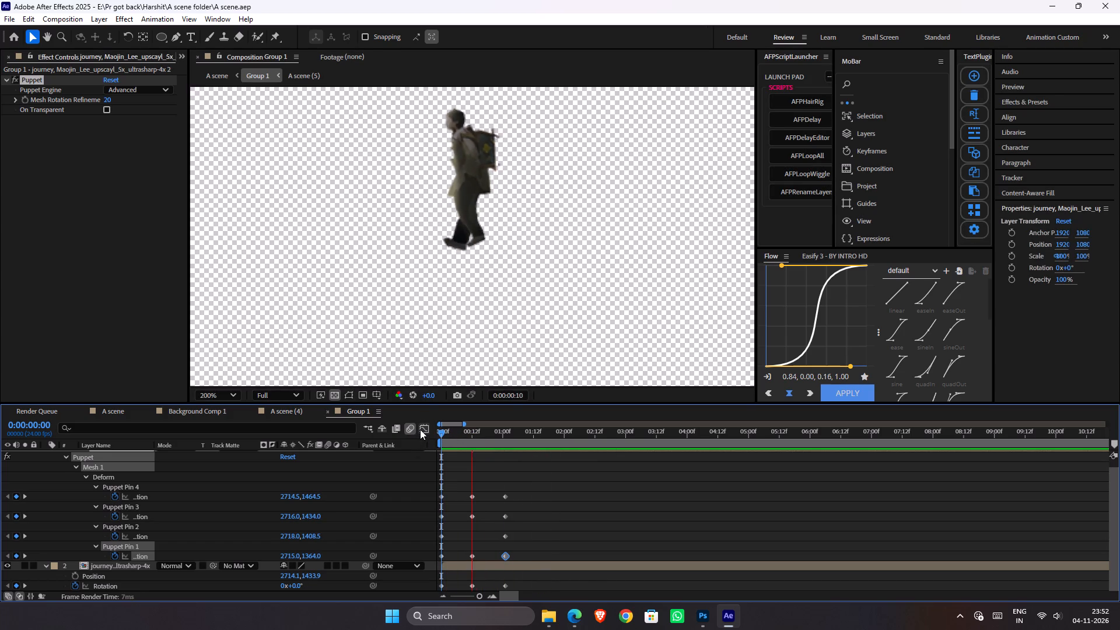
pyautogui.press('space')
pyautogui.moveTo(461, 429); pyautogui.dragTo(397, 436)
pyautogui.press('space')
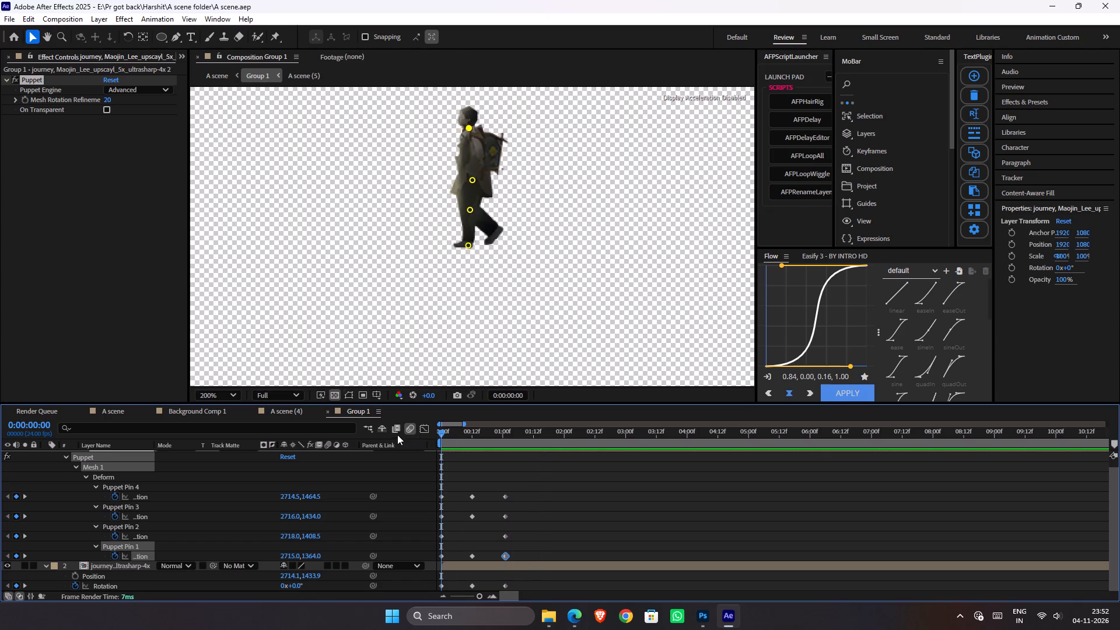
pyautogui.press('space')
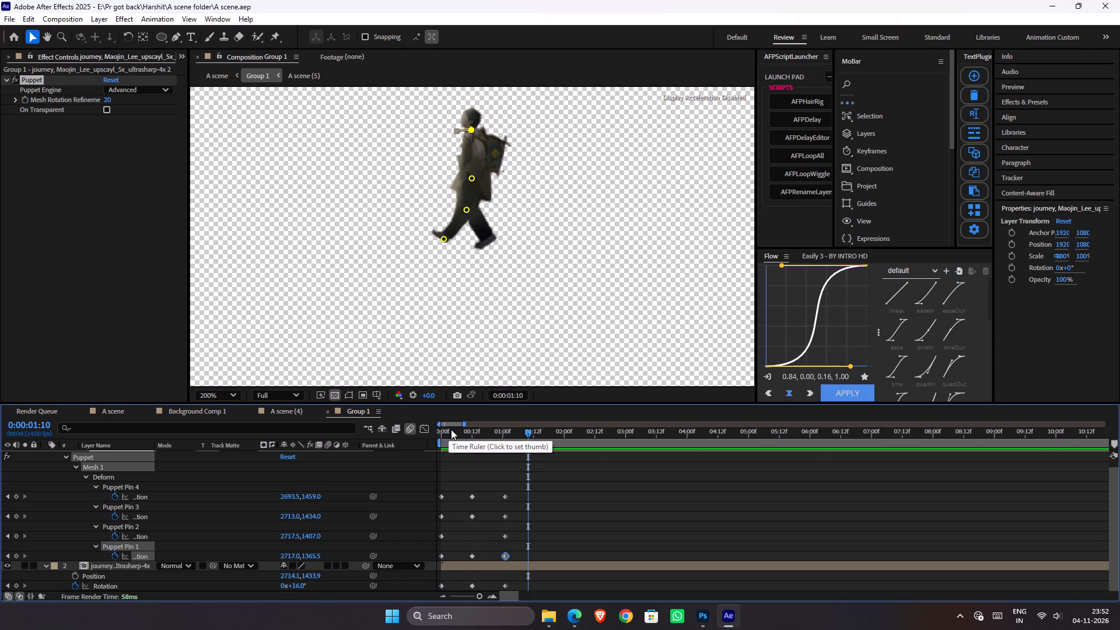
pyautogui.moveTo(458, 430); pyautogui.dragTo(478, 433)
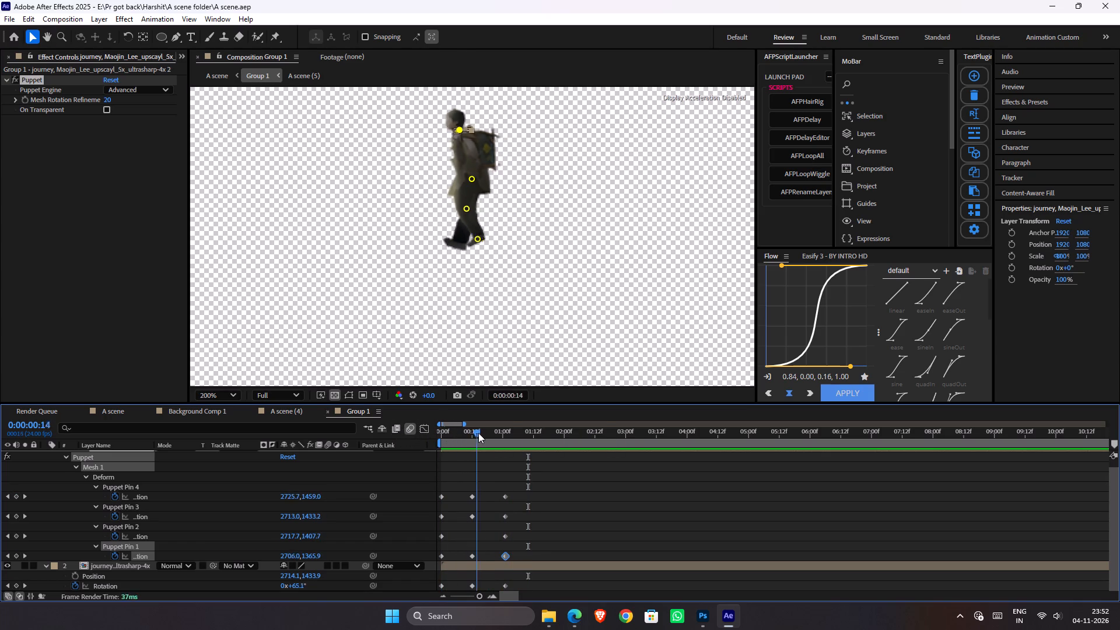
pyautogui.moveTo(478, 433); pyautogui.dragTo(415, 437)
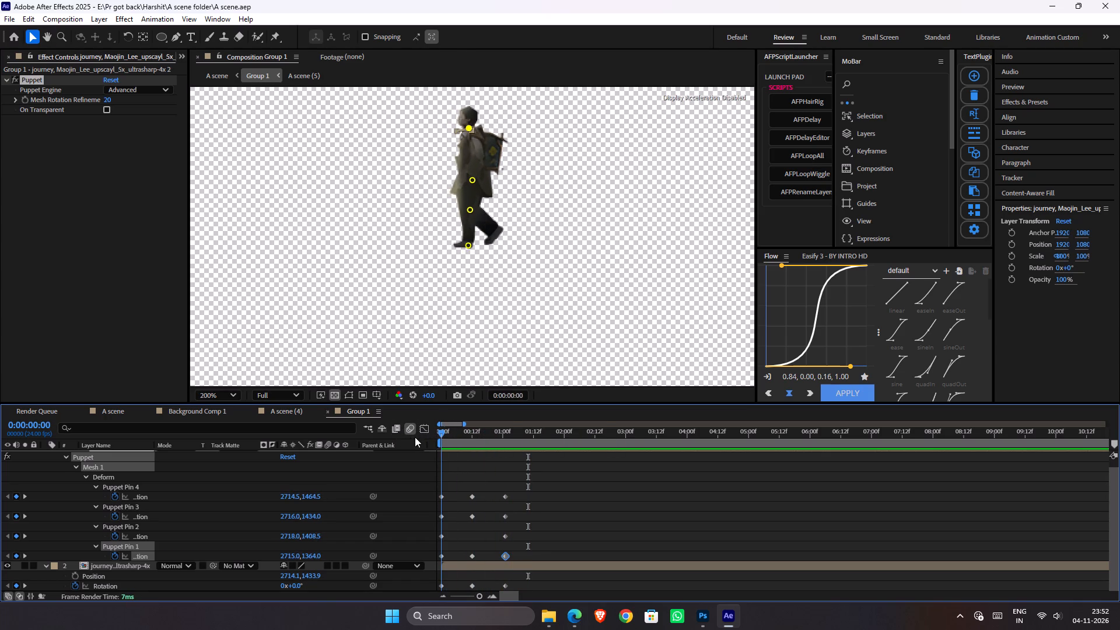
pyautogui.moveTo(415, 437); pyautogui.dragTo(474, 440)
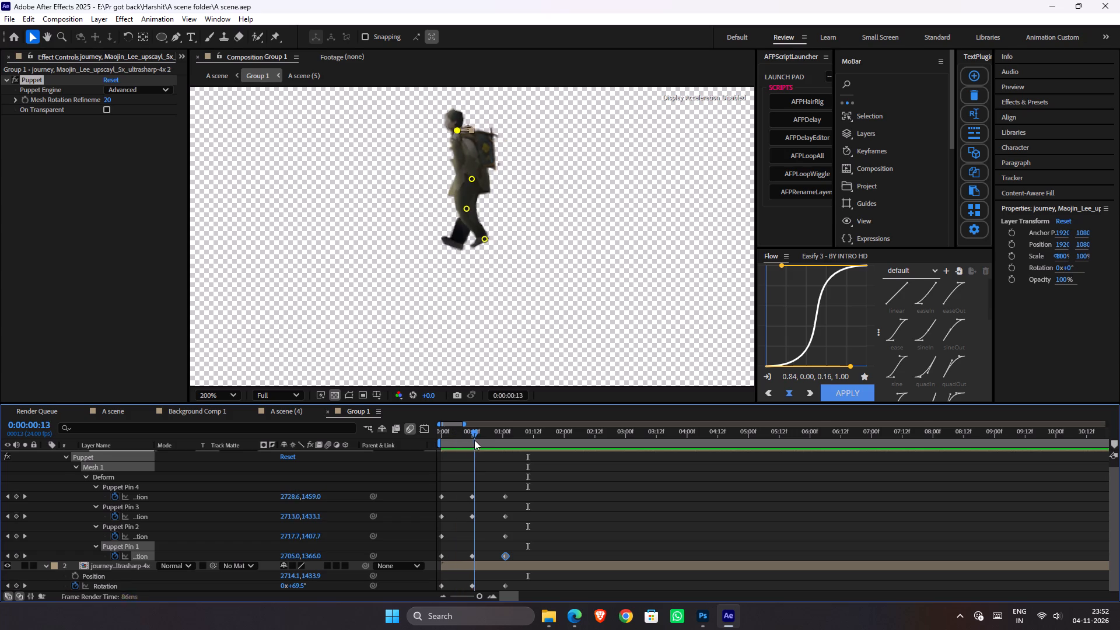
pyautogui.moveTo(474, 440); pyautogui.dragTo(499, 439)
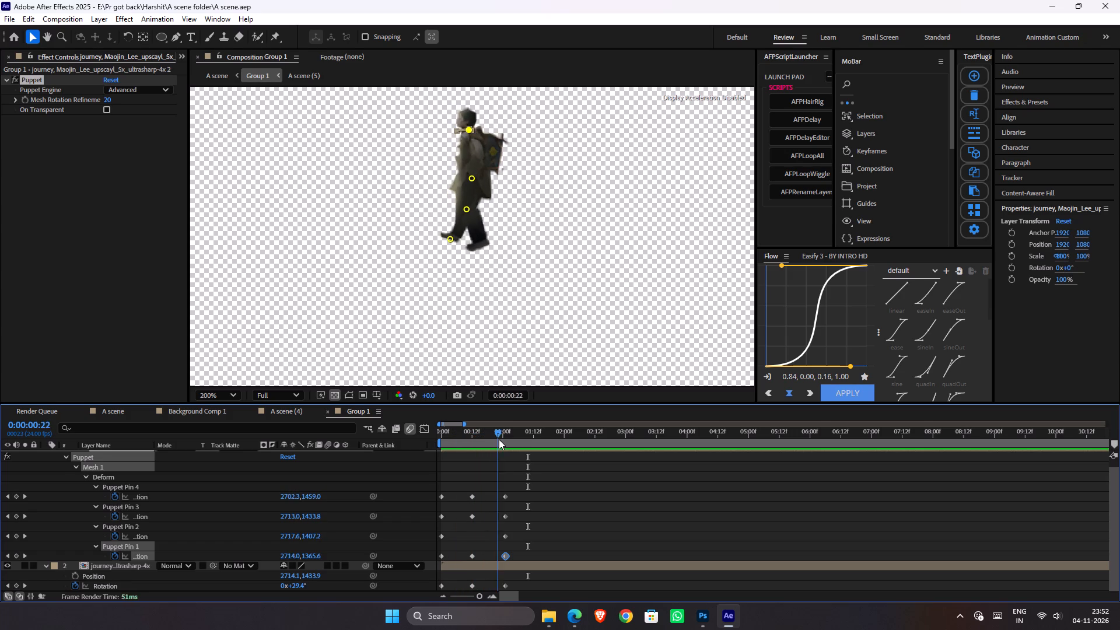
# Copy all Puppet pin and leg Rotation keyframes, paste them at 0:00:02:00, and shift the pasted set to start at about 0:00:01:15.
pyautogui.moveTo(499, 439); pyautogui.dragTo(563, 445)
pyautogui.moveTo(539, 464); pyautogui.dragTo(535, 467)
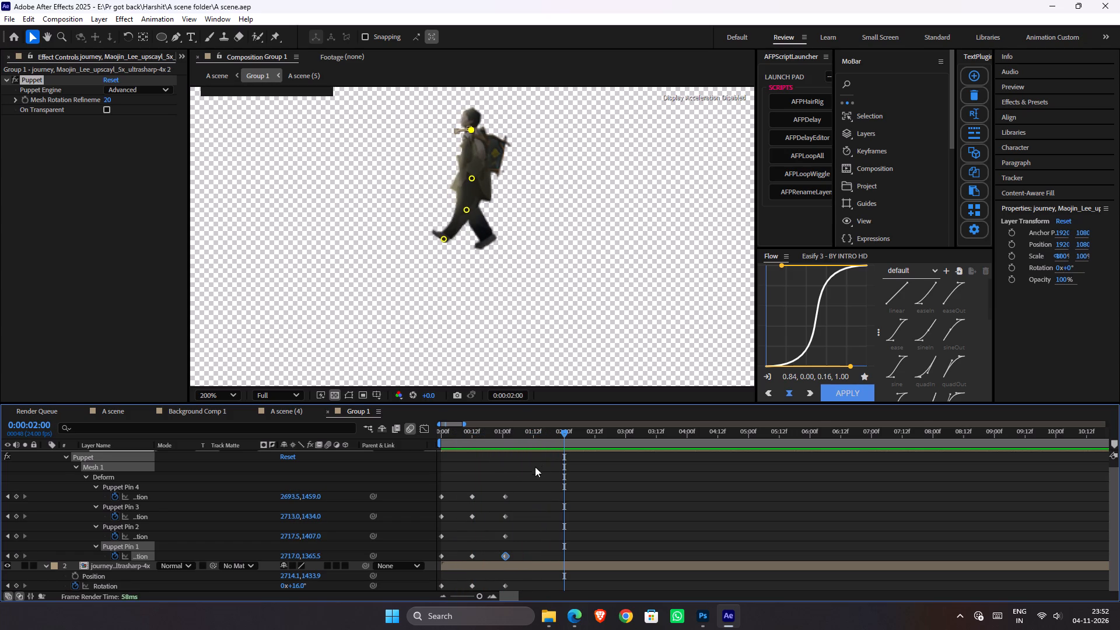
pyautogui.moveTo(535, 467); pyautogui.dragTo(395, 627)
pyautogui.hotkey('ctrl', 'c')
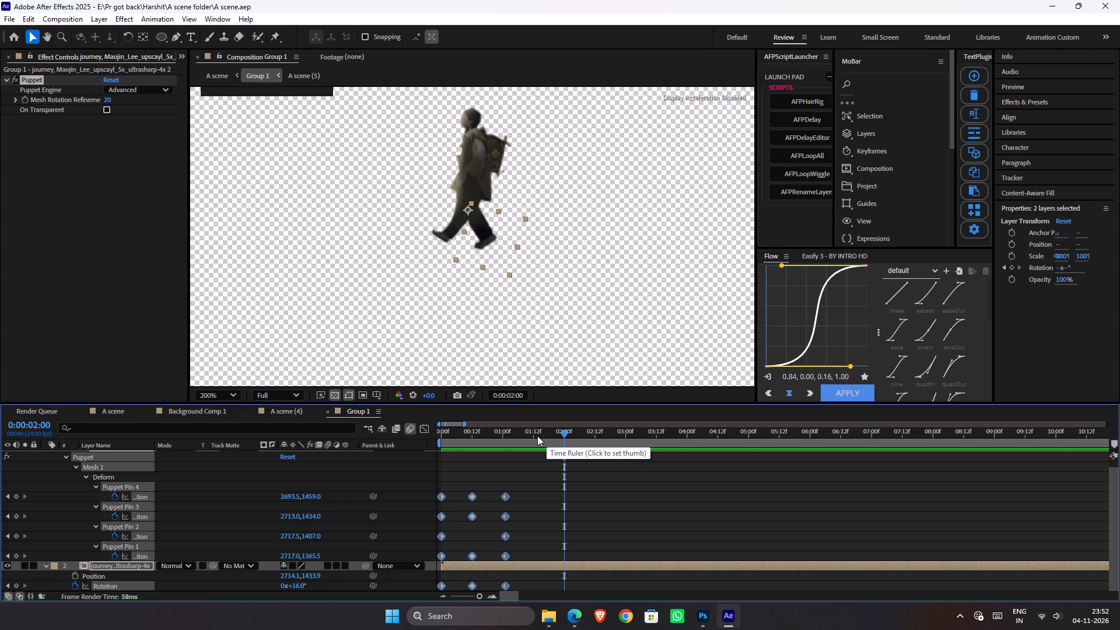
pyautogui.hotkey('ctrl', 'v')
pyautogui.moveTo(564, 492); pyautogui.dragTo(549, 493)
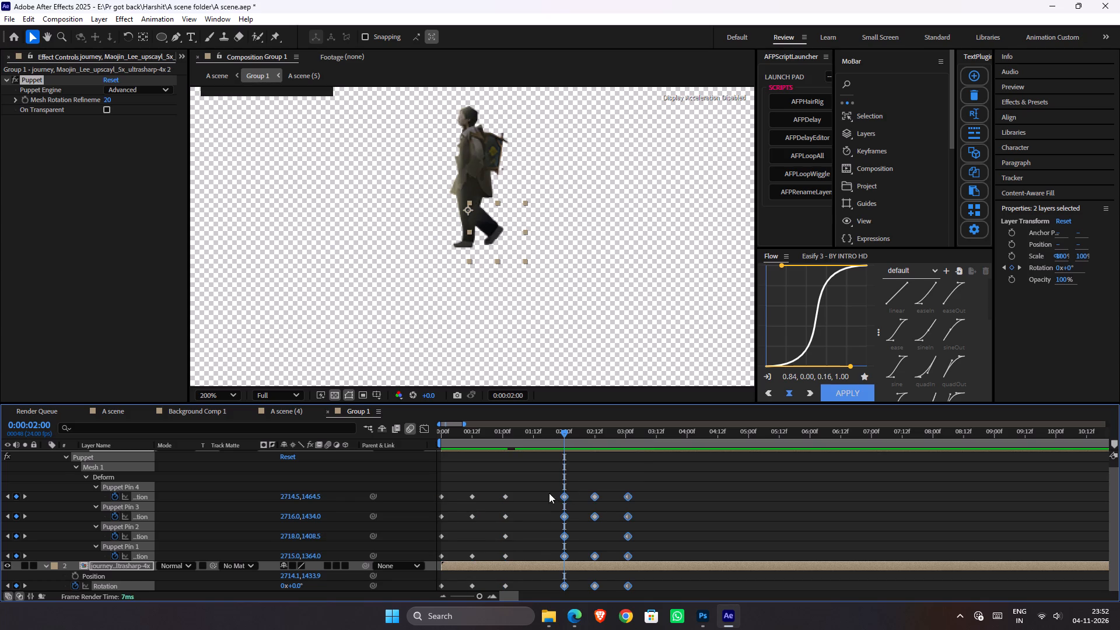
pyautogui.moveTo(549, 493); pyautogui.dragTo(541, 496)
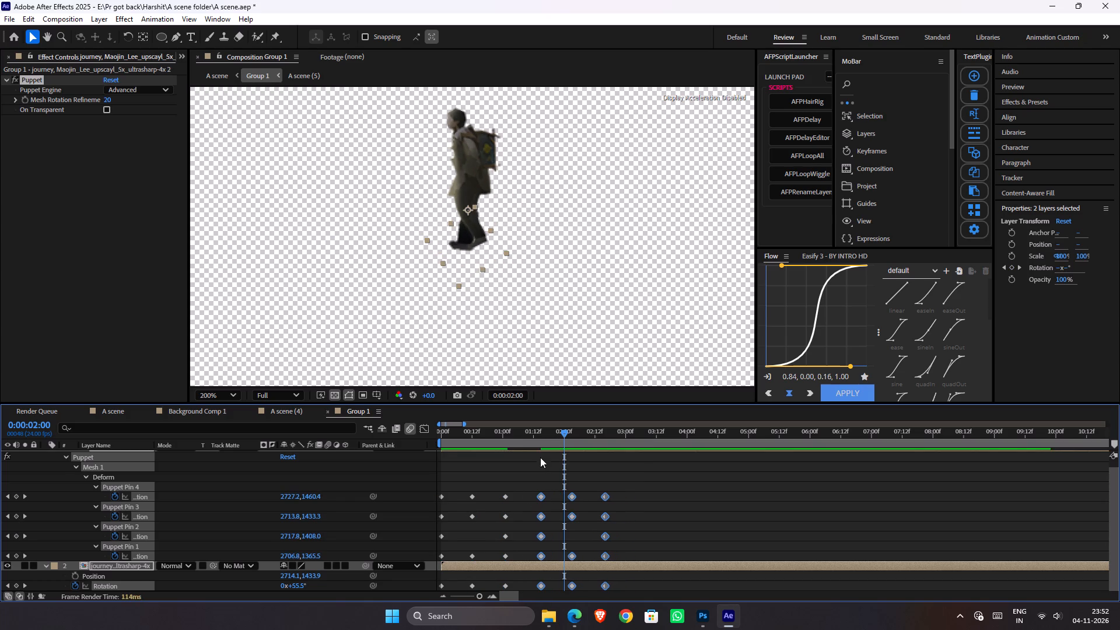
# Check the repeated walk cycle, and delete the pasted Puppet pin and Rotation keyframes at about 0:00:01:15.
pyautogui.moveTo(540, 435); pyautogui.dragTo(362, 455)
pyautogui.press('space')
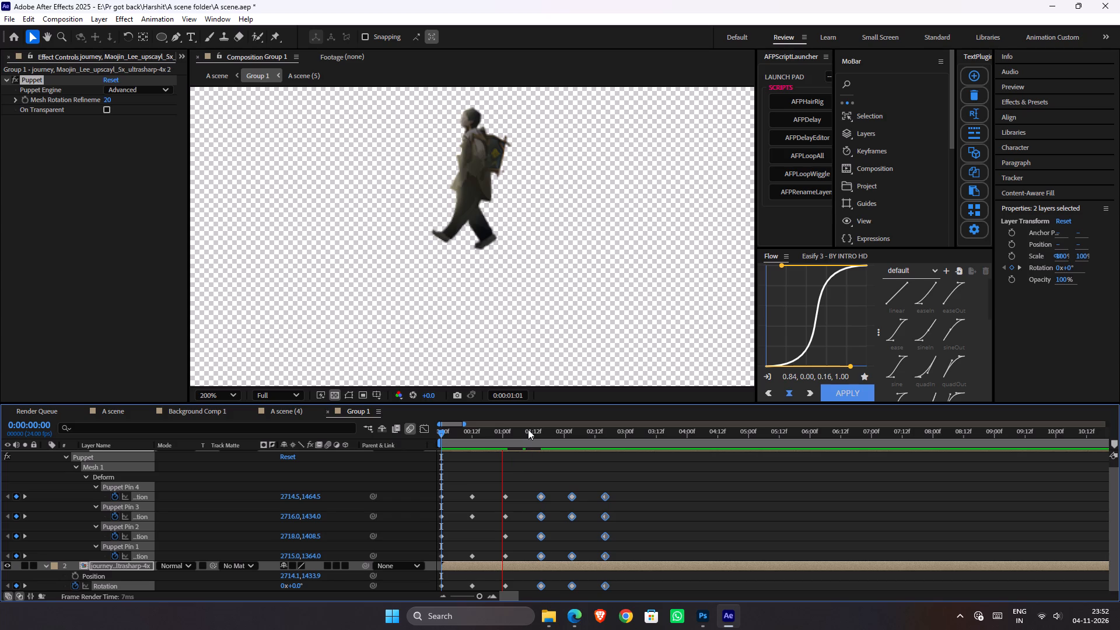
pyautogui.moveTo(538, 432); pyautogui.dragTo(548, 438)
pyautogui.moveTo(544, 465); pyautogui.dragTo(535, 552)
pyautogui.moveTo(552, 478); pyautogui.dragTo(532, 607)
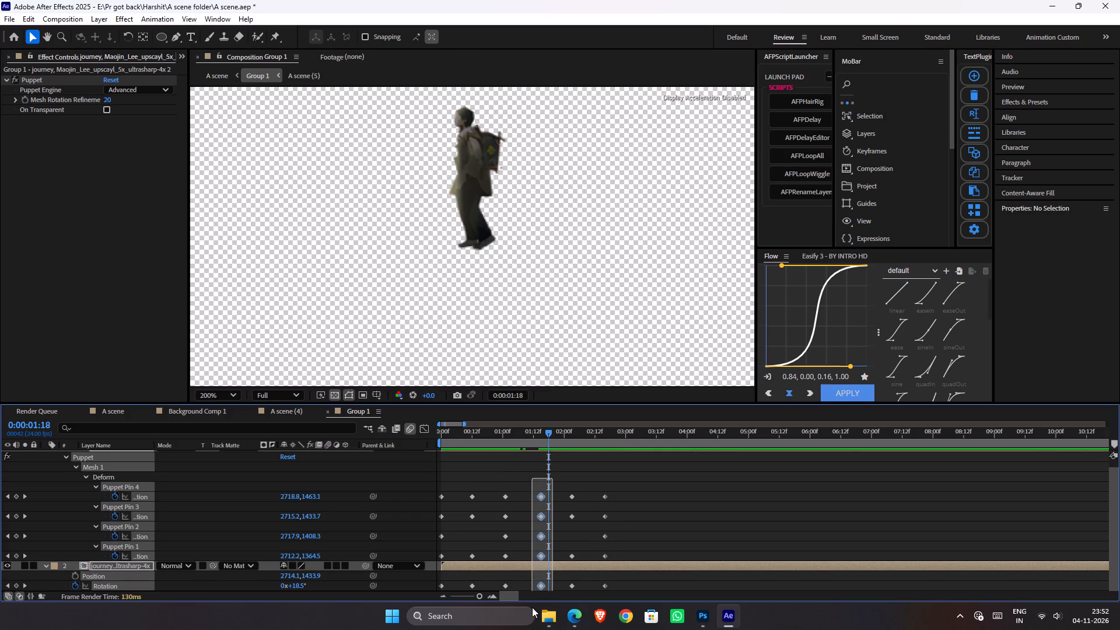
pyautogui.moveTo(532, 607); pyautogui.dragTo(533, 608)
pyautogui.press('Delete')
# Shift the remaining pasted Puppet pin and Rotation keyframes earlier so they start at about 0:00:01:15.
pyautogui.moveTo(533, 493); pyautogui.dragTo(627, 596)
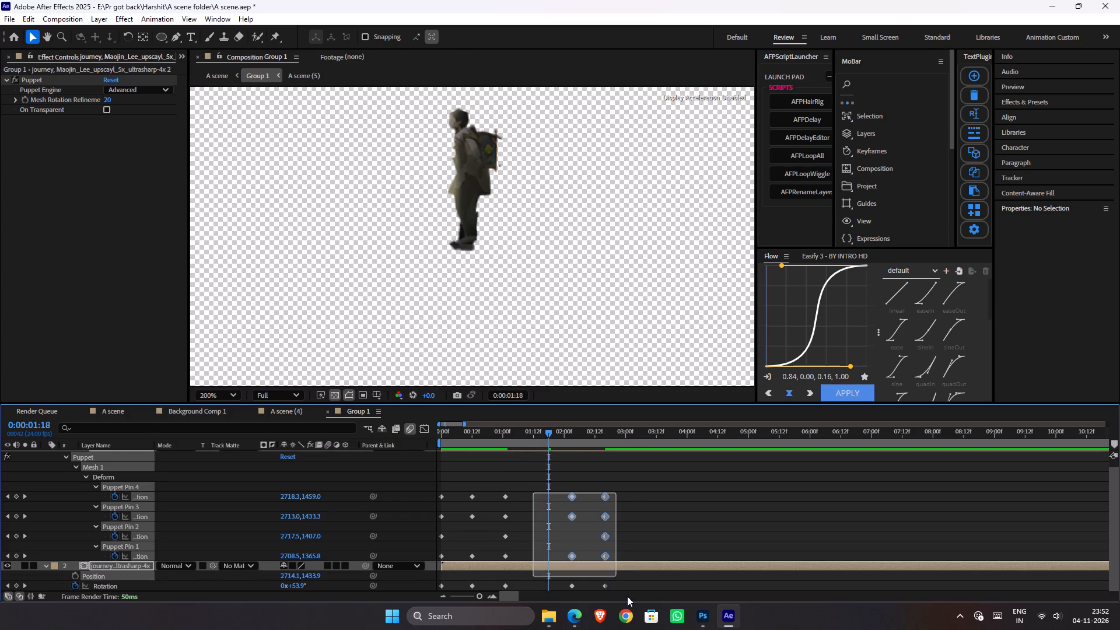
pyautogui.moveTo(627, 596); pyautogui.dragTo(642, 622)
pyautogui.moveTo(571, 497); pyautogui.dragTo(541, 509)
# Paste the copied walk-cycle keyframes again at 0:00:02:18 and save the project.
pyautogui.moveTo(591, 433); pyautogui.dragTo(609, 446)
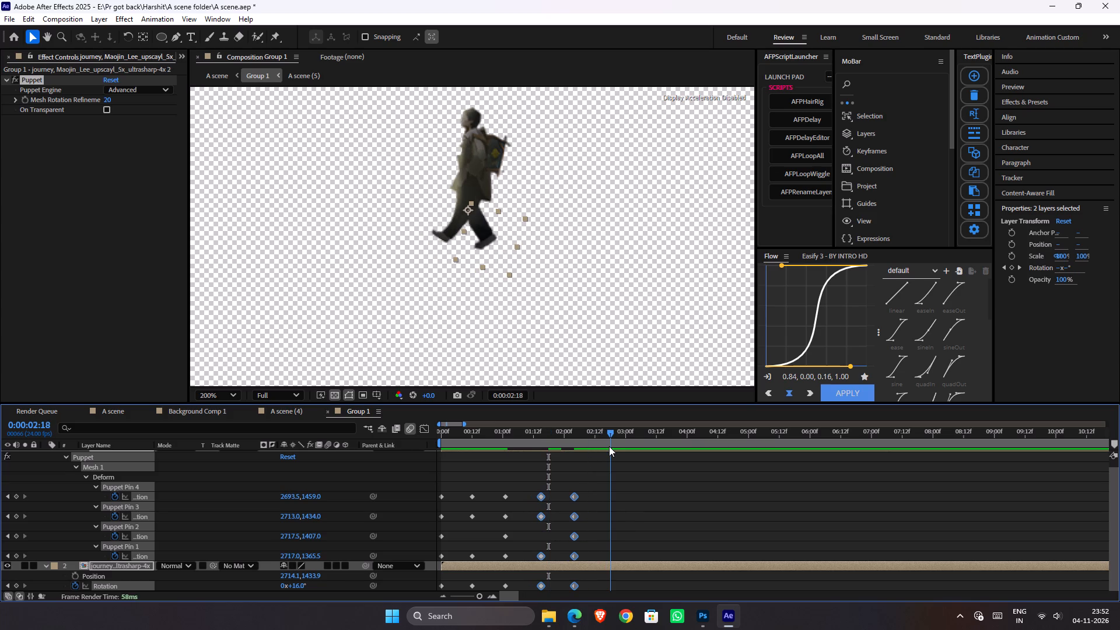
pyautogui.moveTo(609, 446); pyautogui.dragTo(610, 447)
pyautogui.hotkey('ctrl', 'v')
pyautogui.moveTo(597, 435); pyautogui.dragTo(362, 450)
pyautogui.moveTo(481, 425); pyautogui.dragTo(449, 426)
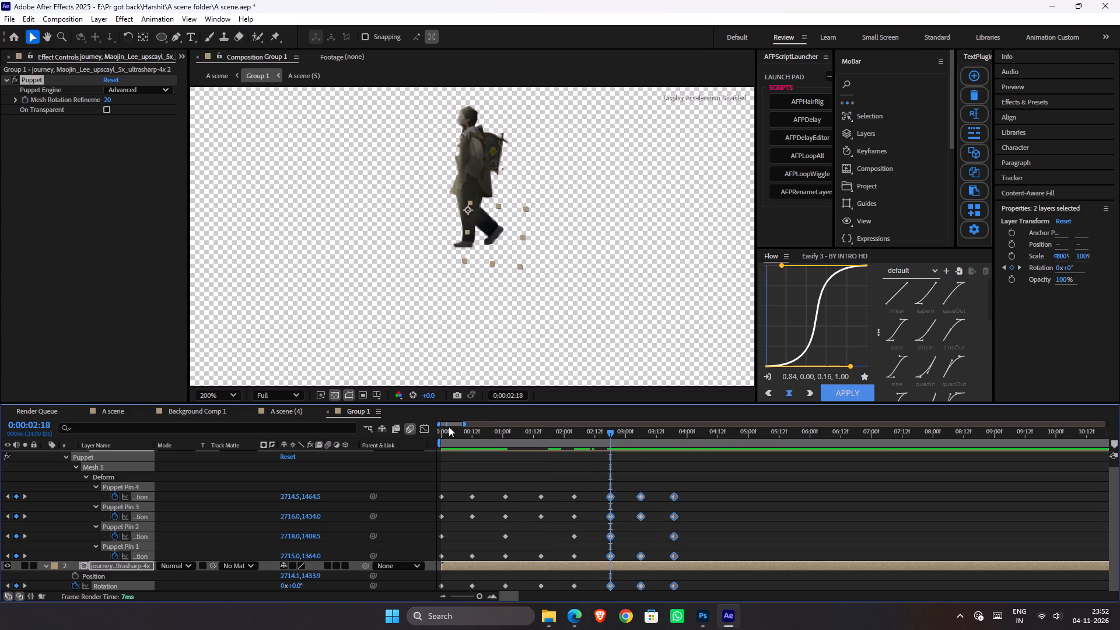
pyautogui.moveTo(449, 426); pyautogui.dragTo(428, 431)
pyautogui.hotkey('ctrl', 's')
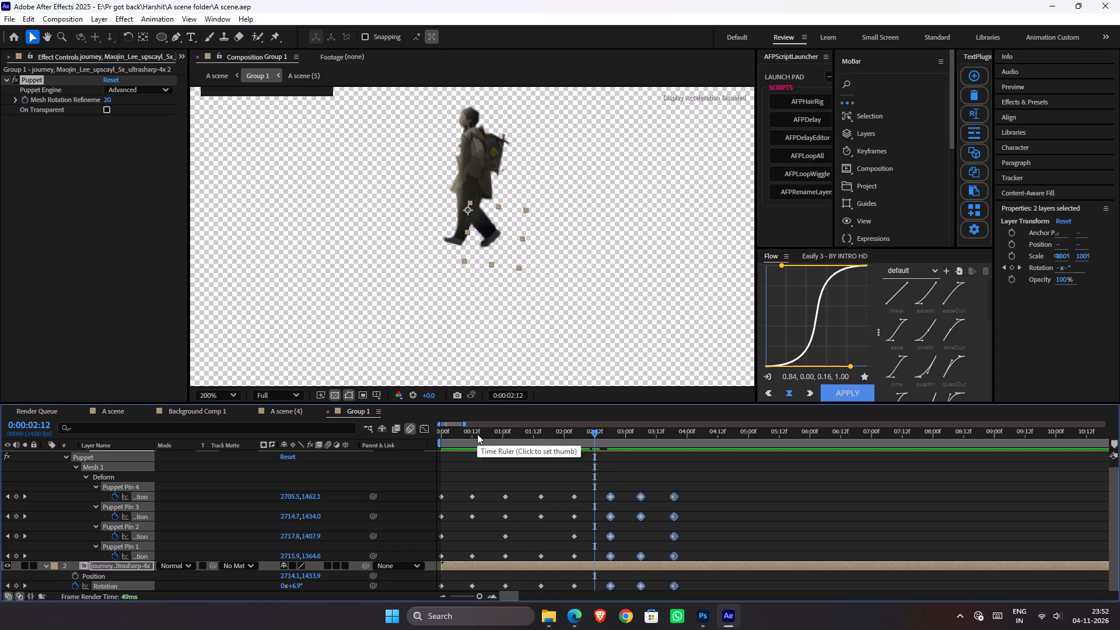
# Play Group 1's walk from the start, and replay the section from about 0:00:01:15 to examine the leg motion.
pyautogui.moveTo(477, 434); pyautogui.dragTo(395, 432)
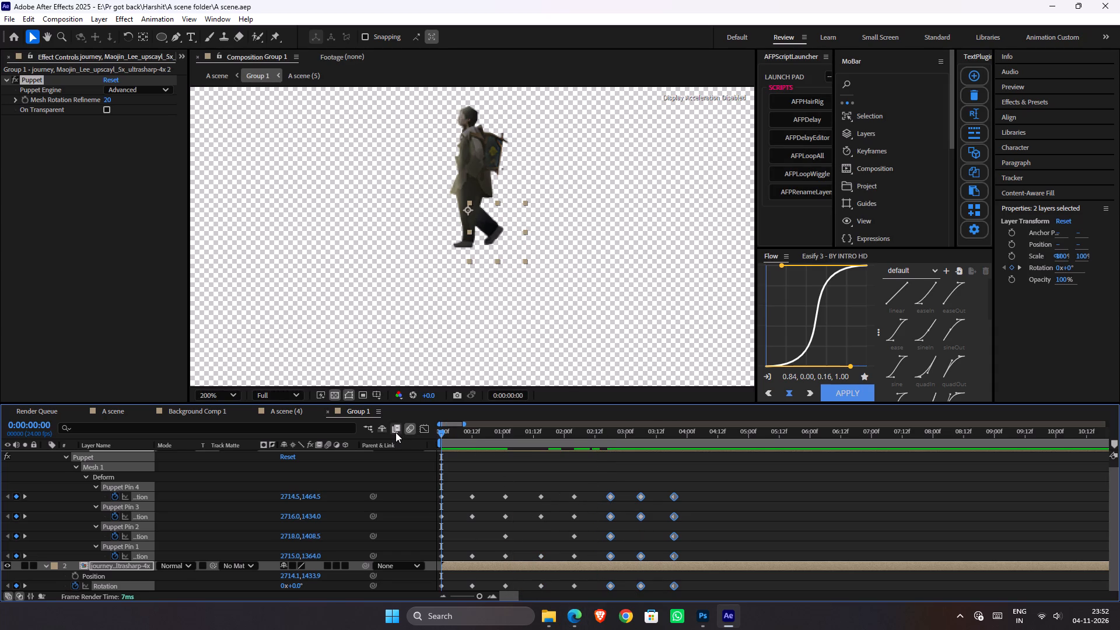
pyautogui.press('space')
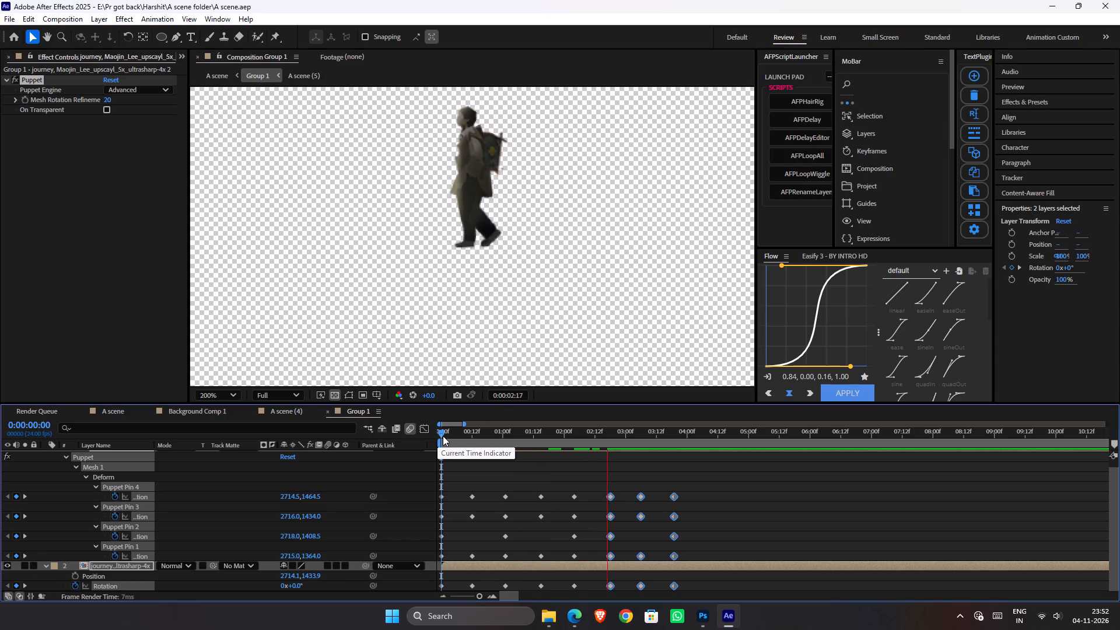
pyautogui.moveTo(467, 433); pyautogui.dragTo(474, 433)
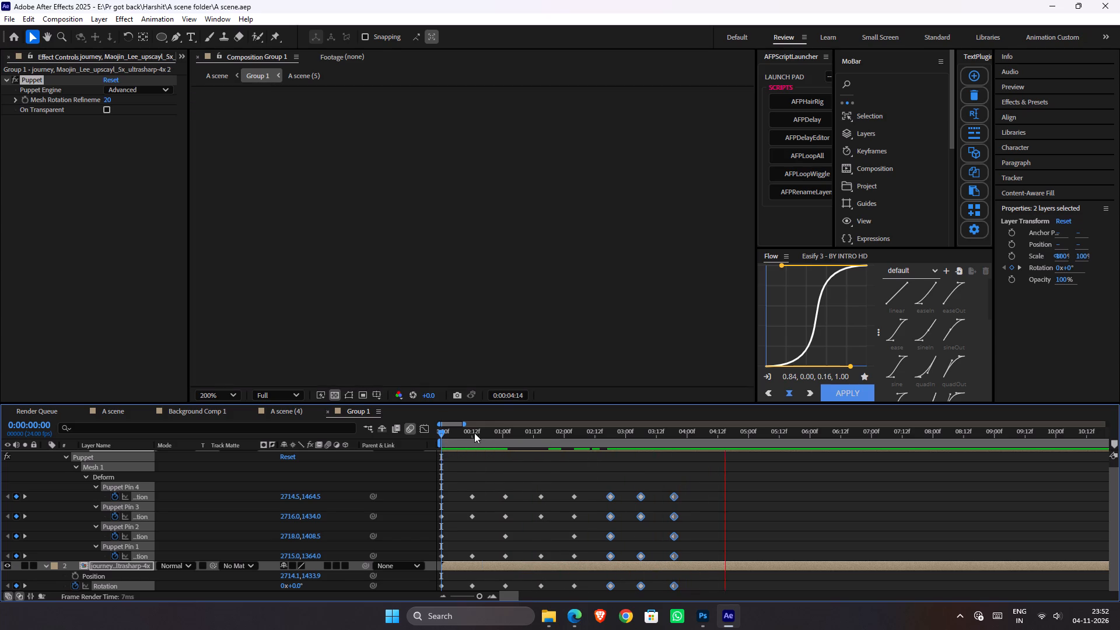
pyautogui.moveTo(474, 433); pyautogui.dragTo(530, 444)
pyautogui.press('space')
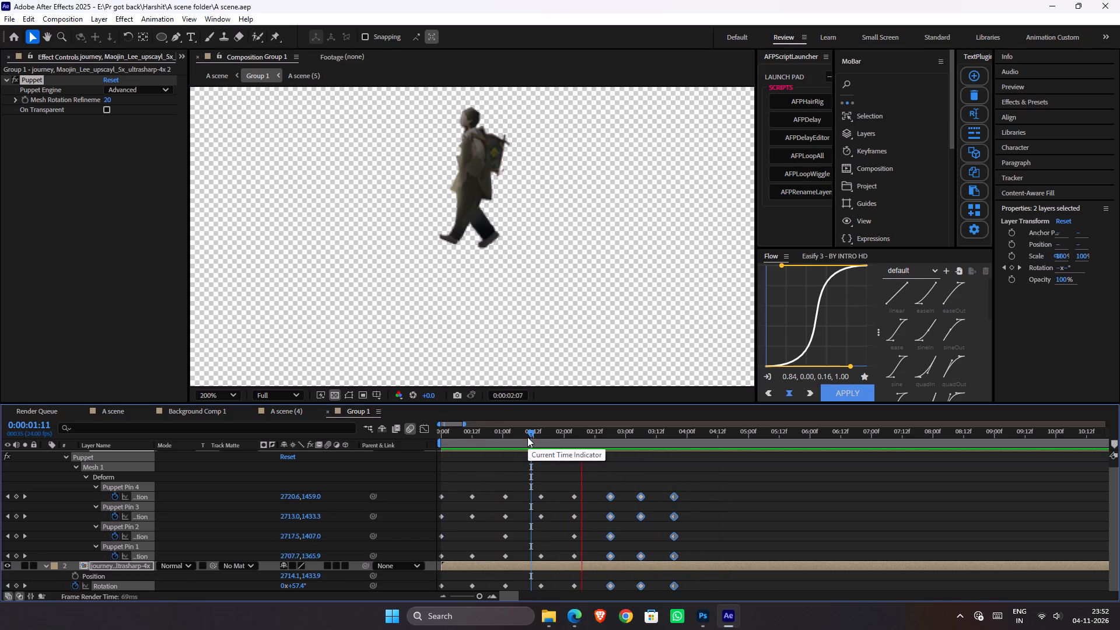
pyautogui.press('space')
pyautogui.moveTo(555, 435); pyautogui.dragTo(544, 433)
pyautogui.press('space')
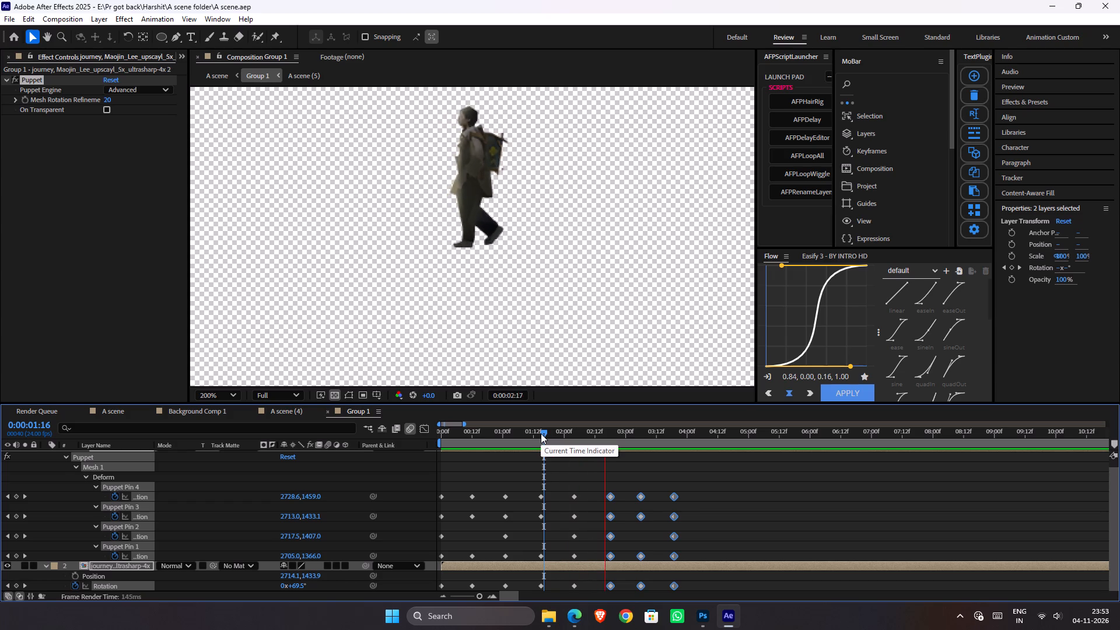
pyautogui.press('space')
pyautogui.click(541, 433)
pyautogui.press('space')
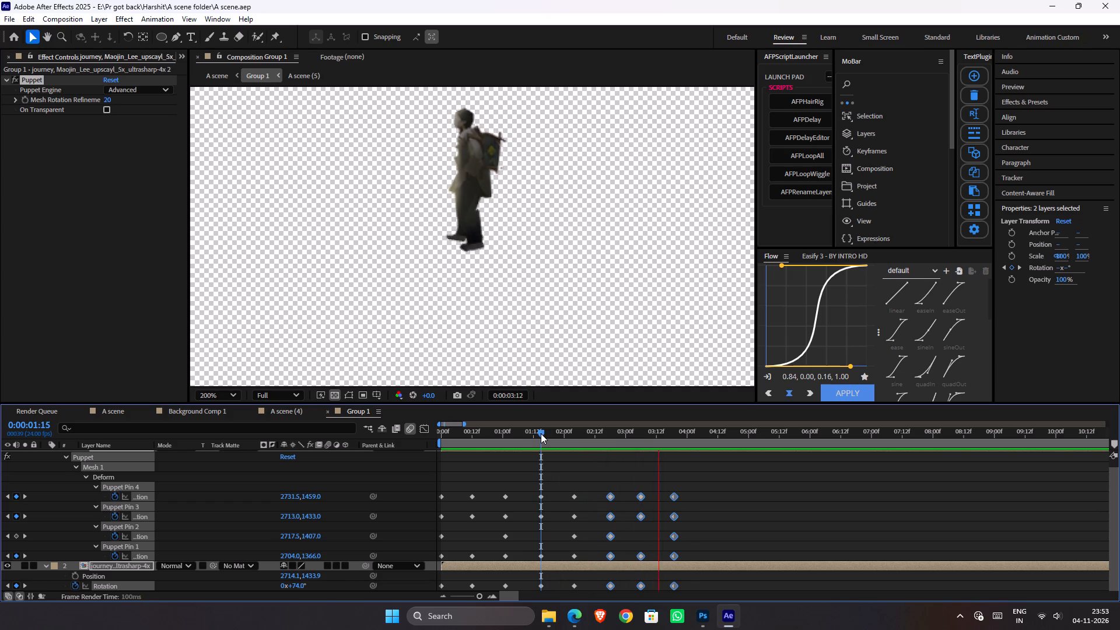
pyautogui.click(541, 433)
pyautogui.press('space')
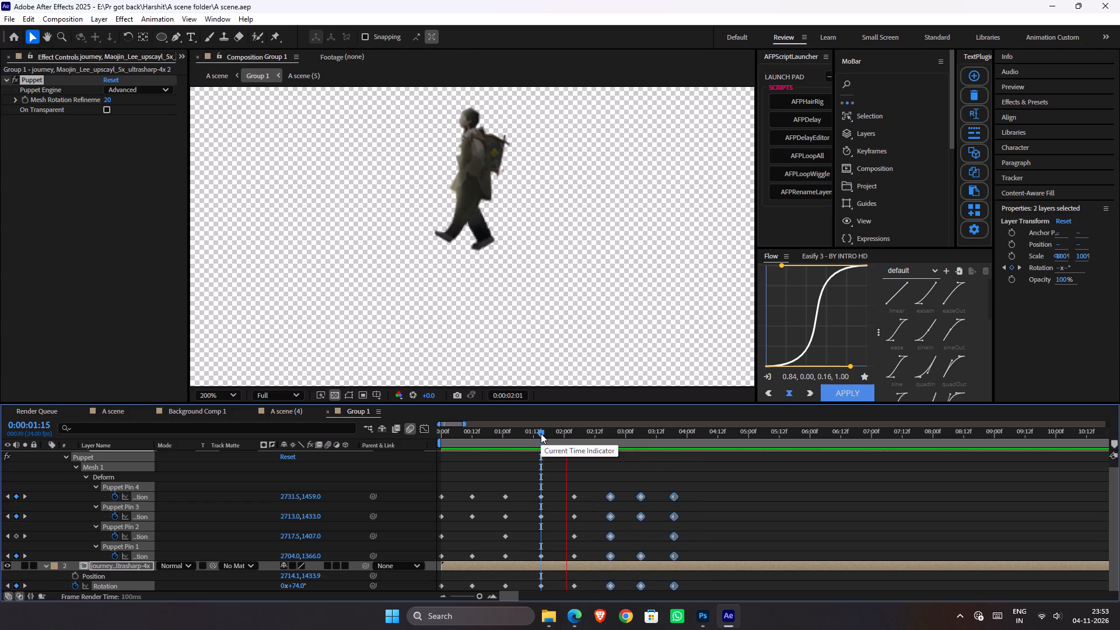
pyautogui.press('space')
# Scrub the walk from 0:00:02:01 to 0:00:03:08 and replay it from the start to examine the transitions between repeated cycles.
pyautogui.moveTo(566, 438); pyautogui.dragTo(569, 437)
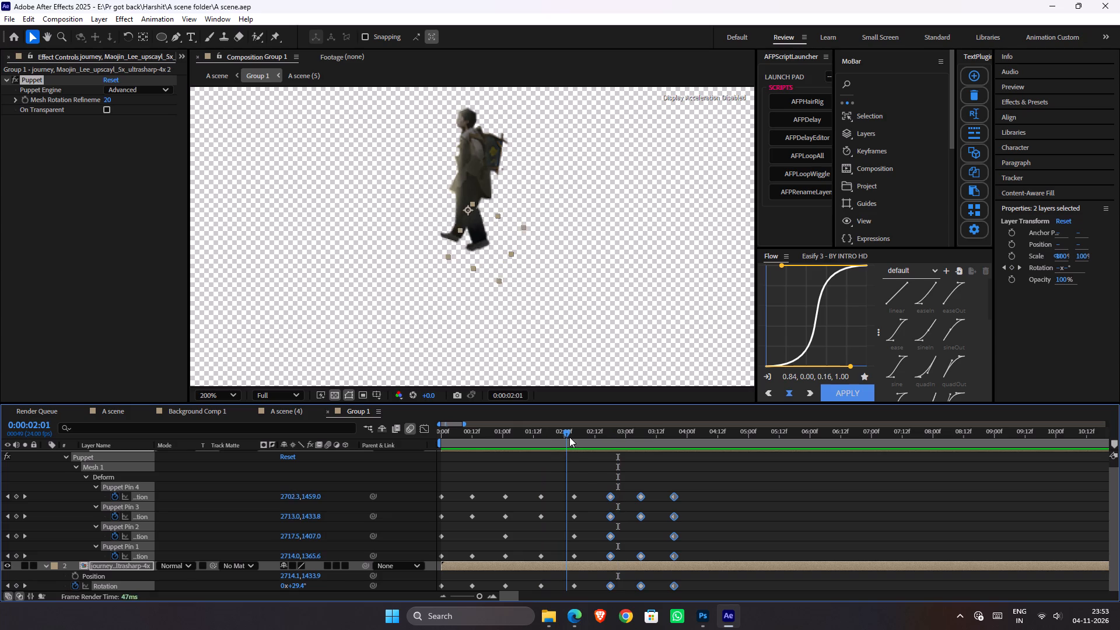
pyautogui.moveTo(569, 437); pyautogui.dragTo(590, 445)
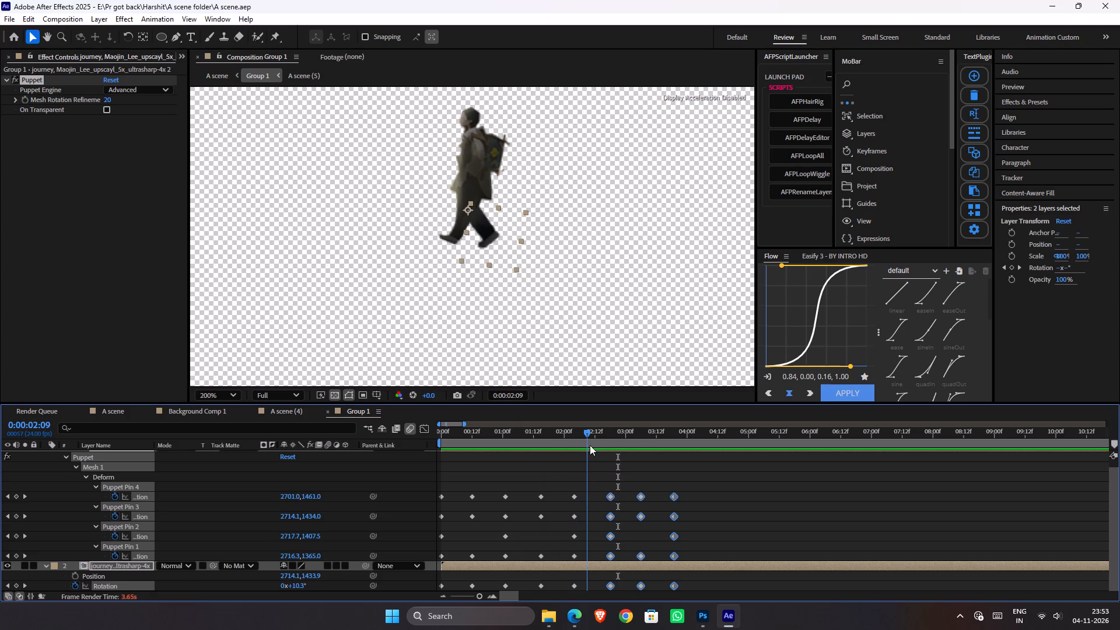
pyautogui.moveTo(590, 445); pyautogui.dragTo(620, 452)
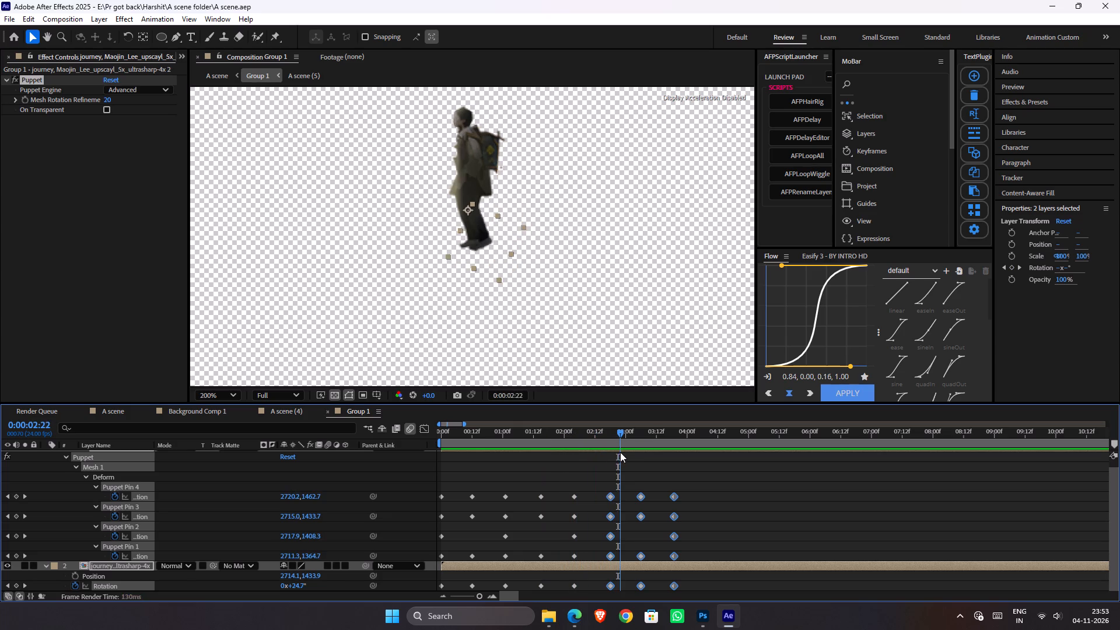
pyautogui.moveTo(620, 452); pyautogui.dragTo(646, 464)
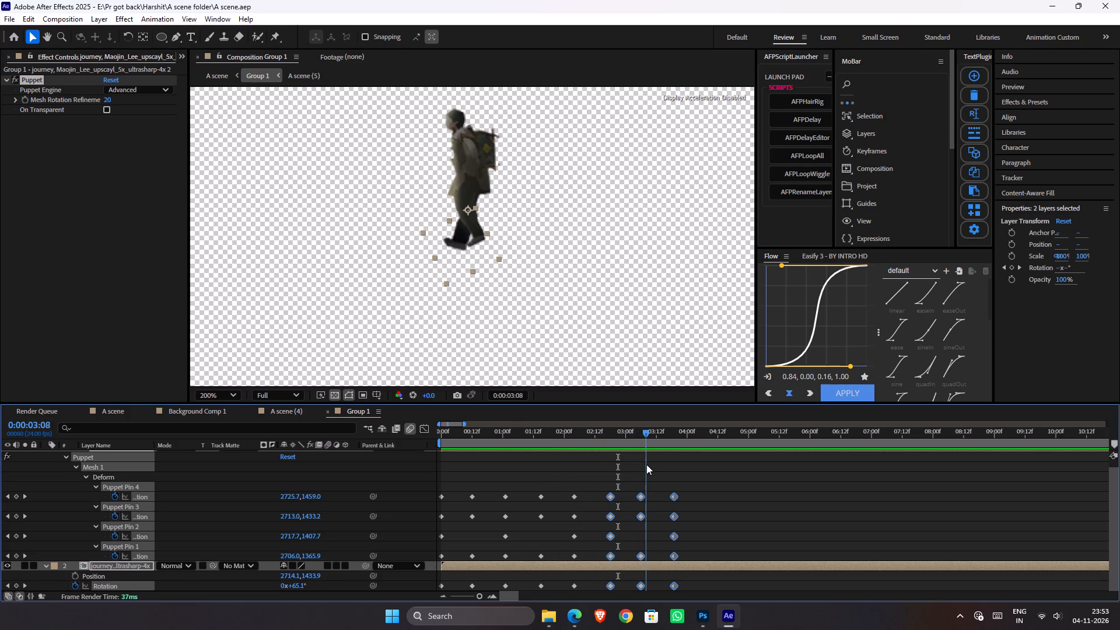
pyautogui.moveTo(646, 464); pyautogui.dragTo(366, 426)
pyautogui.press('space')
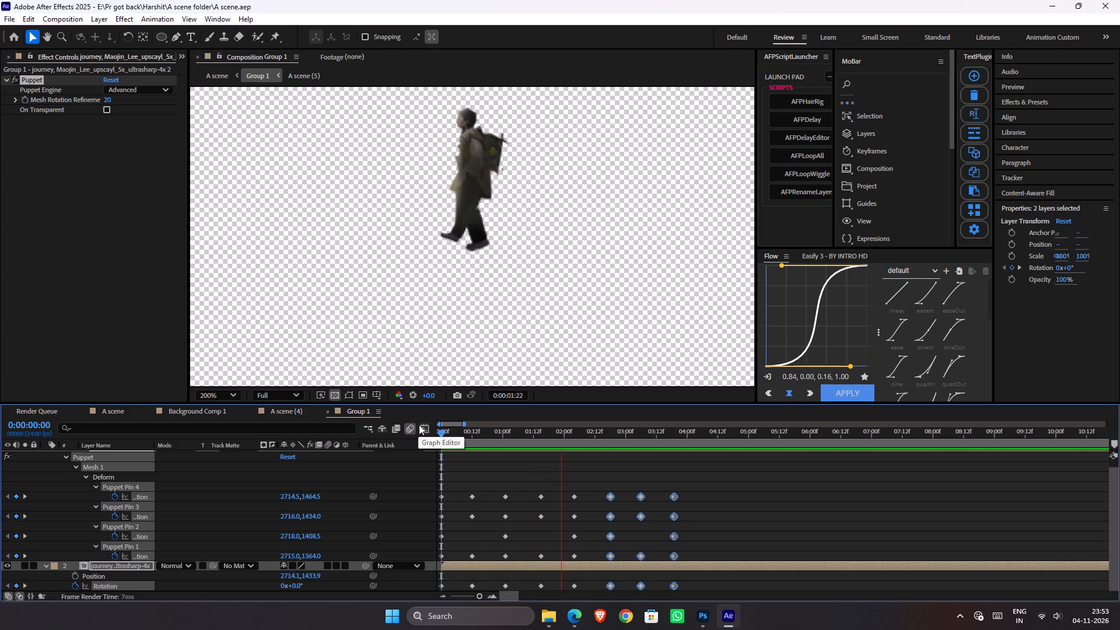
pyautogui.press('space')
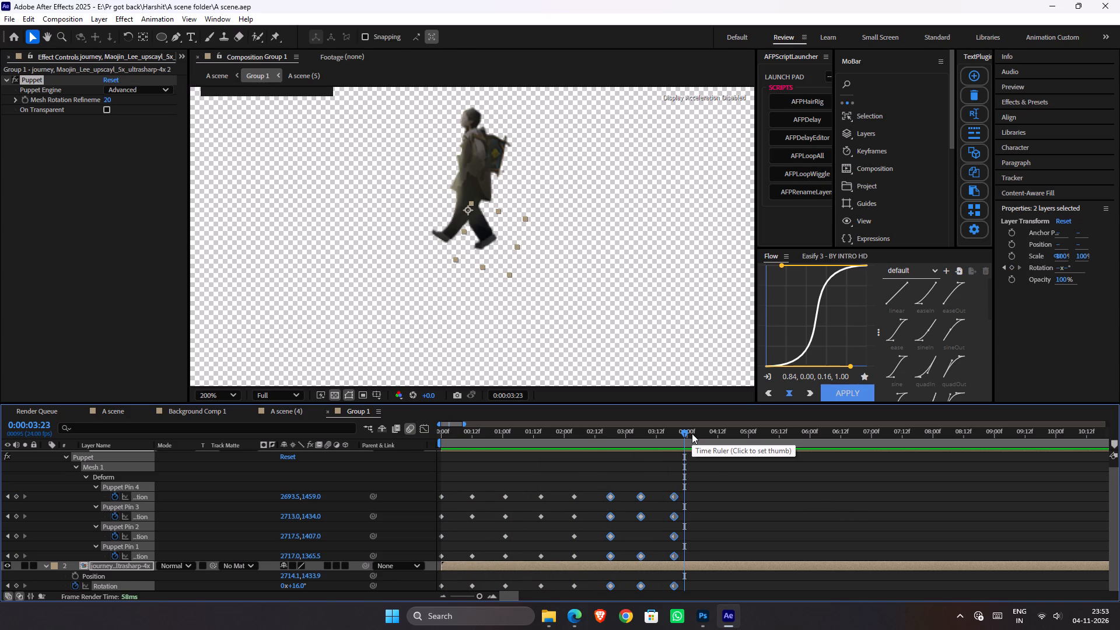
pyautogui.moveTo(692, 433); pyautogui.dragTo(708, 443)
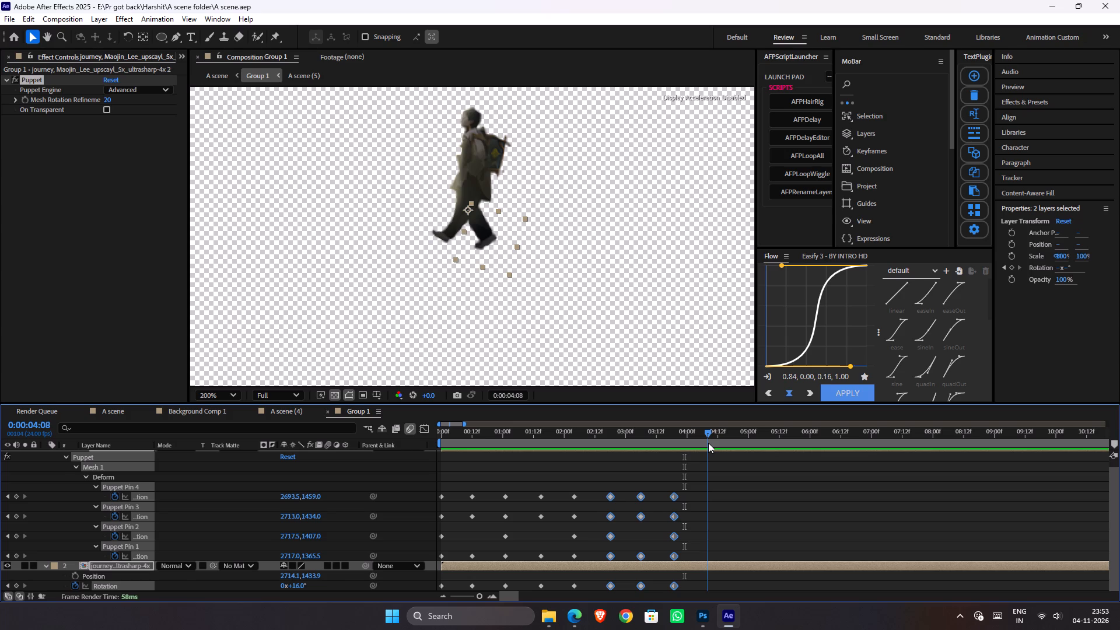
# Copy the last cycle's Puppet pin and leg Rotation keyframes starting at about 0:00:02:18, and paste them at 0:00:01:01.
pyautogui.moveTo(708, 443); pyautogui.dragTo(506, 434)
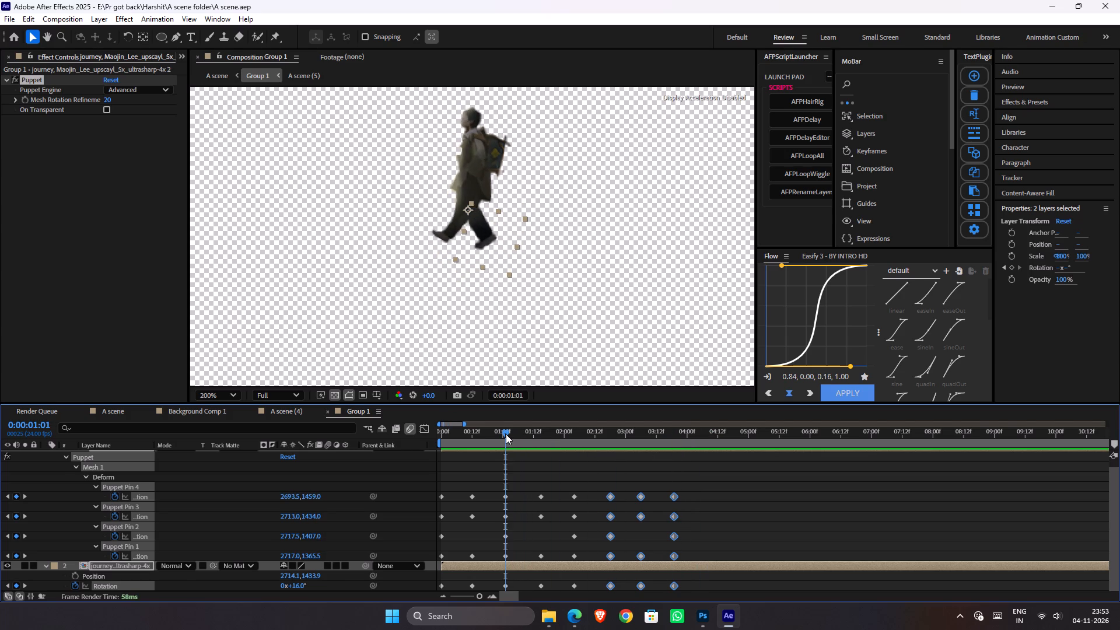
pyautogui.press('space')
pyautogui.click(505, 433)
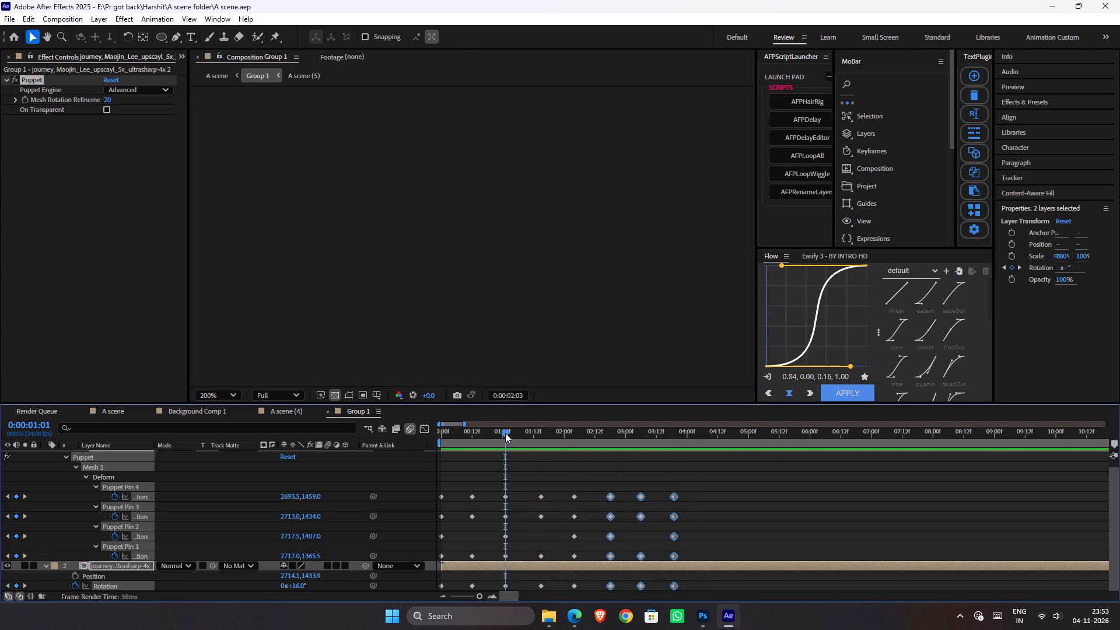
pyautogui.hotkey('ctrl', 'c')
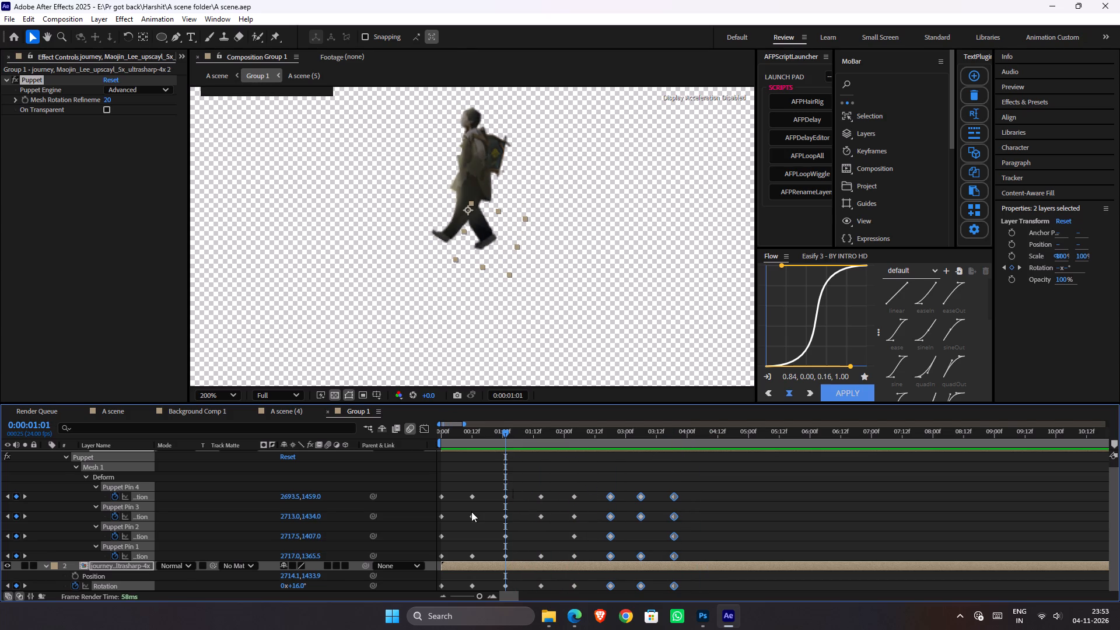
pyautogui.moveTo(502, 492); pyautogui.dragTo(583, 589)
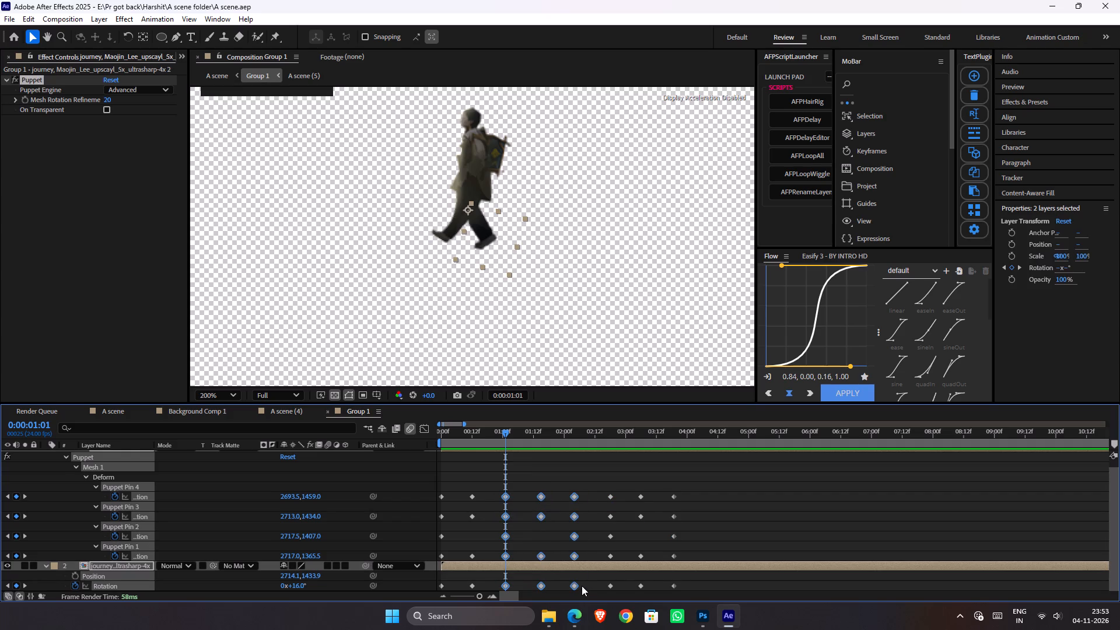
pyautogui.hotkey('ctrl', 'v')
pyautogui.hotkey('ctrl', 'z')
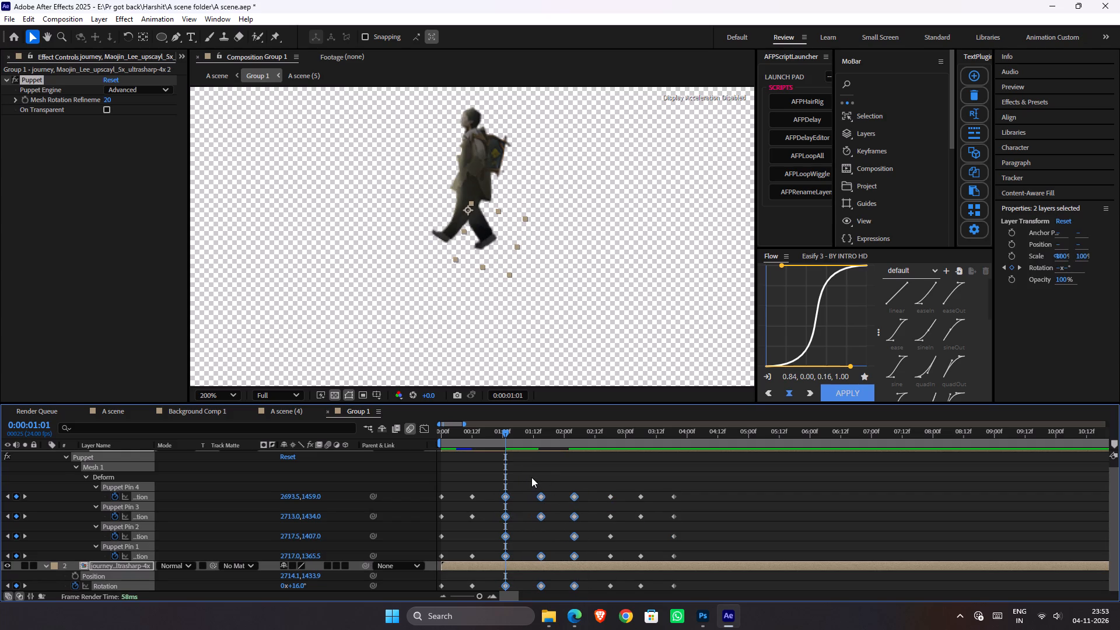
pyautogui.write('kj')
pyautogui.hotkey('ctrl', 'v')
pyautogui.keyDown('alt'); pyautogui.click(568, 496); pyautogui.keyUp('alt')
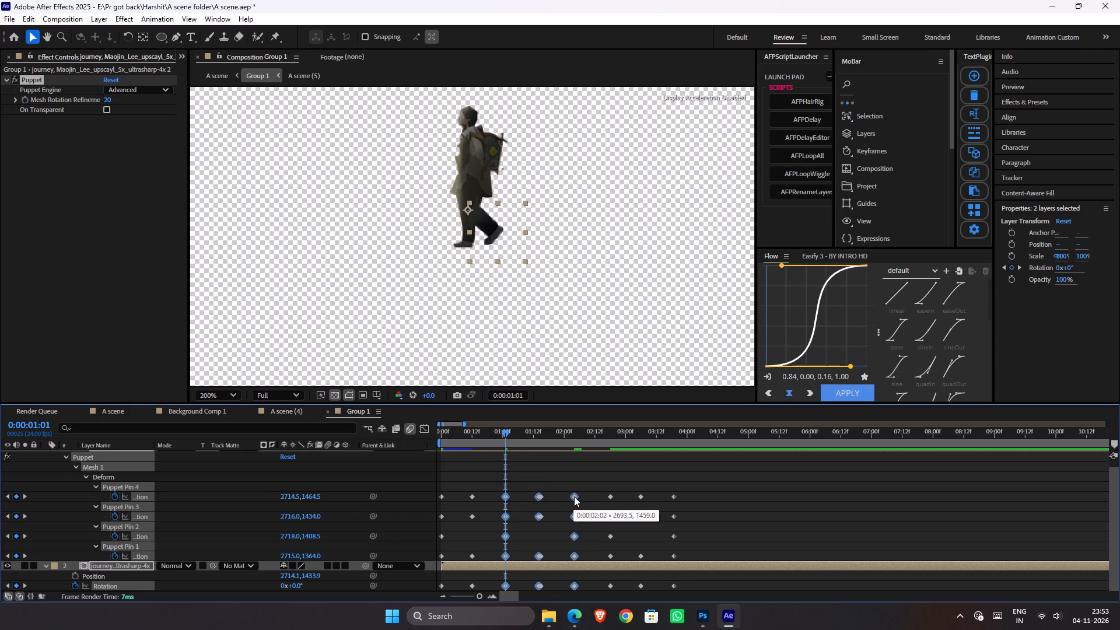
pyautogui.hotkey('ctrl', 'z')
pyautogui.keyDown('alt'); pyautogui.scroll(1, 556, 512); pyautogui.keyUp('alt')
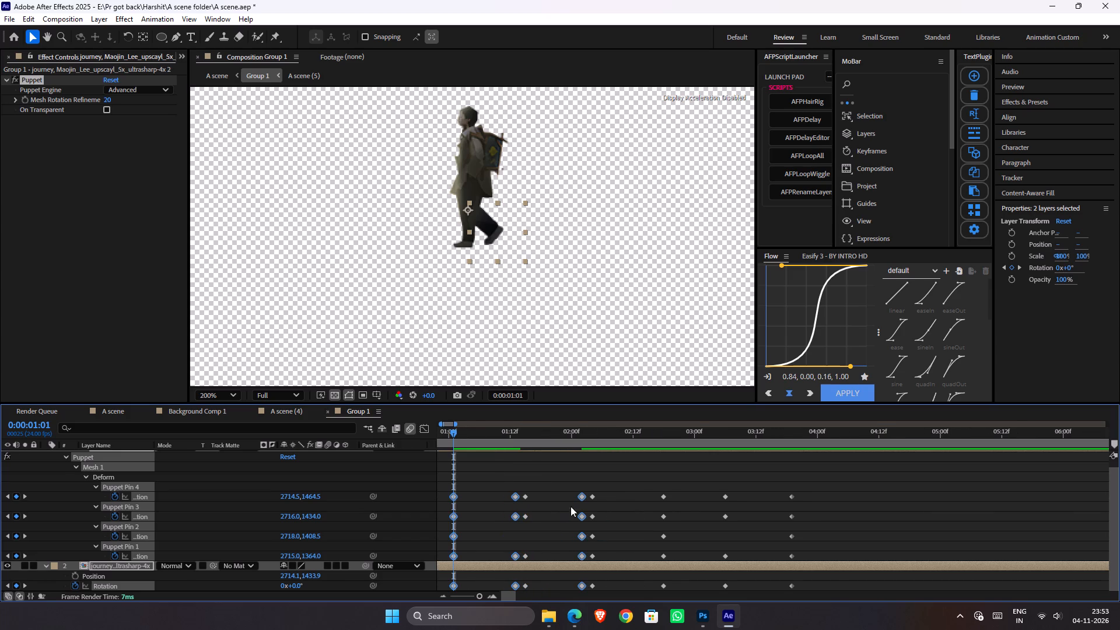
# Shift the pasted keyframes at about 0:00:02:02 onto those at 0:00:02:04, and the ones at about 0:00:01:13 onto 0:00:01:15.
pyautogui.click(562, 473)
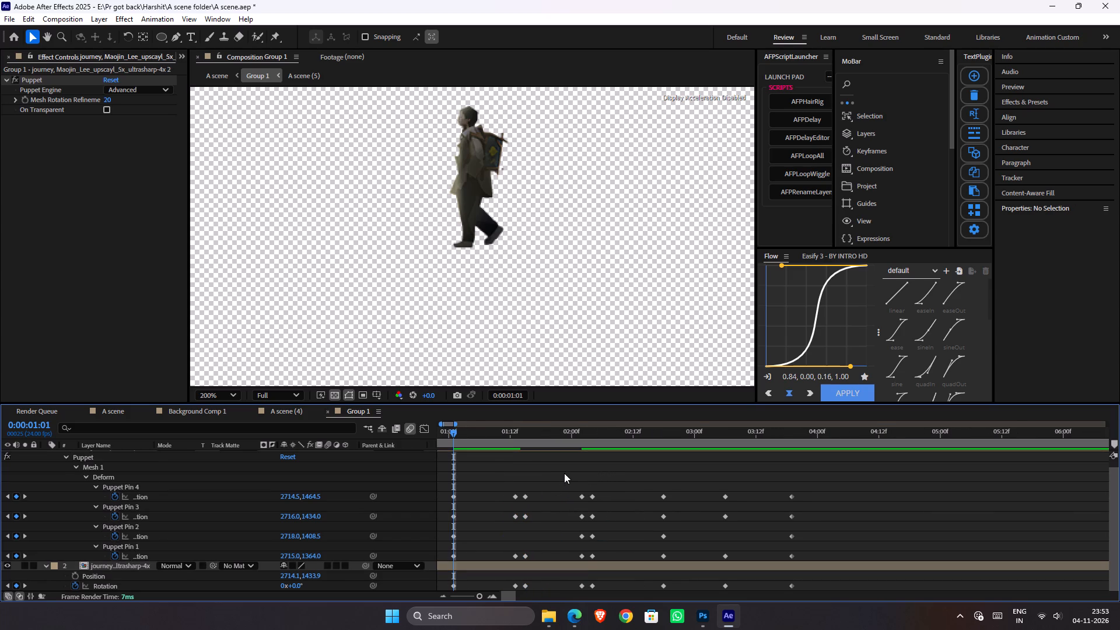
pyautogui.moveTo(567, 477); pyautogui.dragTo(585, 595)
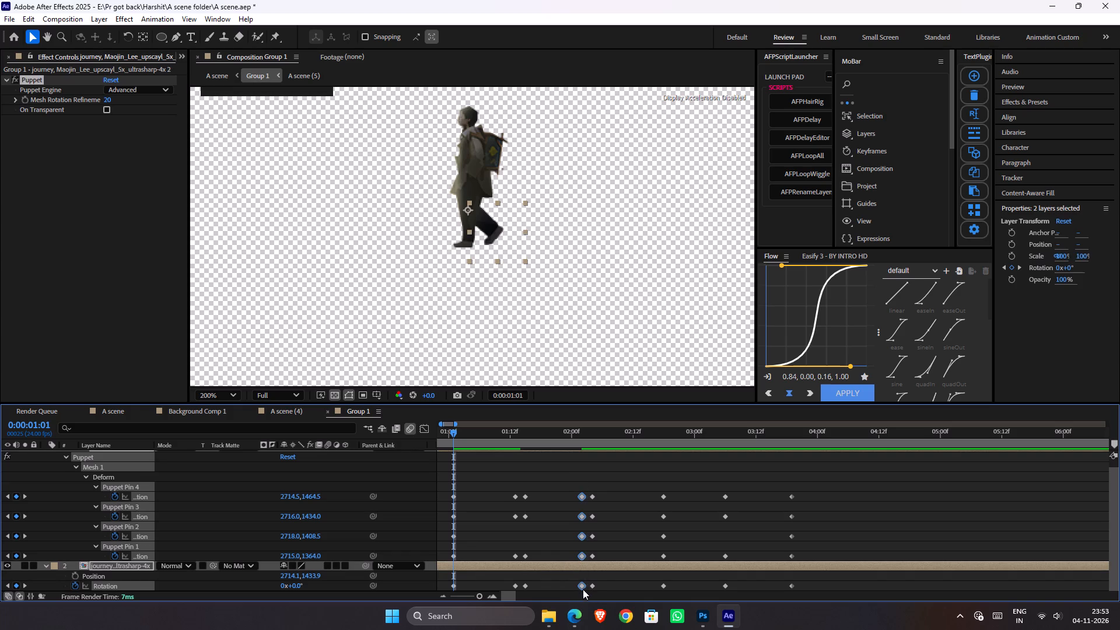
pyautogui.moveTo(583, 586); pyautogui.dragTo(591, 589)
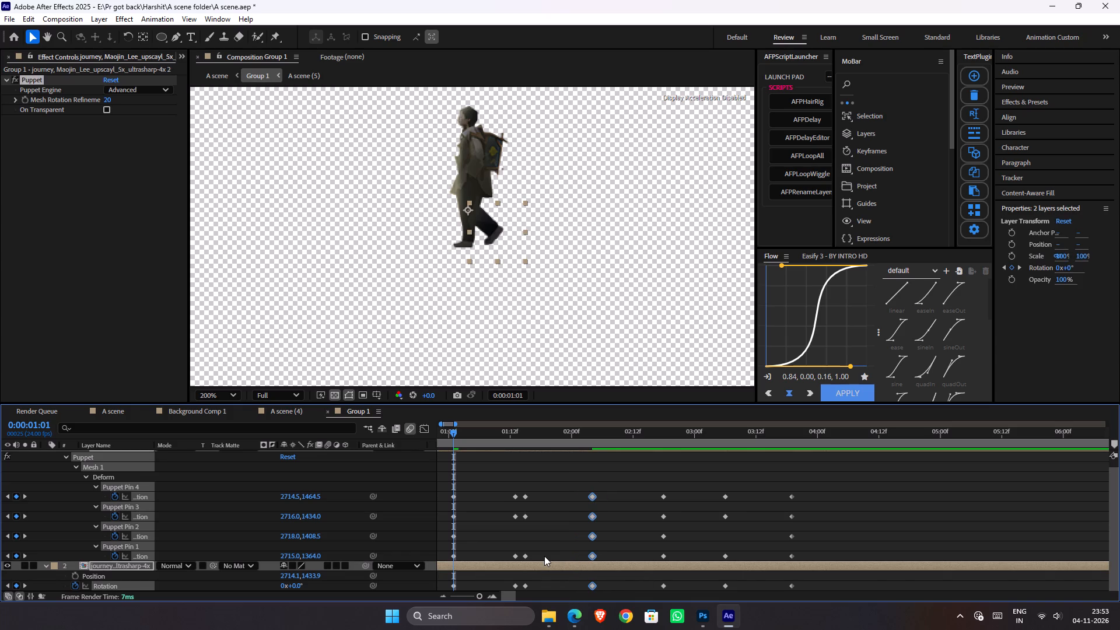
pyautogui.click(502, 491)
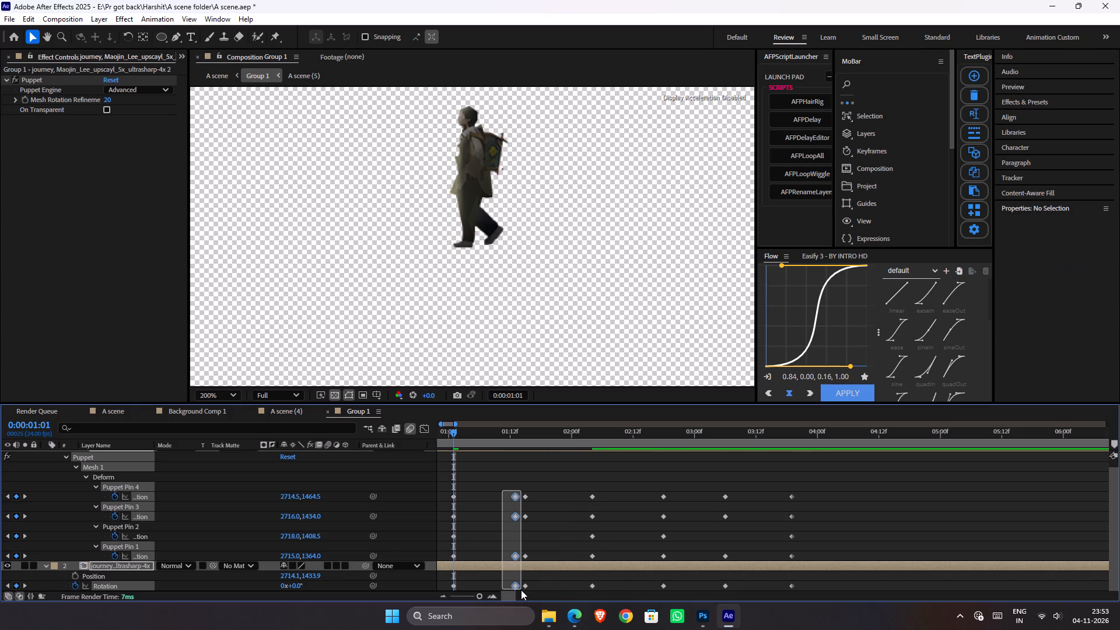
pyautogui.moveTo(514, 584); pyautogui.dragTo(526, 587)
# Replay Group 1's walk from 0:00:00:00 to check the leg motion across the realigned keyframes.
pyautogui.keyDown('alt'); pyautogui.scroll(-1, 572, 486); pyautogui.keyUp('alt')
pyautogui.keyDown('alt'); pyautogui.scroll(1, 572, 486); pyautogui.keyUp('alt')
pyautogui.keyDown('alt'); pyautogui.scroll(-4, 572, 486); pyautogui.keyUp('alt')
pyautogui.keyDown('alt'); pyautogui.scroll(2, 461, 475); pyautogui.keyUp('alt')
pyautogui.keyDown('shift'); pyautogui.scroll(7, 468, 478); pyautogui.keyUp('shift')
pyautogui.moveTo(471, 436); pyautogui.dragTo(409, 451)
pyautogui.press('space')
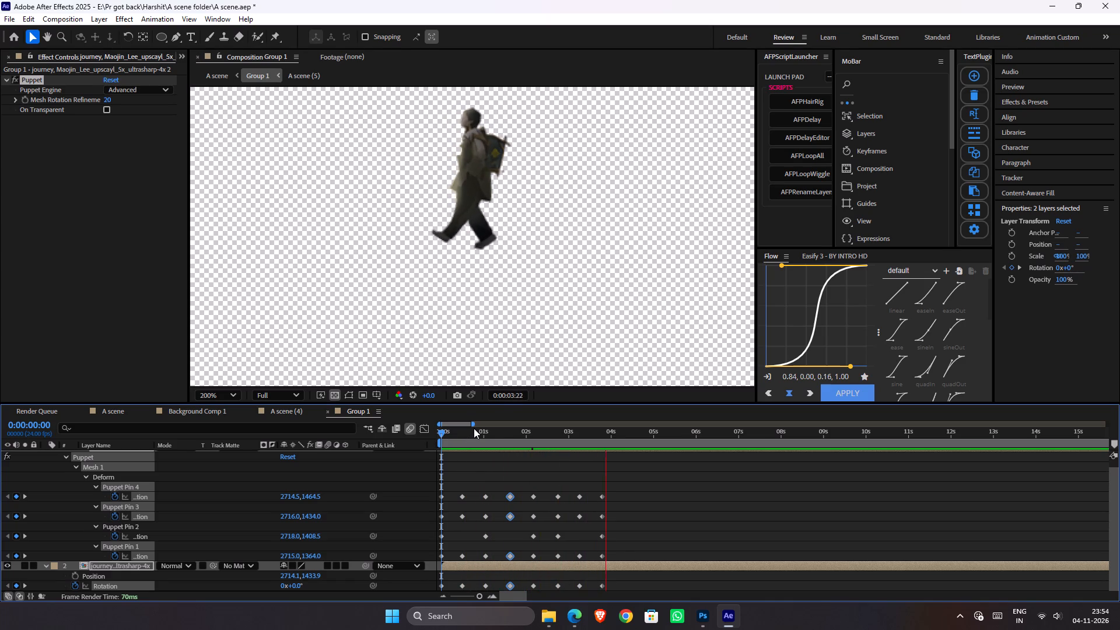
pyautogui.moveTo(474, 428); pyautogui.dragTo(422, 450)
pyautogui.press('space')
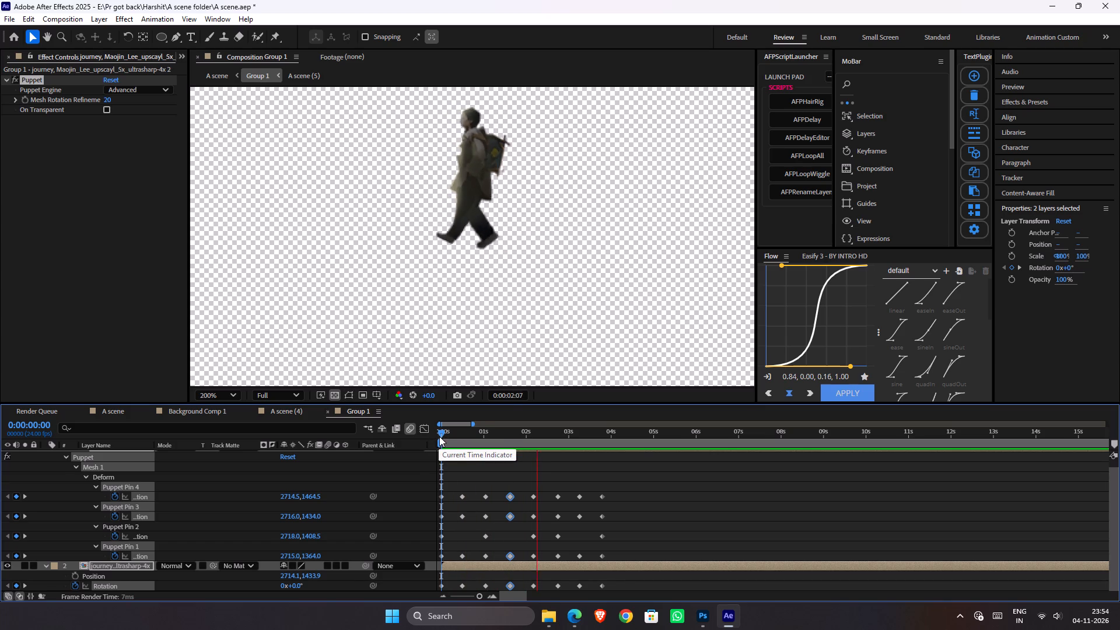
pyautogui.press('space')
pyautogui.press('space')
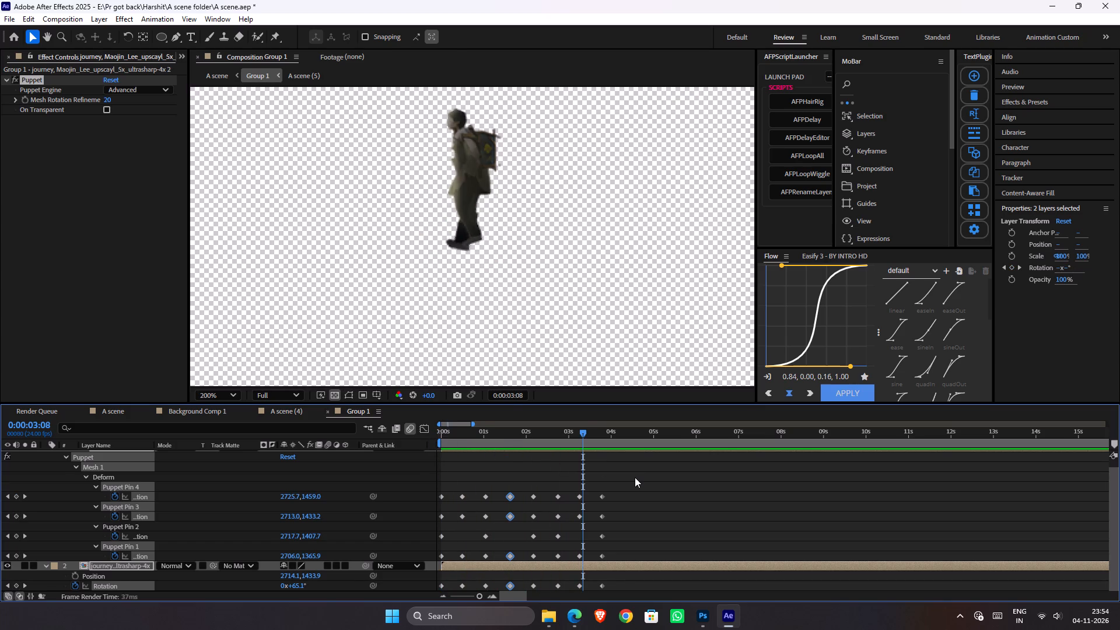
pyautogui.press('space')
# Stretch all Puppet pin and leg Rotation keyframes proportionally so the last ones land at about 0:00:05:07, and save the project.
pyautogui.moveTo(635, 477); pyautogui.dragTo(412, 626)
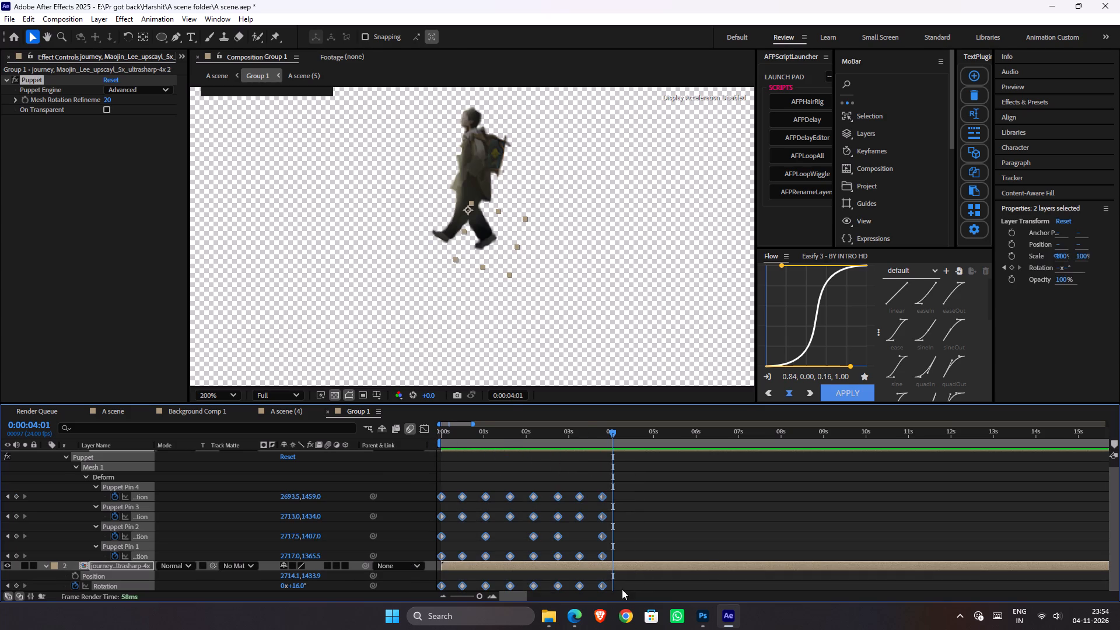
pyautogui.keyDown('alt'); pyautogui.moveTo(602, 494); pyautogui.dragTo(666, 495); pyautogui.keyUp('alt')
pyautogui.click(692, 474)
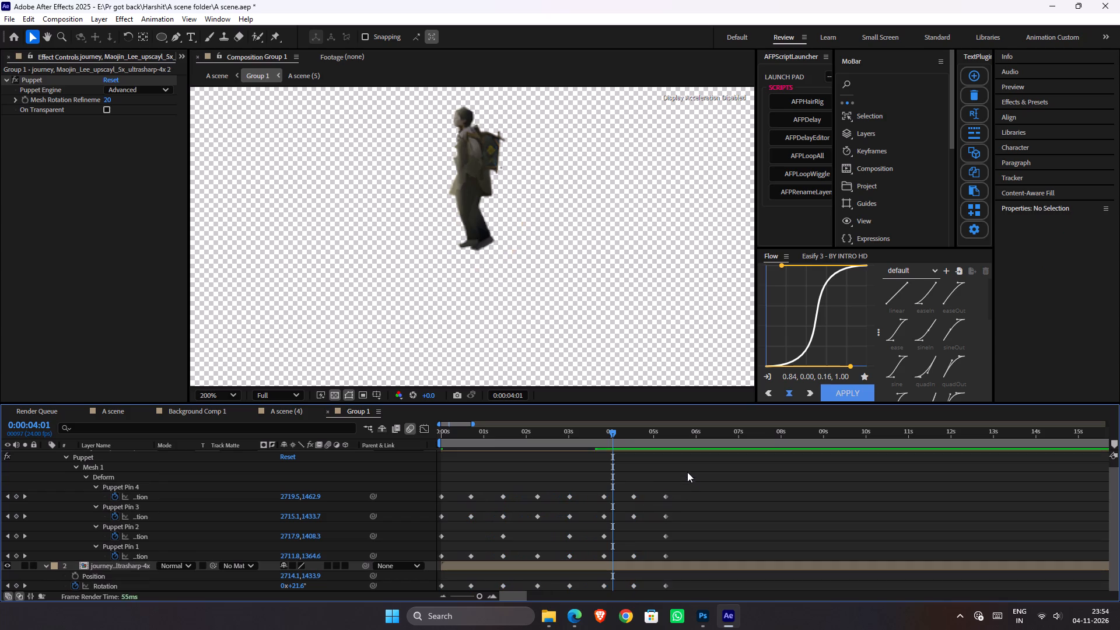
pyautogui.hotkey('ctrl', 's')
# Switch to the "A scene" composition and scrub through 0:00:05:22 and 0:00:01:14 to examine the shot.
pyautogui.click(125, 409)
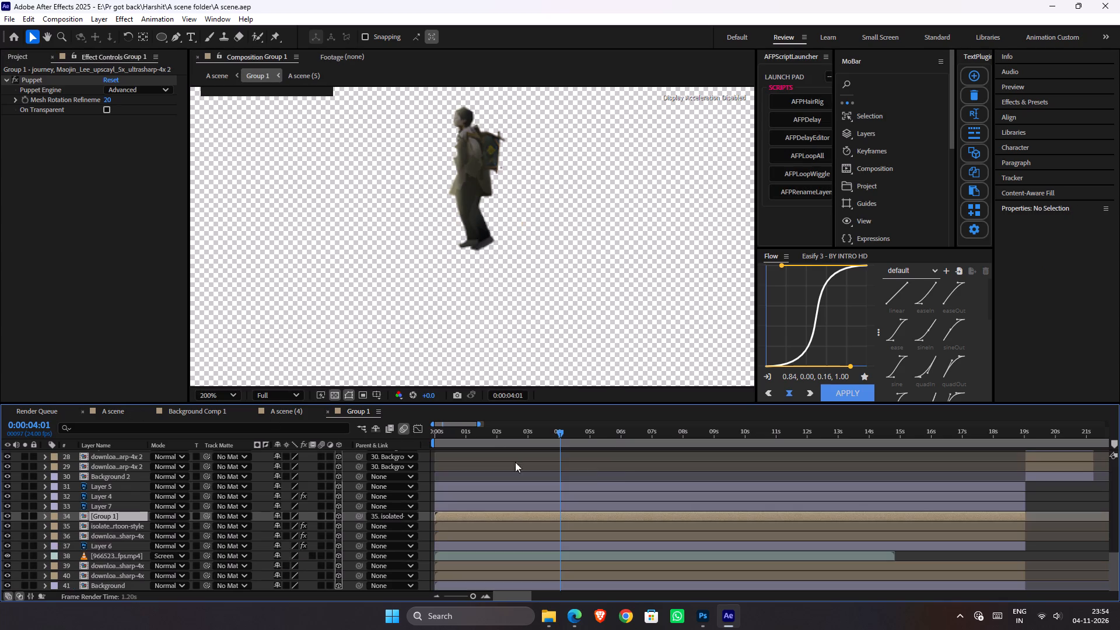
pyautogui.moveTo(583, 437); pyautogui.dragTo(598, 437)
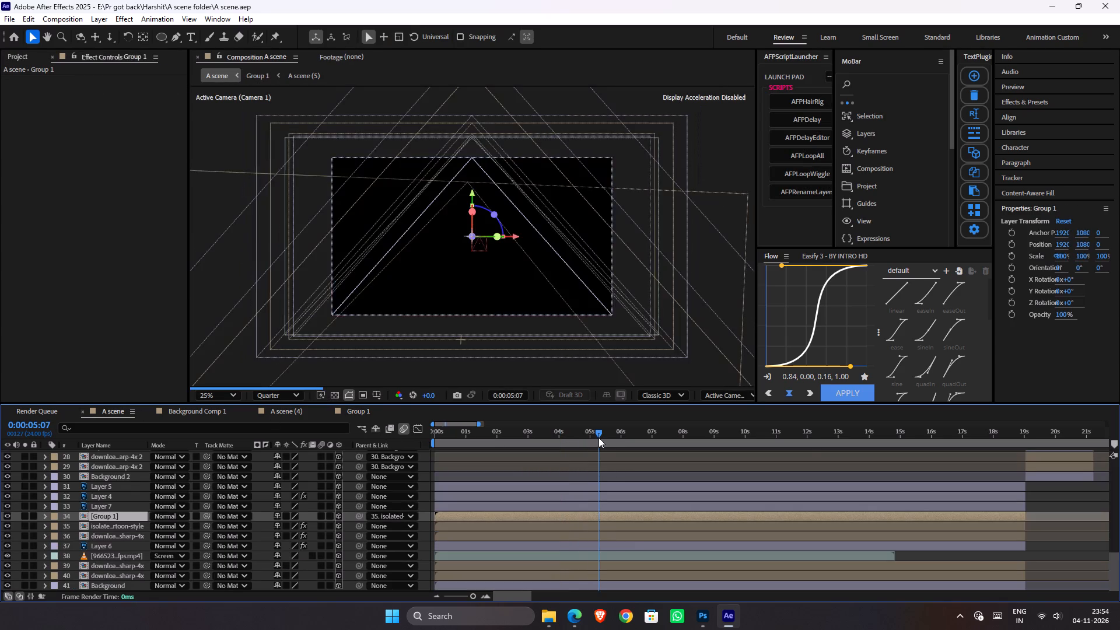
pyautogui.moveTo(598, 437); pyautogui.dragTo(618, 437)
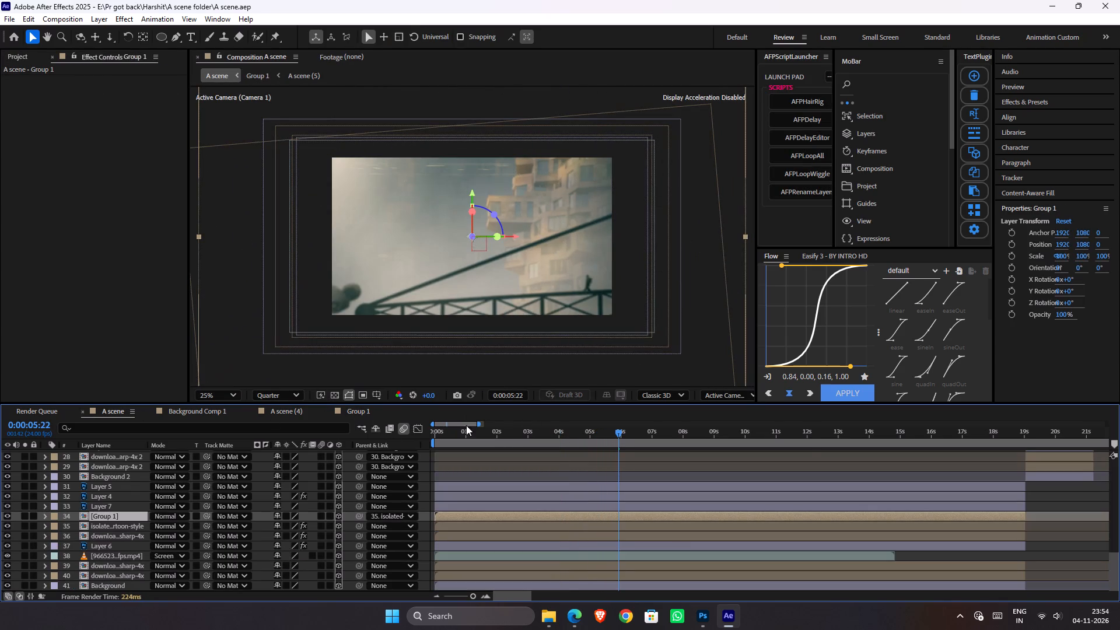
pyautogui.moveTo(511, 432); pyautogui.dragTo(484, 434)
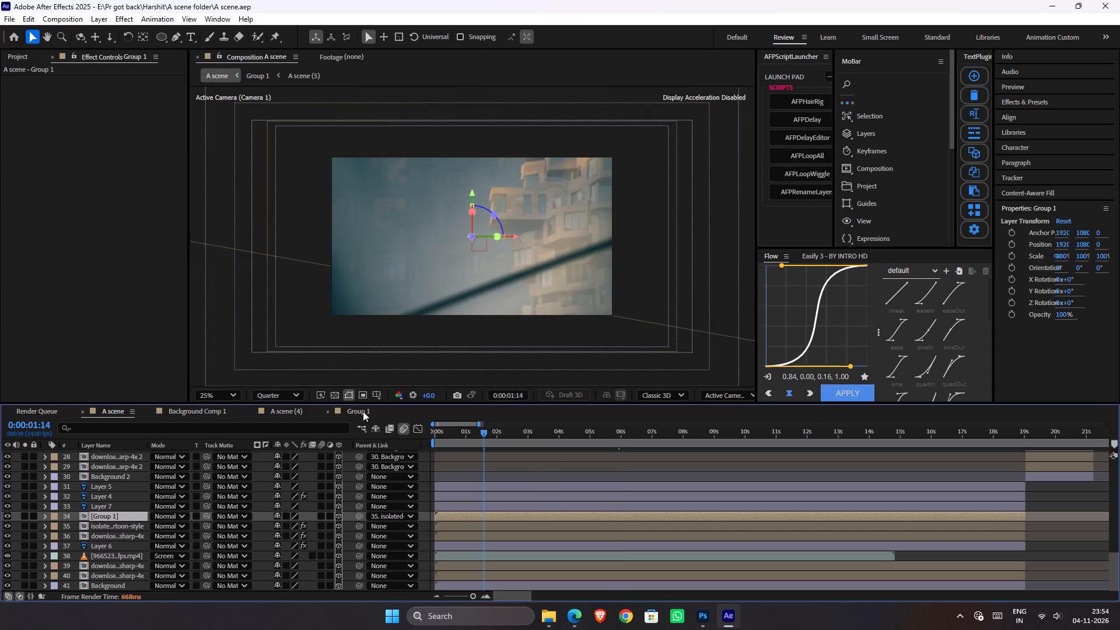
# Open Group 1 and shift all Puppet pin and leg Rotation keyframes later so the first ones land at about 0:00:01:05.
pyautogui.doubleClick(473, 514)
pyautogui.moveTo(744, 477); pyautogui.dragTo(336, 625)
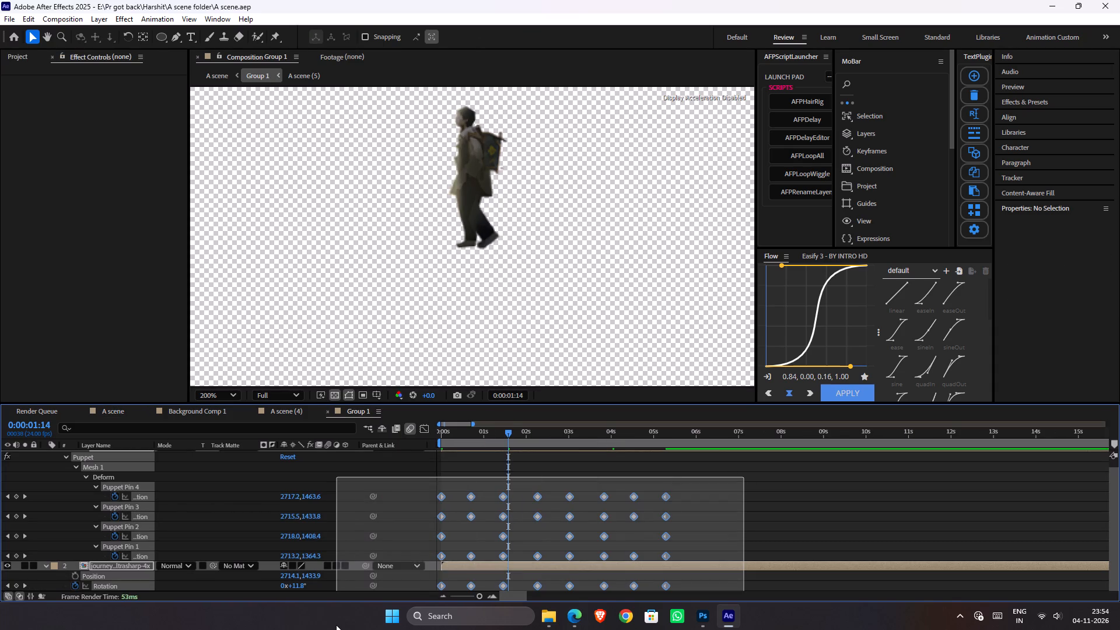
pyautogui.moveTo(336, 625); pyautogui.dragTo(336, 626)
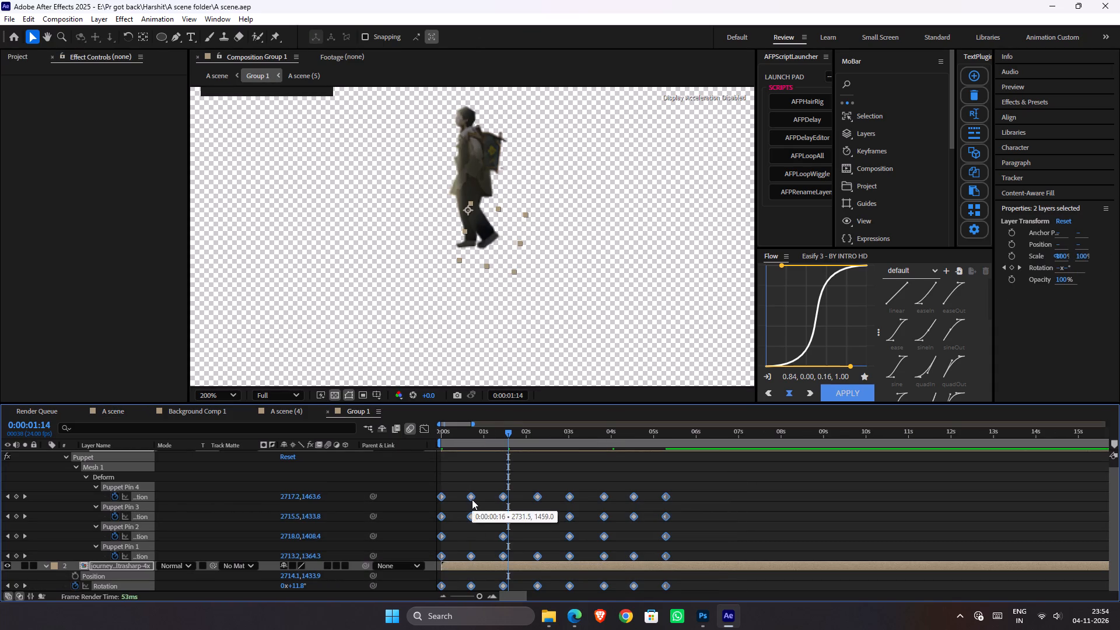
pyautogui.moveTo(472, 499); pyautogui.dragTo(533, 508)
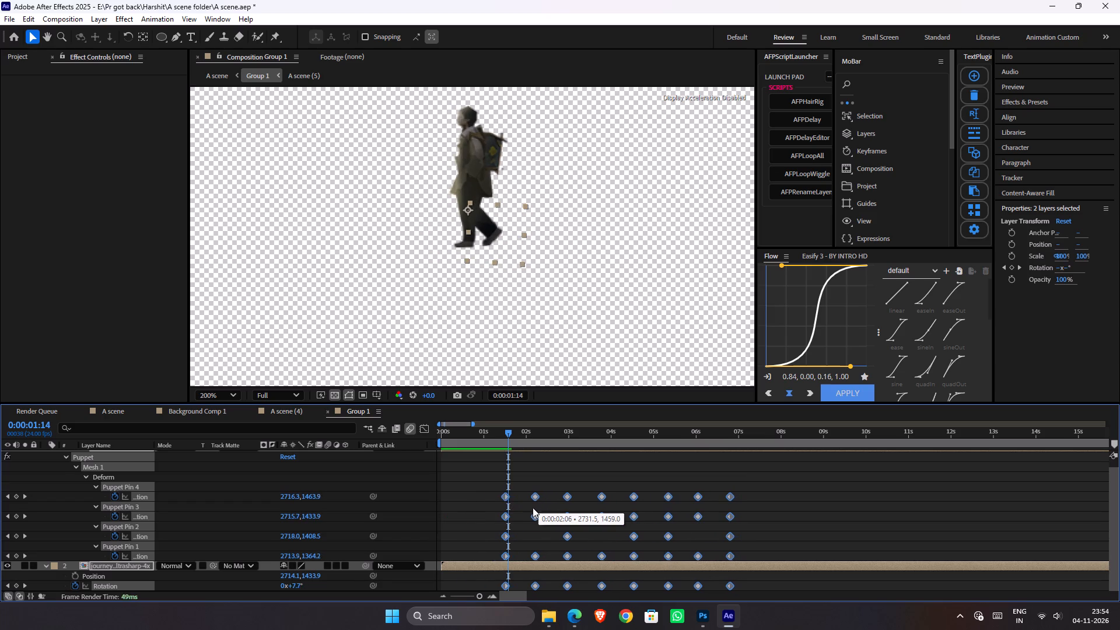
pyautogui.moveTo(533, 508); pyautogui.dragTo(524, 512)
# In the "A scene" composition, set a Position keyframe of 1920, 1080, 0 on Group 1 at 0:00:01:14.
pyautogui.click(119, 418)
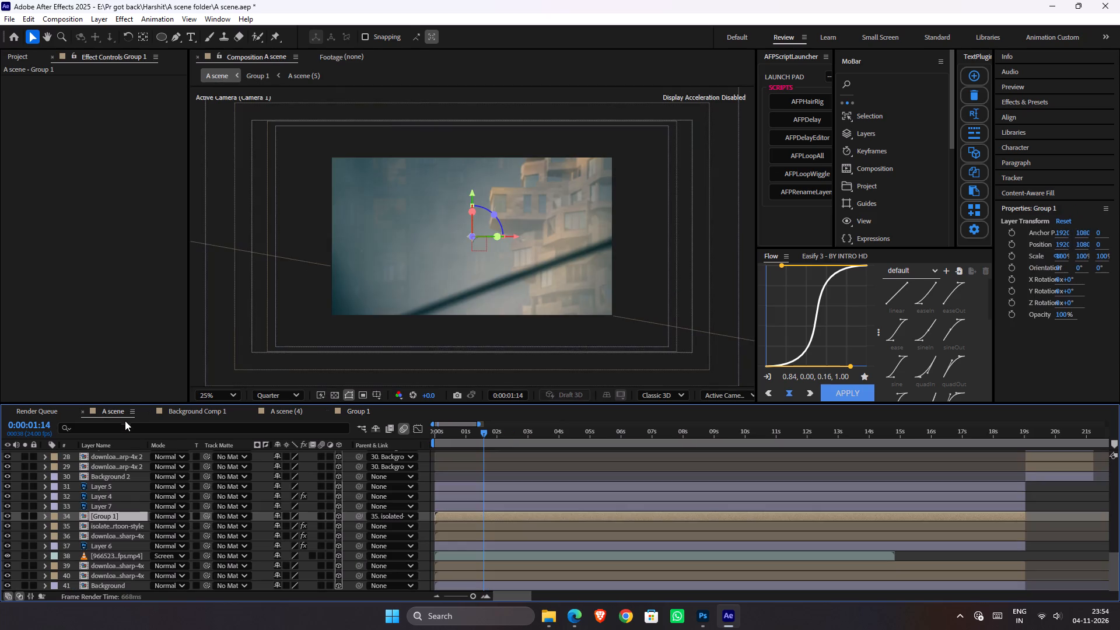
pyautogui.press('p')
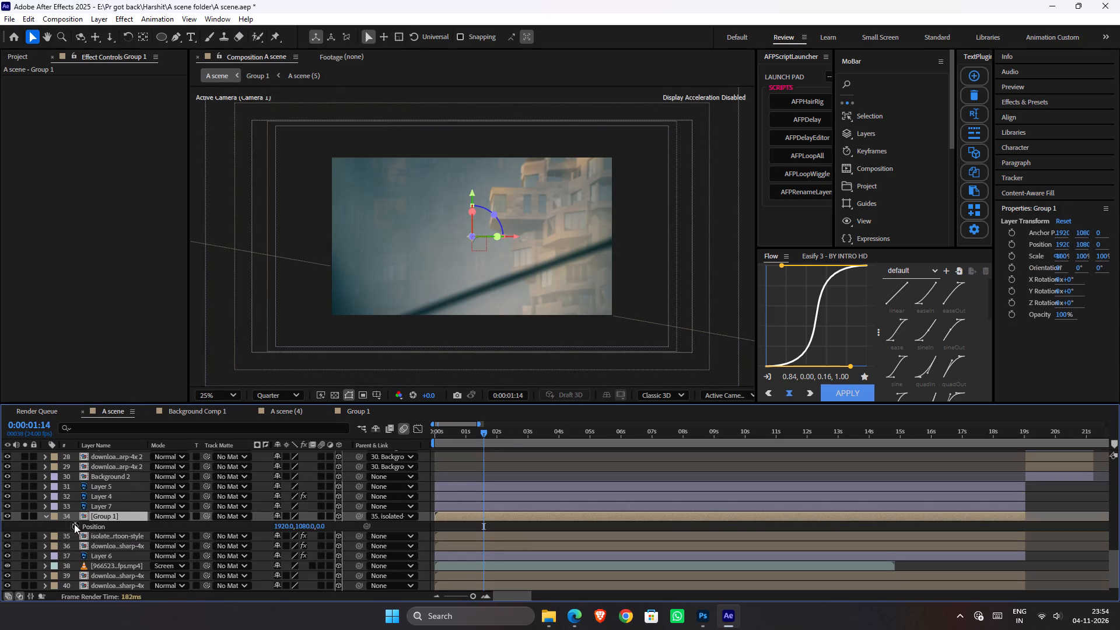
pyautogui.click(74, 524)
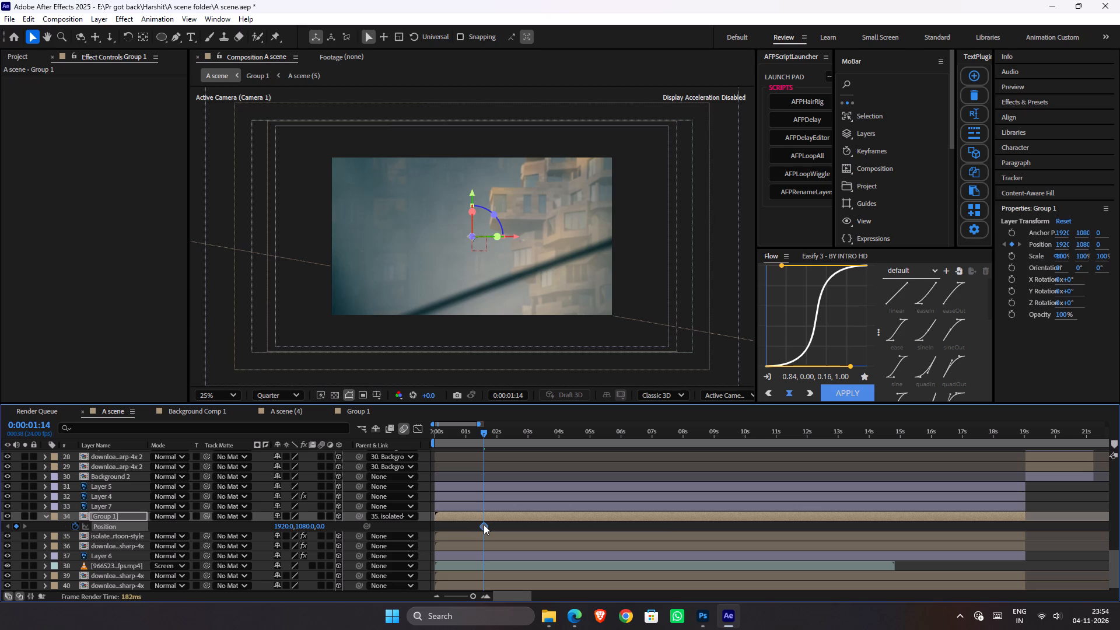
pyautogui.click(487, 523)
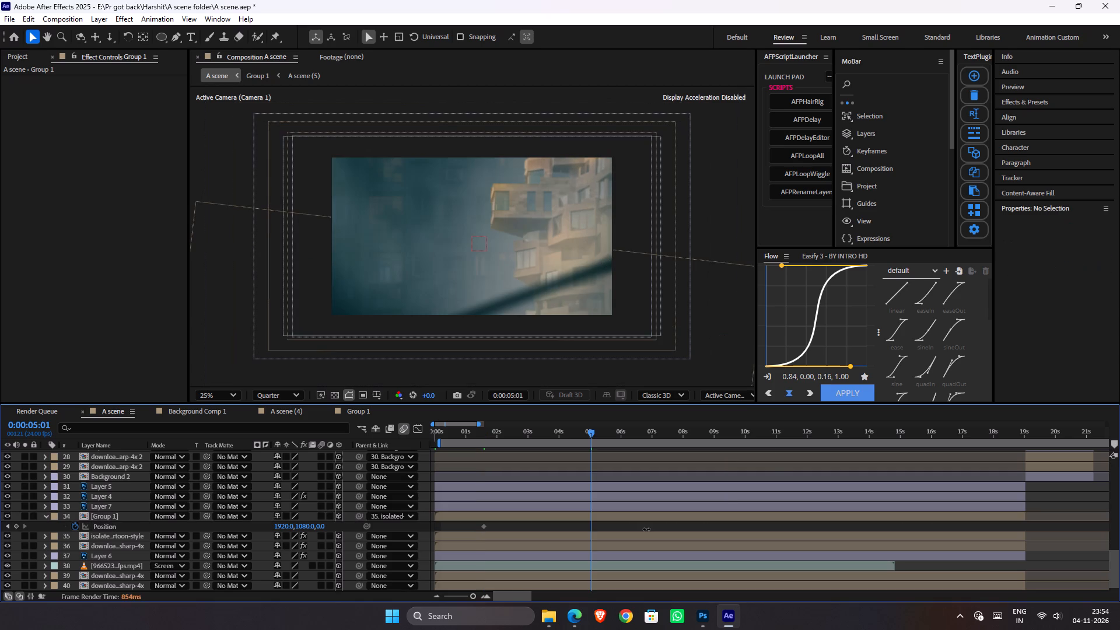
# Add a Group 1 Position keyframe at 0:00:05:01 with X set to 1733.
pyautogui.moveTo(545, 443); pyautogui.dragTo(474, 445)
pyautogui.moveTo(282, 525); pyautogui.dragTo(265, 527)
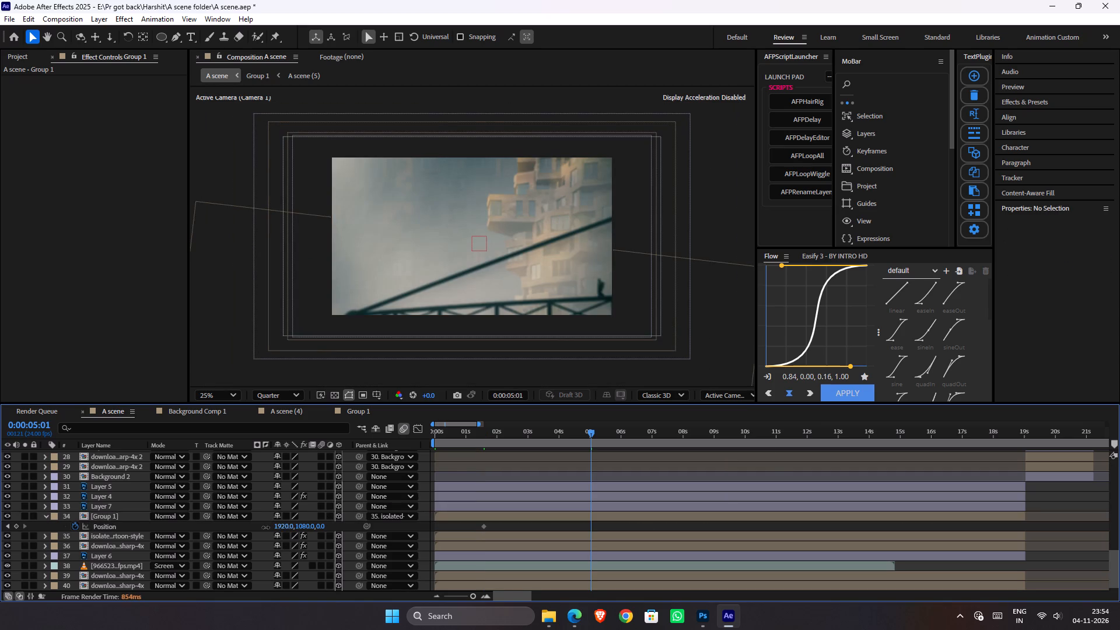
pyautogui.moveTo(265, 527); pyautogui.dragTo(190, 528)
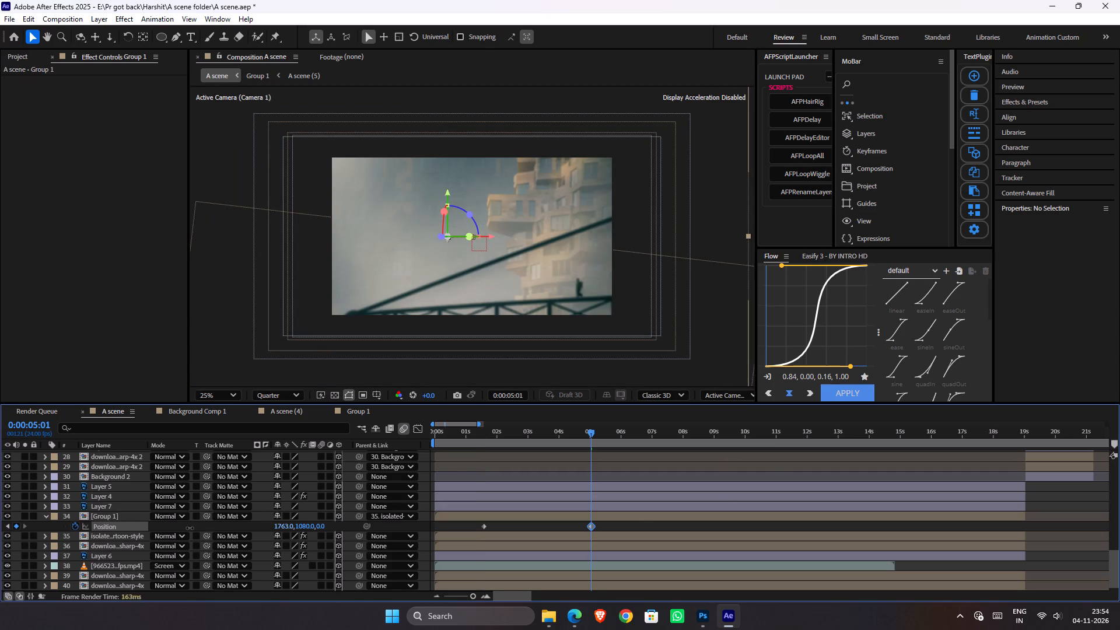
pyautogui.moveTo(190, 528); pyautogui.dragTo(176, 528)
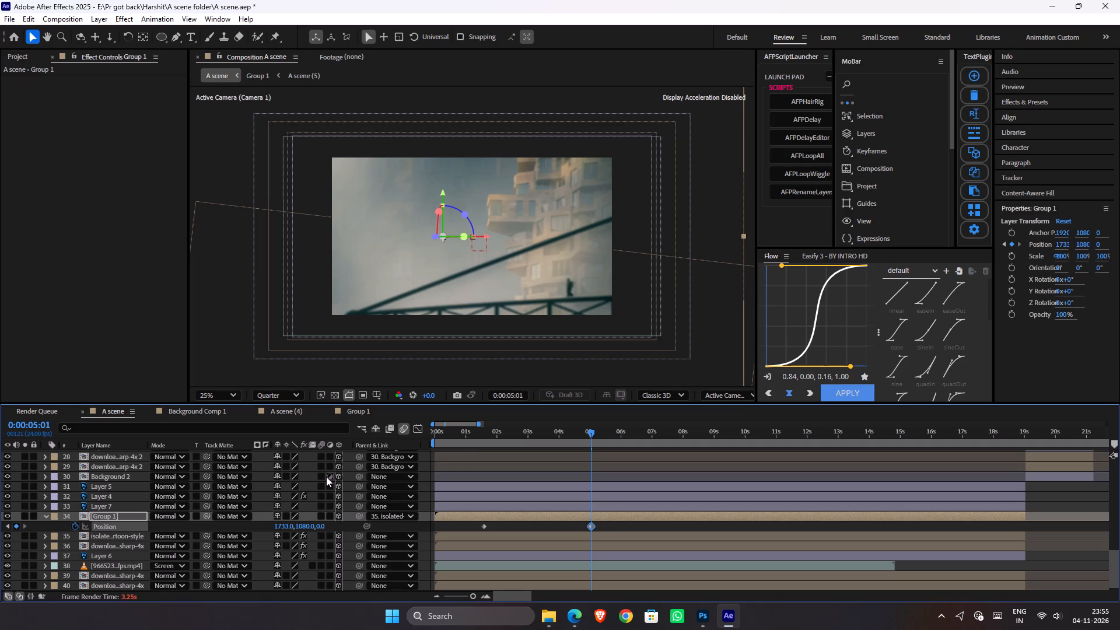
# Save the project and replay the shot from 0:00:01:14 to check how Group 1 moves along the bridge.
pyautogui.press('j')
pyautogui.press('space')
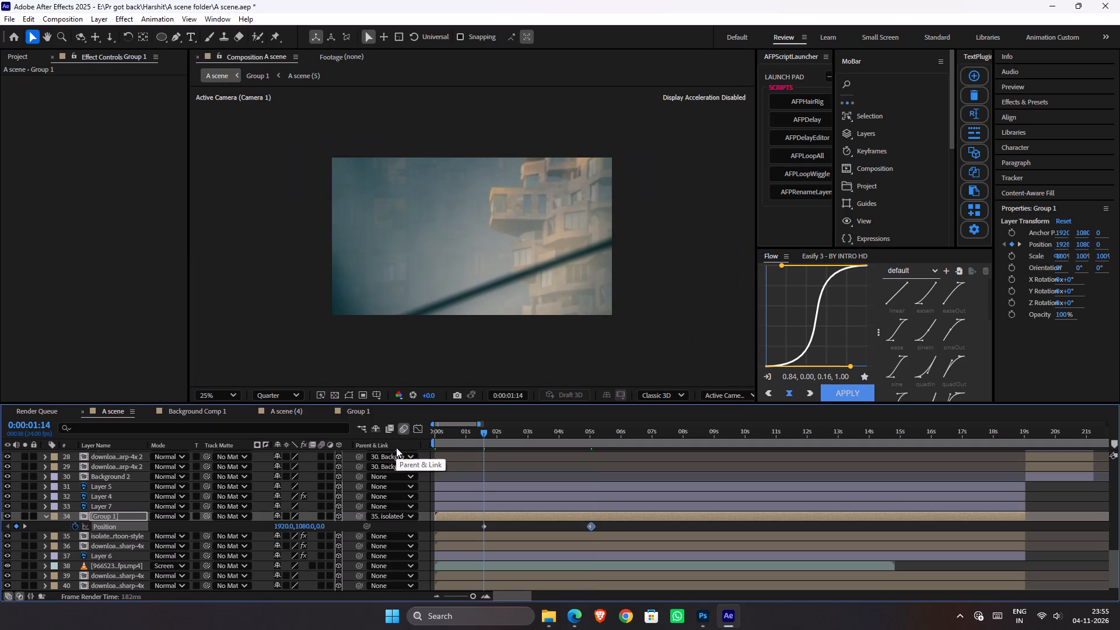
pyautogui.hotkey('ctrl', 's')
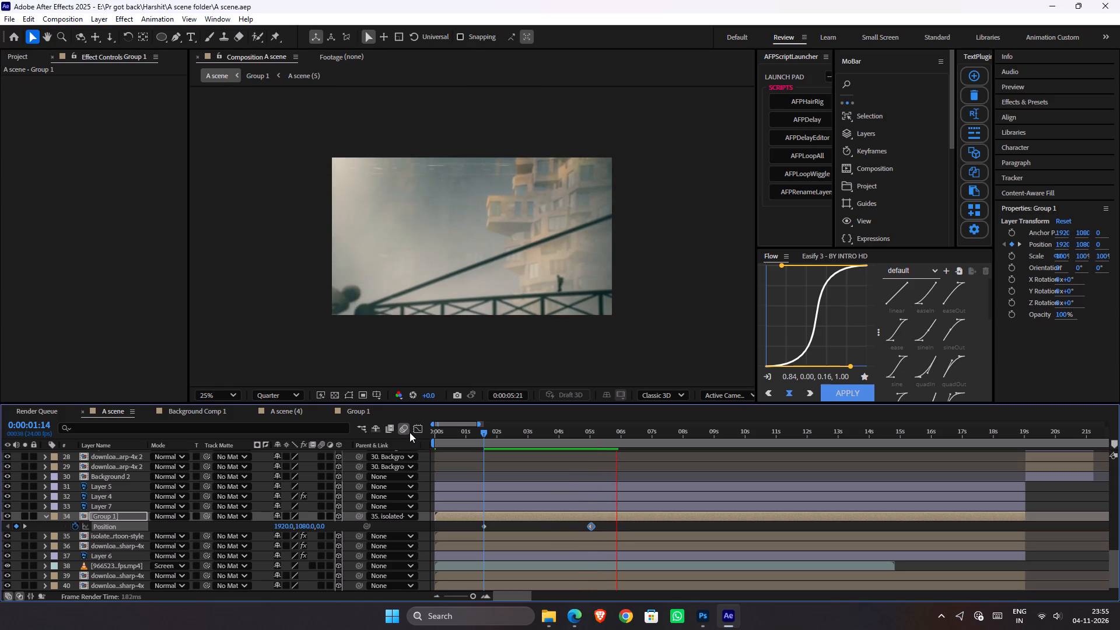
pyautogui.click(482, 431)
pyautogui.press('space')
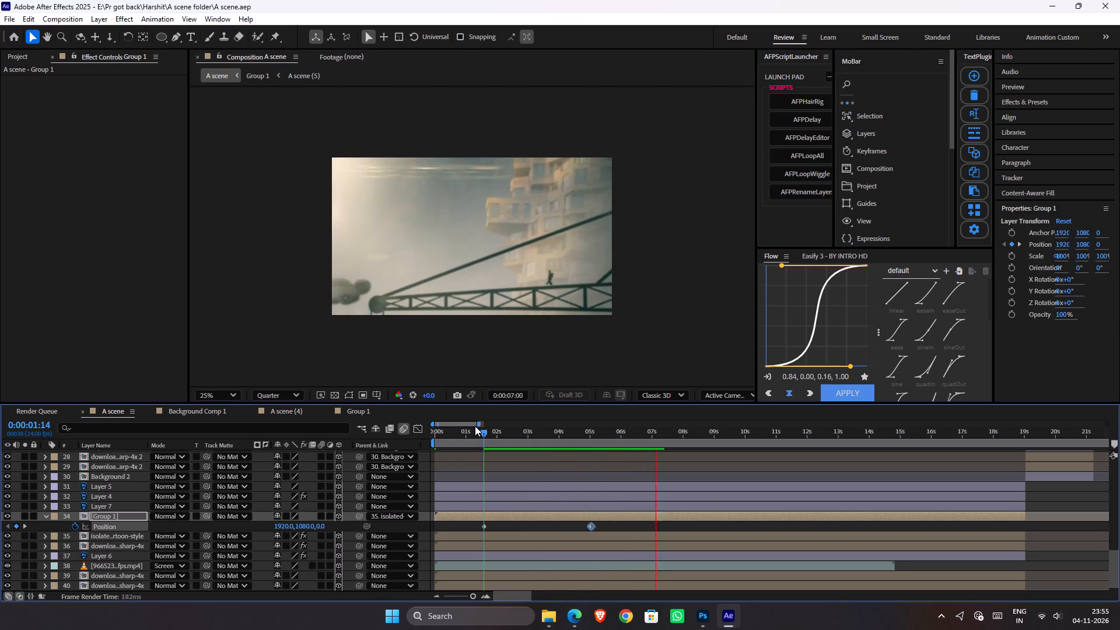
pyautogui.click(483, 435)
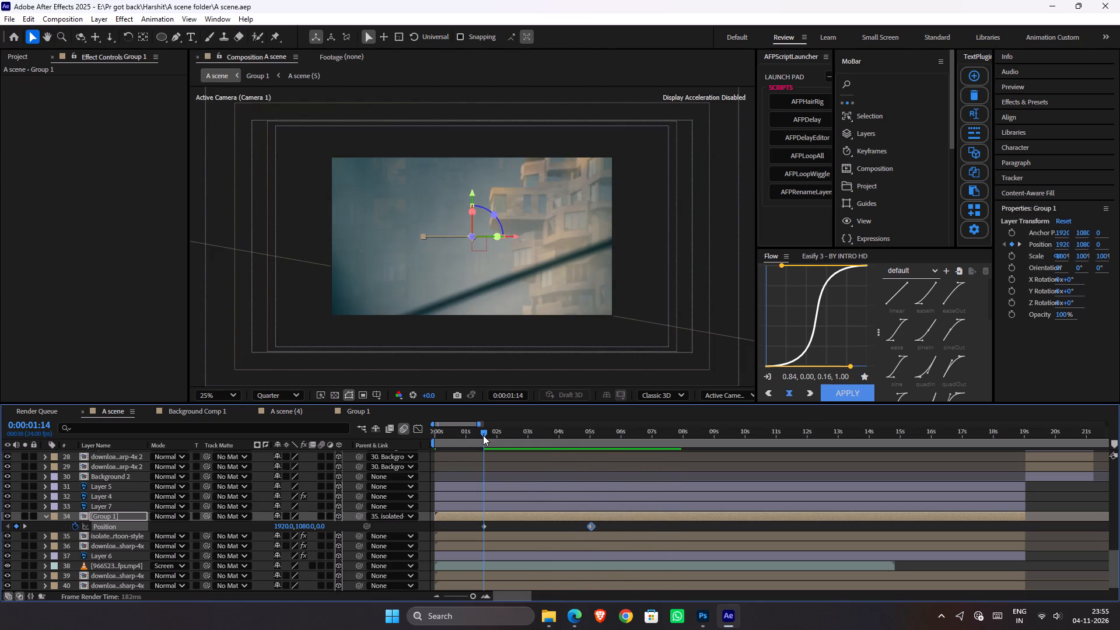
pyautogui.press('space')
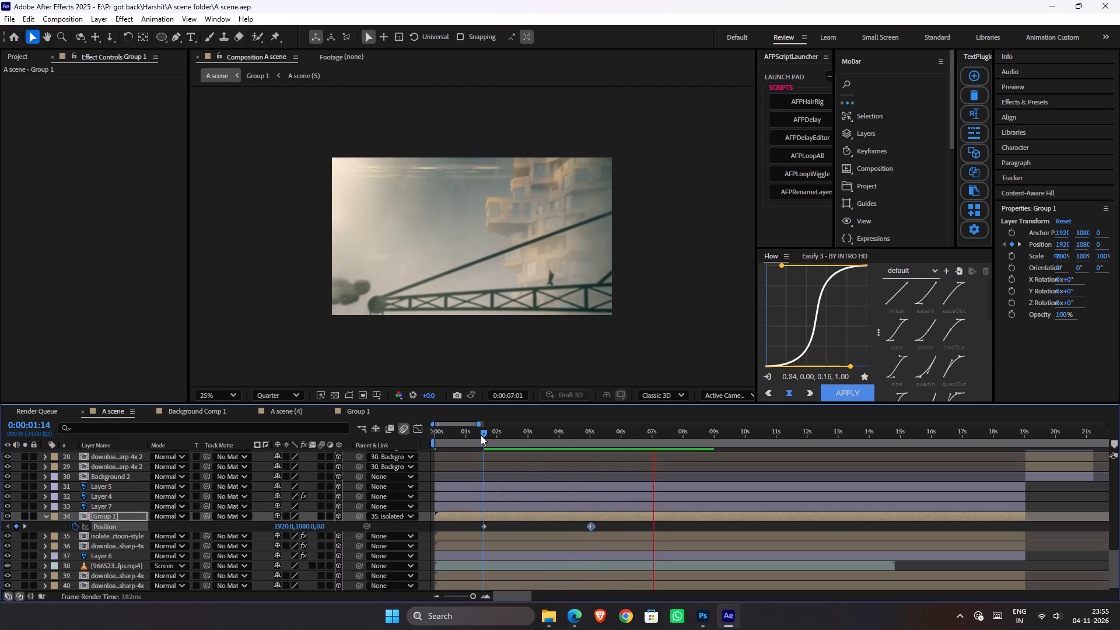
pyautogui.click(481, 435)
pyautogui.press('space')
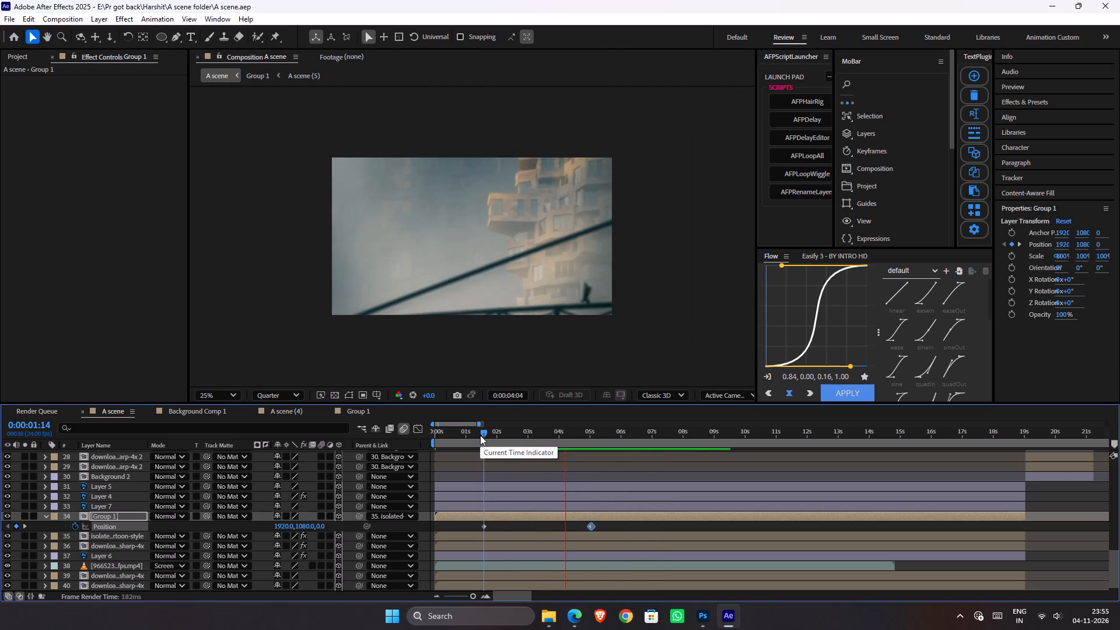
pyautogui.press('space')
pyautogui.press('space')
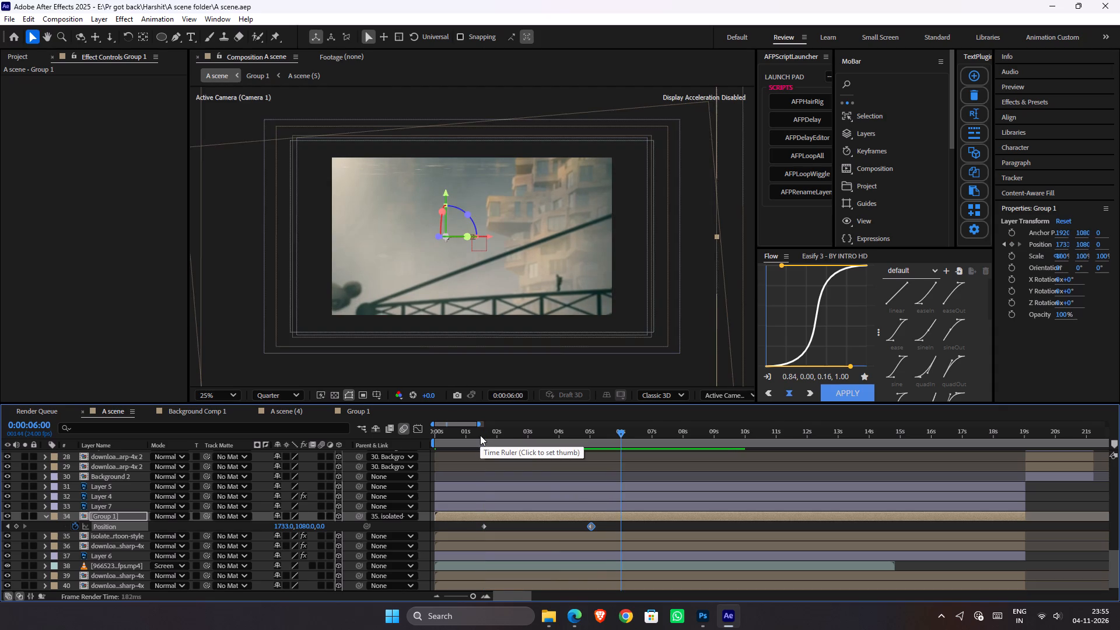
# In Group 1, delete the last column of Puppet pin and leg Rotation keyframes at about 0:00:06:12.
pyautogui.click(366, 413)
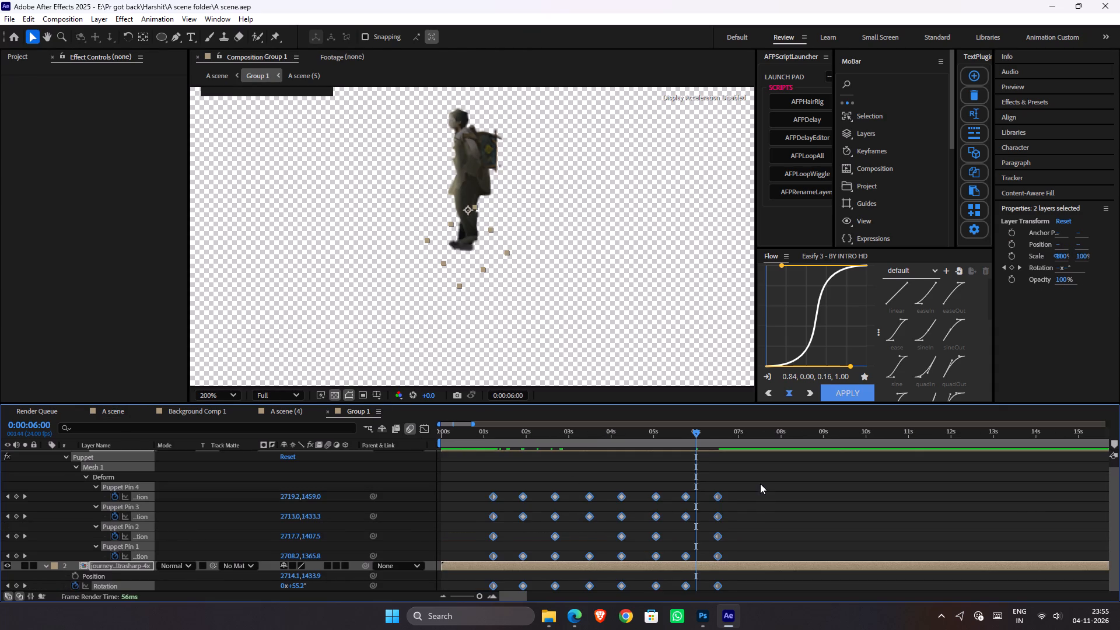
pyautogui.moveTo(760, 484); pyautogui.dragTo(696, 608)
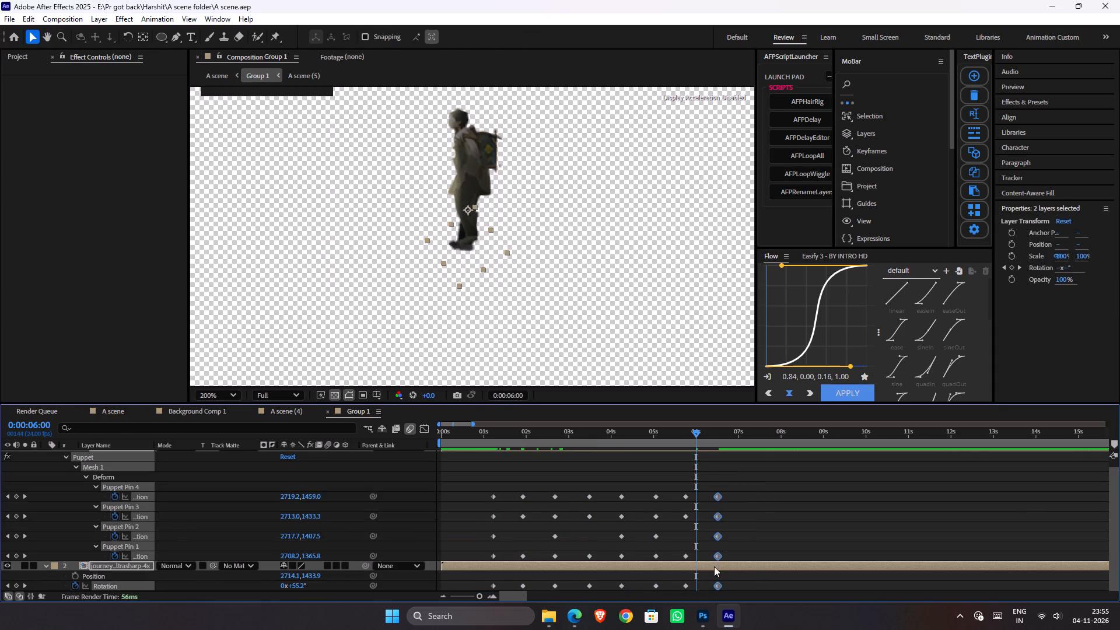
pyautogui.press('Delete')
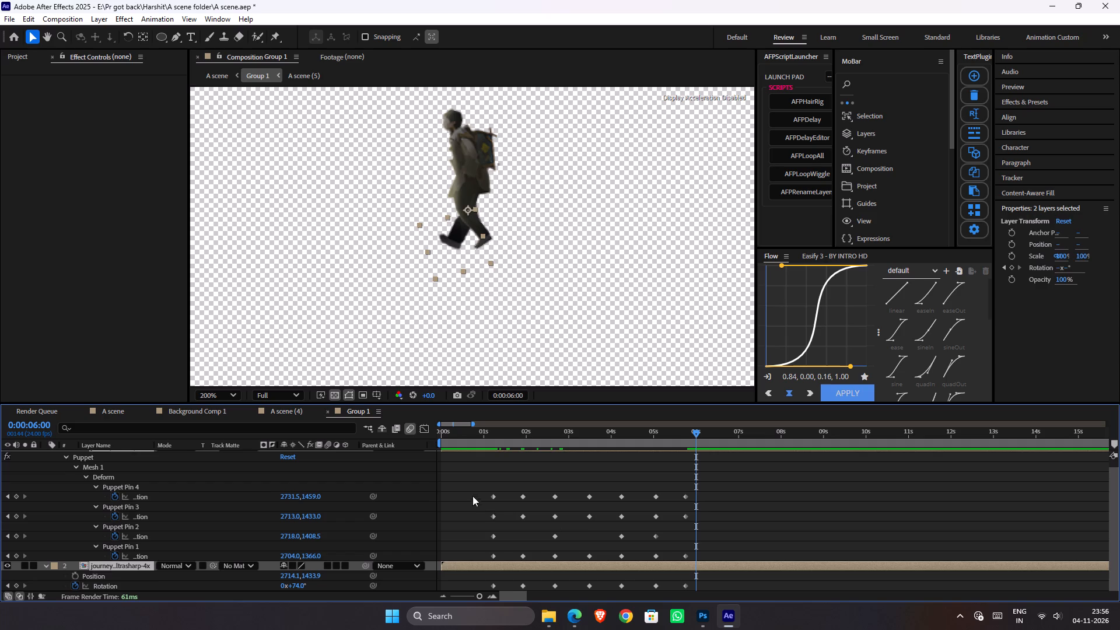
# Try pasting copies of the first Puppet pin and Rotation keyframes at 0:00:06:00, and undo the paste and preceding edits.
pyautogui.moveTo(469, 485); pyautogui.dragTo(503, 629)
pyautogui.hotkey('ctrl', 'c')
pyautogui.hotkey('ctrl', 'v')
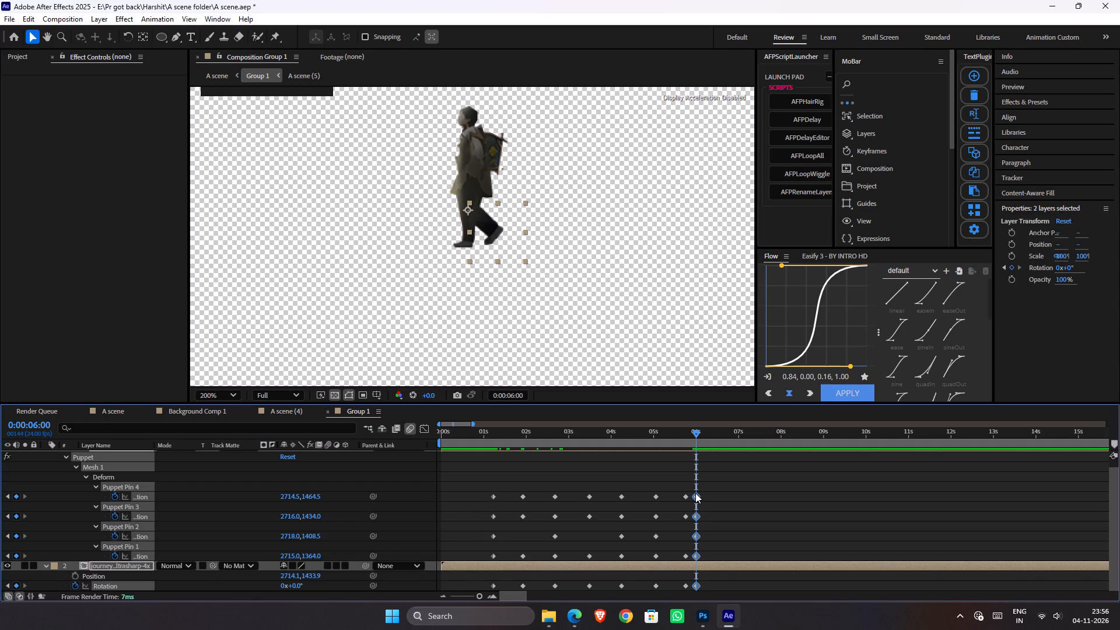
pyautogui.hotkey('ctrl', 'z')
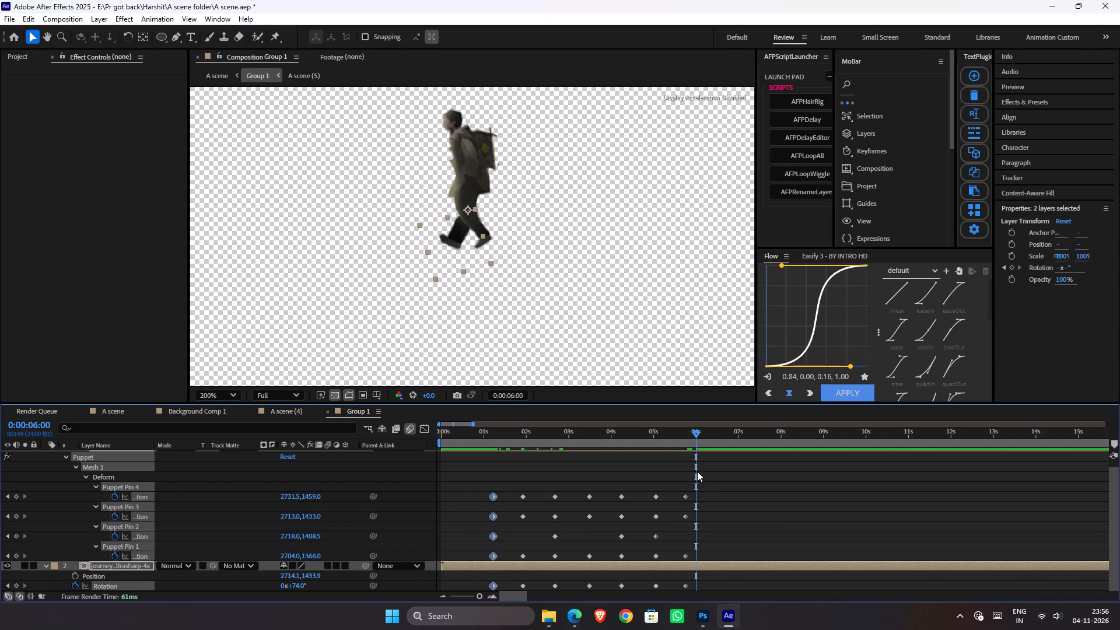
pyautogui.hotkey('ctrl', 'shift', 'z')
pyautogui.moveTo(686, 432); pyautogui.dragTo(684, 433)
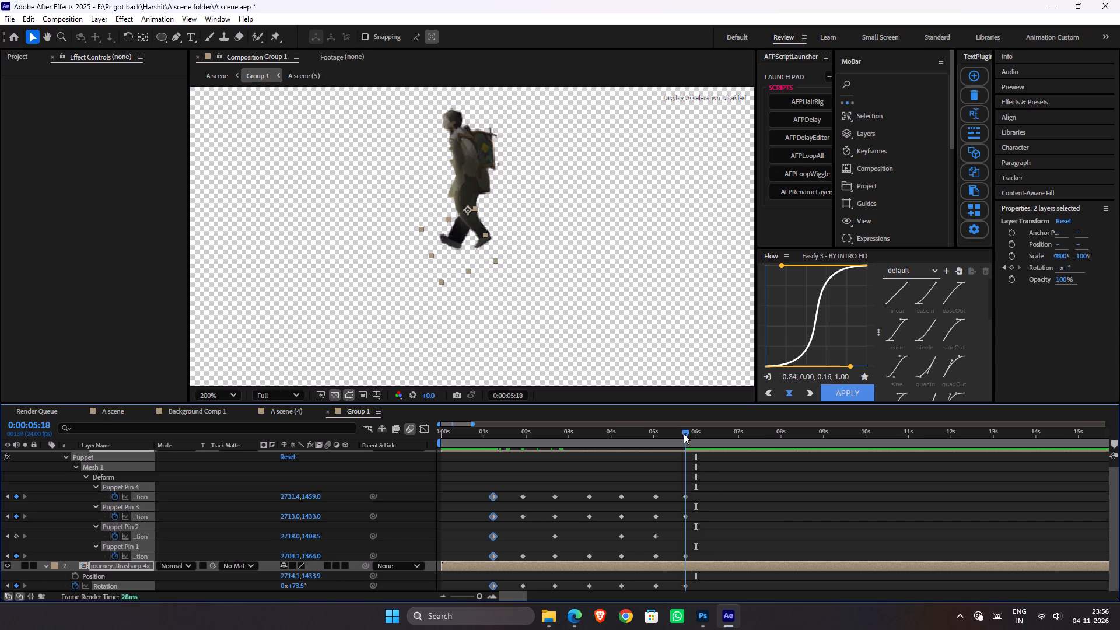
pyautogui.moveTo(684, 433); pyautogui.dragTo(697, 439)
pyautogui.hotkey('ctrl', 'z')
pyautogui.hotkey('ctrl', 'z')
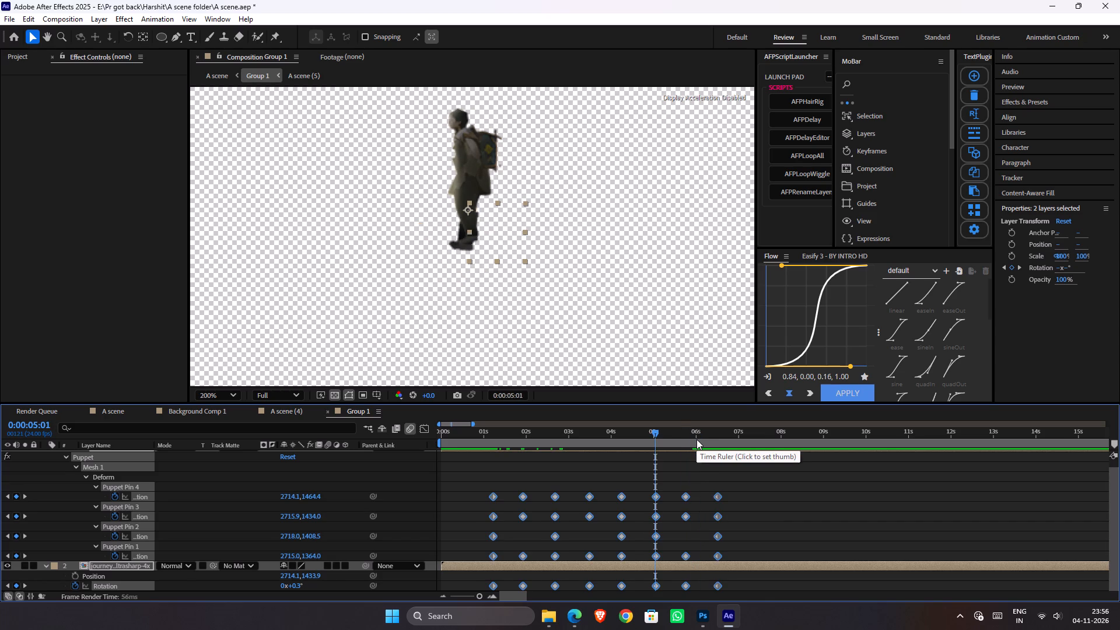
# Add Puppet Pin 1–4 and leg Rotation keyframes at 0:00:06:02 and delete the ones at about 0:00:06:12.
pyautogui.click(696, 437)
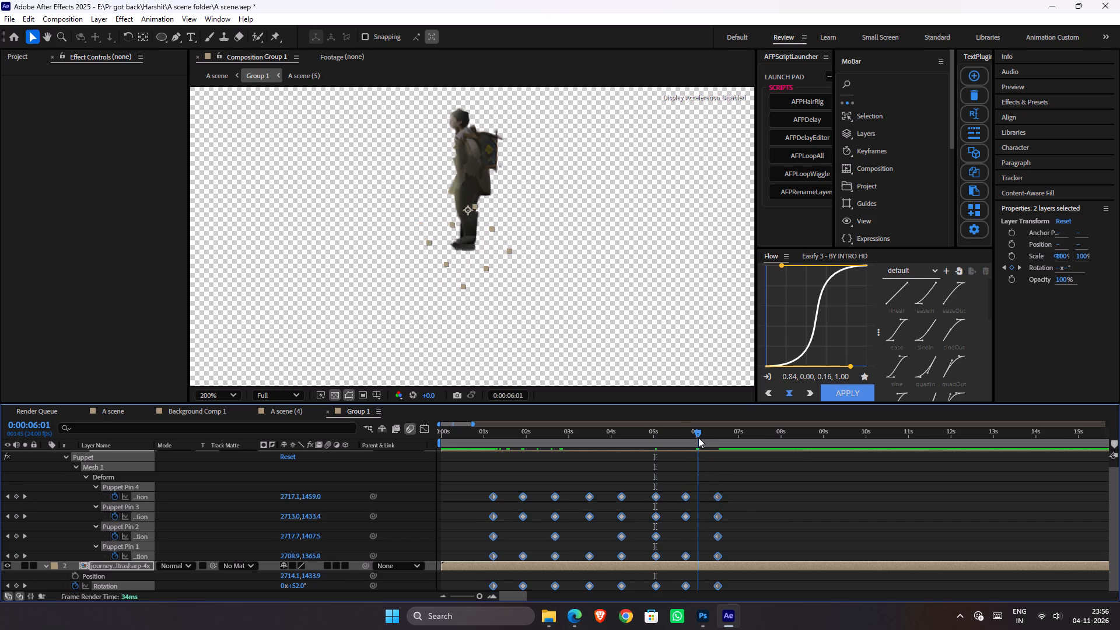
pyautogui.click(707, 451)
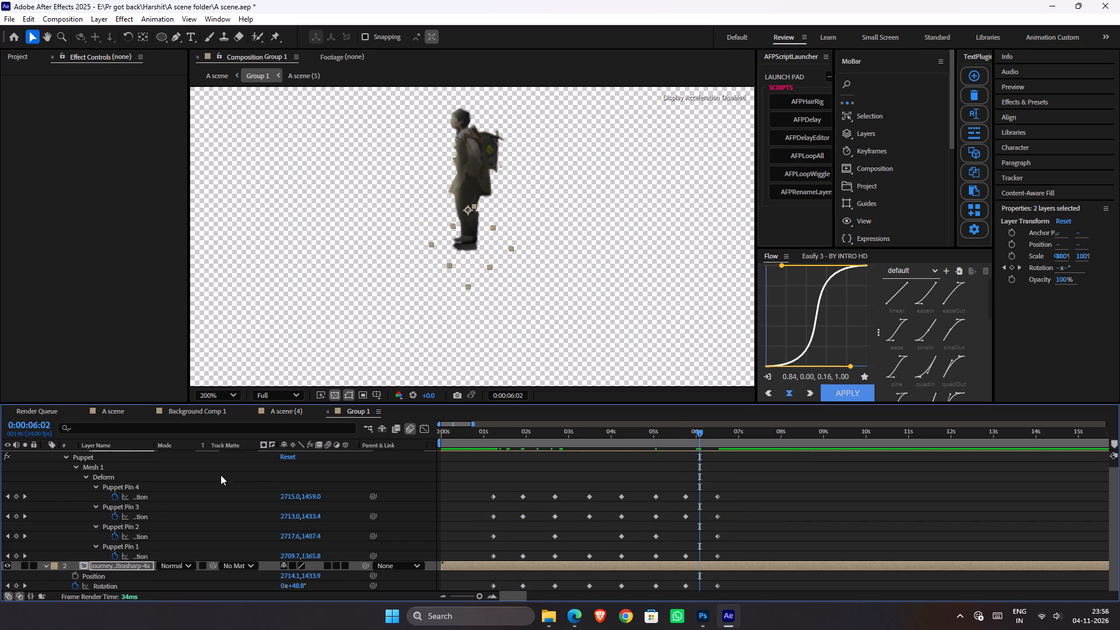
pyautogui.moveTo(17, 500); pyautogui.dragTo(6, 575)
pyautogui.moveTo(6, 575); pyautogui.dragTo(8, 603)
pyautogui.moveTo(761, 480); pyautogui.dragTo(736, 520)
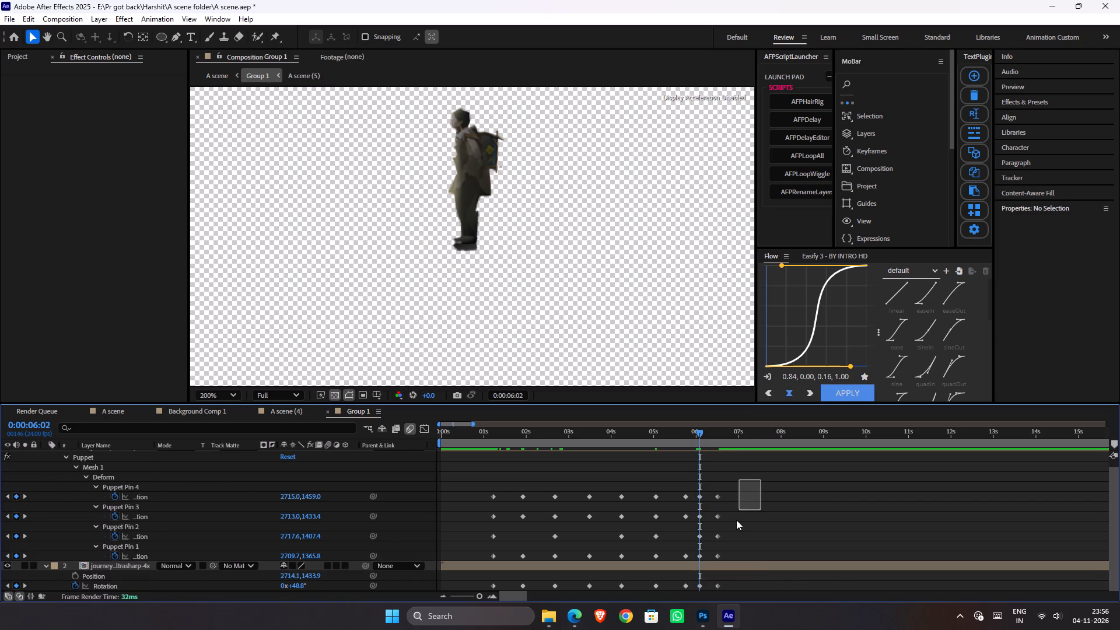
pyautogui.moveTo(736, 520); pyautogui.dragTo(712, 596)
pyautogui.press('Delete')
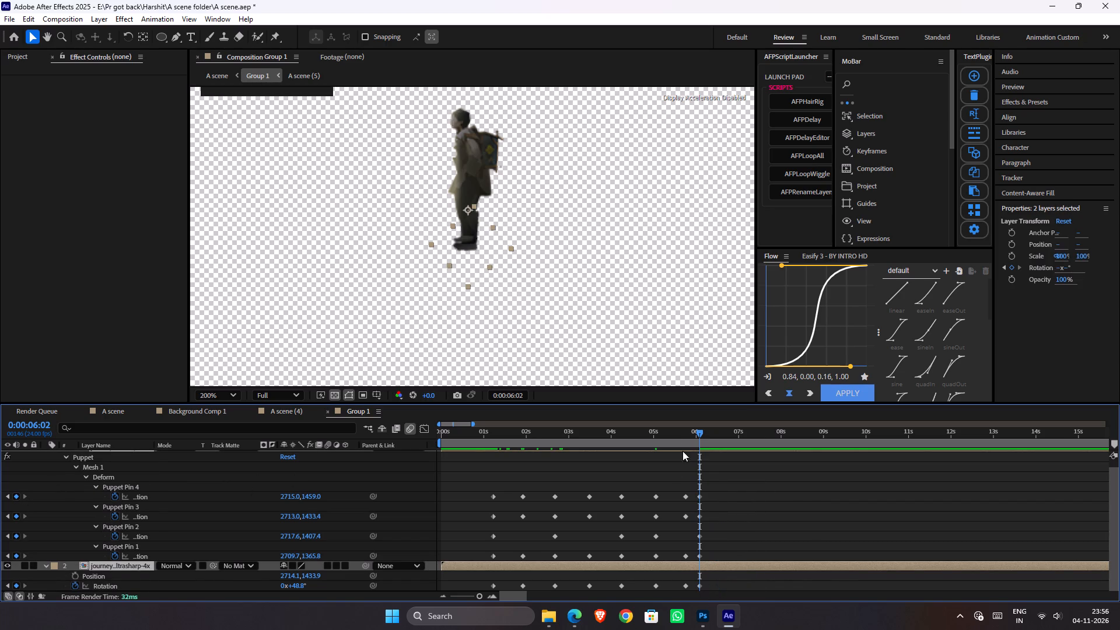
# Apply Easy Ease to the Puppet pin and Rotation keyframes at 0:00:06:02.
pyautogui.moveTo(712, 477); pyautogui.dragTo(694, 601)
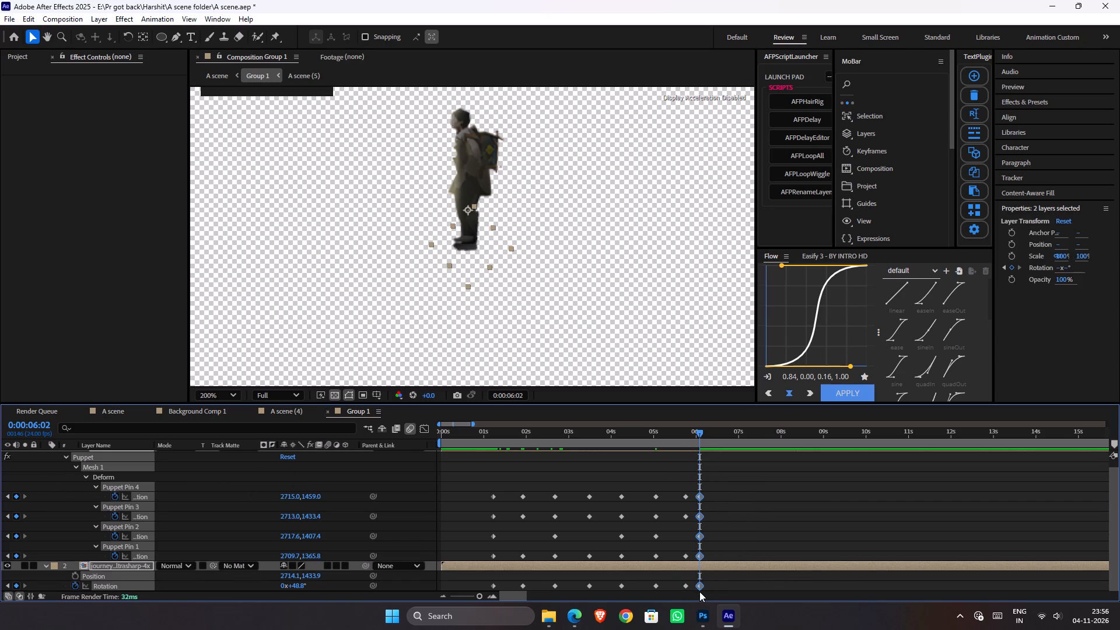
pyautogui.press('F9')
pyautogui.click(713, 499)
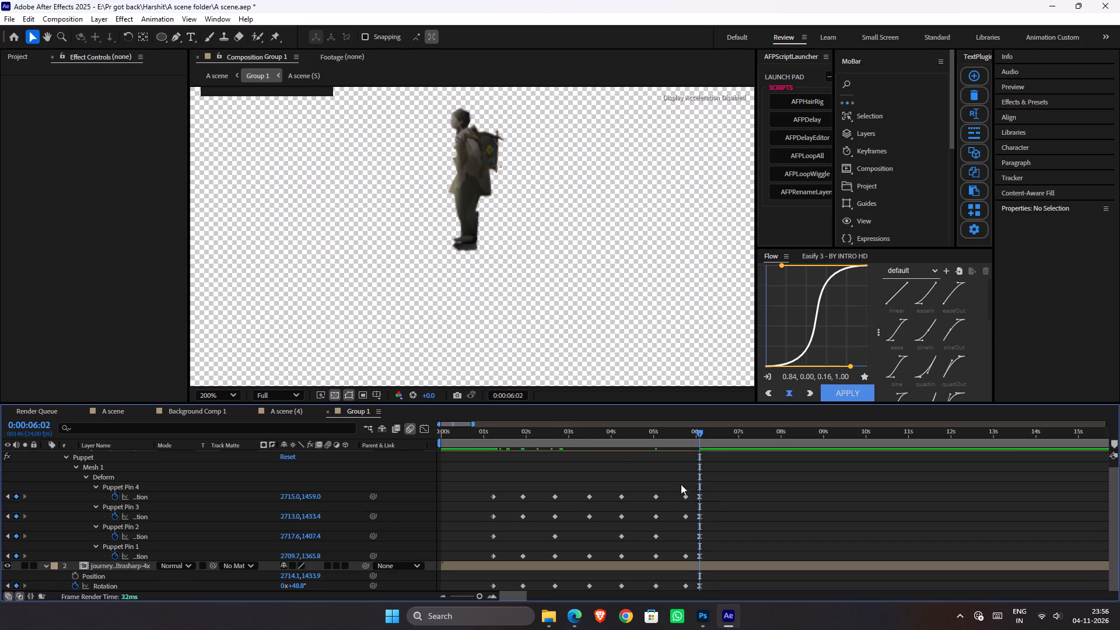
# Shift all Puppet pin and Rotation keyframes before 0:00:06:02 earlier so the first ones land at about 0:00:00:02.
pyautogui.moveTo(691, 487); pyautogui.dragTo(446, 611)
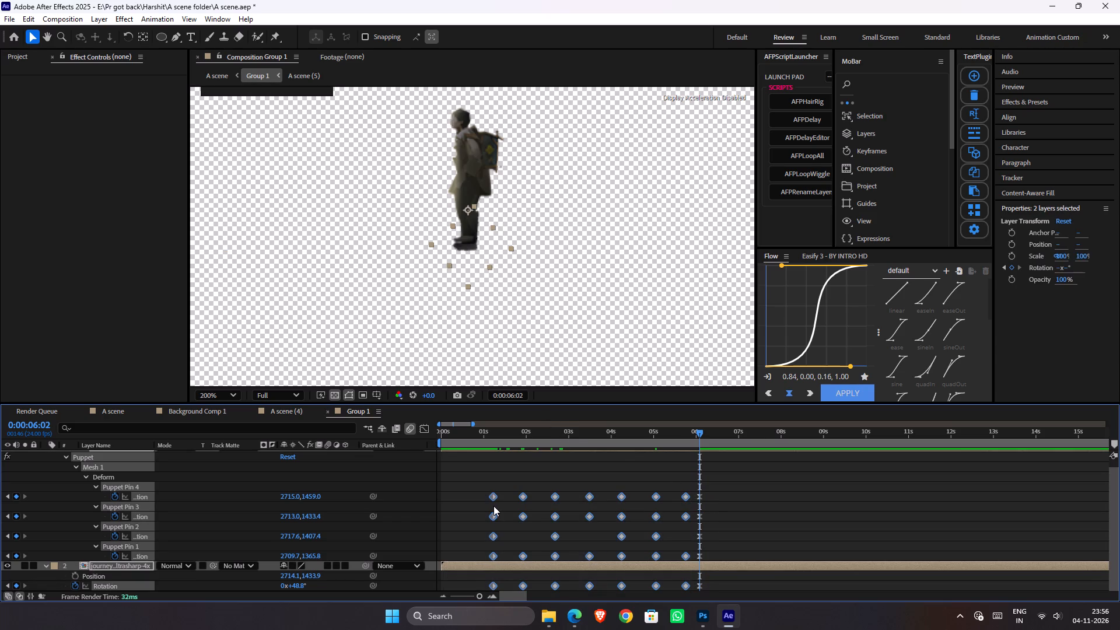
pyautogui.keyDown('alt'); pyautogui.moveTo(494, 502); pyautogui.dragTo(475, 503); pyautogui.keyUp('alt')
pyautogui.moveTo(478, 491); pyautogui.dragTo(663, 607)
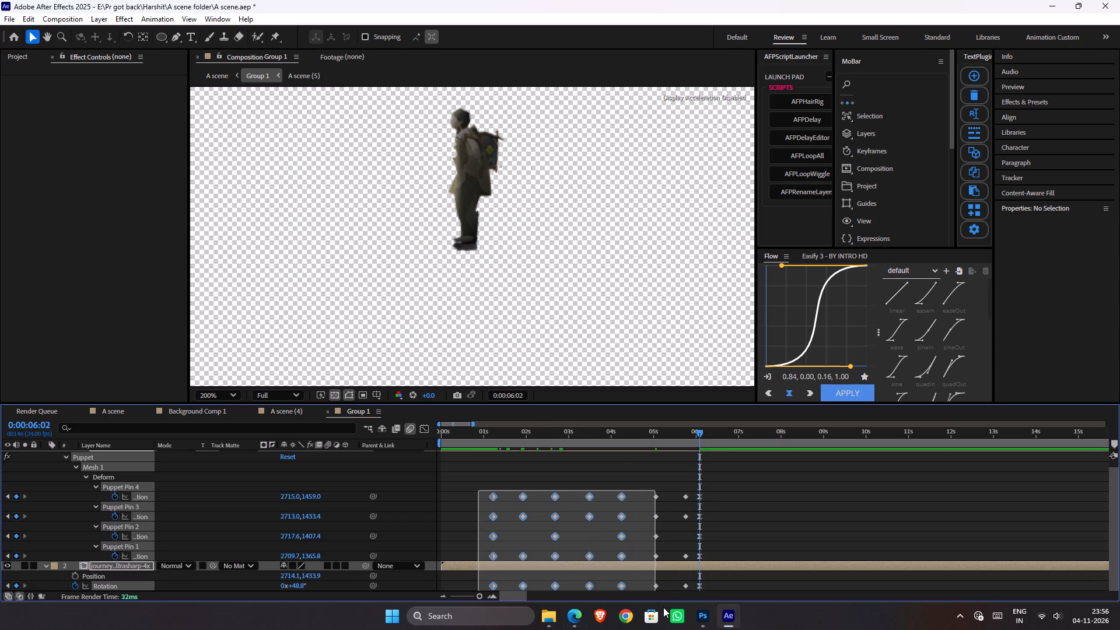
pyautogui.moveTo(663, 607); pyautogui.dragTo(692, 603)
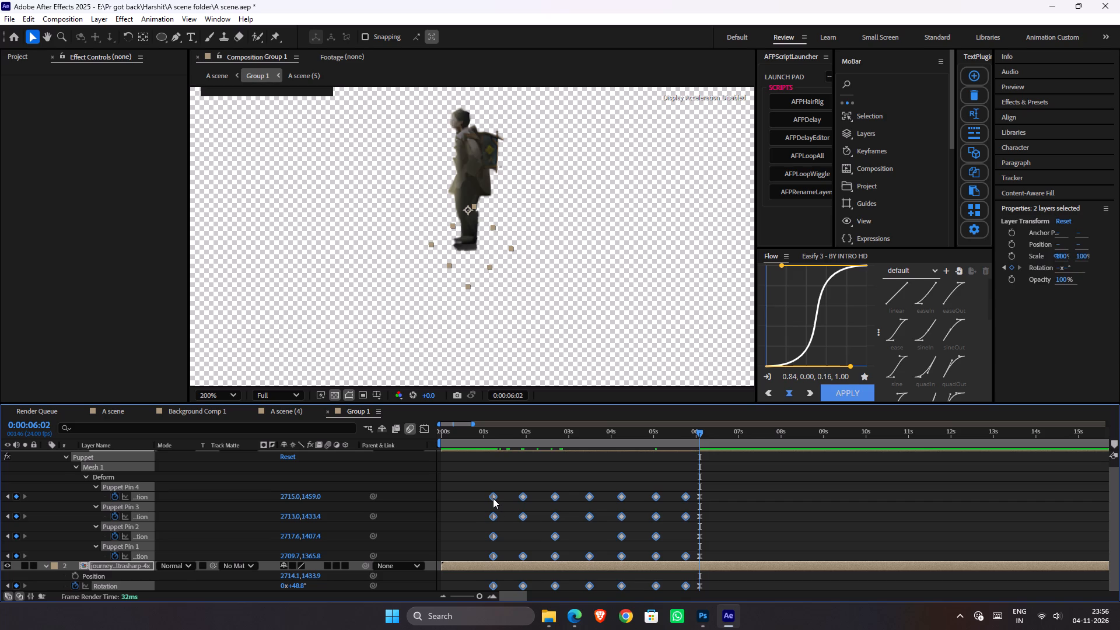
pyautogui.keyDown('alt'); pyautogui.moveTo(493, 498); pyautogui.dragTo(445, 498); pyautogui.keyUp('alt')
# In A scene, preview the walk and add a Position keyframe of 1707, 1090 to Group 1 at 0:00:06:02.
pyautogui.click(123, 409)
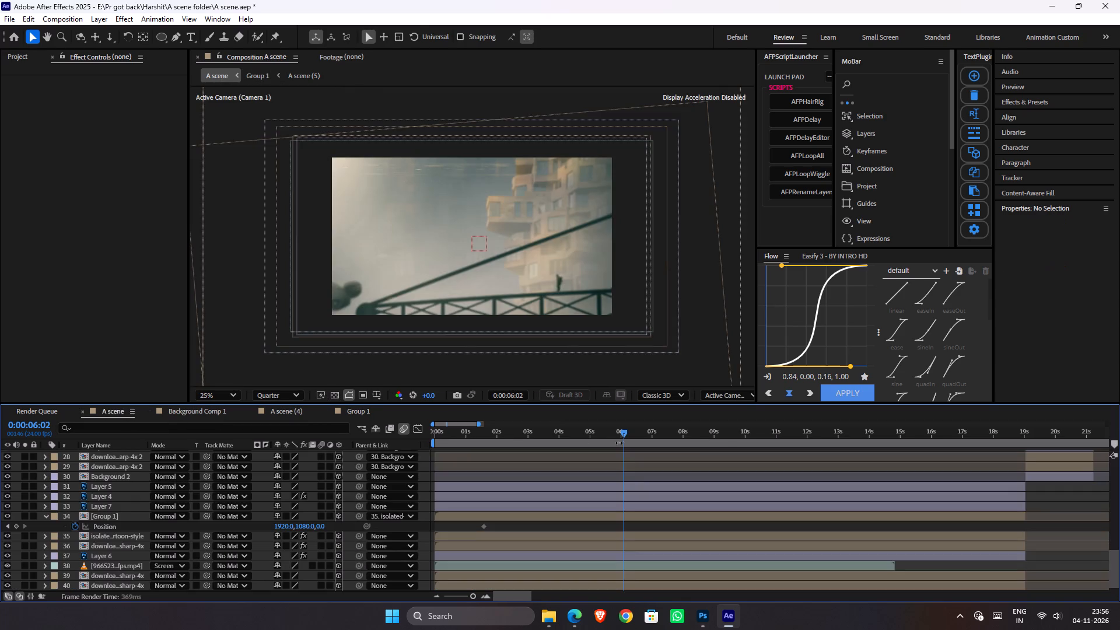
pyautogui.moveTo(568, 435); pyautogui.dragTo(487, 450)
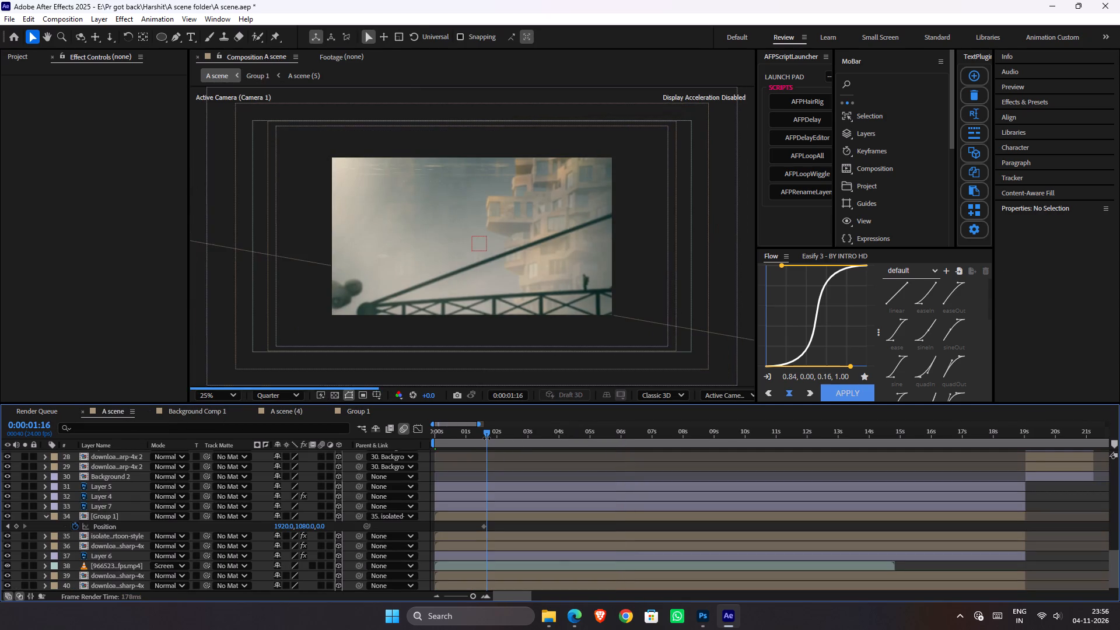
pyautogui.press('space')
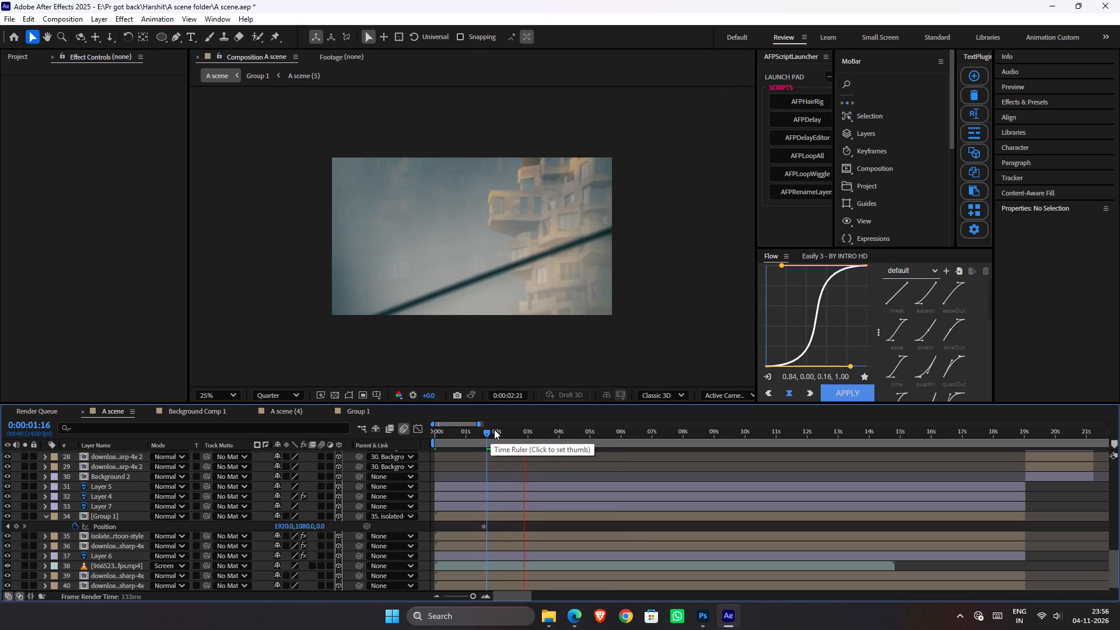
pyautogui.press('space')
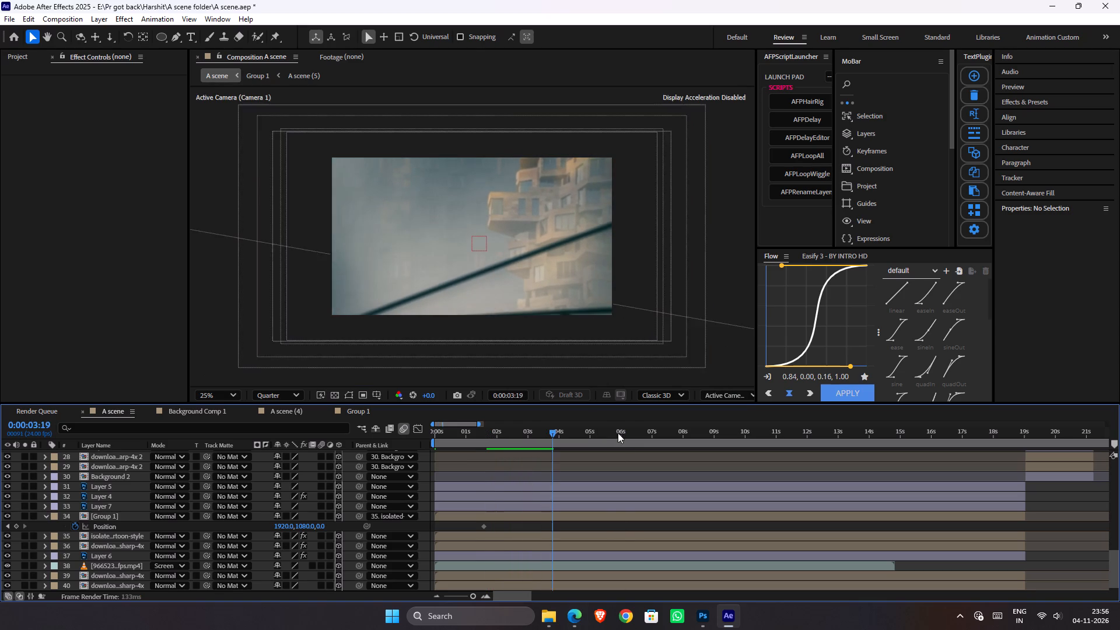
pyautogui.moveTo(618, 433); pyautogui.dragTo(634, 440)
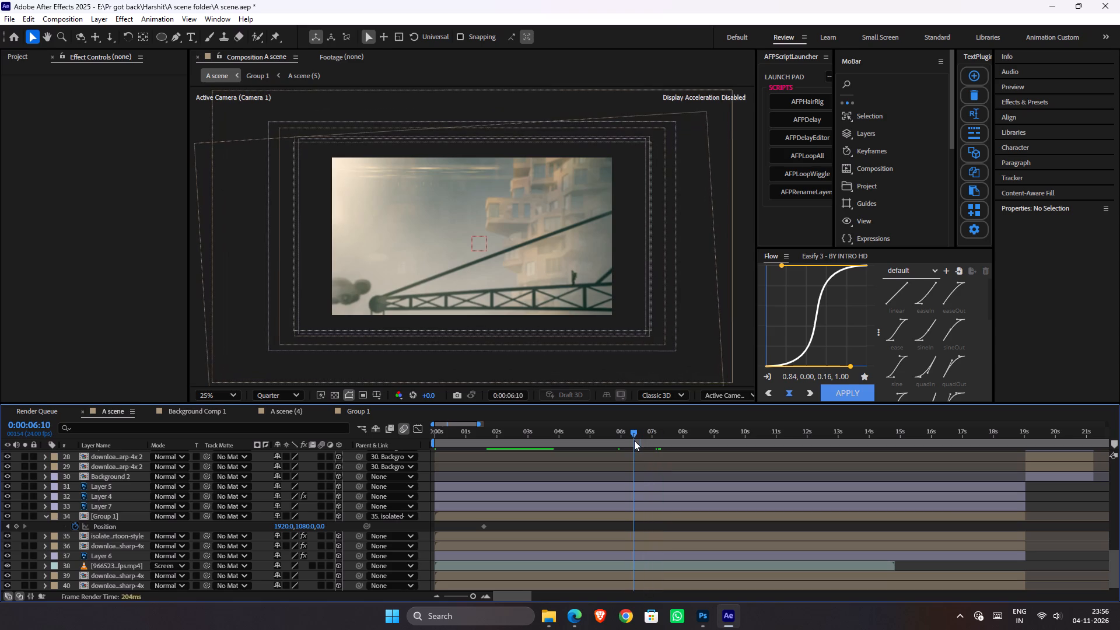
pyautogui.moveTo(634, 440); pyautogui.dragTo(623, 444)
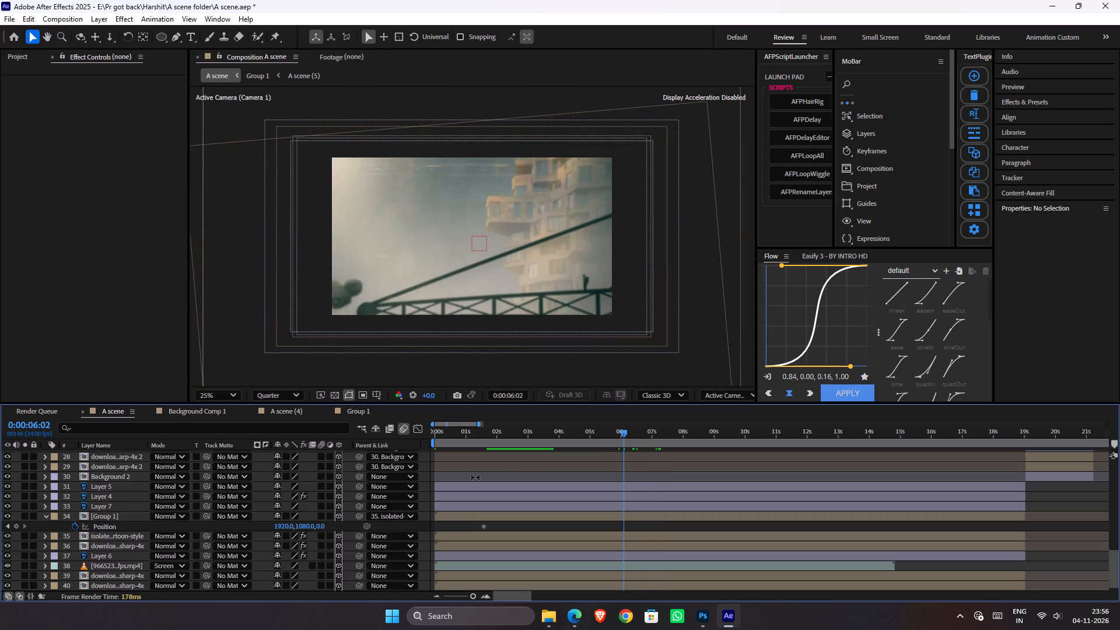
pyautogui.moveTo(286, 528); pyautogui.dragTo(162, 528)
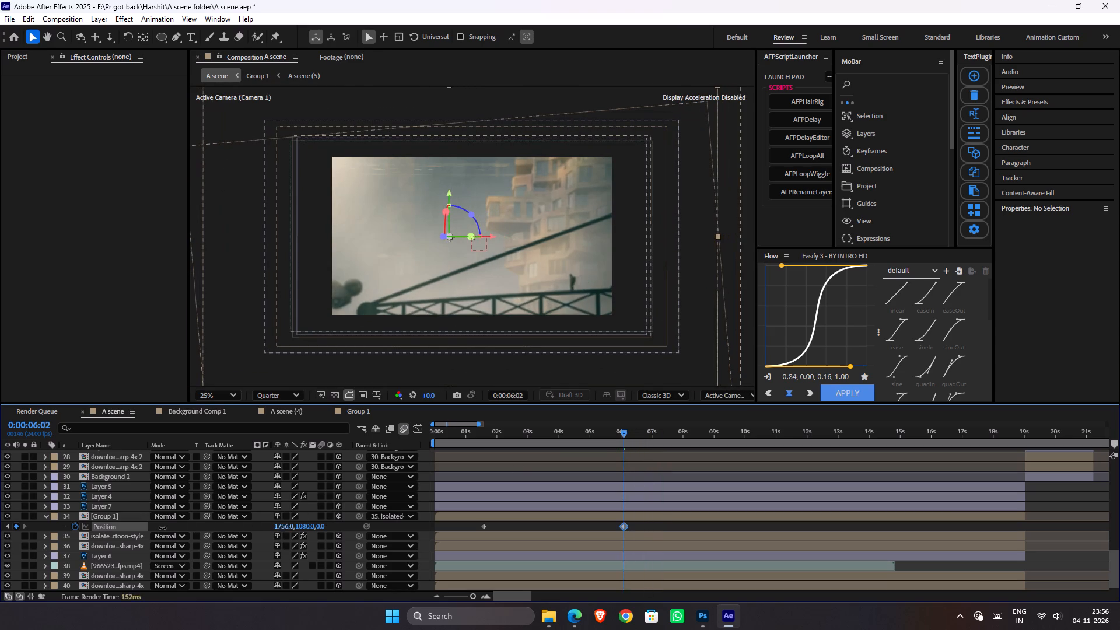
pyautogui.moveTo(162, 528); pyautogui.dragTo(162, 528)
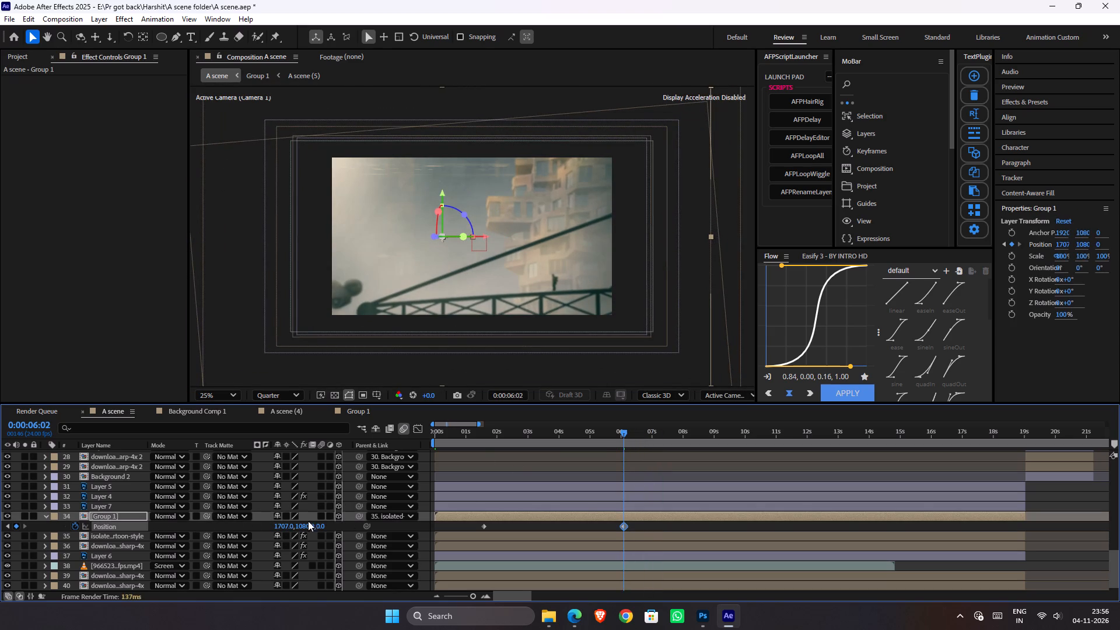
pyautogui.moveTo(300, 526); pyautogui.dragTo(310, 526)
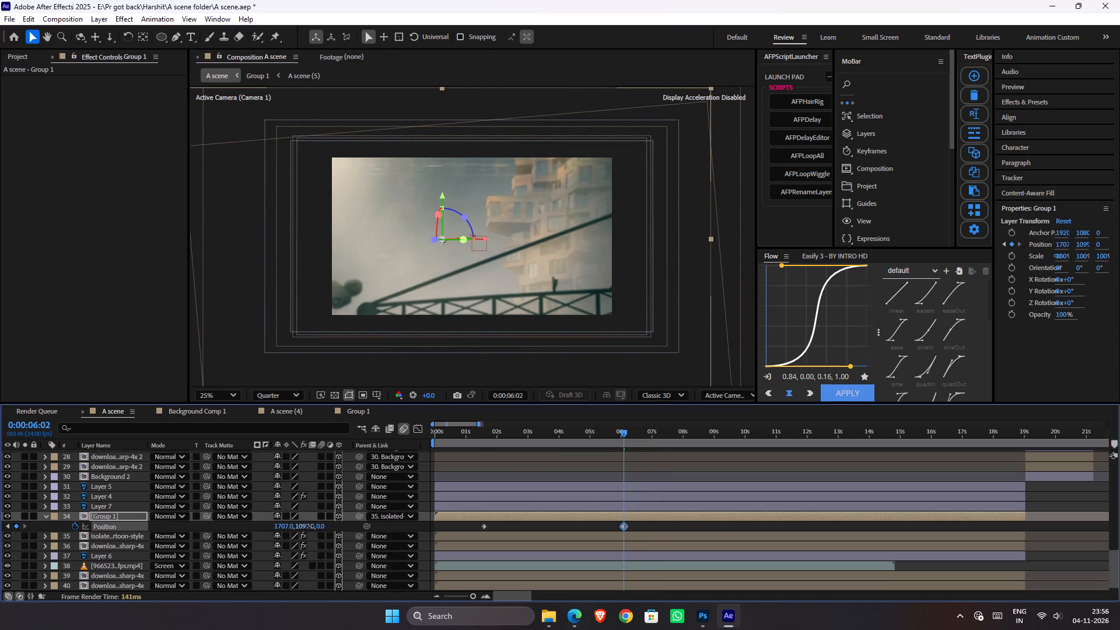
pyautogui.moveTo(310, 526); pyautogui.dragTo(307, 524)
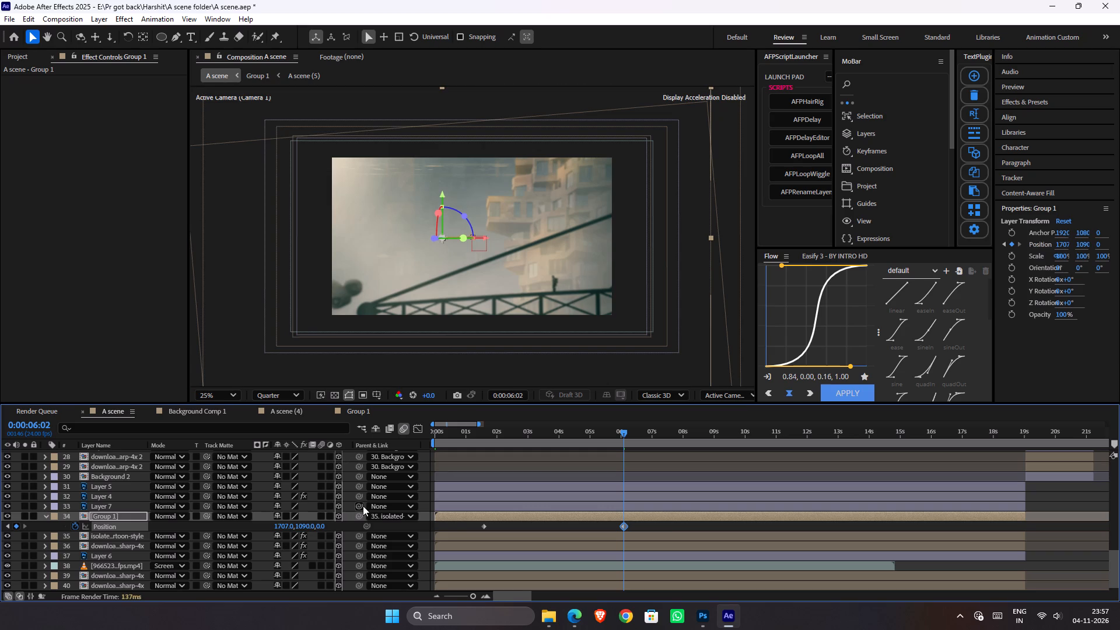
# Play back A scene from about 0:00:01:13 past 0:00:06:02 to review Group 1's movement between its two Position keyframes.
pyautogui.press('j')
pyautogui.press('space')
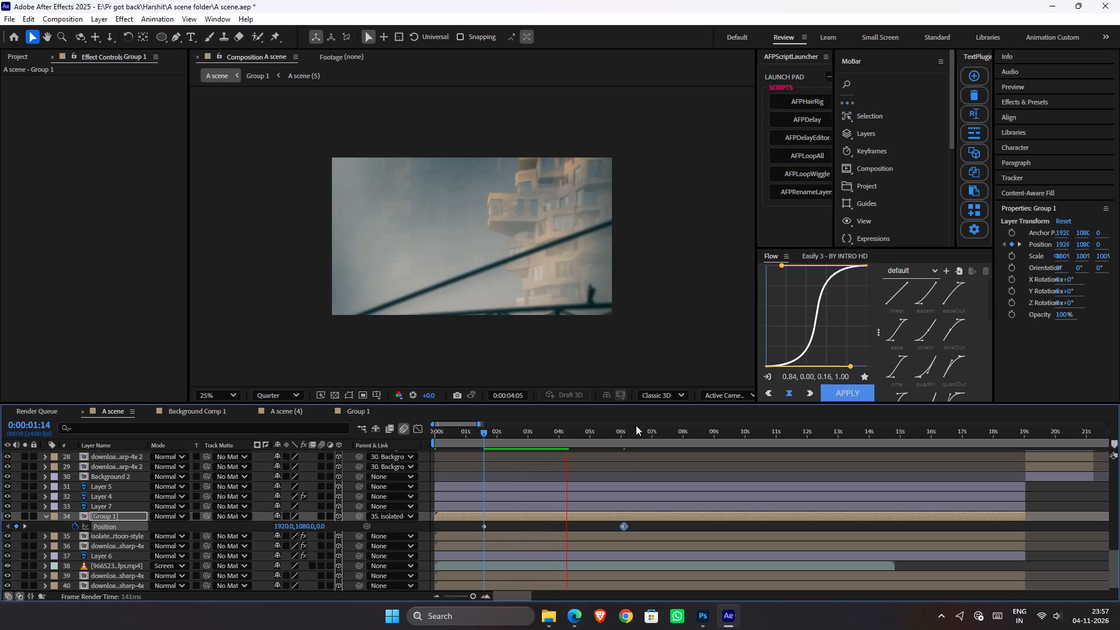
pyautogui.click(482, 429)
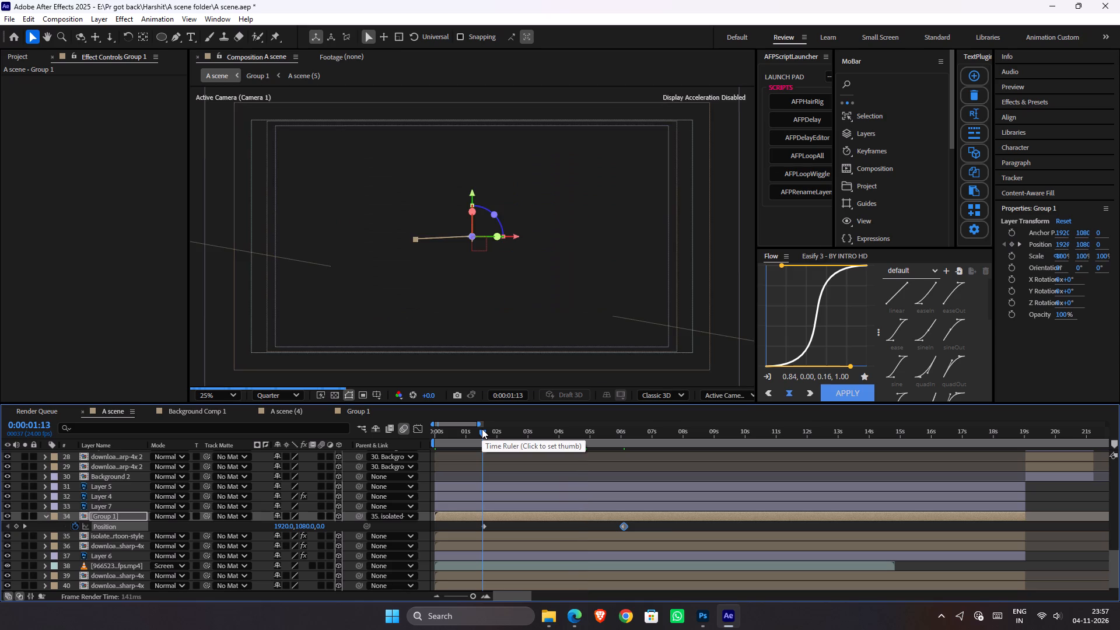
pyautogui.press('space')
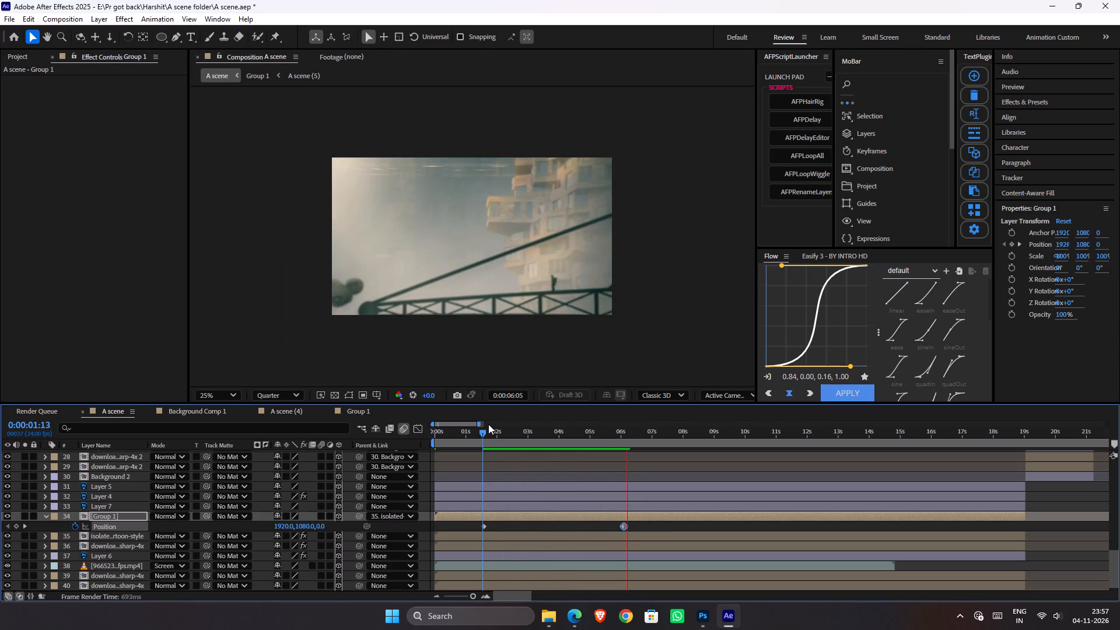
pyautogui.click(484, 436)
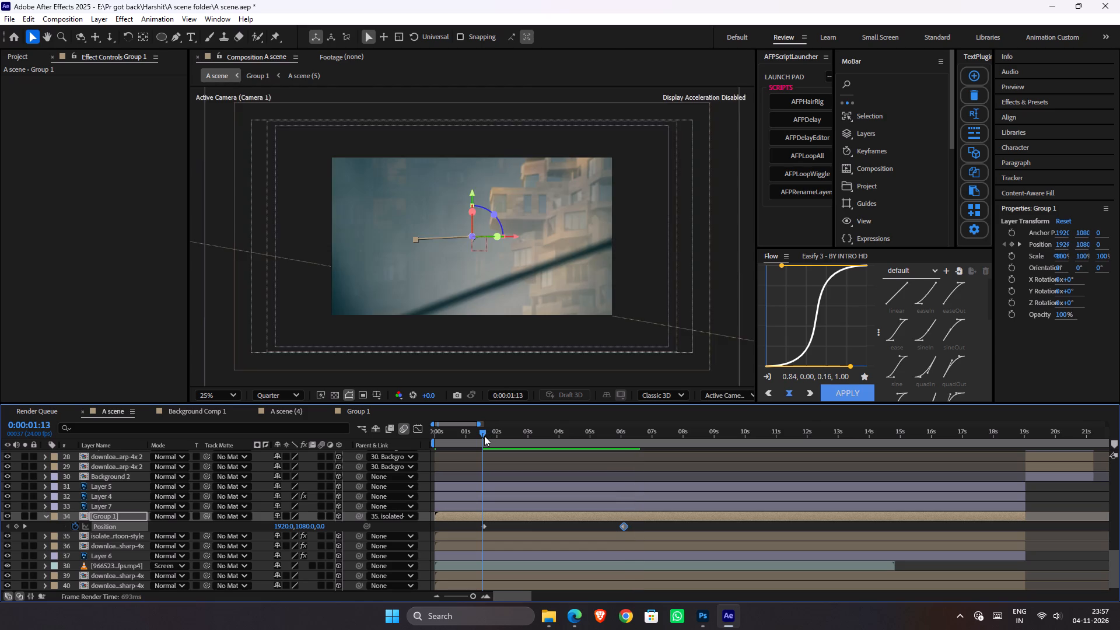
pyautogui.press('space')
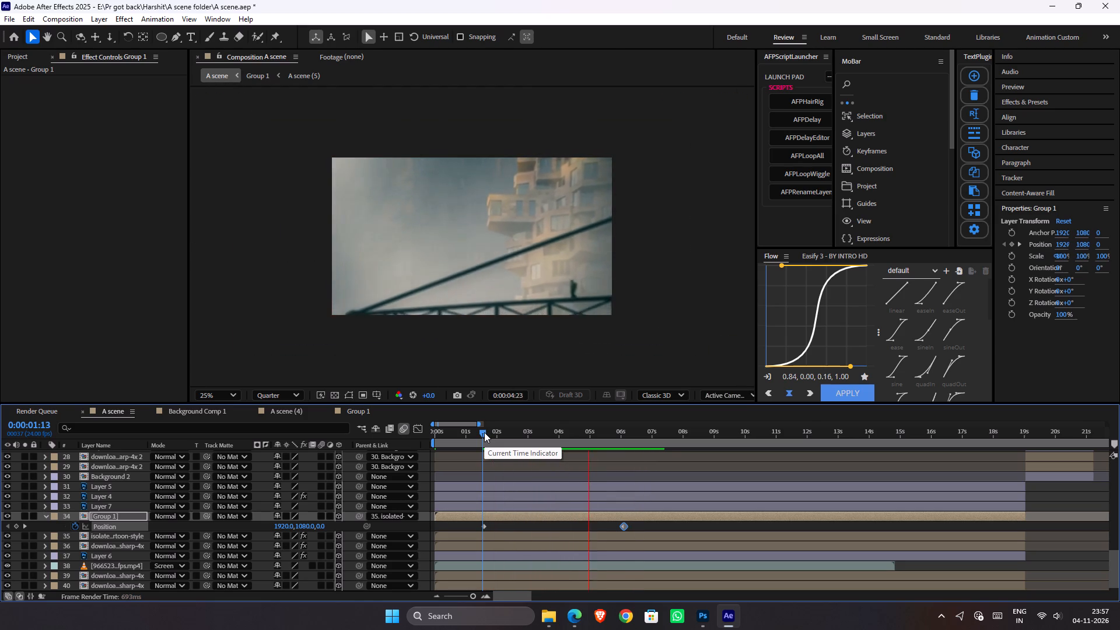
pyautogui.press('space')
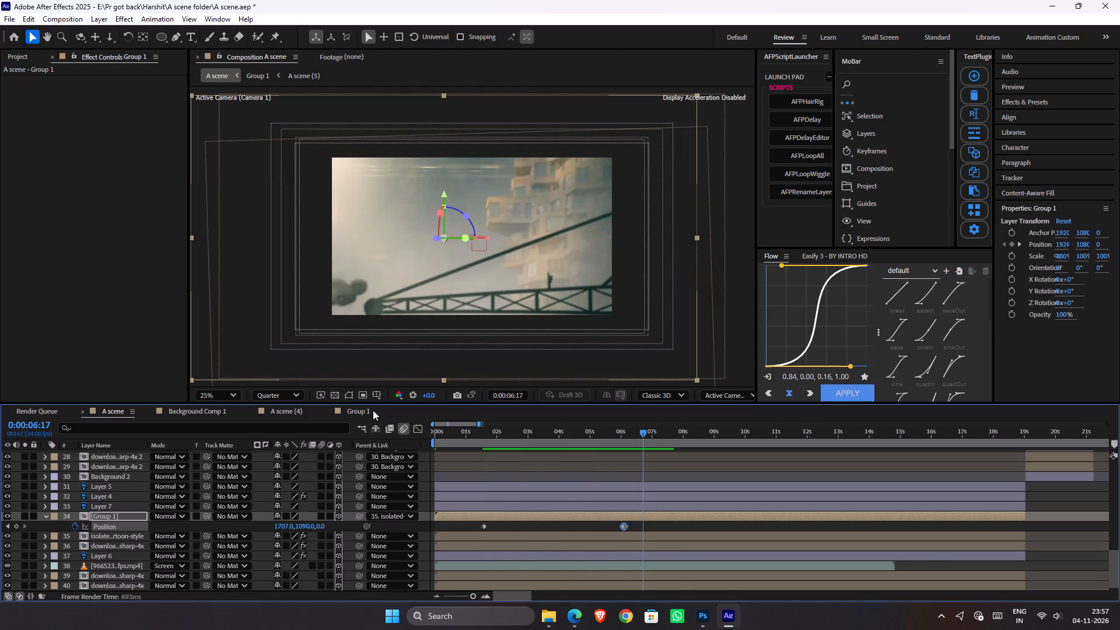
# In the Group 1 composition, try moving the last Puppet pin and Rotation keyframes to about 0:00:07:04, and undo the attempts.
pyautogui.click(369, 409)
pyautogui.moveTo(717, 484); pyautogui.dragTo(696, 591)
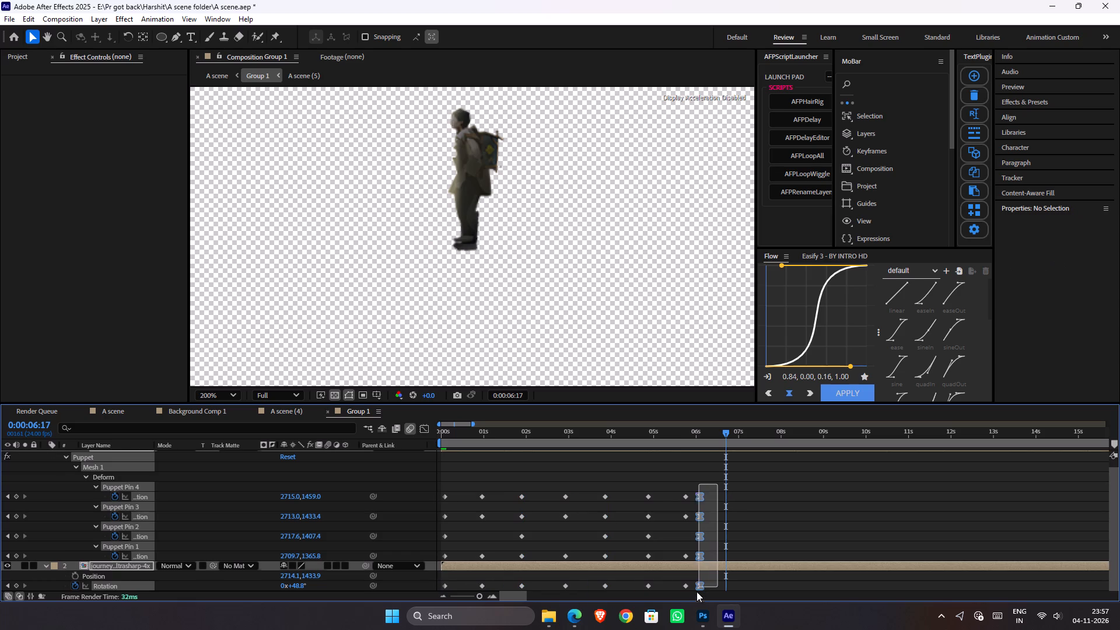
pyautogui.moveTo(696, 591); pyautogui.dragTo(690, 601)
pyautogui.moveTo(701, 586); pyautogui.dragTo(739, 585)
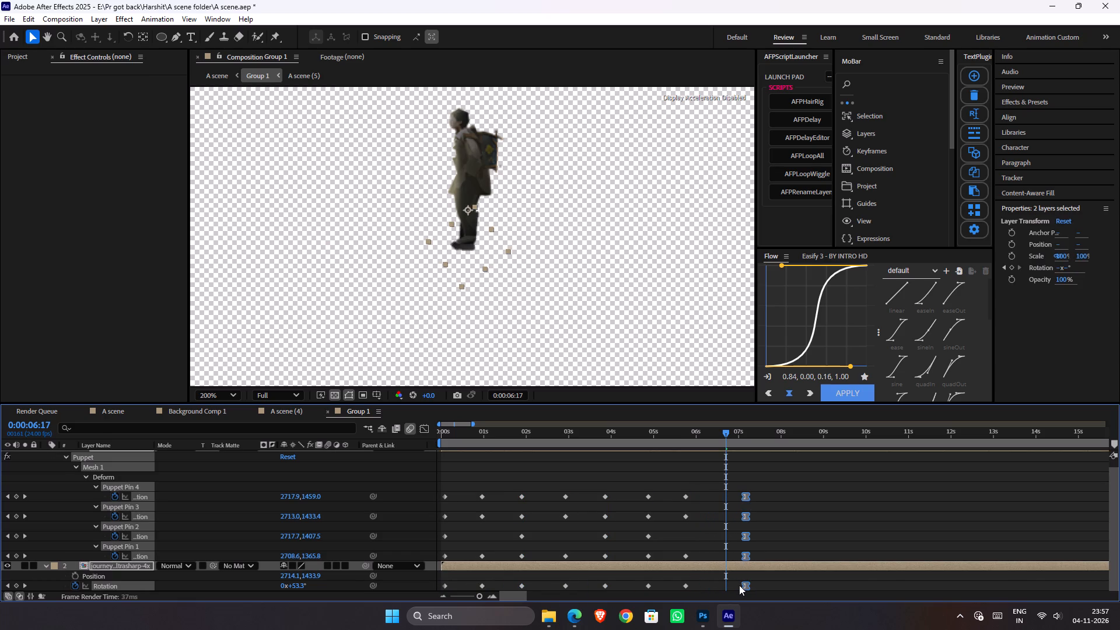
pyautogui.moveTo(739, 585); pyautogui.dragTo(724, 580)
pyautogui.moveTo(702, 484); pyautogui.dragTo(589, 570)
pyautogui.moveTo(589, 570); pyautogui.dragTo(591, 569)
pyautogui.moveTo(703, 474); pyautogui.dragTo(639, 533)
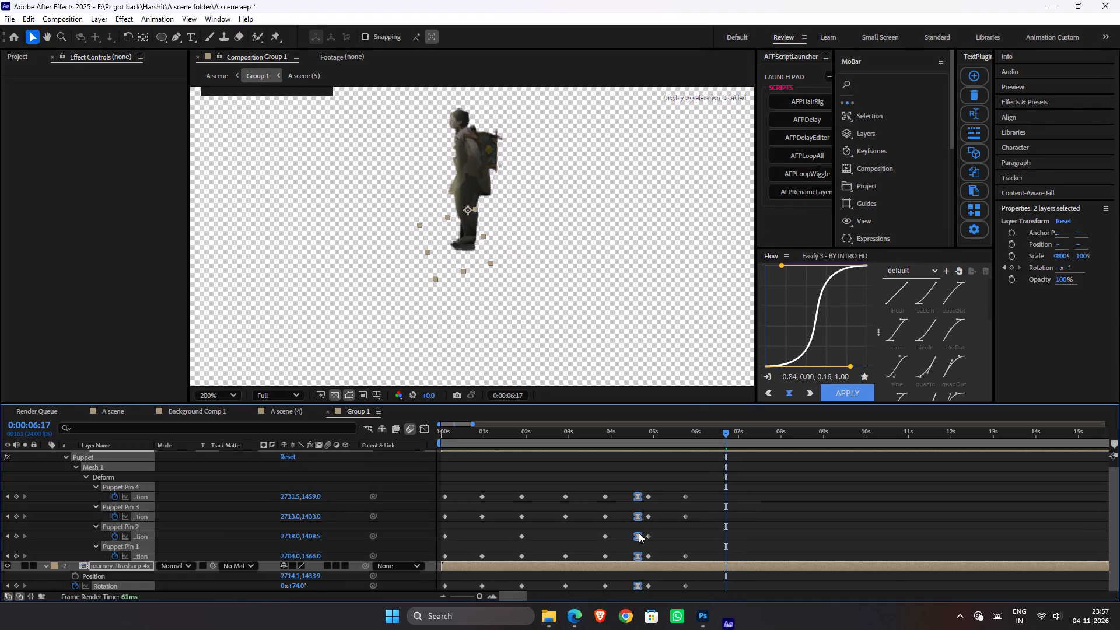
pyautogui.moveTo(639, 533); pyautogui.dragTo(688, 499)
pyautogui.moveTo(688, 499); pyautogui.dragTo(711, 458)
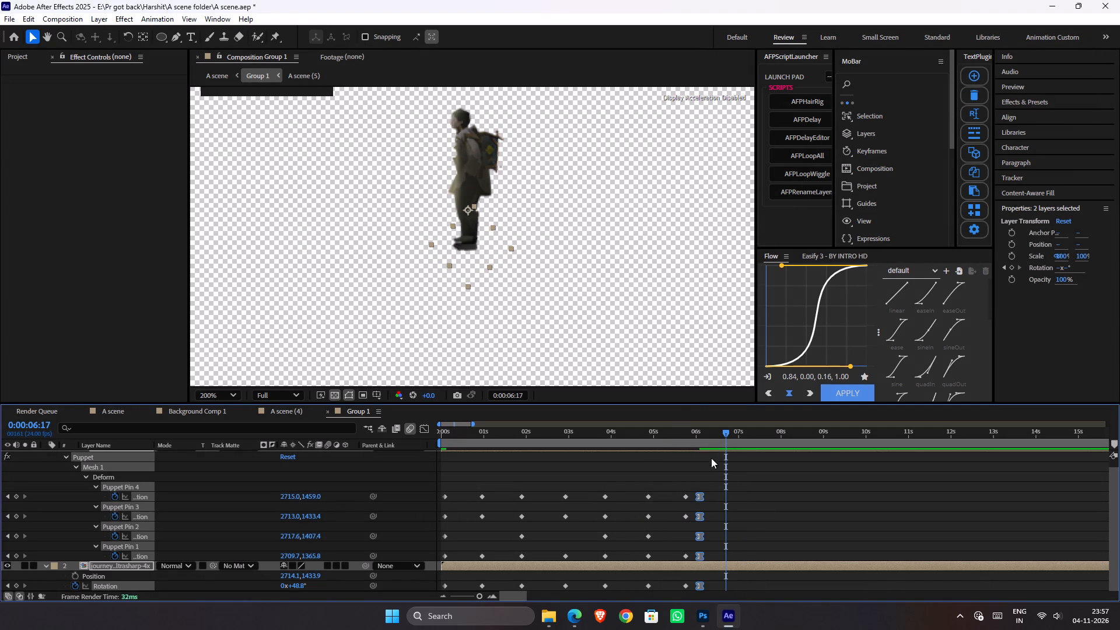
# Move the last Puppet Pin 1–4 and leg Rotation keyframes from 0:00:06:02 to 0:00:06:17.
pyautogui.moveTo(711, 458); pyautogui.dragTo(733, 495)
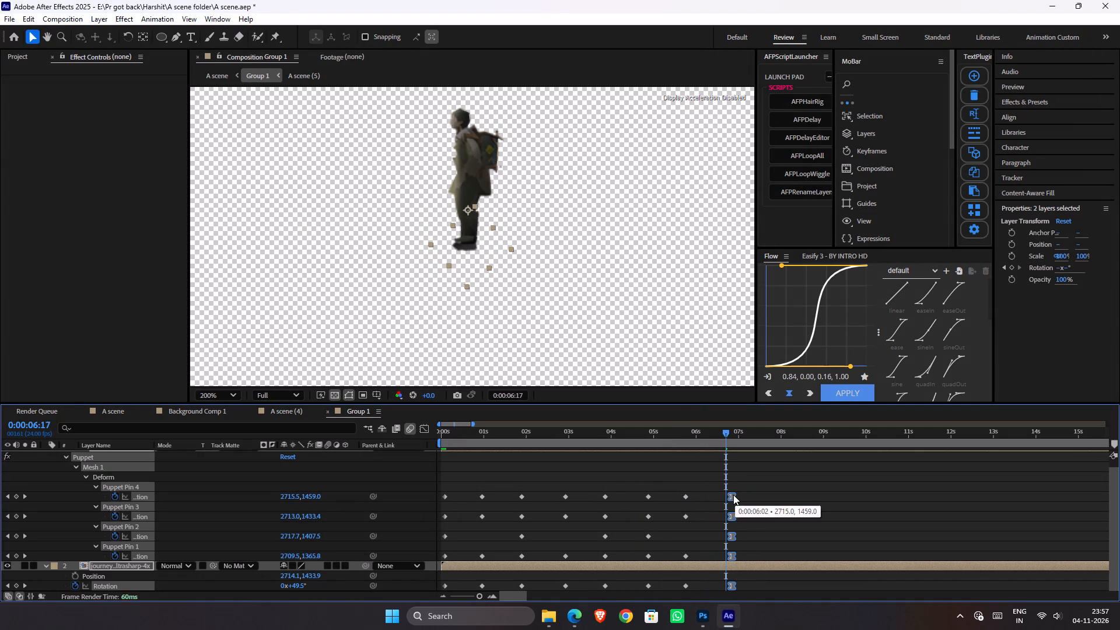
pyautogui.moveTo(733, 495); pyautogui.dragTo(715, 487)
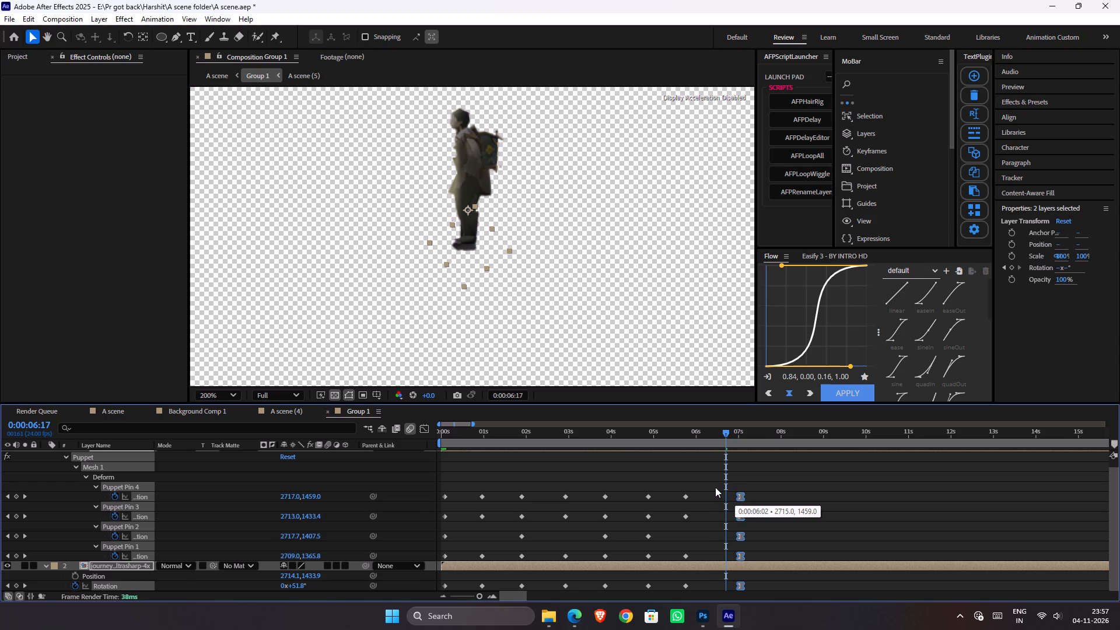
pyautogui.moveTo(715, 487); pyautogui.dragTo(619, 476)
pyautogui.moveTo(619, 476); pyautogui.dragTo(426, 603)
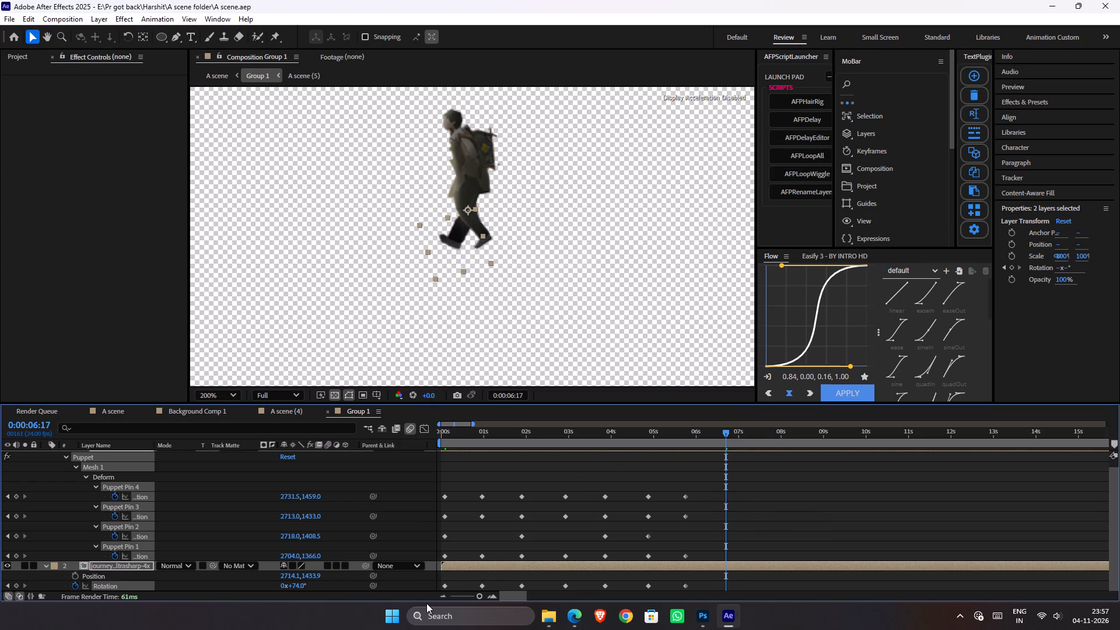
pyautogui.moveTo(426, 603); pyautogui.dragTo(620, 468)
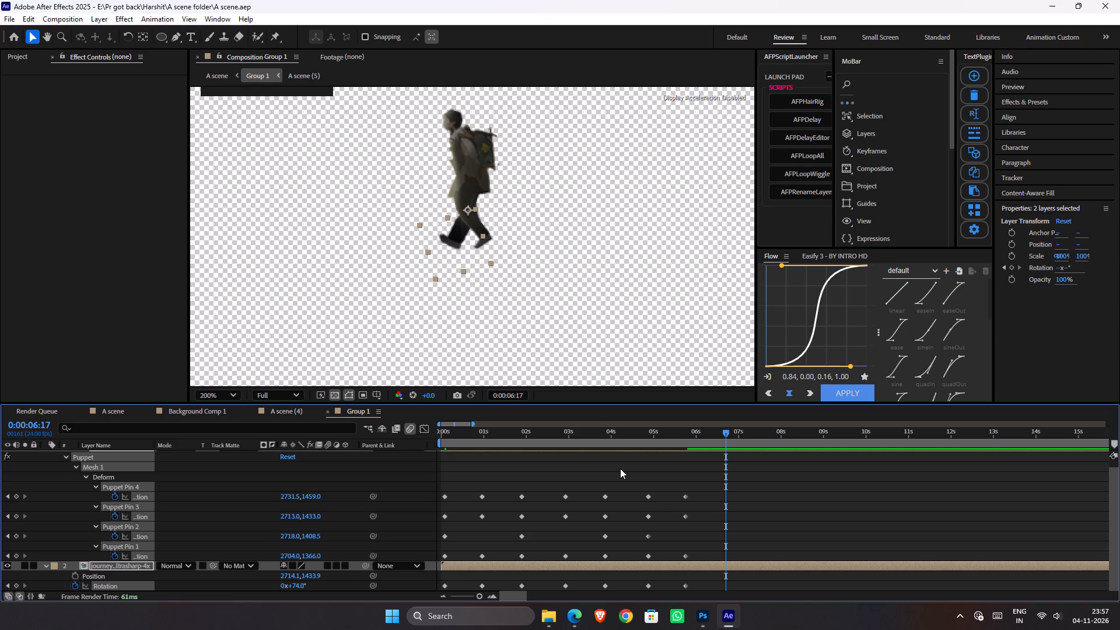
pyautogui.moveTo(620, 468); pyautogui.dragTo(721, 497)
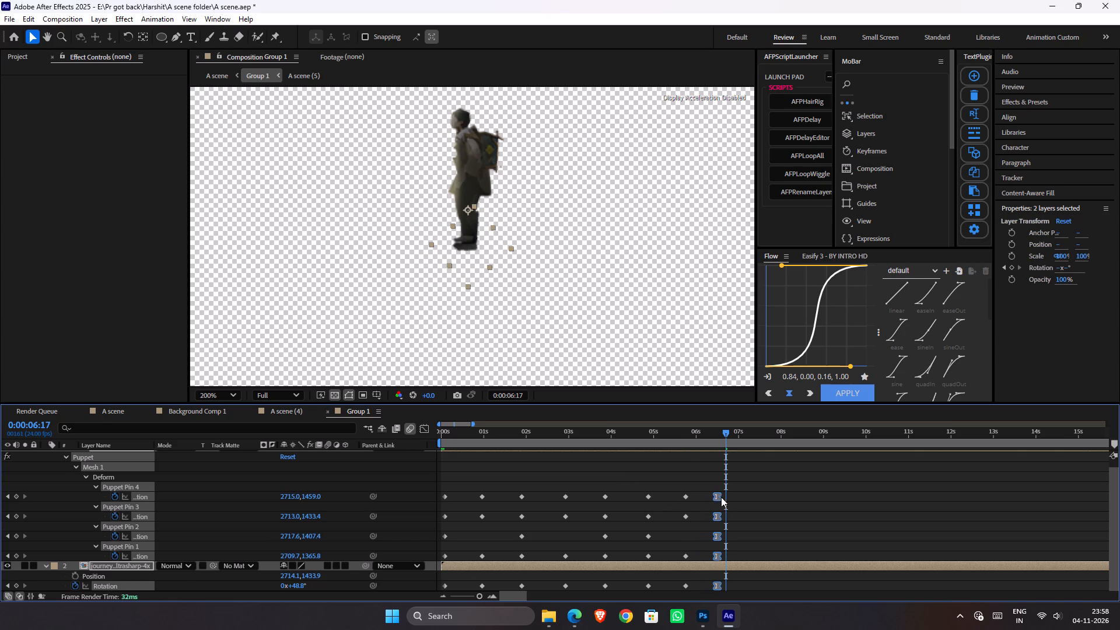
pyautogui.moveTo(721, 497); pyautogui.dragTo(656, 484)
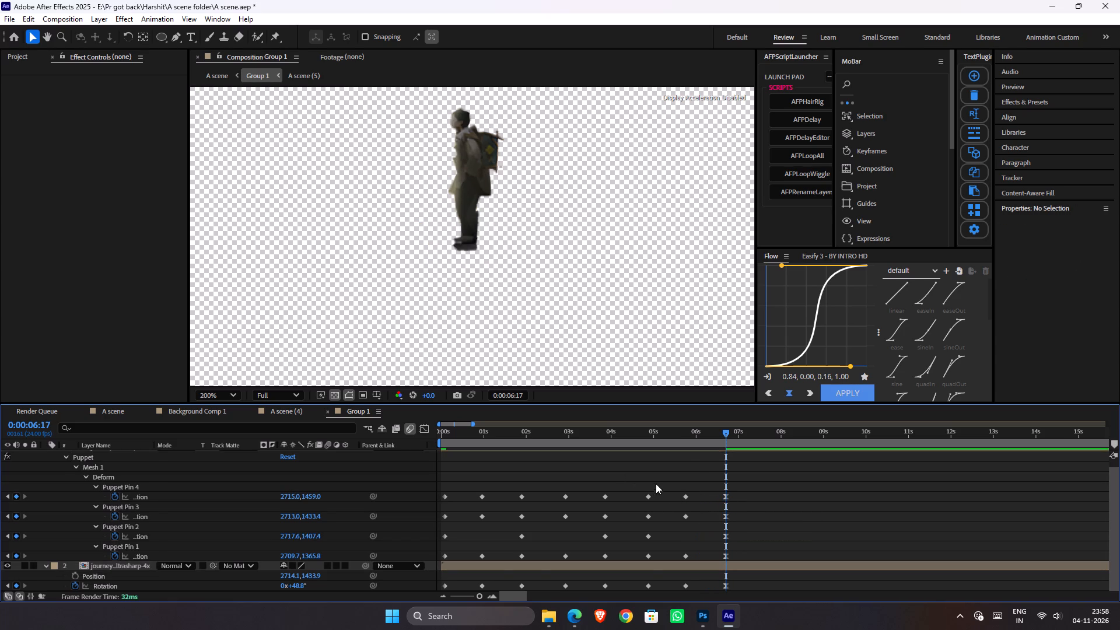
# Delete the Puppet pin and Rotation keyframes in the first four columns, up to about 0:00:02:22.
pyautogui.moveTo(656, 484); pyautogui.dragTo(628, 485)
pyautogui.moveTo(628, 485); pyautogui.dragTo(359, 591)
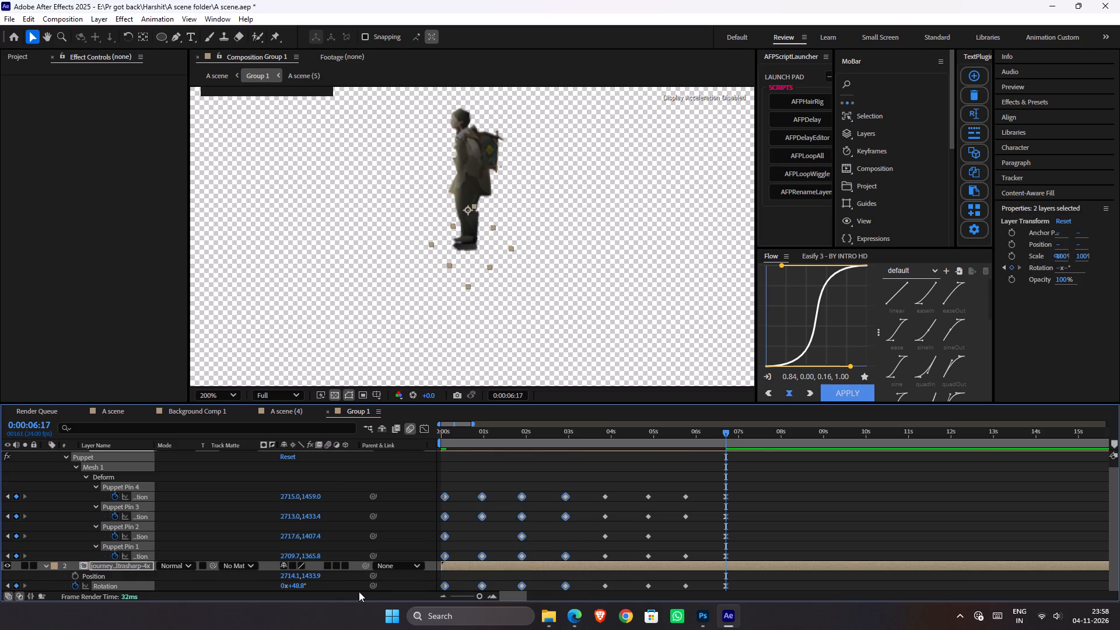
pyautogui.moveTo(359, 591); pyautogui.dragTo(584, 482)
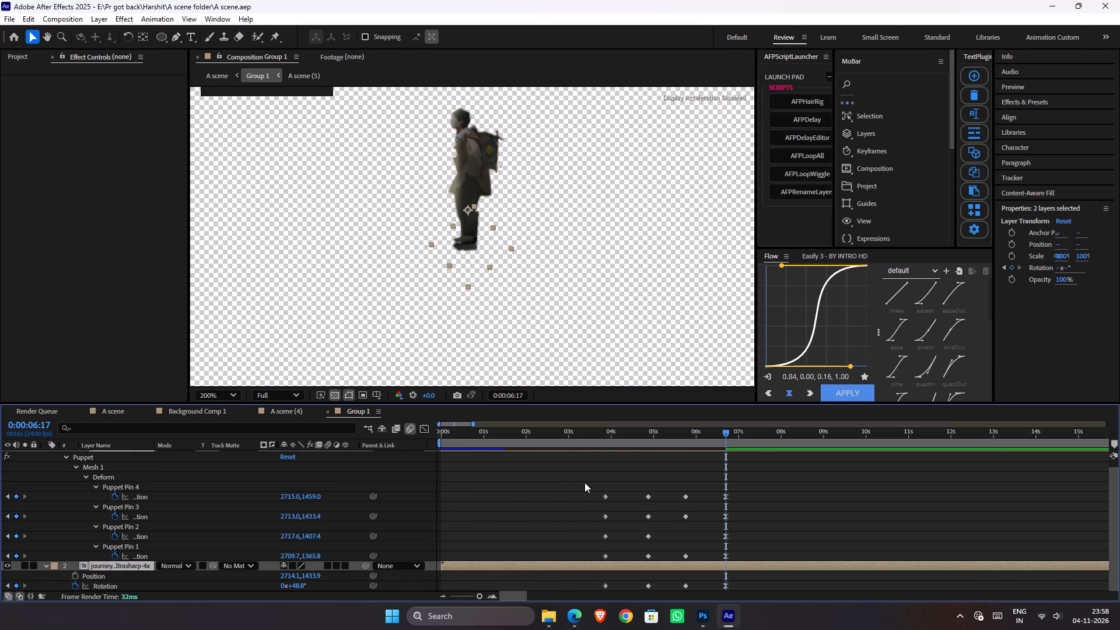
# Stretch the remaining Puppet pin and Rotation keyframes proportionally so they span about 0:00:03:10 to 0:00:07:11, and save the project.
pyautogui.moveTo(584, 482); pyautogui.dragTo(669, 605)
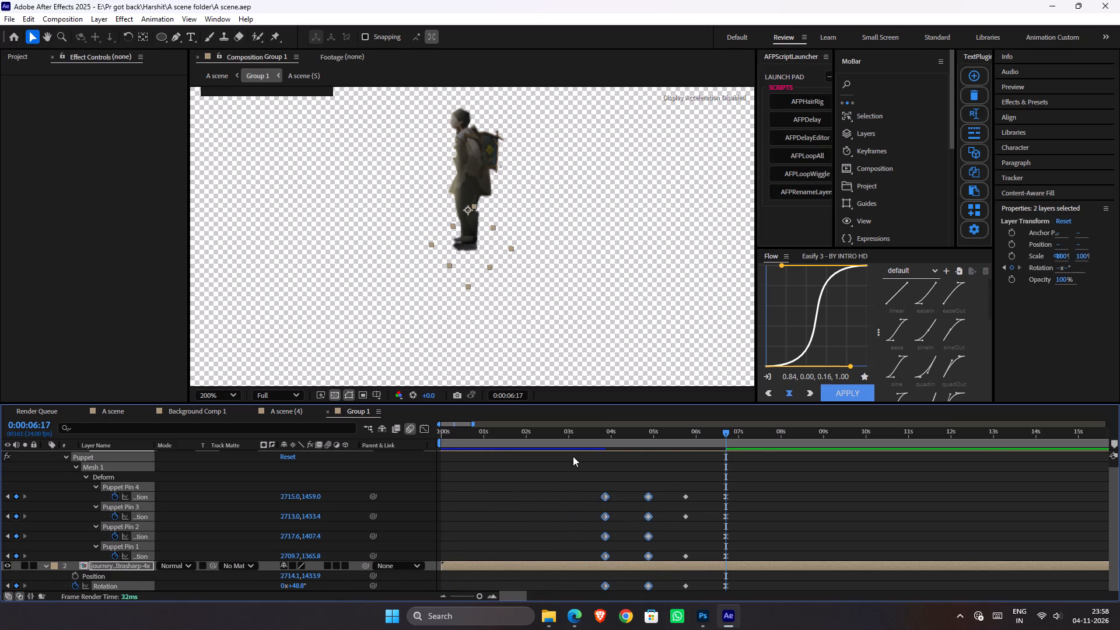
pyautogui.keyDown('ctrl'); pyautogui.moveTo(576, 459); pyautogui.dragTo(745, 600); pyautogui.keyUp('ctrl')
pyautogui.keyDown('ctrl'); pyautogui.keyDown('alt'); pyautogui.moveTo(608, 497); pyautogui.dragTo(582, 497); pyautogui.keyUp('alt'); pyautogui.keyUp('ctrl')
pyautogui.keyDown('ctrl'); pyautogui.moveTo(561, 476); pyautogui.dragTo(786, 608); pyautogui.keyUp('ctrl')
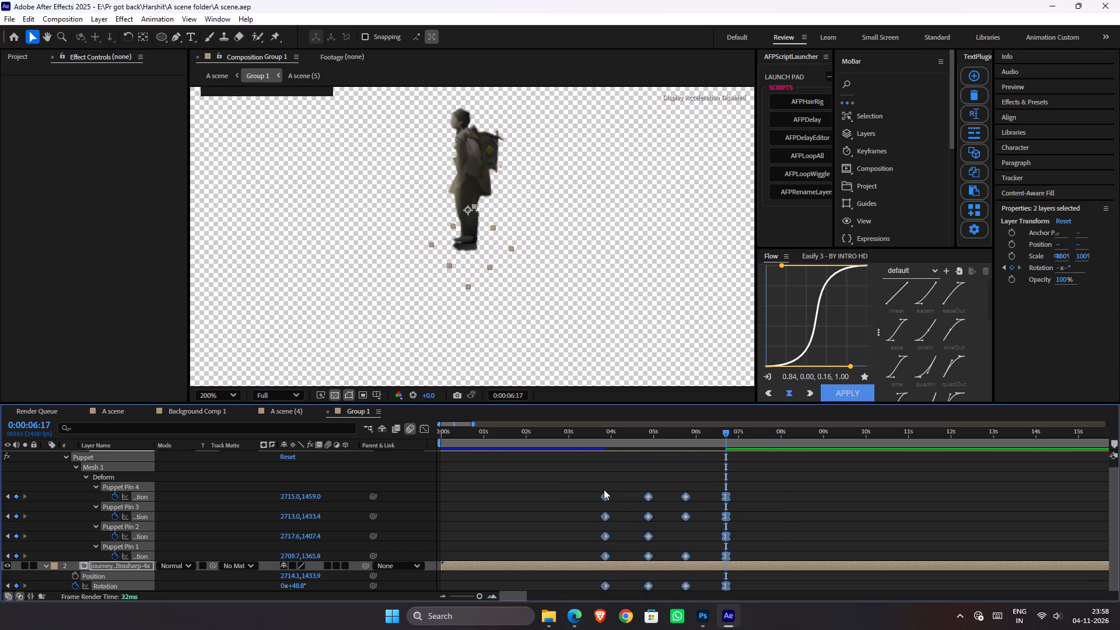
pyautogui.keyDown('ctrl'); pyautogui.keyDown('alt'); pyautogui.moveTo(606, 498); pyautogui.dragTo(556, 503); pyautogui.keyUp('alt'); pyautogui.keyUp('ctrl')
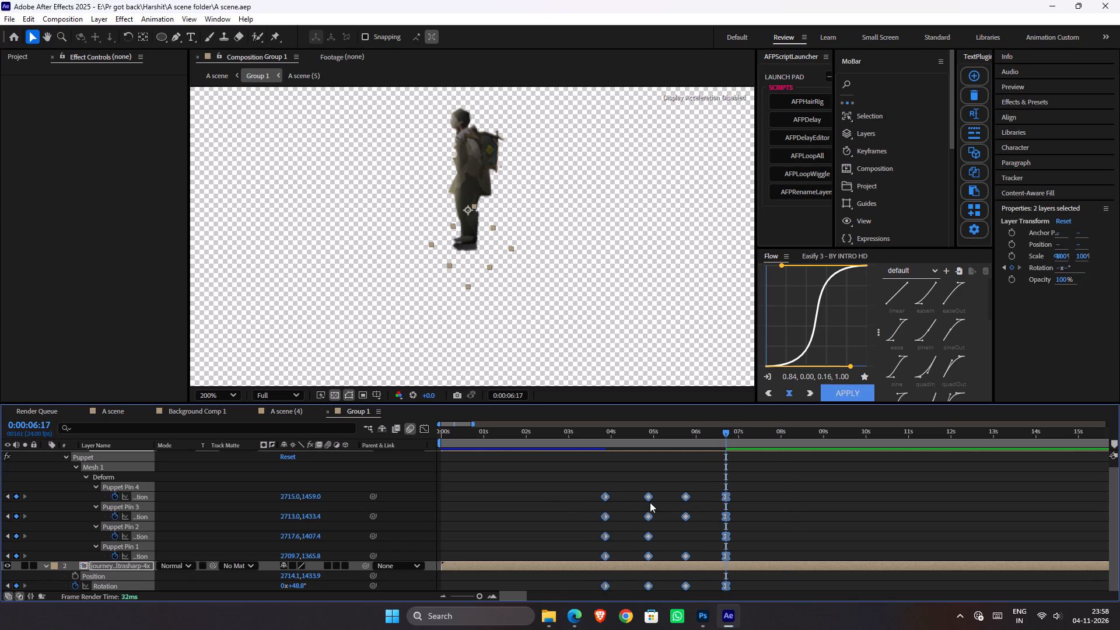
pyautogui.keyDown('ctrl'); pyautogui.keyDown('alt'); pyautogui.moveTo(728, 497); pyautogui.dragTo(745, 506); pyautogui.keyUp('alt'); pyautogui.keyUp('ctrl')
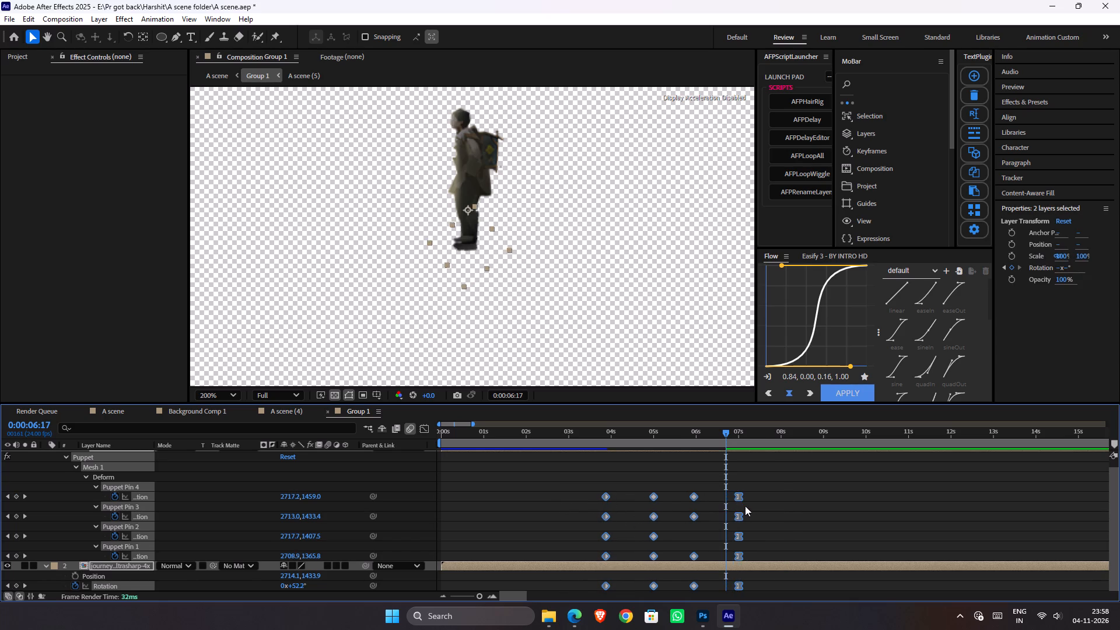
pyautogui.keyDown('ctrl'); pyautogui.keyDown('alt'); pyautogui.moveTo(745, 506); pyautogui.dragTo(780, 507); pyautogui.keyUp('alt'); pyautogui.keyUp('ctrl')
pyautogui.keyDown('ctrl'); pyautogui.moveTo(776, 494); pyautogui.dragTo(763, 501); pyautogui.keyUp('ctrl')
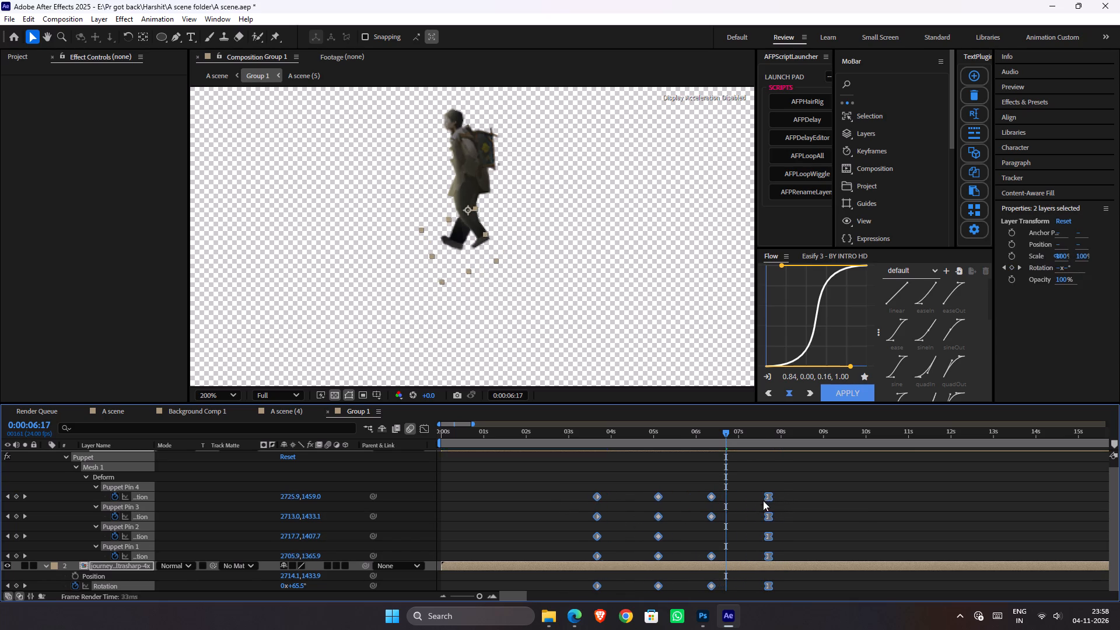
pyautogui.keyDown('ctrl'); pyautogui.moveTo(763, 501); pyautogui.dragTo(703, 513); pyautogui.keyUp('ctrl')
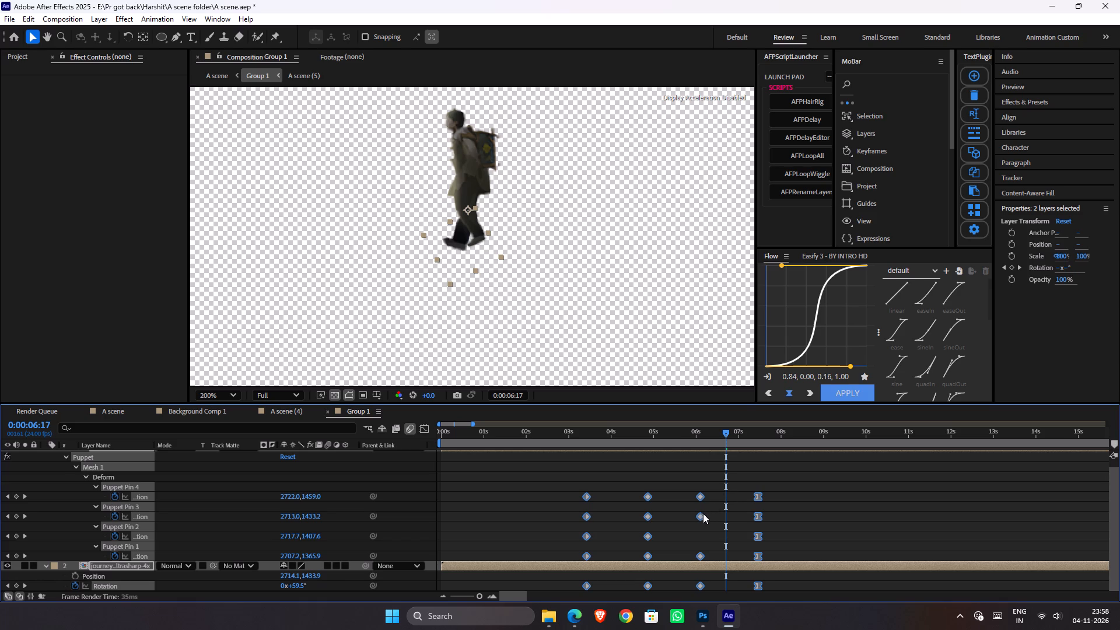
pyautogui.keyDown('ctrl'); pyautogui.moveTo(703, 513); pyautogui.dragTo(732, 500); pyautogui.keyUp('ctrl')
pyautogui.hotkey('ctrl', 's')
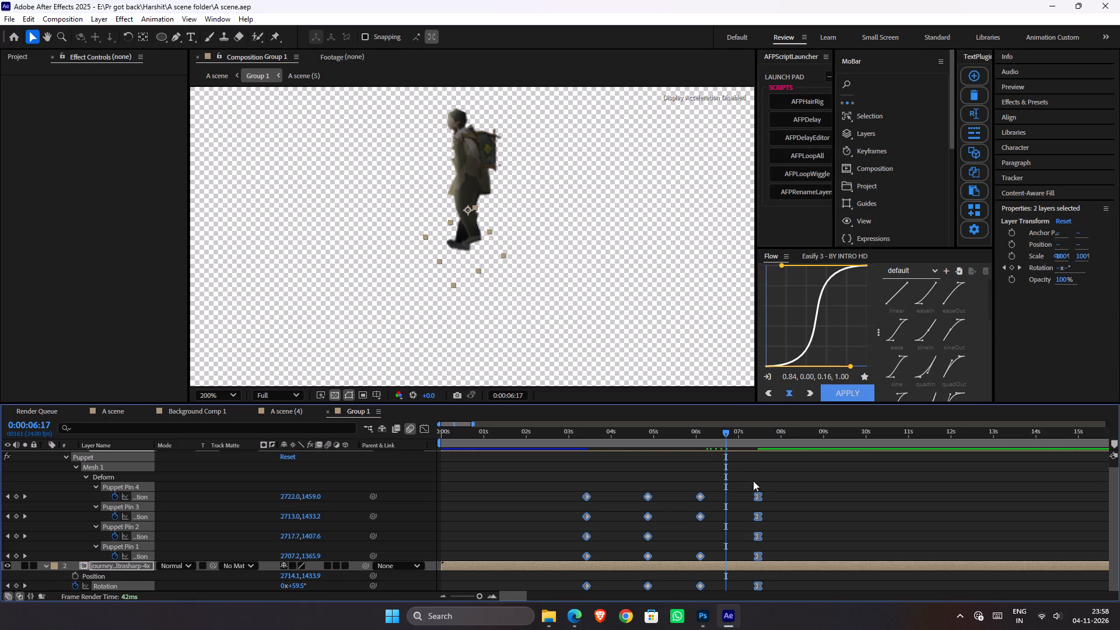
# Shift all the selected Puppet pin and Rotation keyframes earlier so the last column sits at 0:00:06:17, and save the project in A scene.
pyautogui.moveTo(757, 496); pyautogui.dragTo(724, 499)
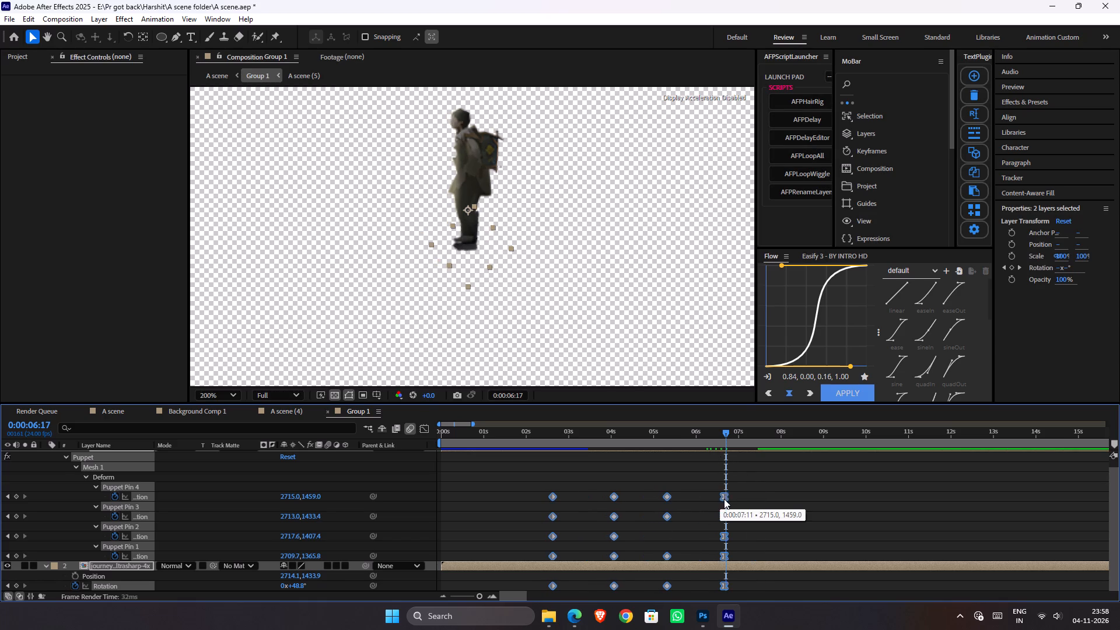
pyautogui.moveTo(724, 499); pyautogui.dragTo(727, 502)
pyautogui.click(680, 497)
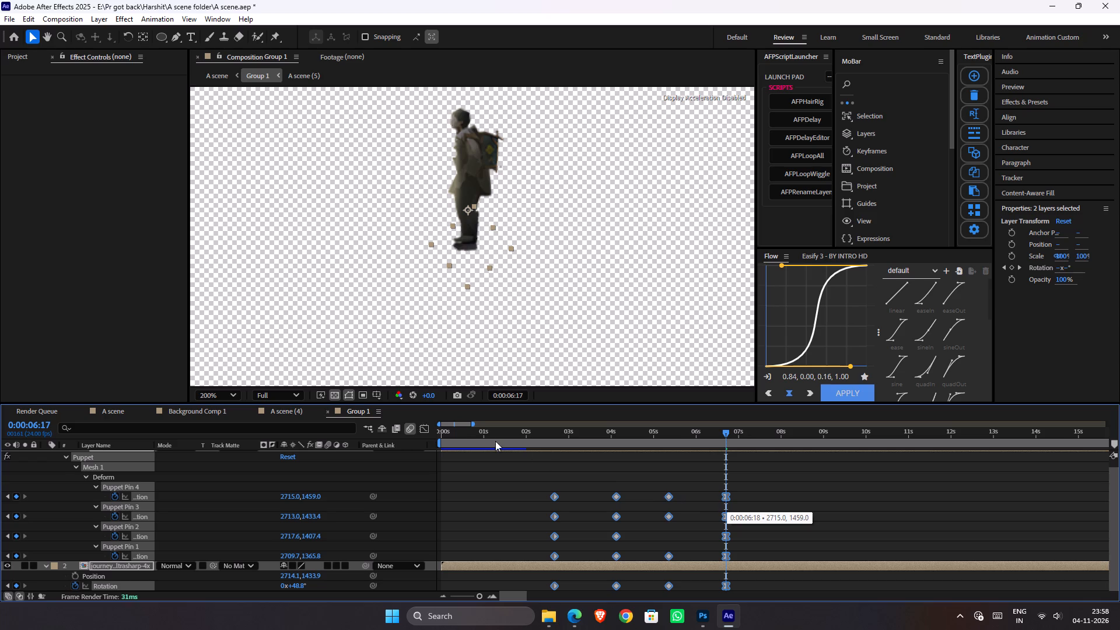
pyautogui.click(116, 407)
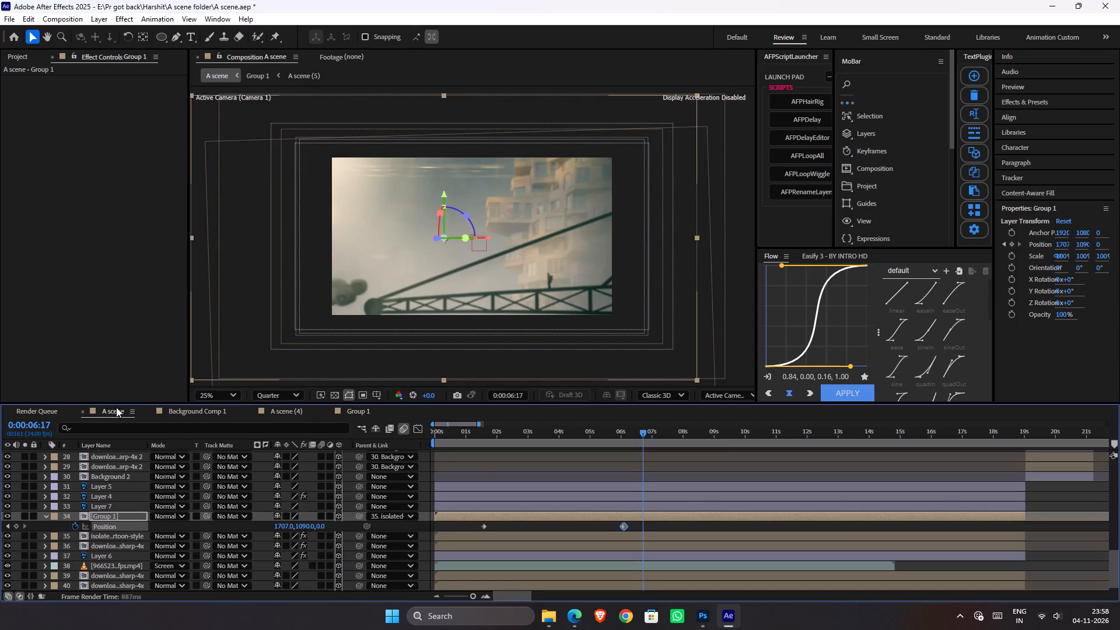
pyautogui.hotkey('ctrl', 's')
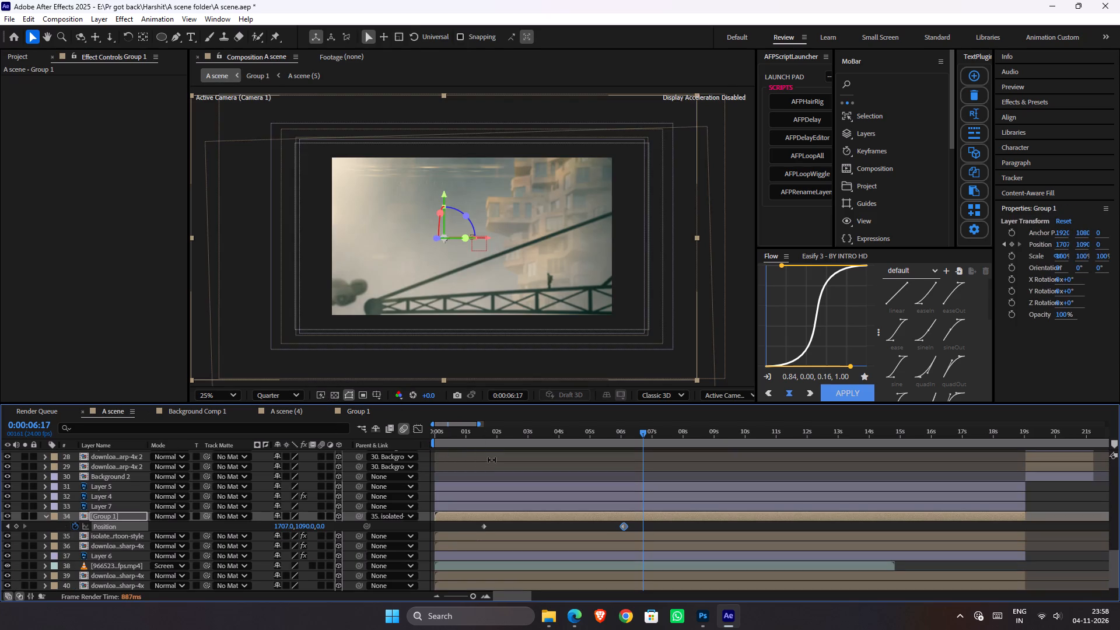
# Play back A scene repeatedly from 0:00:02:16 to review Group 1's walk against its Position movement.
pyautogui.moveTo(601, 435); pyautogui.dragTo(519, 449)
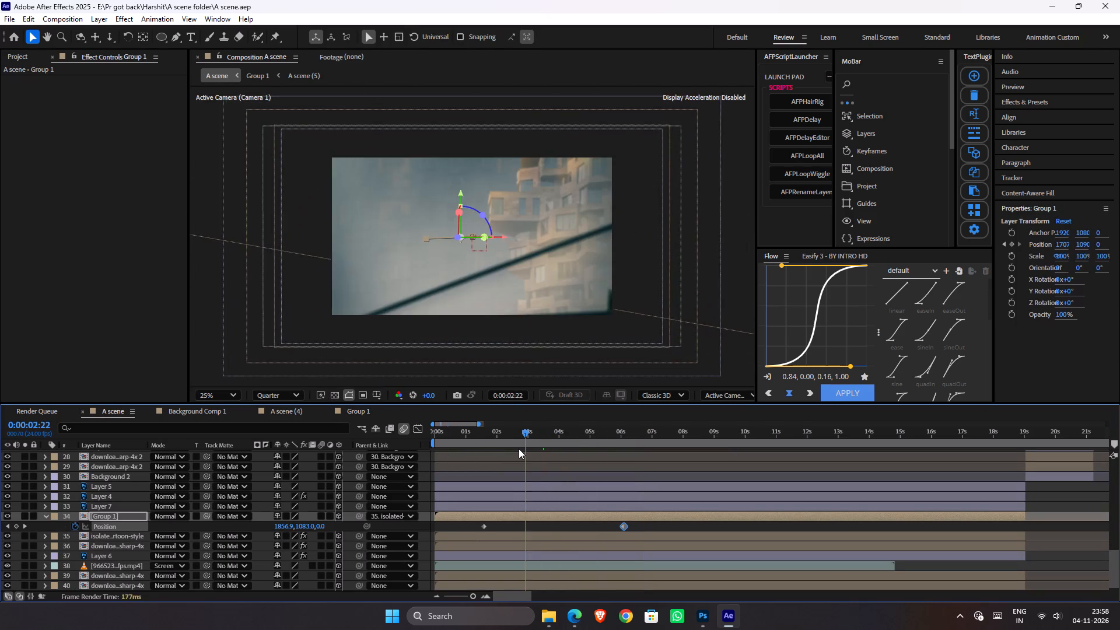
pyautogui.moveTo(519, 449); pyautogui.dragTo(517, 449)
pyautogui.press('space')
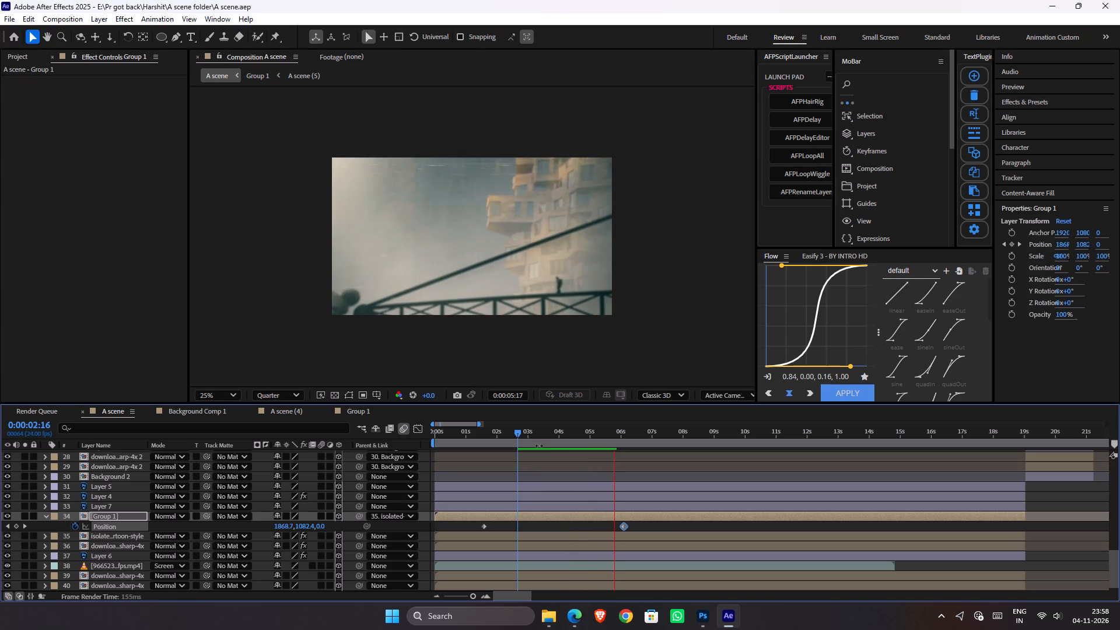
pyautogui.press('space')
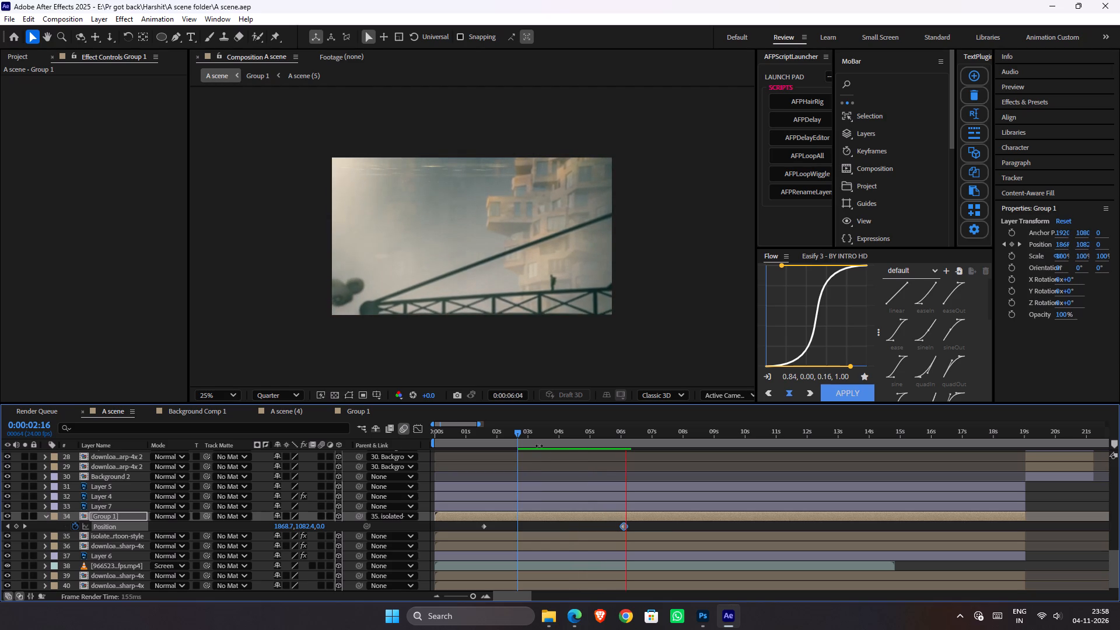
pyautogui.moveTo(533, 432); pyautogui.dragTo(517, 434)
pyautogui.press('space')
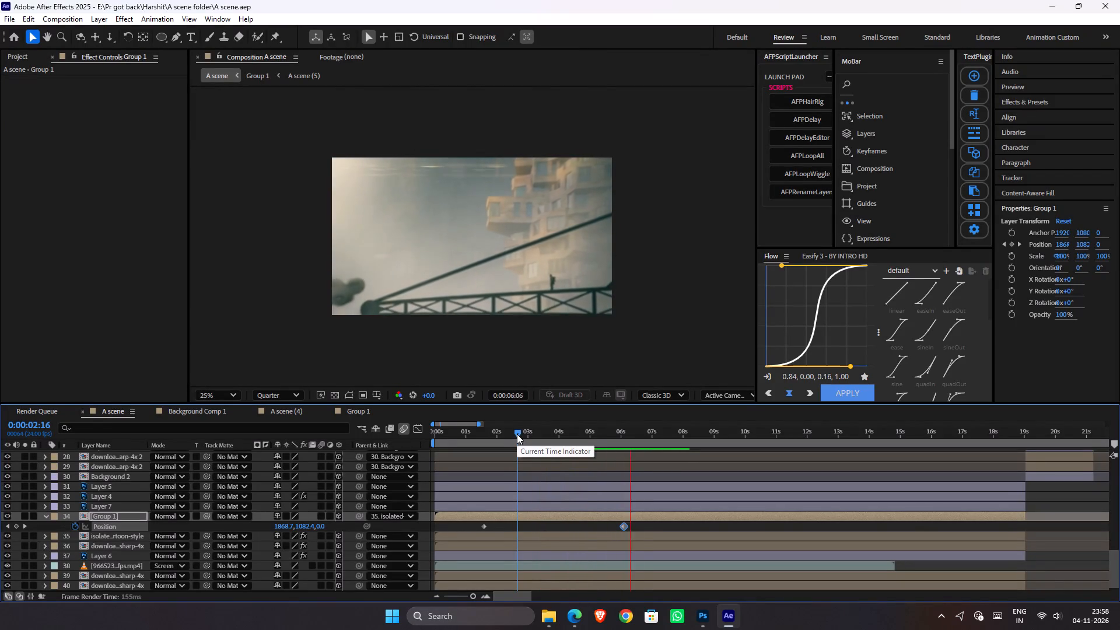
pyautogui.press('space')
pyautogui.click(517, 434)
pyautogui.press('space')
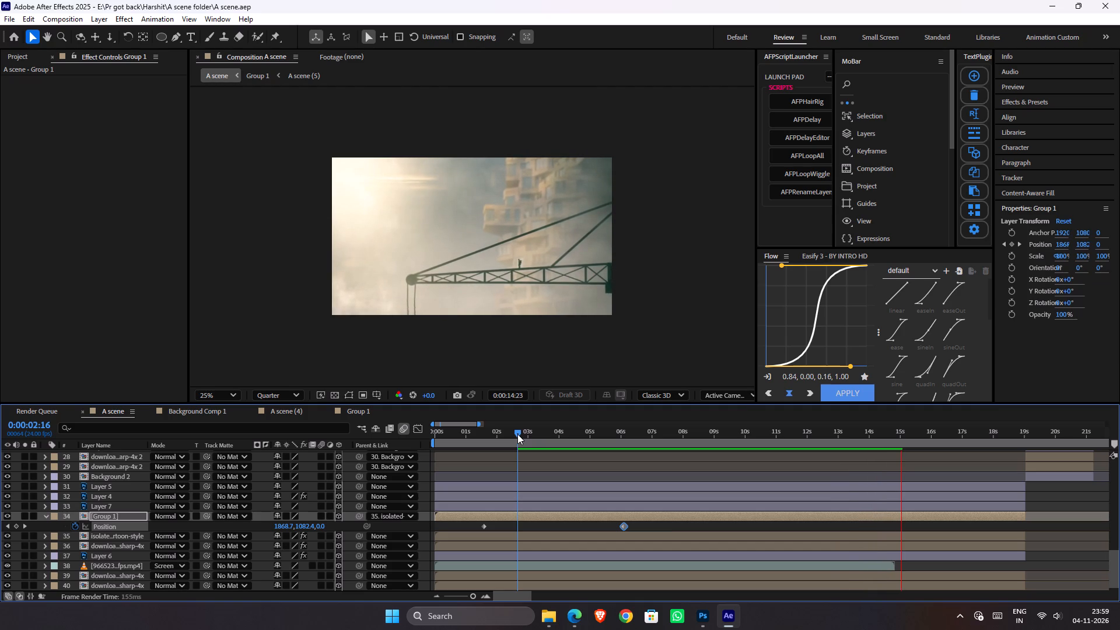
pyautogui.click(517, 434)
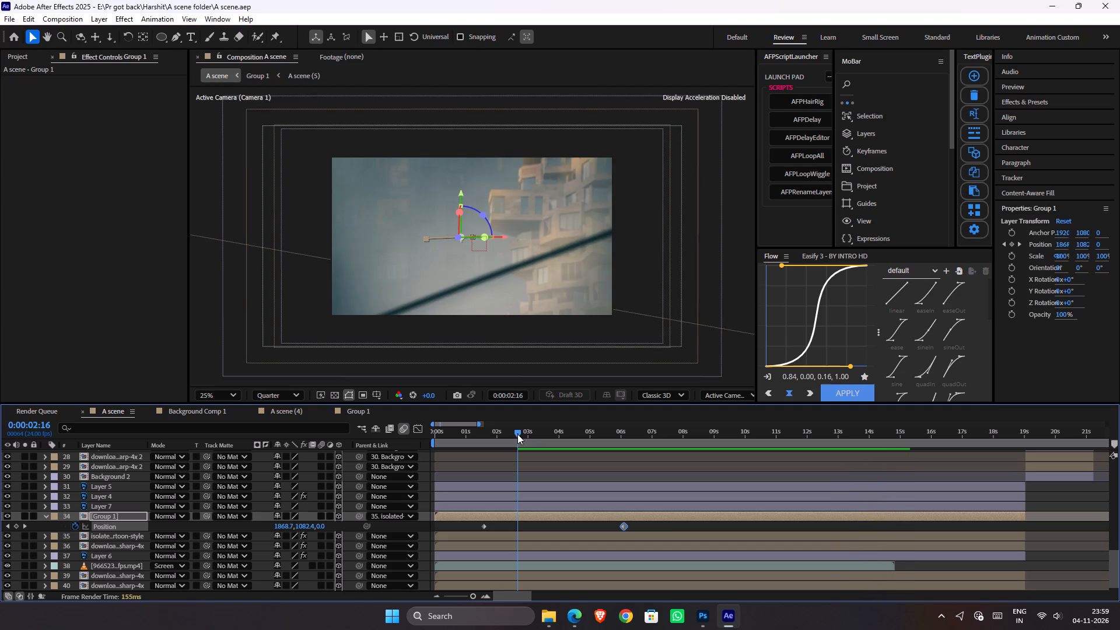
pyautogui.press('space')
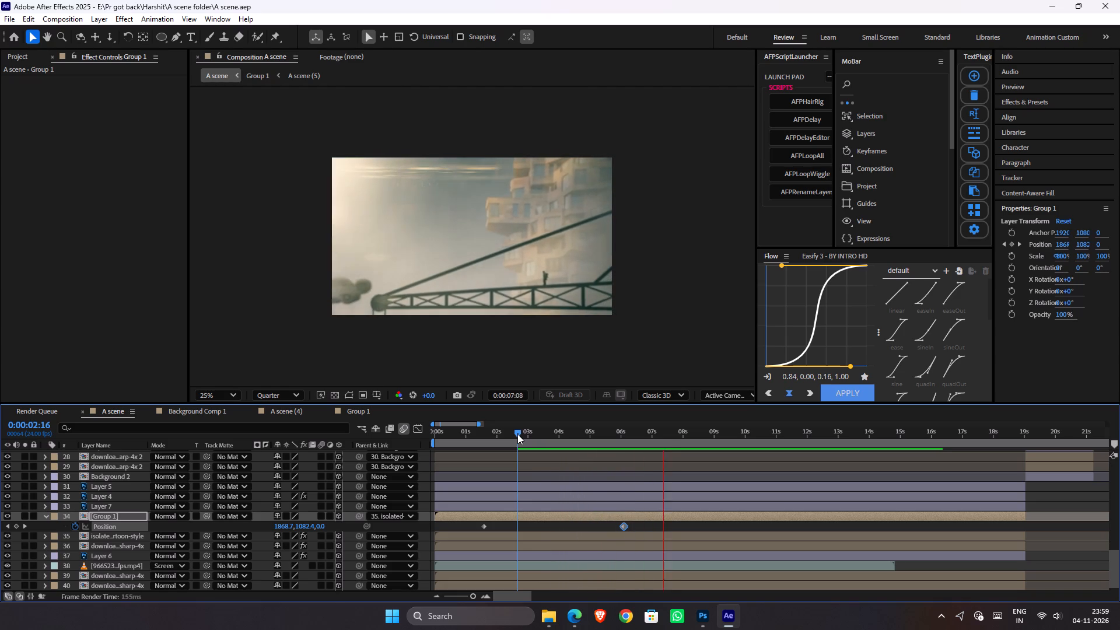
pyautogui.press('space')
# In Group 1's speed graph, lengthen the incoming influence of the last Puppet pin and Rotation keyframes to a little under 48%.
pyautogui.click(366, 414)
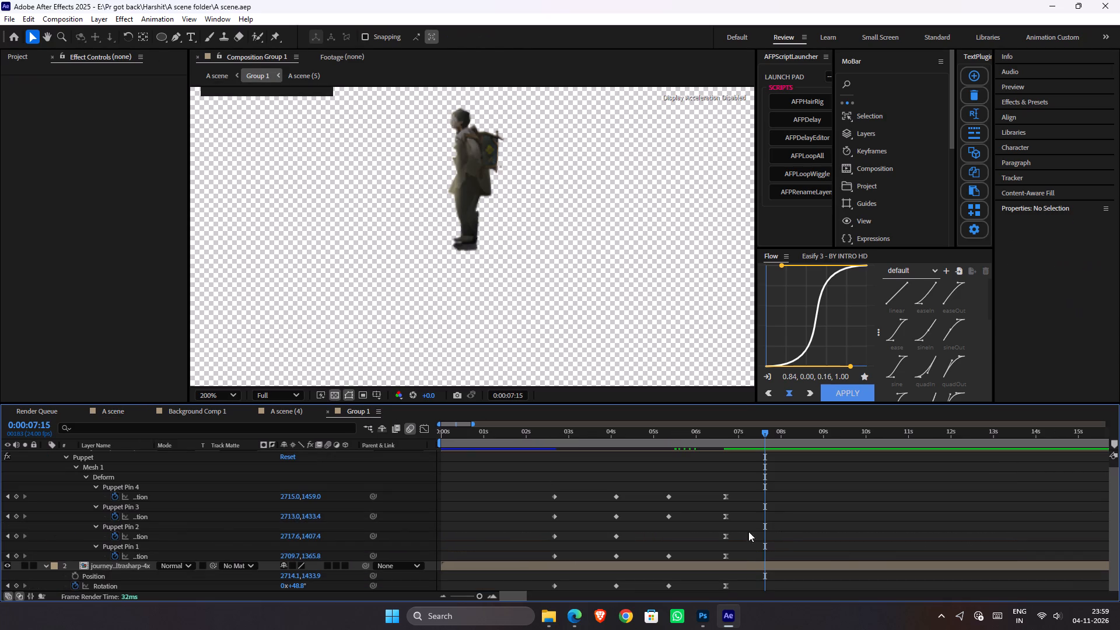
pyautogui.moveTo(761, 489); pyautogui.dragTo(704, 619)
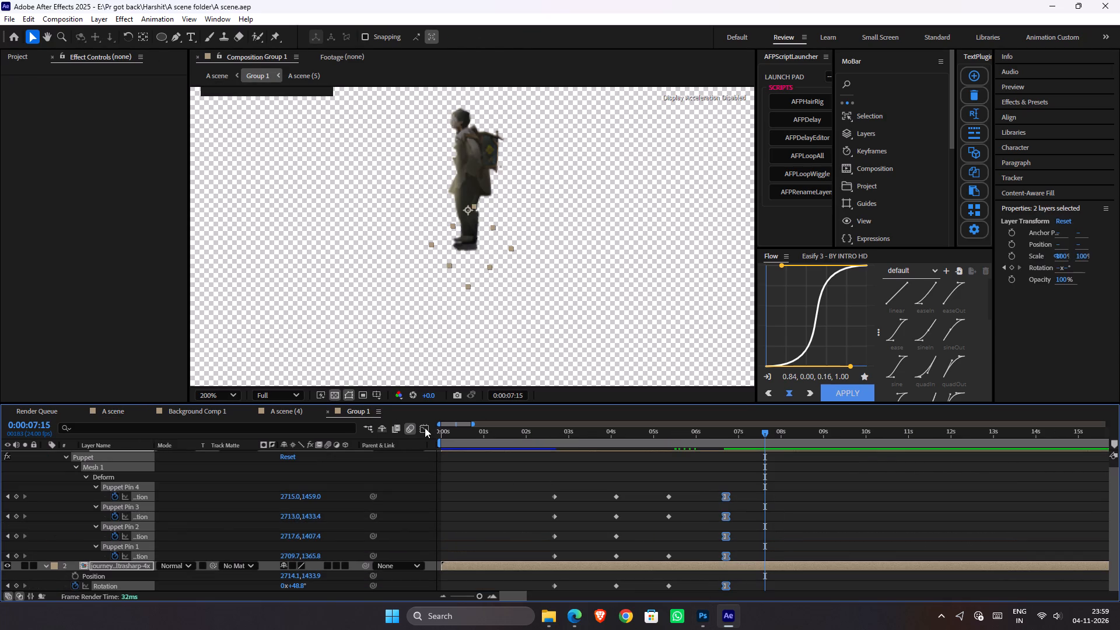
pyautogui.click(425, 427)
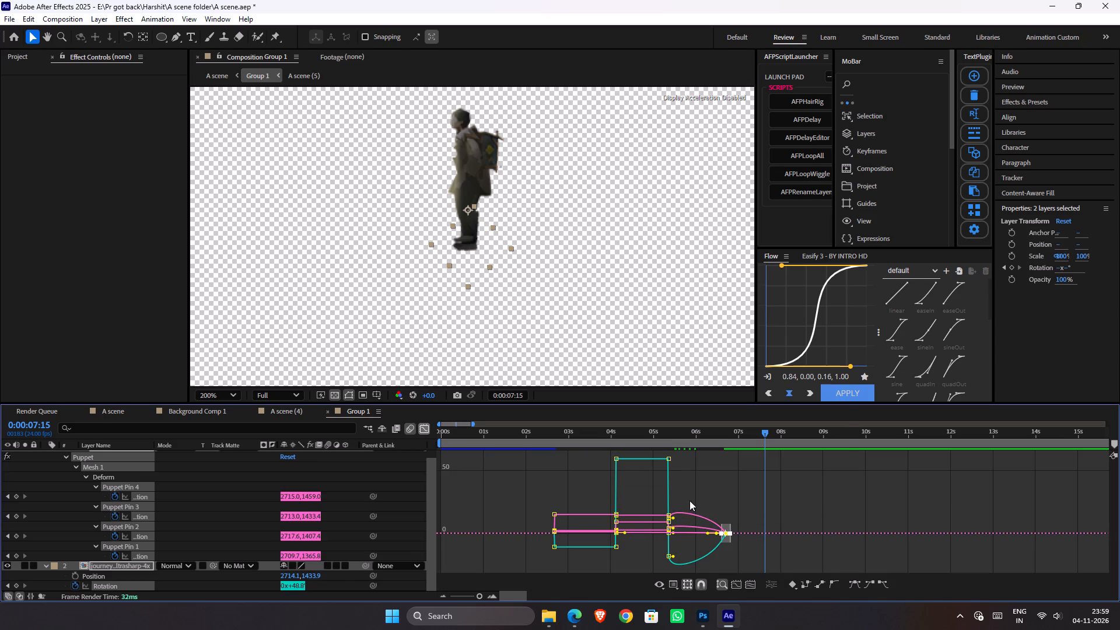
pyautogui.rightClick(699, 489)
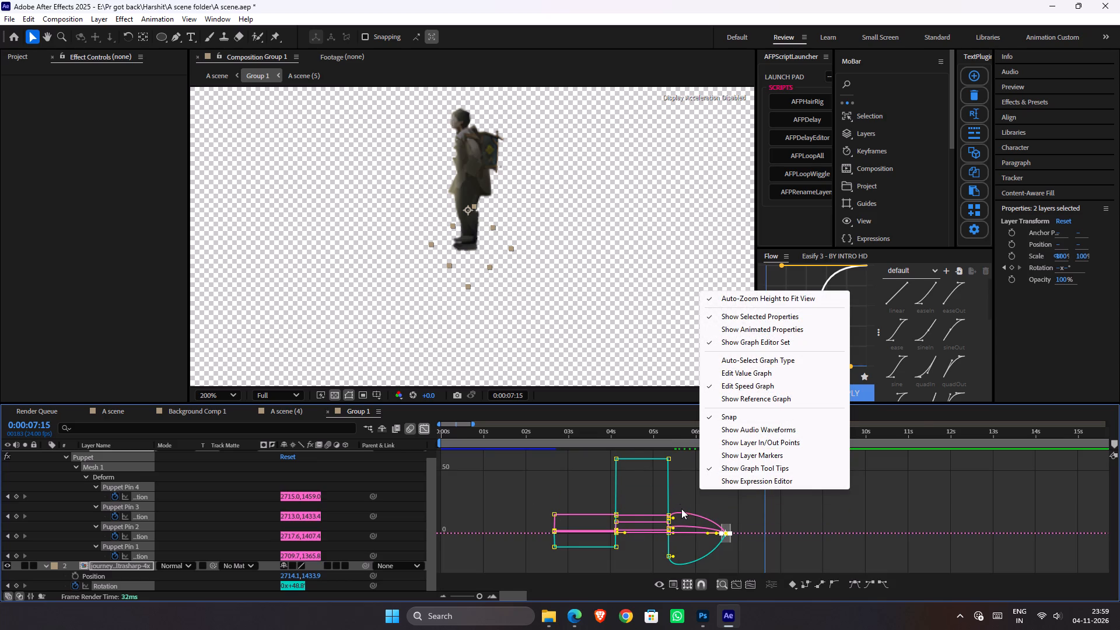
pyautogui.keyDown('alt'); pyautogui.scroll(4, 688, 530); pyautogui.keyUp('alt')
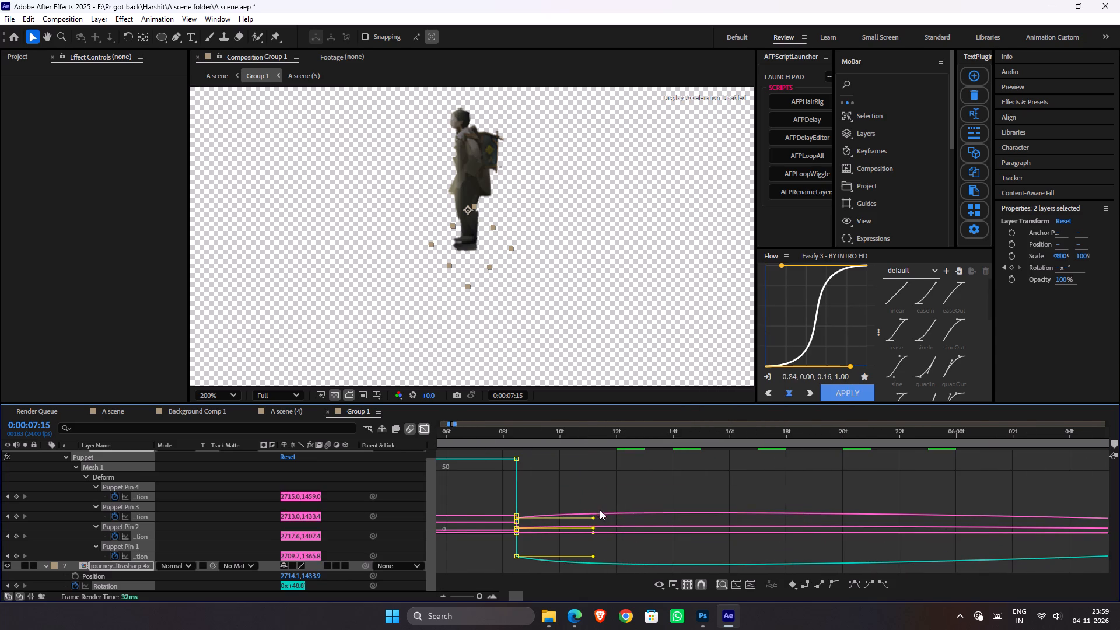
pyautogui.keyDown('alt'); pyautogui.scroll(-1, 655, 514); pyautogui.keyUp('alt')
pyautogui.keyDown('alt'); pyautogui.scroll(1, 655, 514); pyautogui.keyUp('alt')
pyautogui.keyDown('alt'); pyautogui.scroll(1, 812, 501); pyautogui.keyUp('alt')
pyautogui.keyDown('alt'); pyautogui.scroll(-2, 811, 501); pyautogui.keyUp('alt')
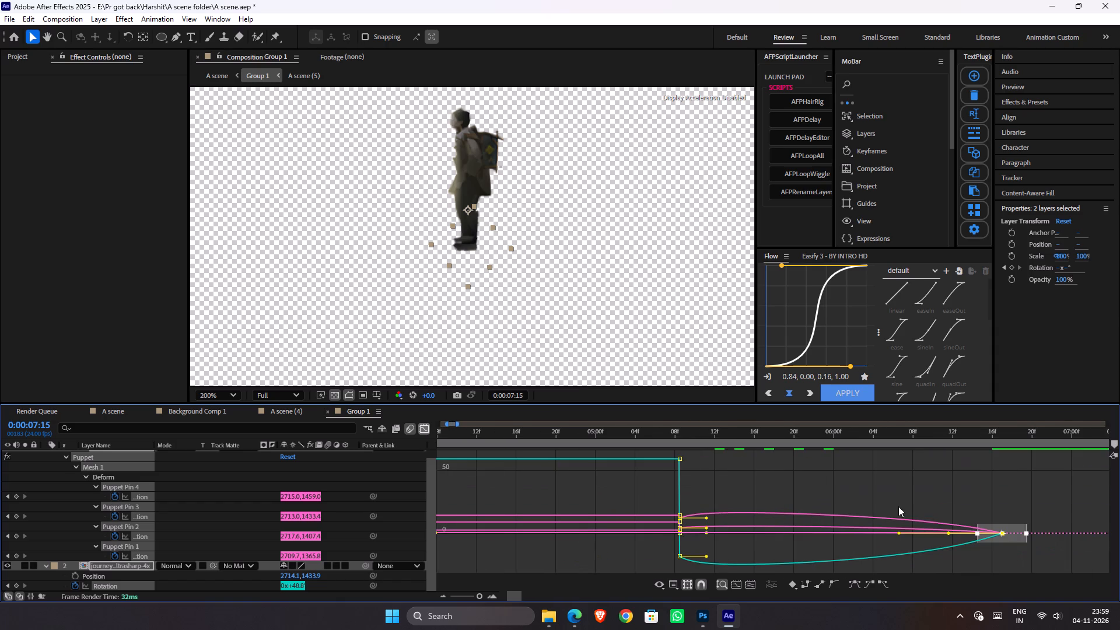
pyautogui.moveTo(1042, 495); pyautogui.dragTo(977, 567)
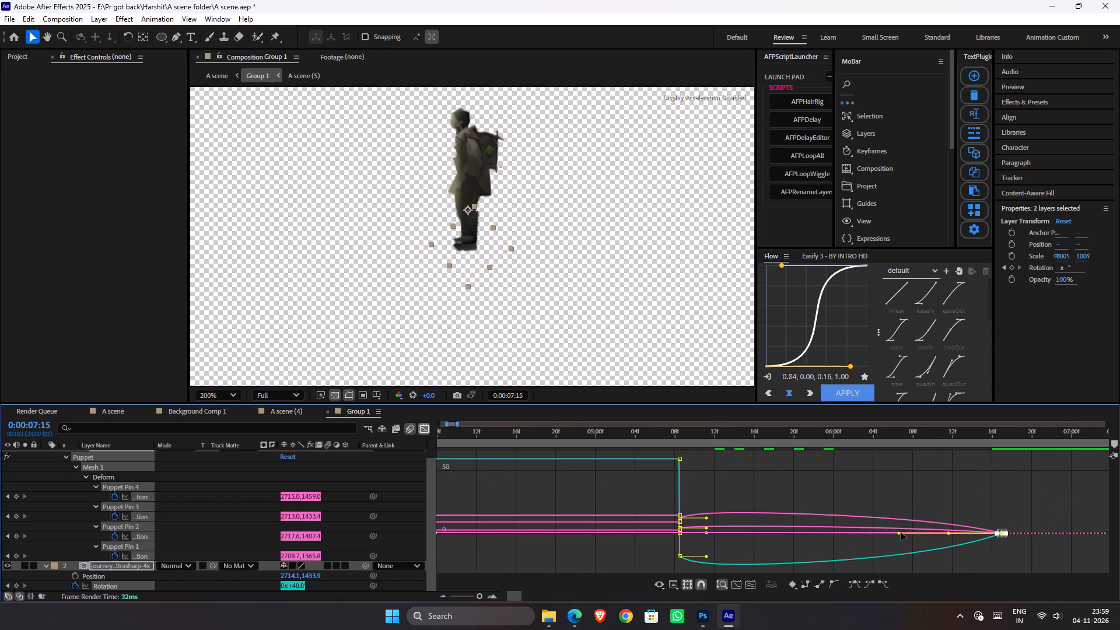
pyautogui.moveTo(900, 533); pyautogui.dragTo(853, 534)
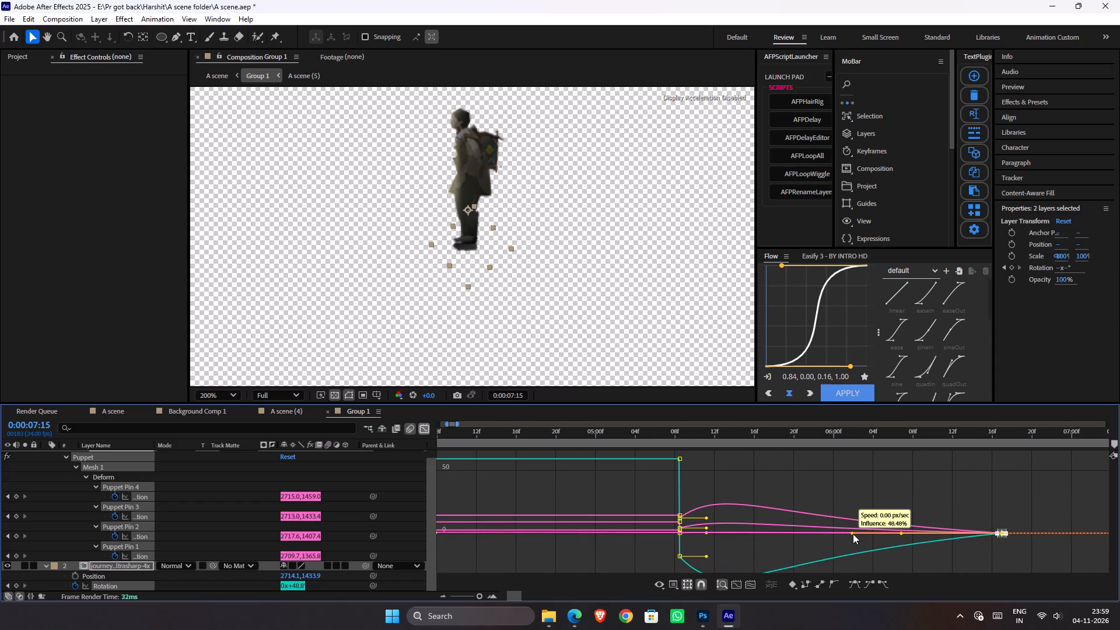
pyautogui.moveTo(853, 534); pyautogui.dragTo(863, 532)
# Play back Group 1 from 0:00:05:05 and scrub between about 0:00:05:03 and 0:00:06:18 to check the final step's easing.
pyautogui.moveTo(671, 437); pyautogui.dragTo(649, 440)
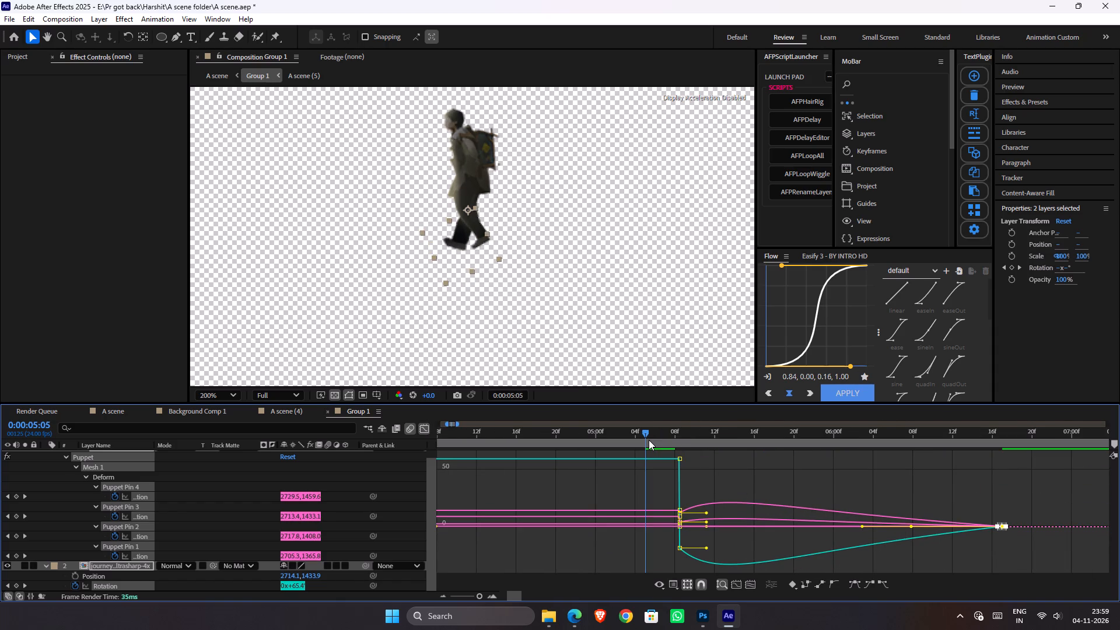
pyautogui.press('space')
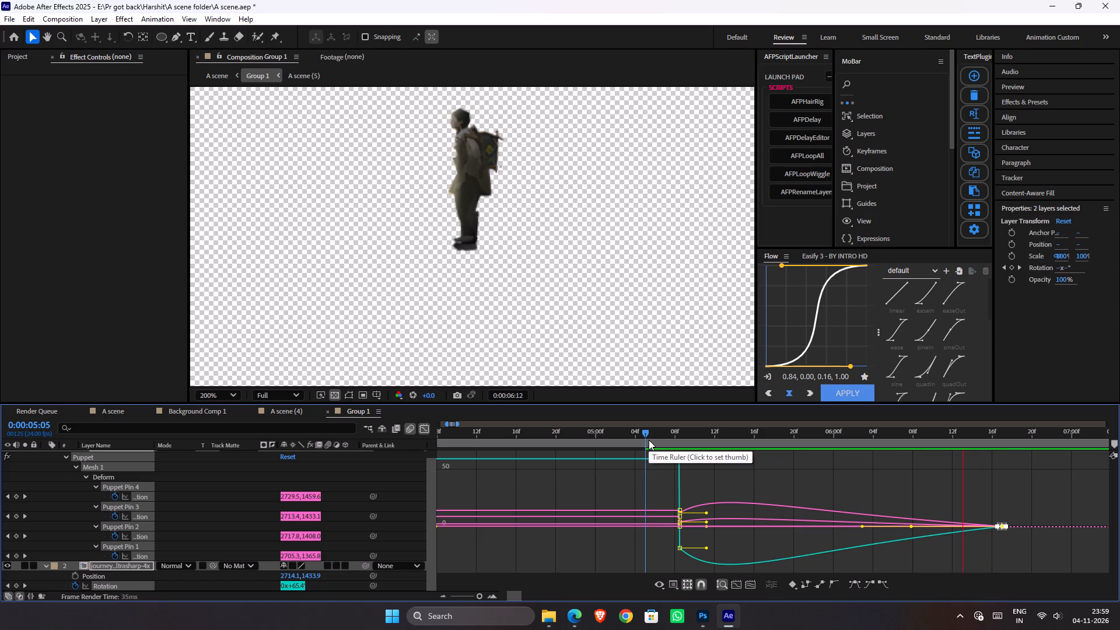
pyautogui.press('space')
pyautogui.moveTo(668, 442); pyautogui.dragTo(650, 443)
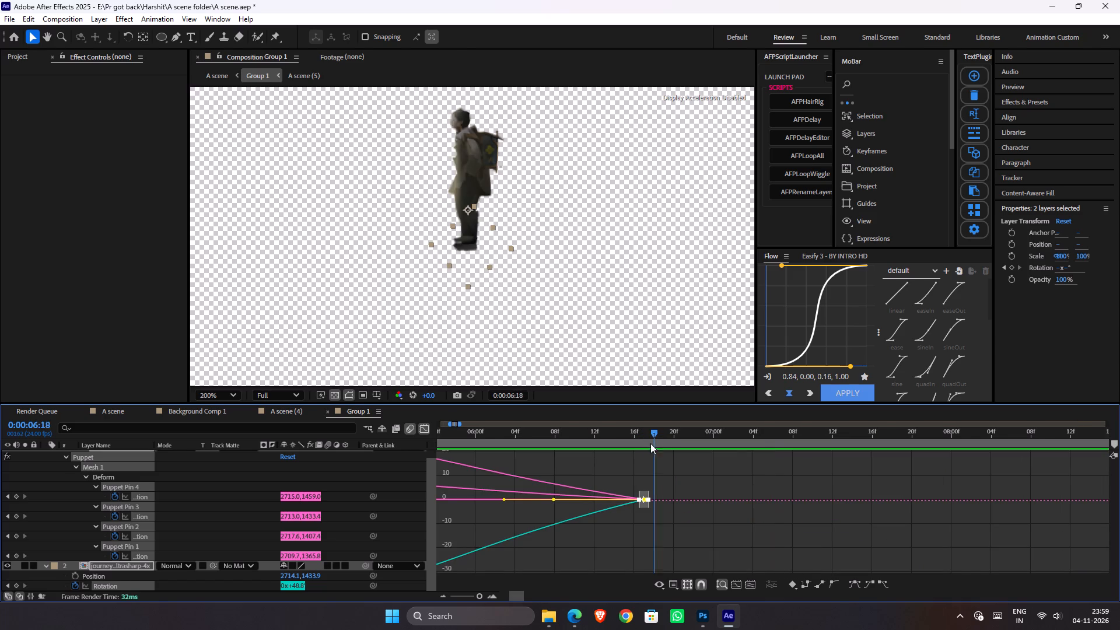
pyautogui.moveTo(650, 443); pyautogui.dragTo(899, 510)
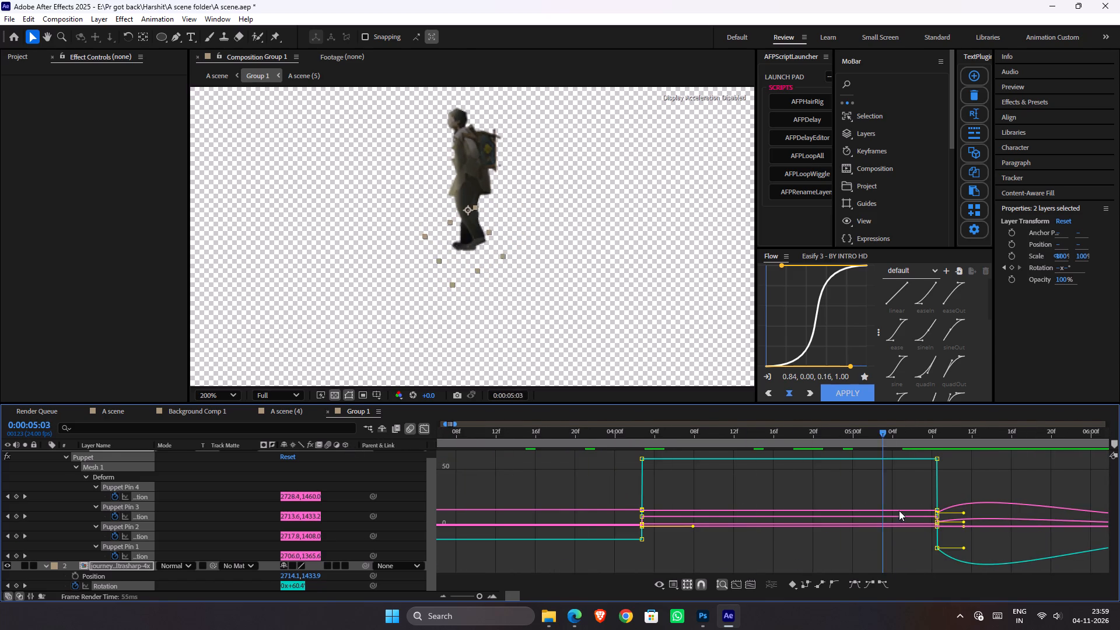
pyautogui.moveTo(899, 510); pyautogui.dragTo(926, 512)
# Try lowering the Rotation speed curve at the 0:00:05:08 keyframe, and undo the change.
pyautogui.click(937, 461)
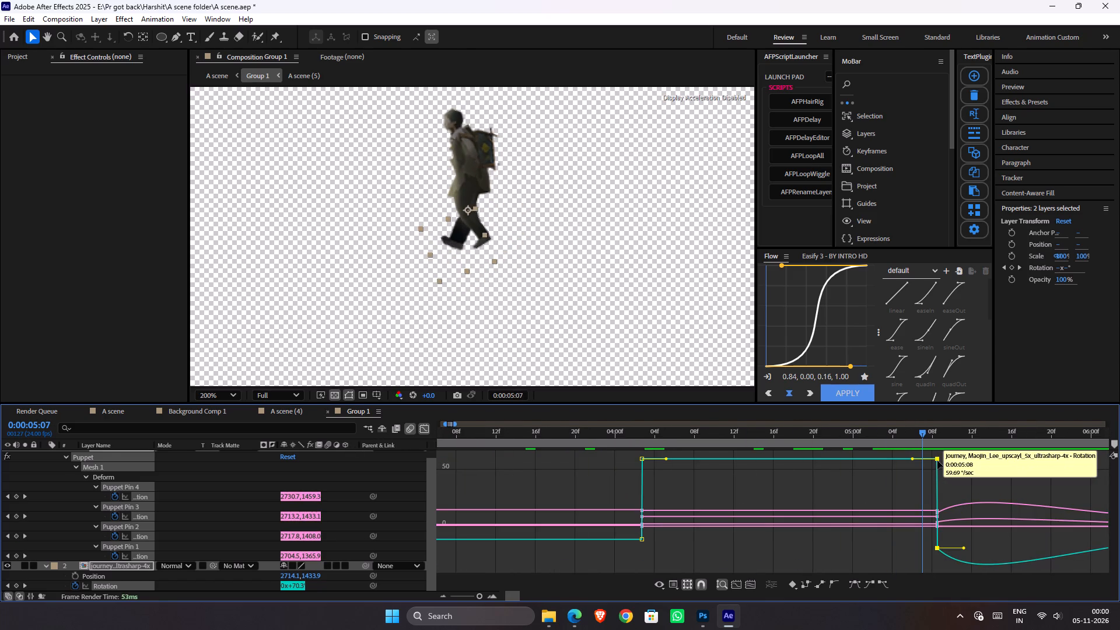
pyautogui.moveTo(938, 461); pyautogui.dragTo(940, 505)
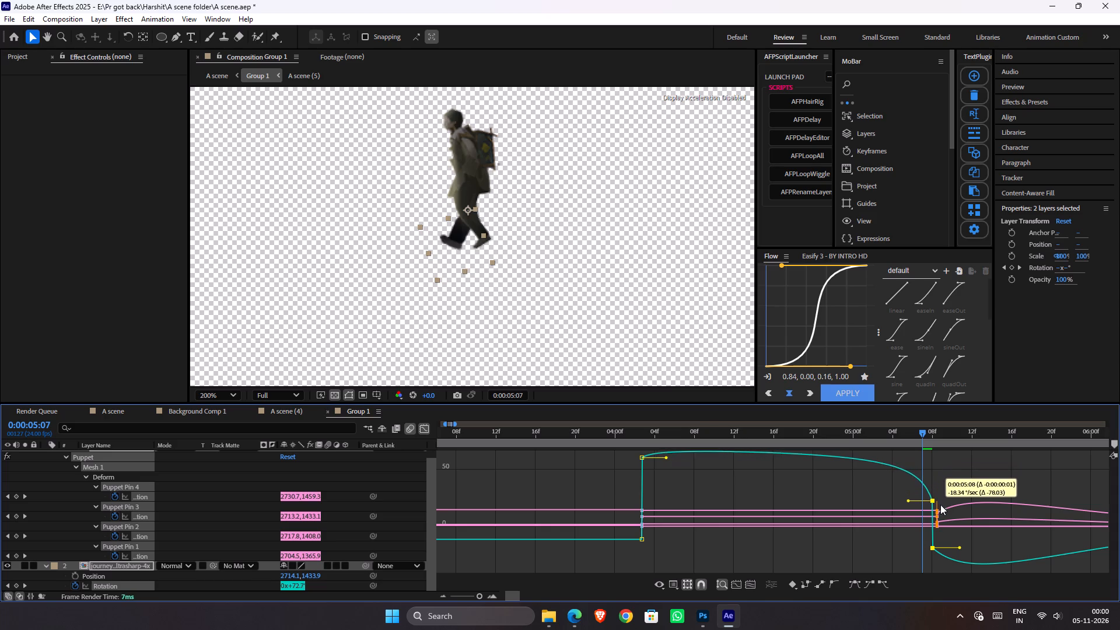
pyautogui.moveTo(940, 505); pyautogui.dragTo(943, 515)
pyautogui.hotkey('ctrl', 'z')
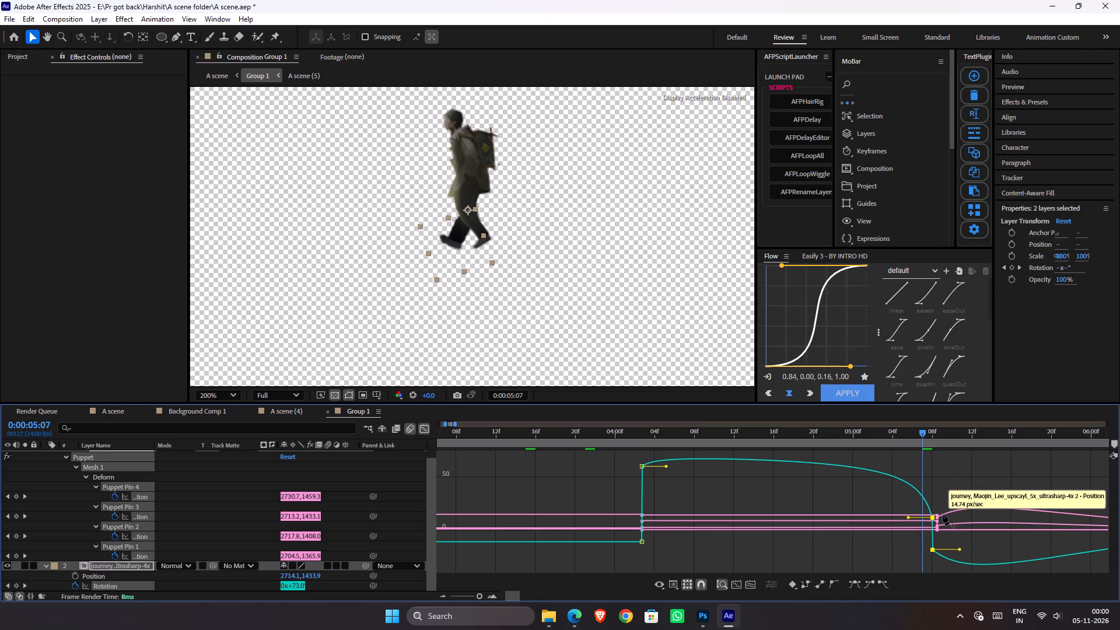
# In Group 1's speed graph, bring the incoming and outgoing Rotation speeds at the 0:00:05:08 keyframe together near zero, and preview the motion.
pyautogui.moveTo(937, 461); pyautogui.dragTo(942, 531)
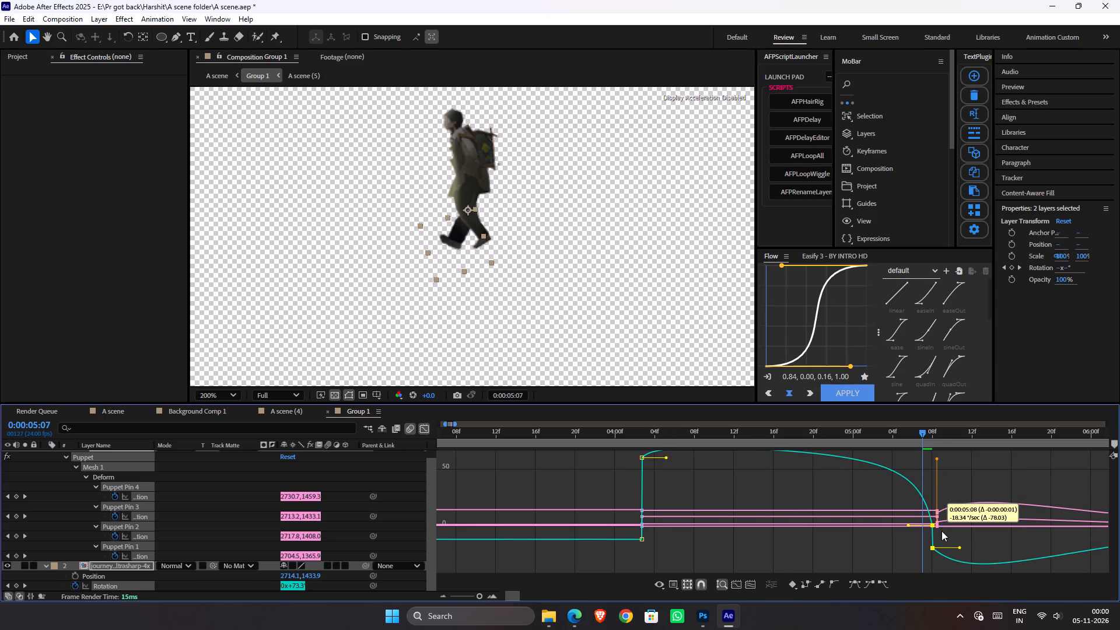
pyautogui.moveTo(942, 531); pyautogui.dragTo(944, 526)
pyautogui.moveTo(934, 550); pyautogui.dragTo(939, 533)
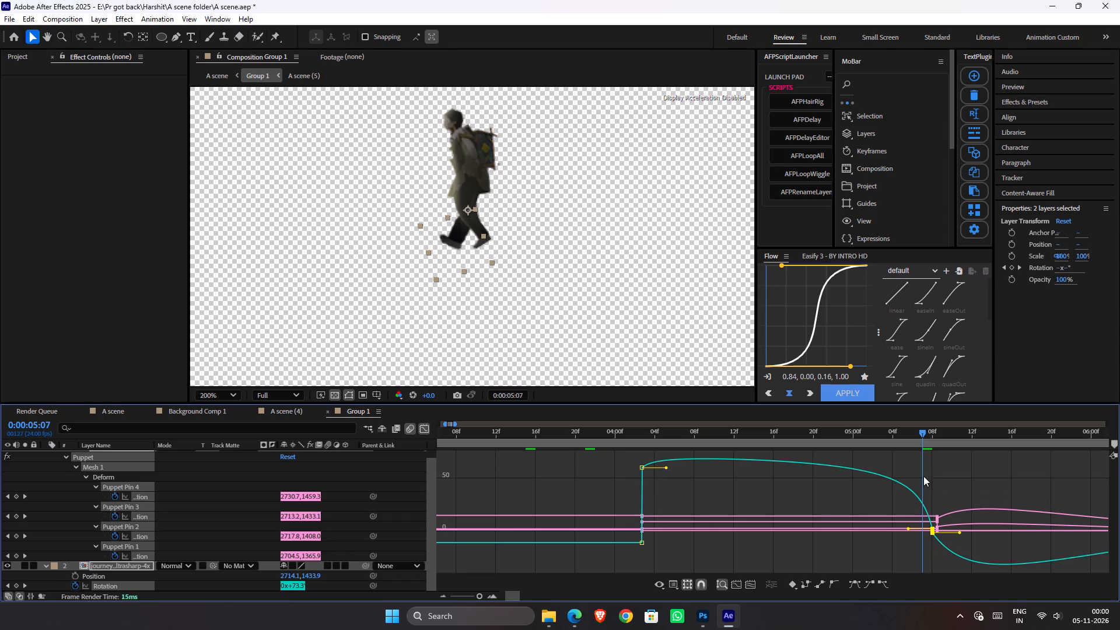
pyautogui.press('space')
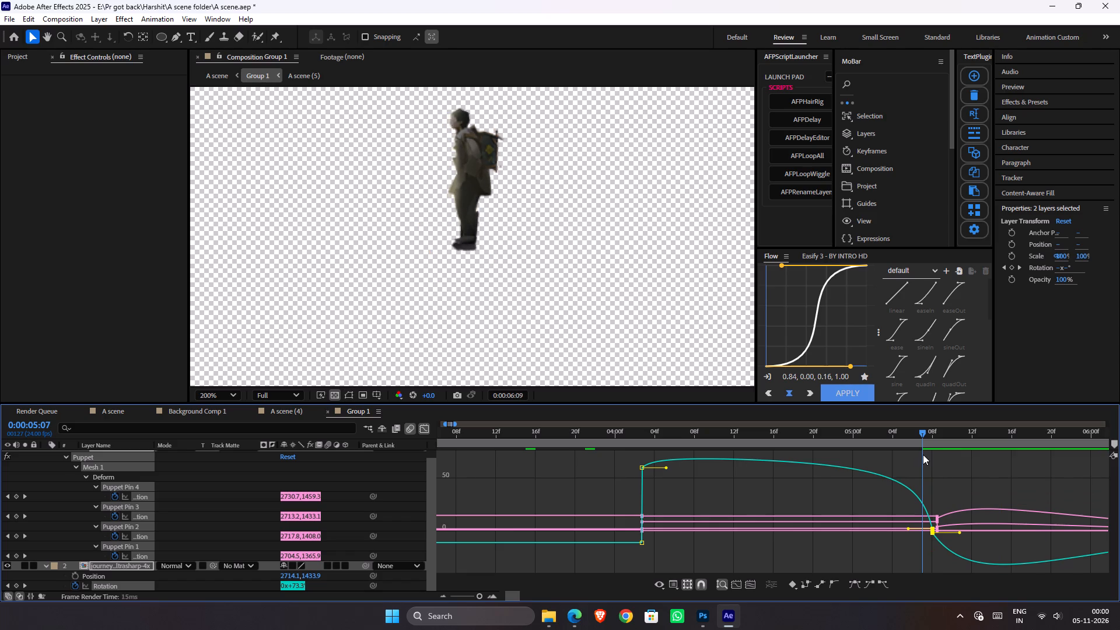
pyautogui.keyDown('alt'); pyautogui.scroll(-5, 923, 454); pyautogui.keyUp('alt')
pyautogui.press('space')
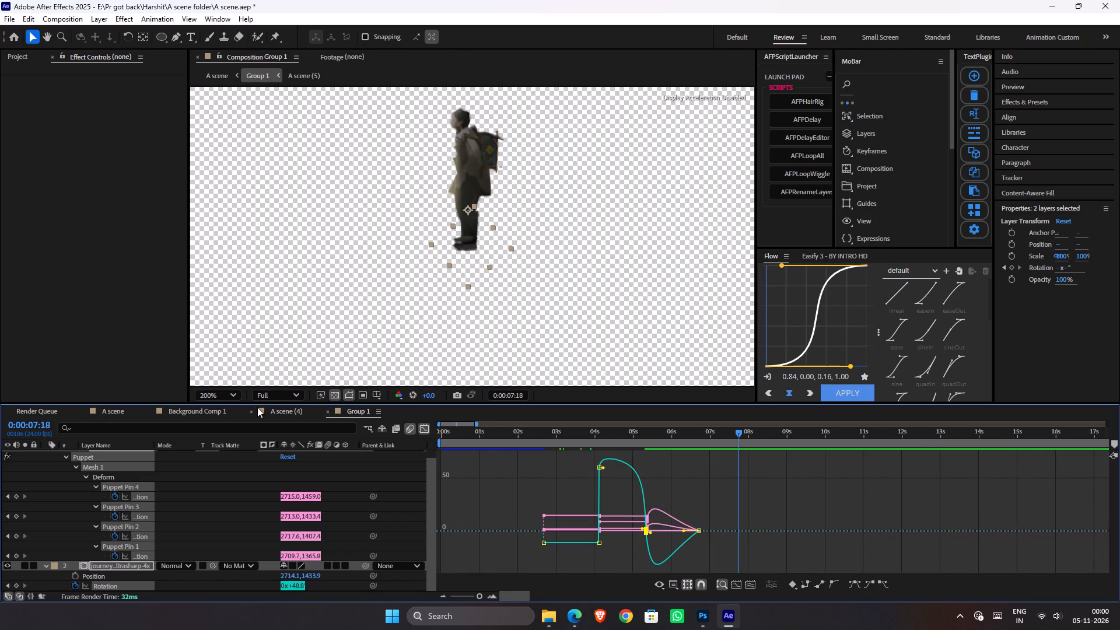
# In A scene, preview the walk from 0:00:05:05 and apply Easy Ease to Group 1's last Position keyframe.
pyautogui.click(120, 412)
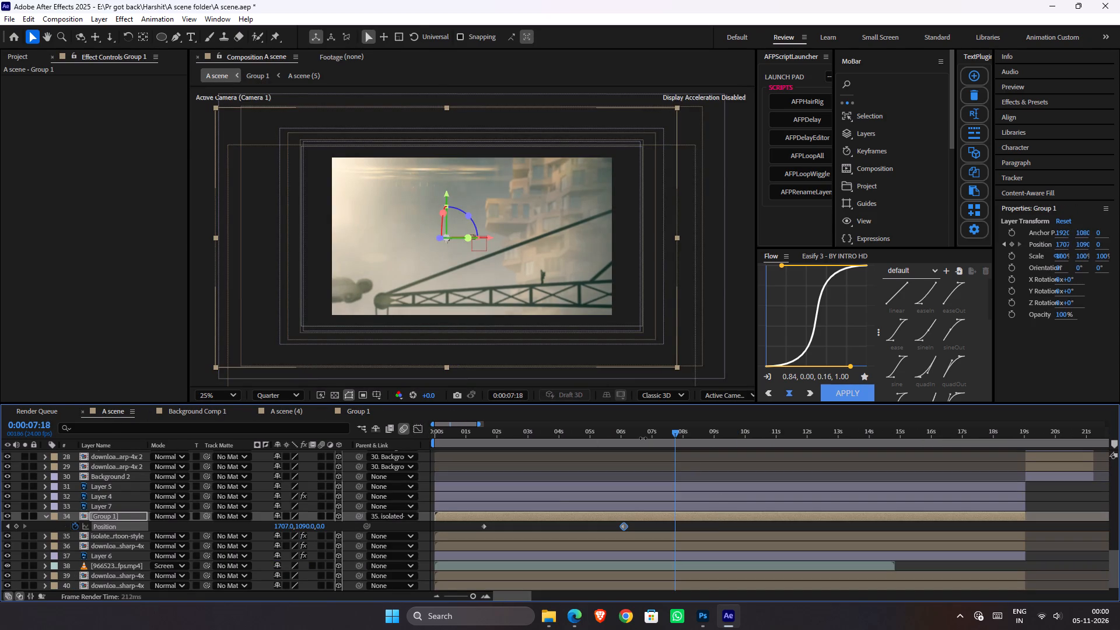
pyautogui.moveTo(612, 432); pyautogui.dragTo(596, 435)
pyautogui.press('space')
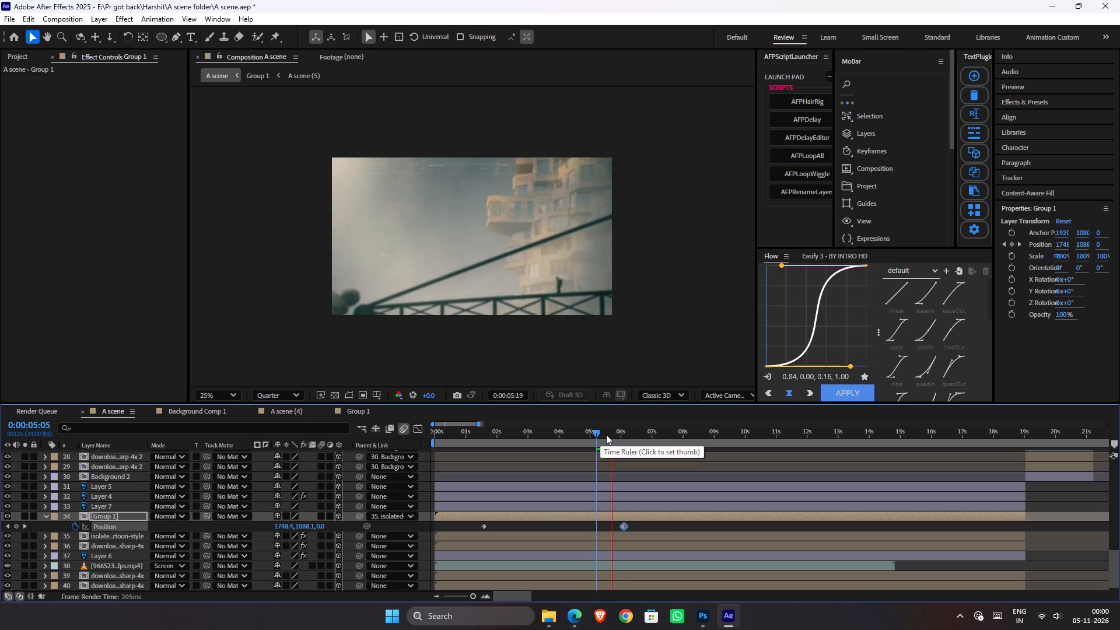
pyautogui.press('space')
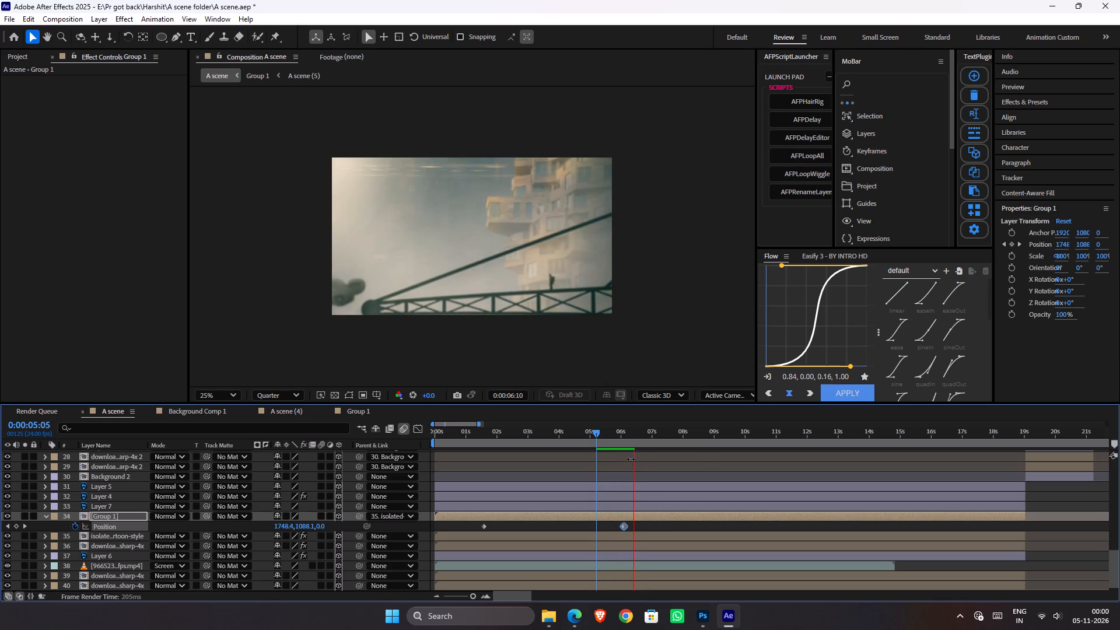
pyautogui.press('F9')
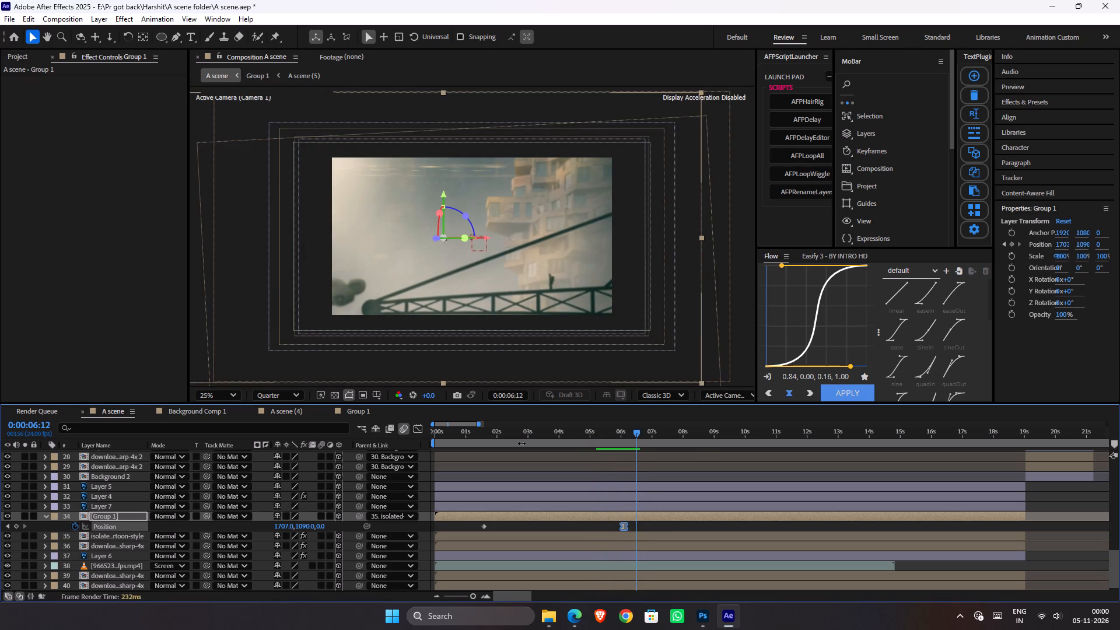
# Play back A scene from 0:00:05:04 to check Group 1's eased stop, and save the project.
pyautogui.click(597, 433)
pyautogui.press('space')
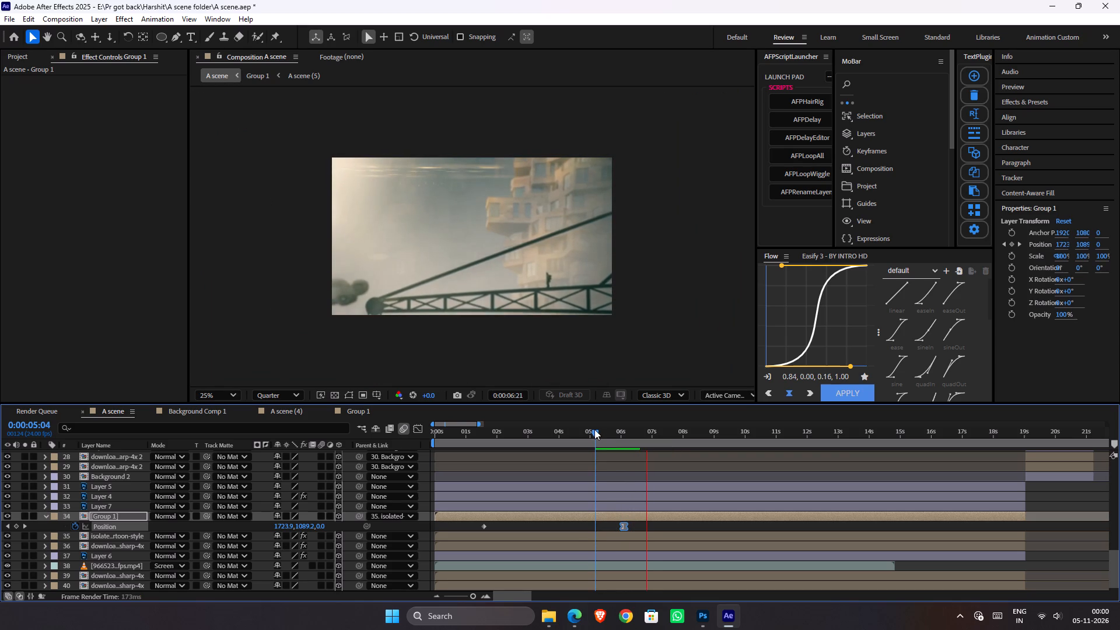
pyautogui.press('space')
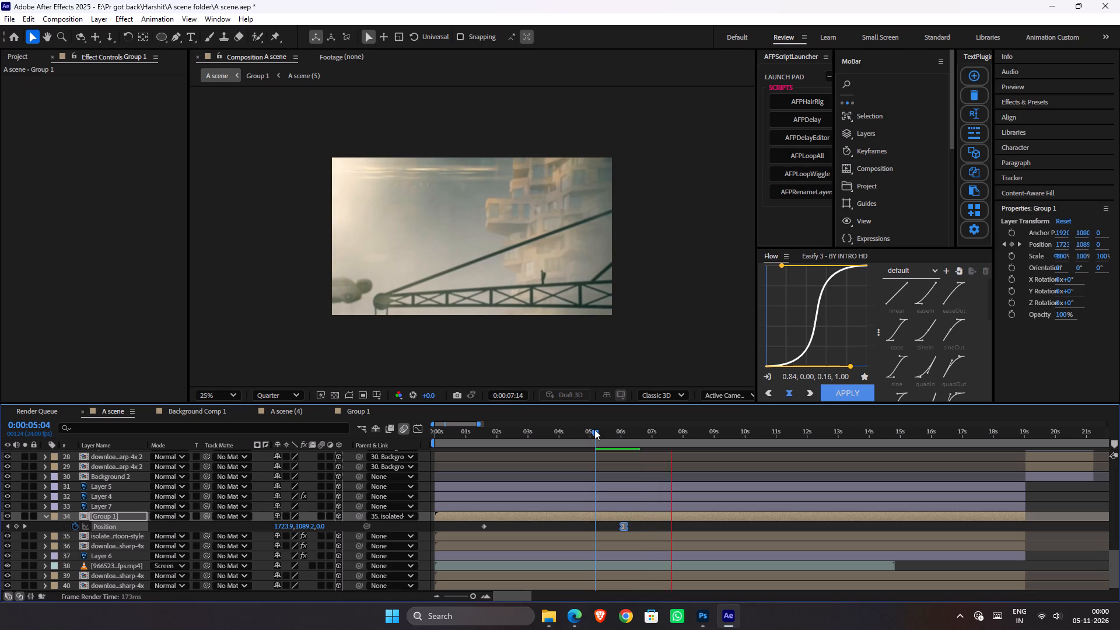
pyautogui.hotkey('ctrl', 's')
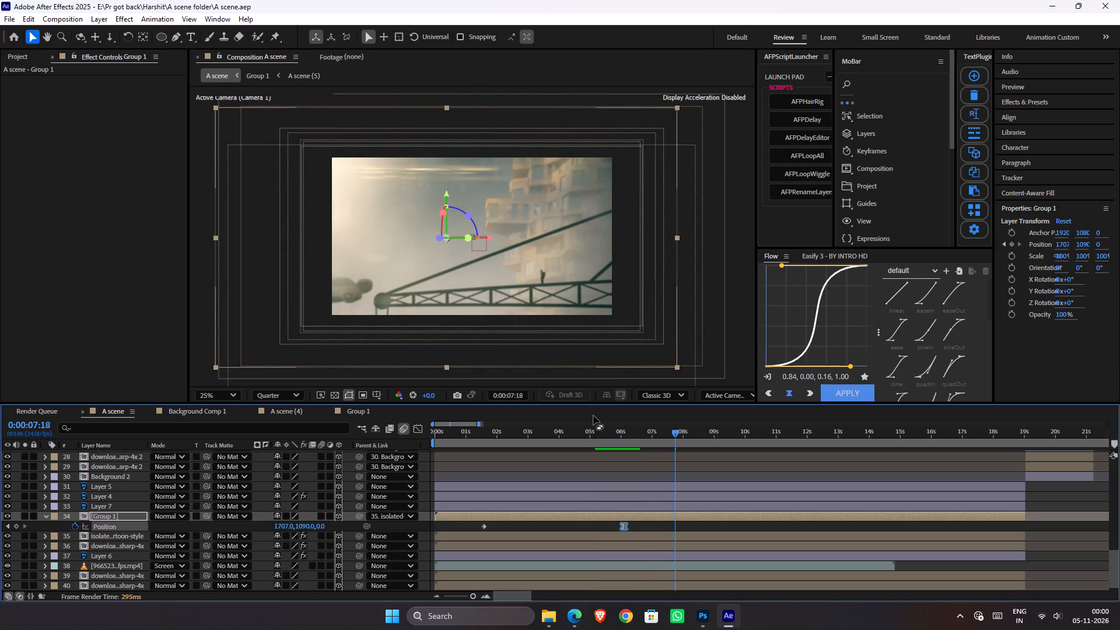
# Solo Background 2, both "download" layers above it and layer 39 one at a time to examine what each one contributes.
pyautogui.scroll(-4, 112, 552)
pyautogui.scroll(1, 114, 553)
pyautogui.click(117, 558)
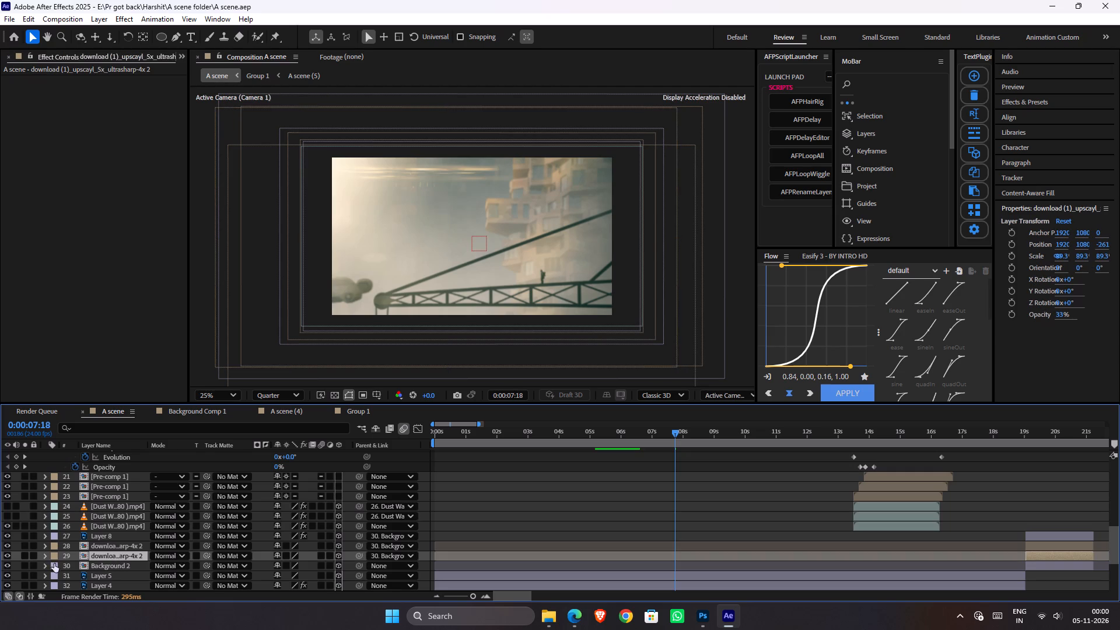
pyautogui.click(25, 563)
pyautogui.click(26, 563)
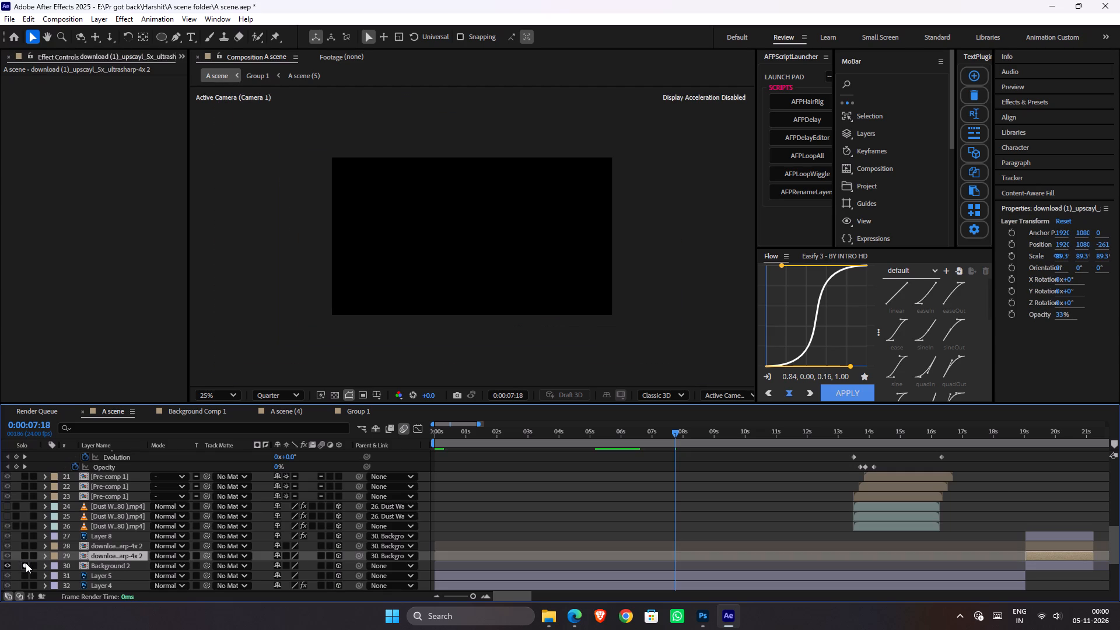
pyautogui.click(29, 546)
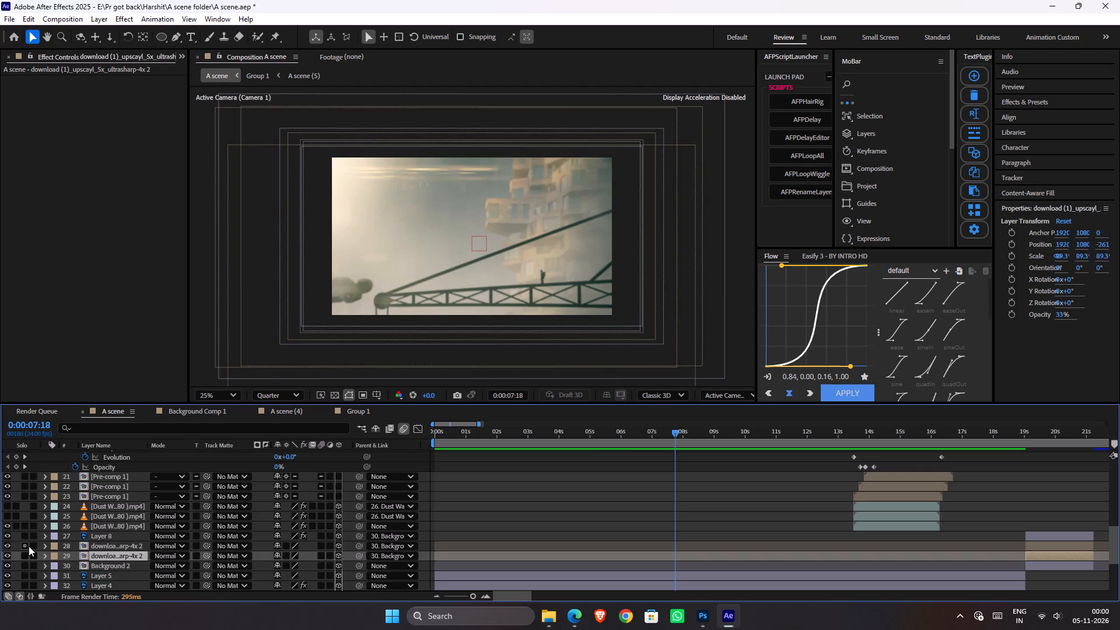
pyautogui.click(29, 546)
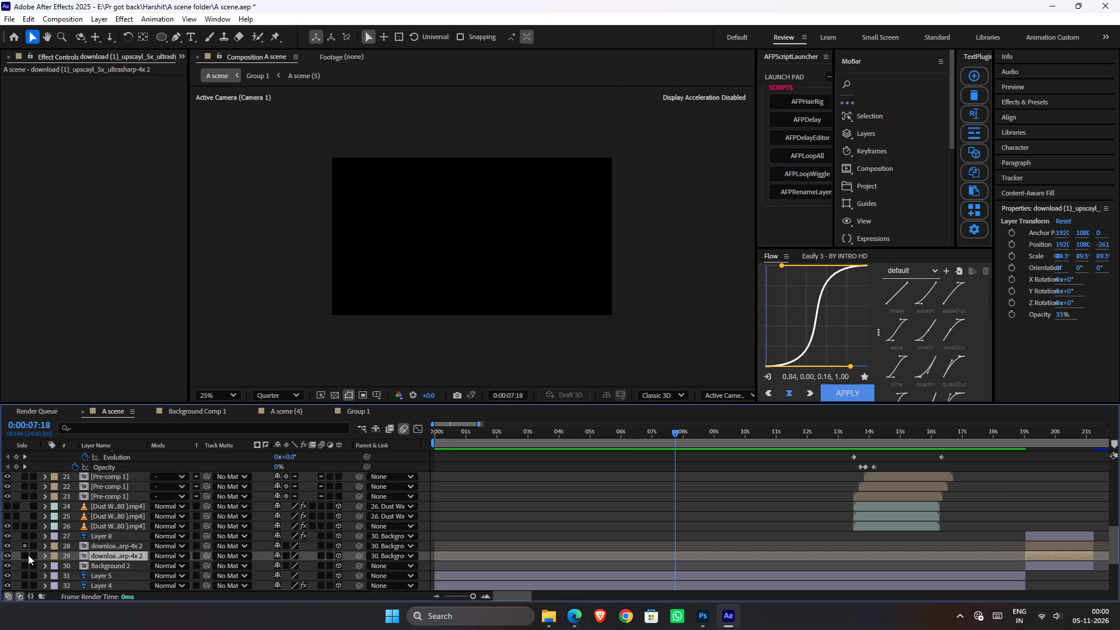
pyautogui.click(26, 555)
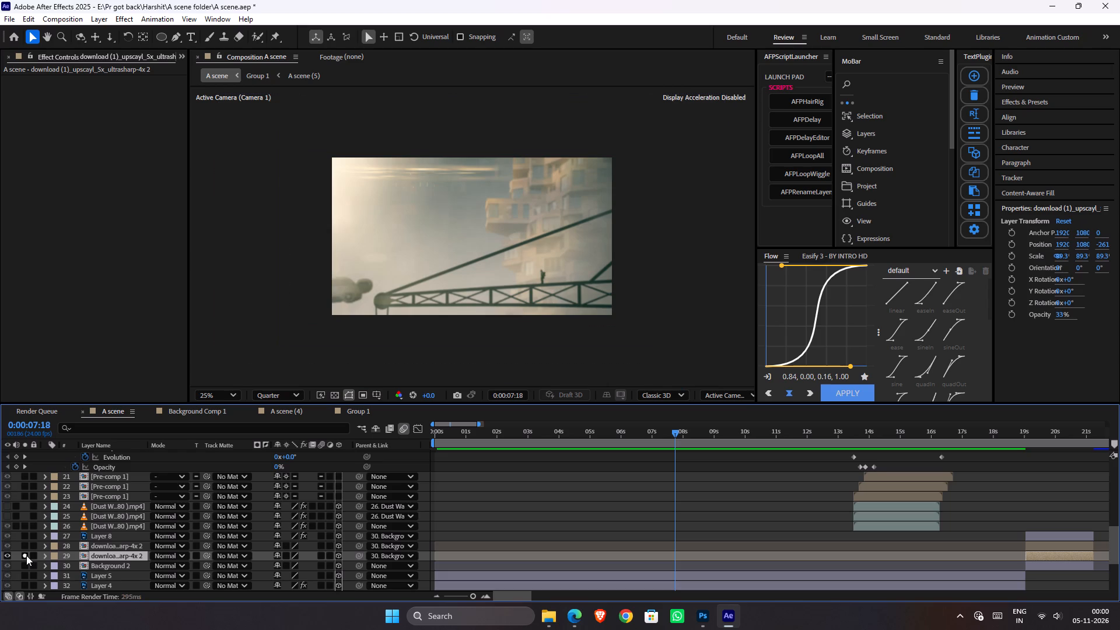
pyautogui.click(26, 555)
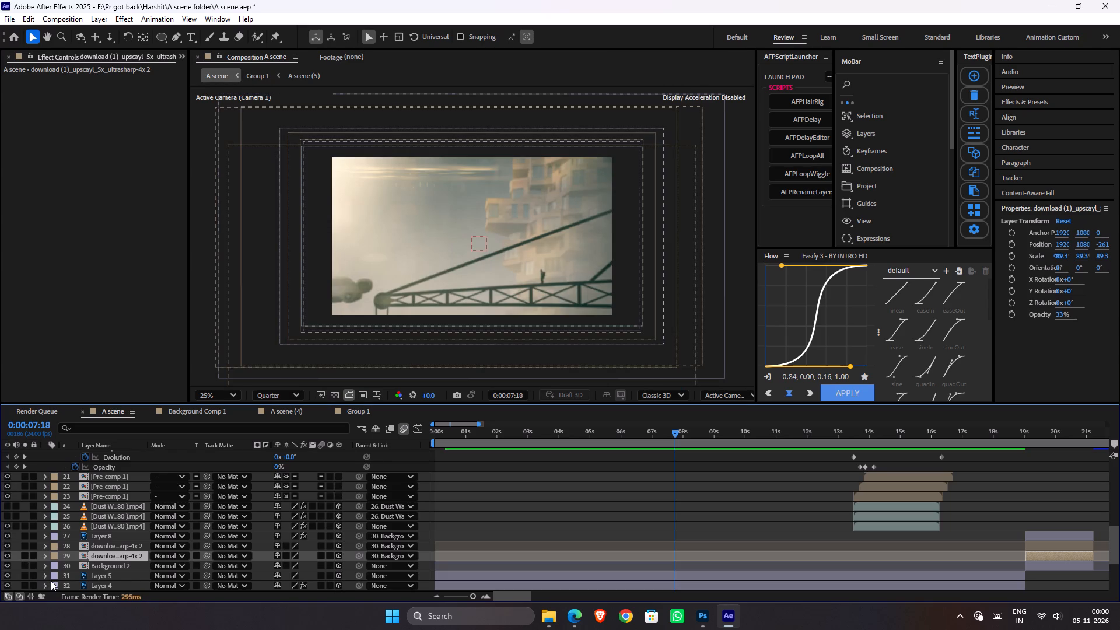
pyautogui.scroll(-2, 51, 580)
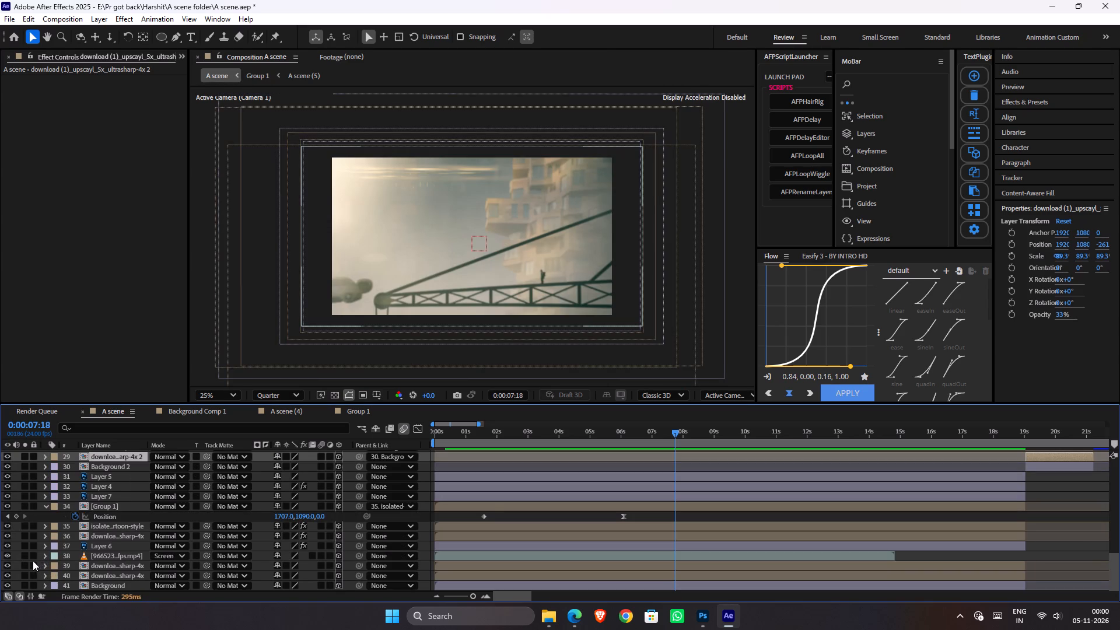
pyautogui.click(27, 564)
pyautogui.click(27, 564)
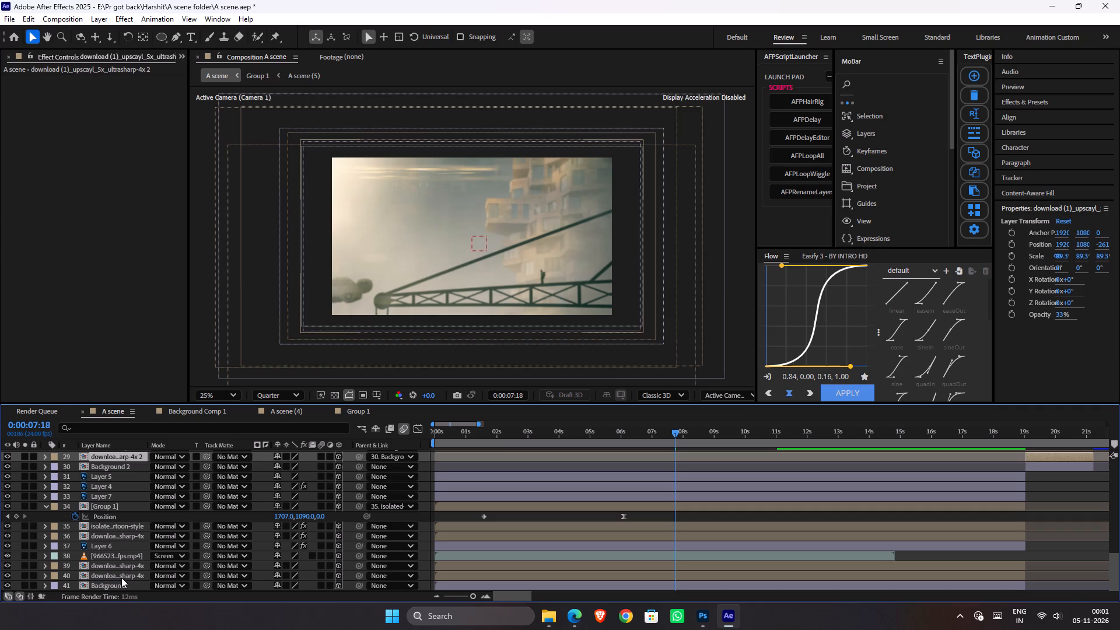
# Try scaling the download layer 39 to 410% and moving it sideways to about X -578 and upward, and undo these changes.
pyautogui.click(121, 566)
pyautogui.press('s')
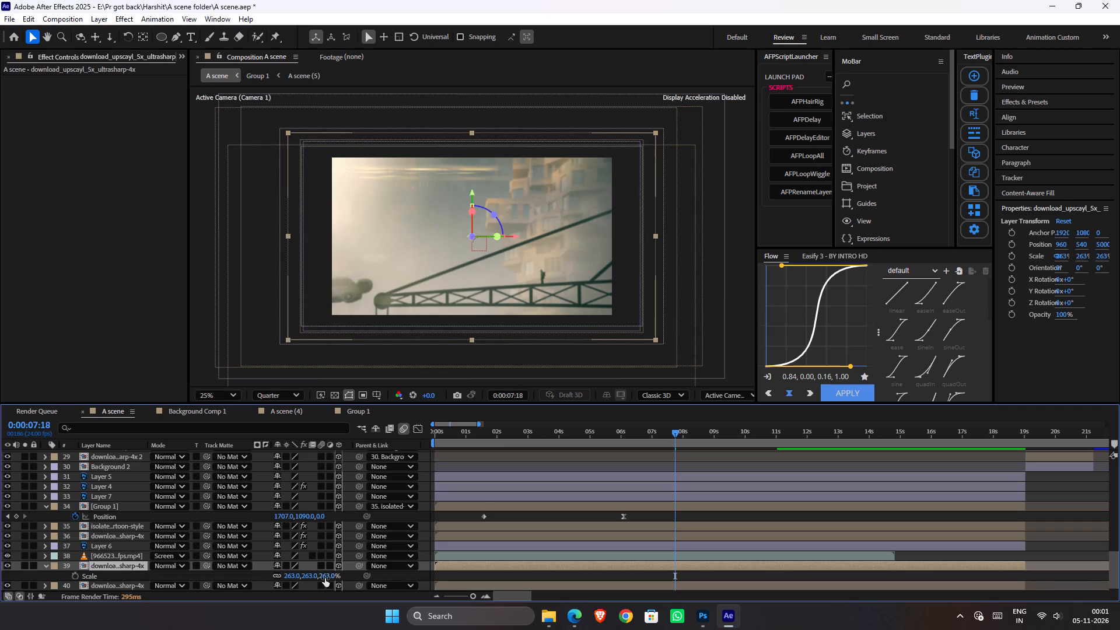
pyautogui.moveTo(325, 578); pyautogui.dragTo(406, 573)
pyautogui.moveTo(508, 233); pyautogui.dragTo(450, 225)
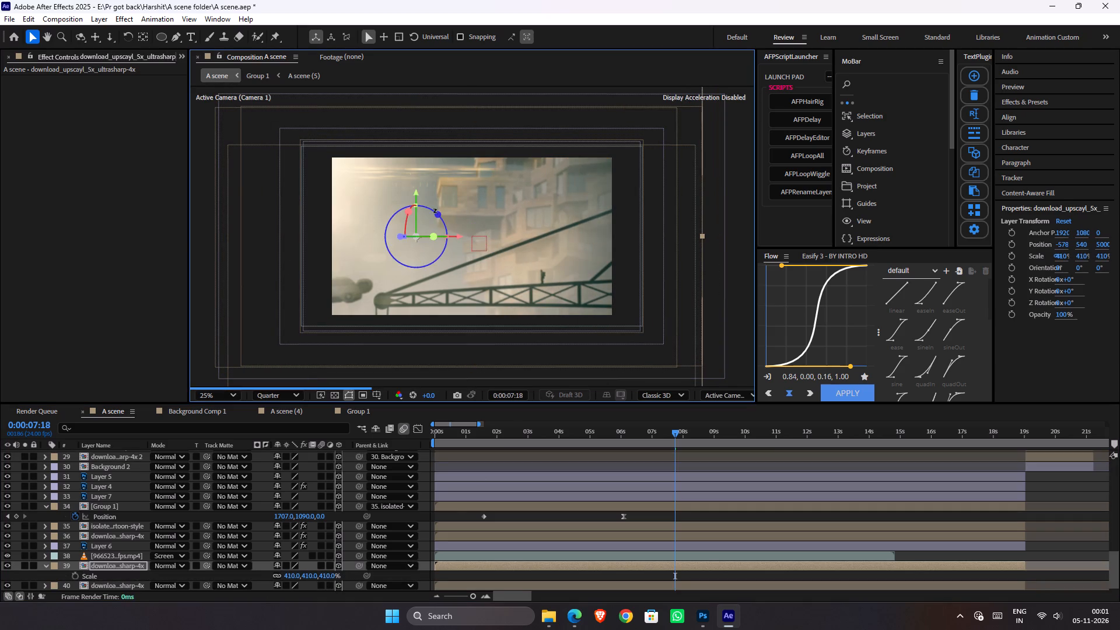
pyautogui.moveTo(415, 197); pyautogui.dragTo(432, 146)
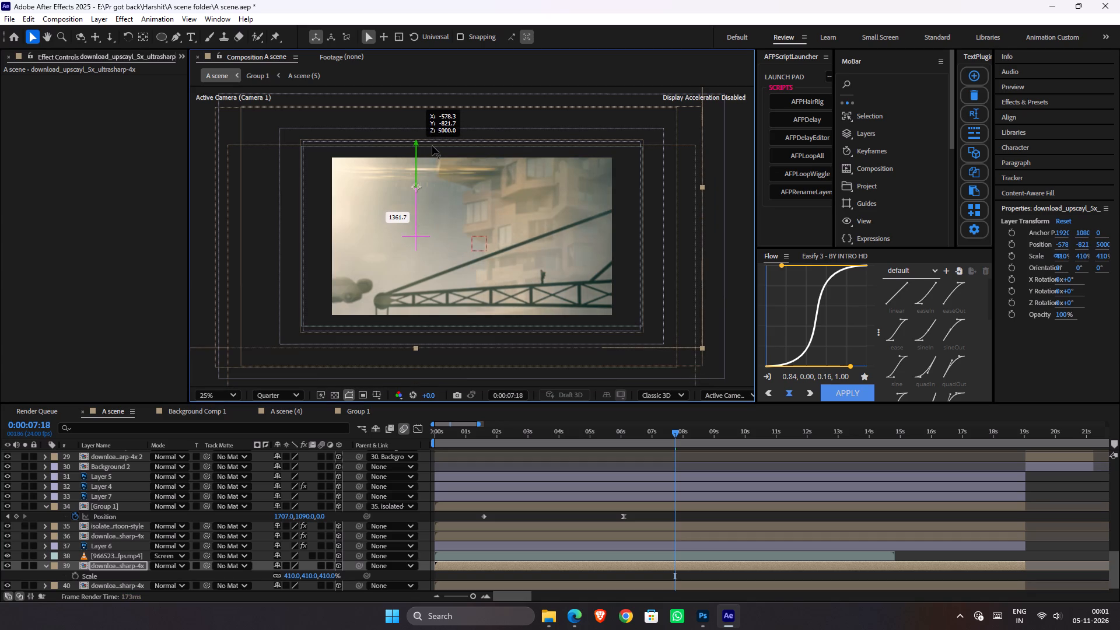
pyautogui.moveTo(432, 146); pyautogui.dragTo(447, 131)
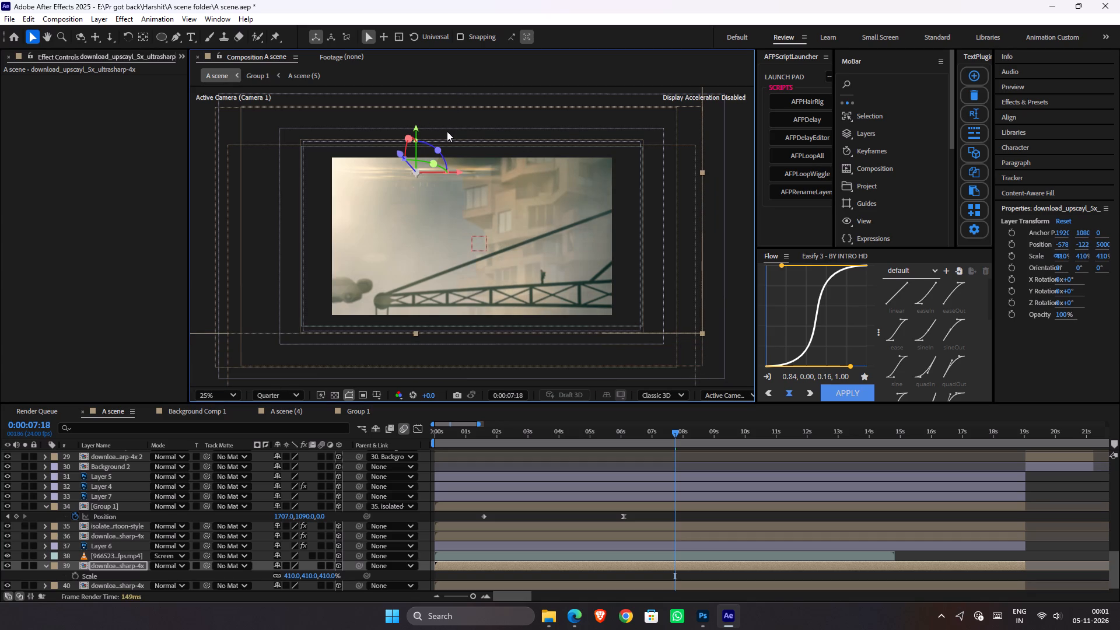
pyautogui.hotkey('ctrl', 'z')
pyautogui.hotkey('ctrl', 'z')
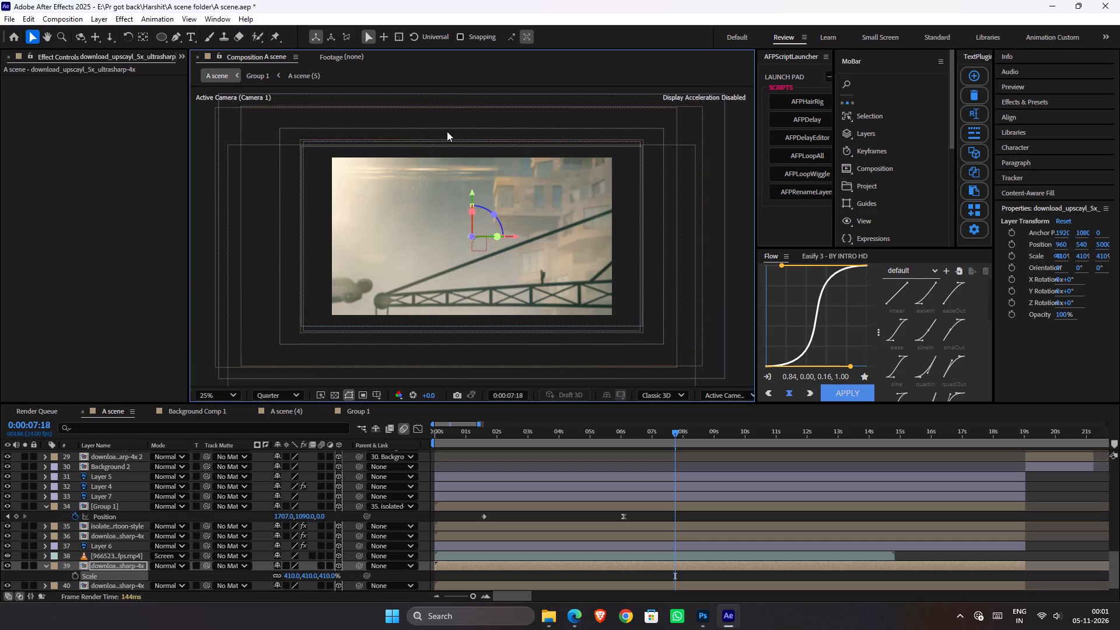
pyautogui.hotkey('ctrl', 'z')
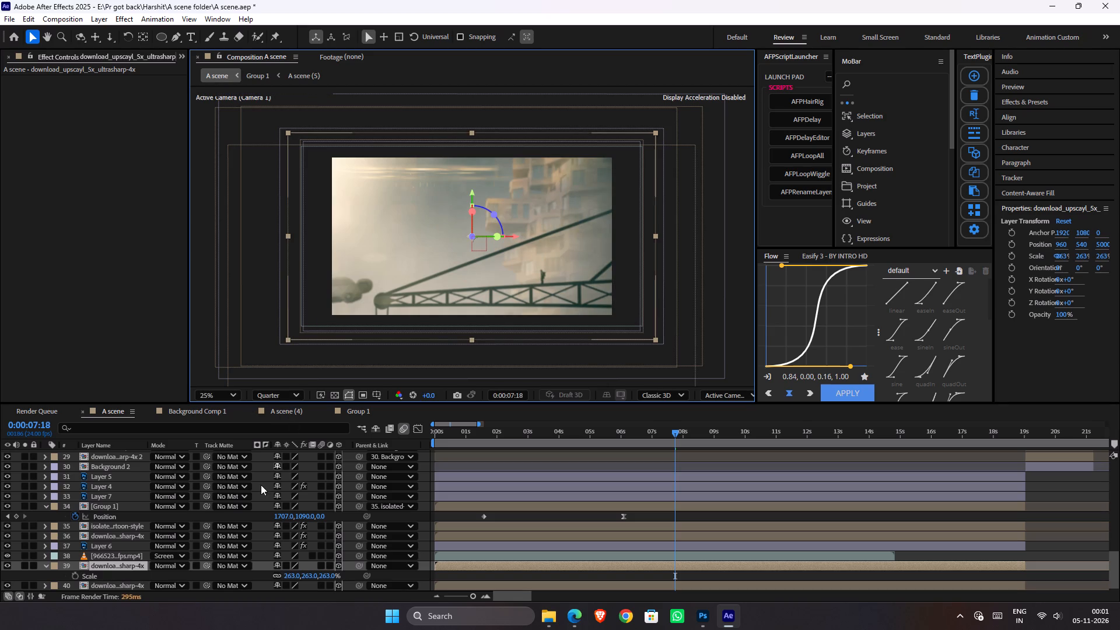
# Scale the isolated-tower-crane-cartoon-style layer to 75%.
pyautogui.click(120, 517)
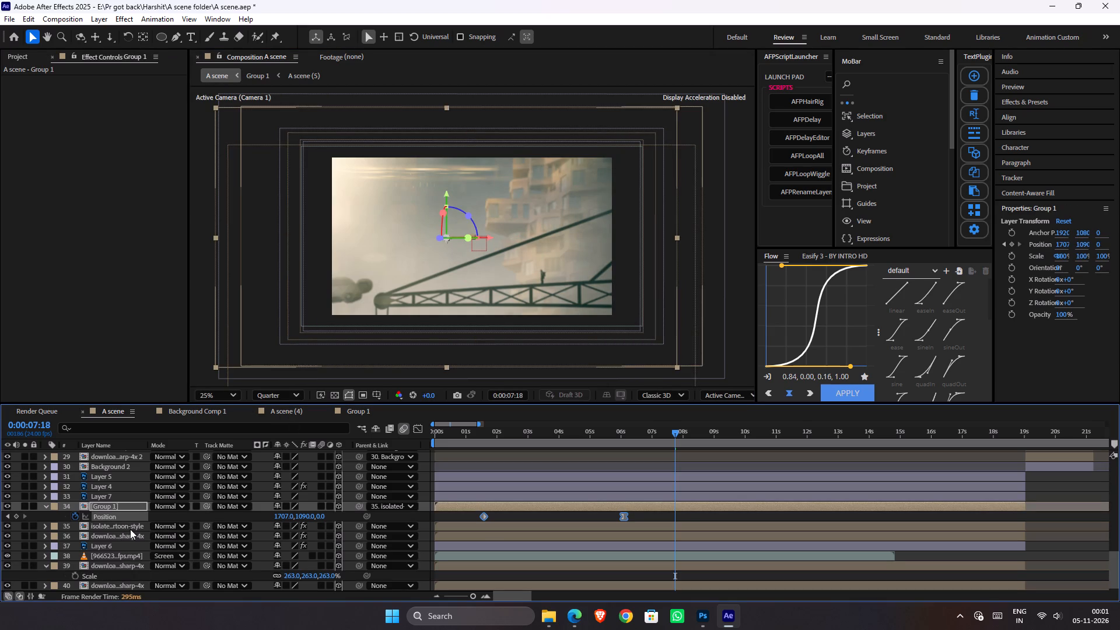
pyautogui.click(130, 529)
pyautogui.press('s')
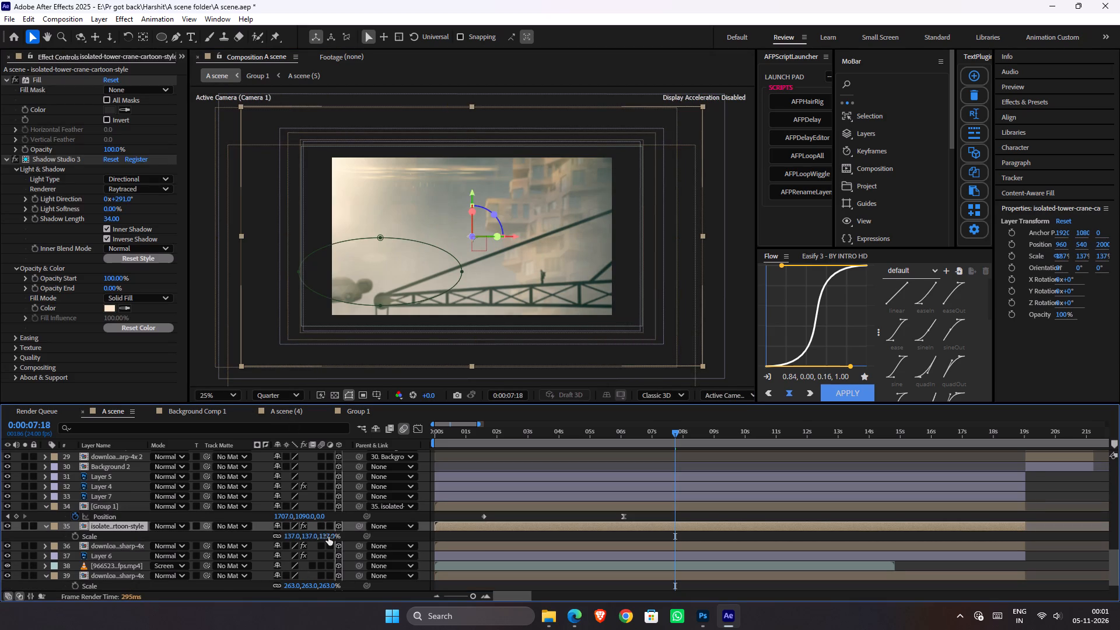
pyautogui.moveTo(328, 537); pyautogui.dragTo(303, 536)
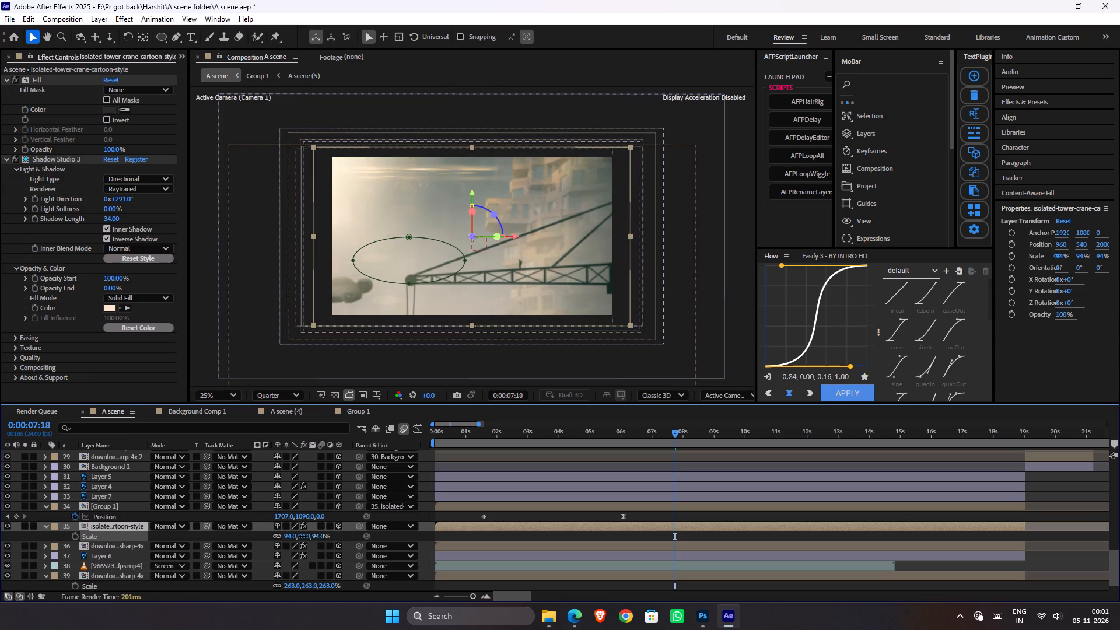
pyautogui.moveTo(303, 536); pyautogui.dragTo(292, 536)
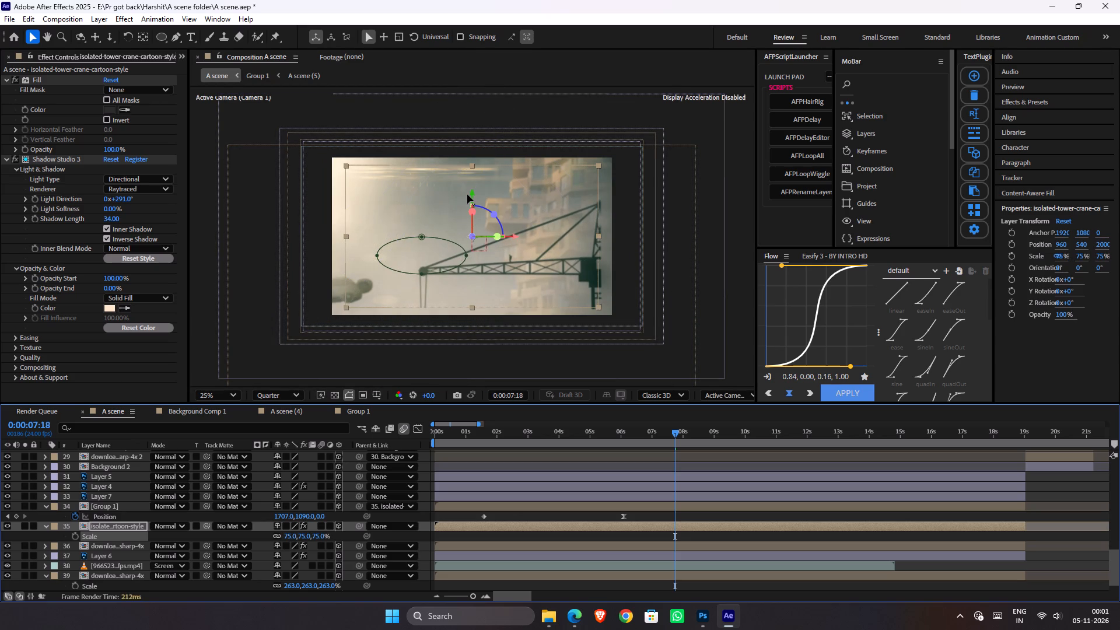
# Reposition the tower crane layer lower and further right in the frame, at about X 1213, Y 826.
pyautogui.moveTo(470, 194); pyautogui.dragTo(470, 224)
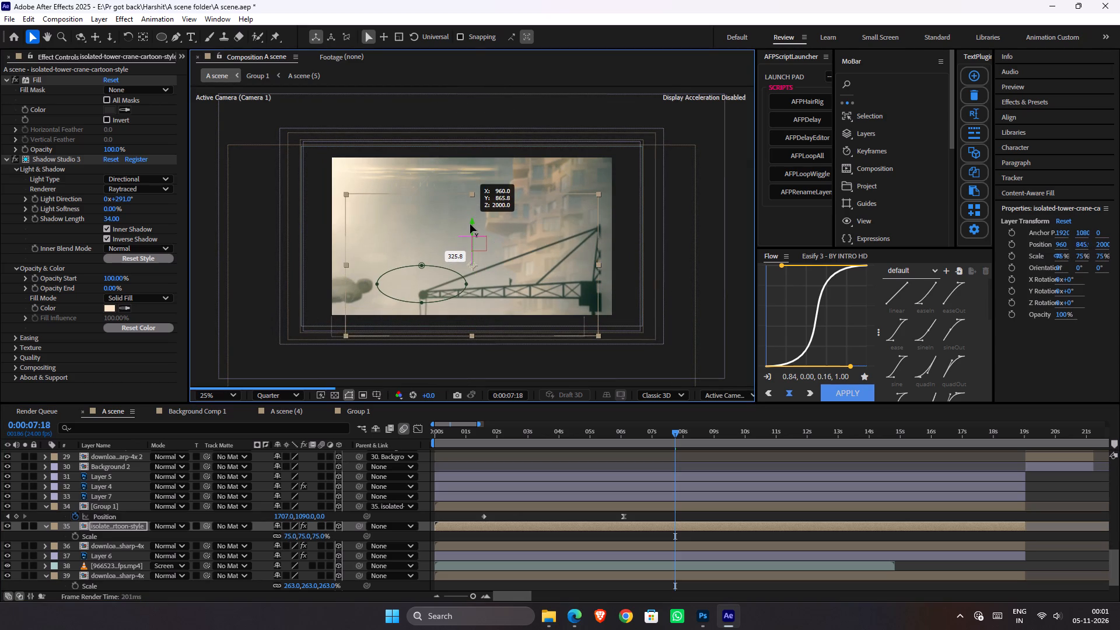
pyautogui.moveTo(470, 224); pyautogui.dragTo(471, 221)
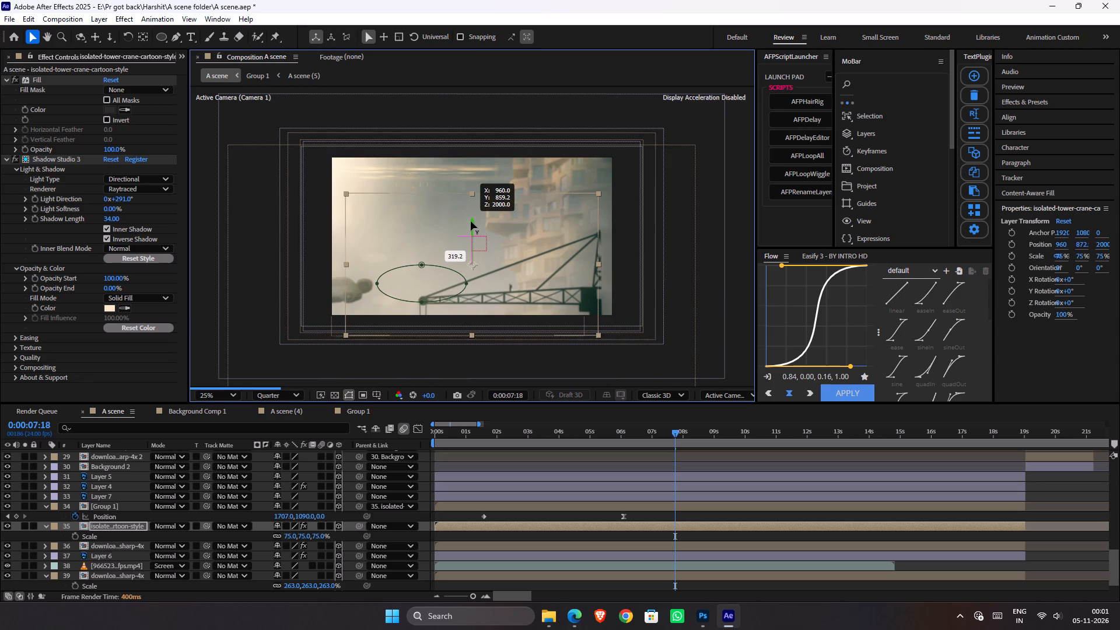
pyautogui.moveTo(471, 221); pyautogui.dragTo(471, 220)
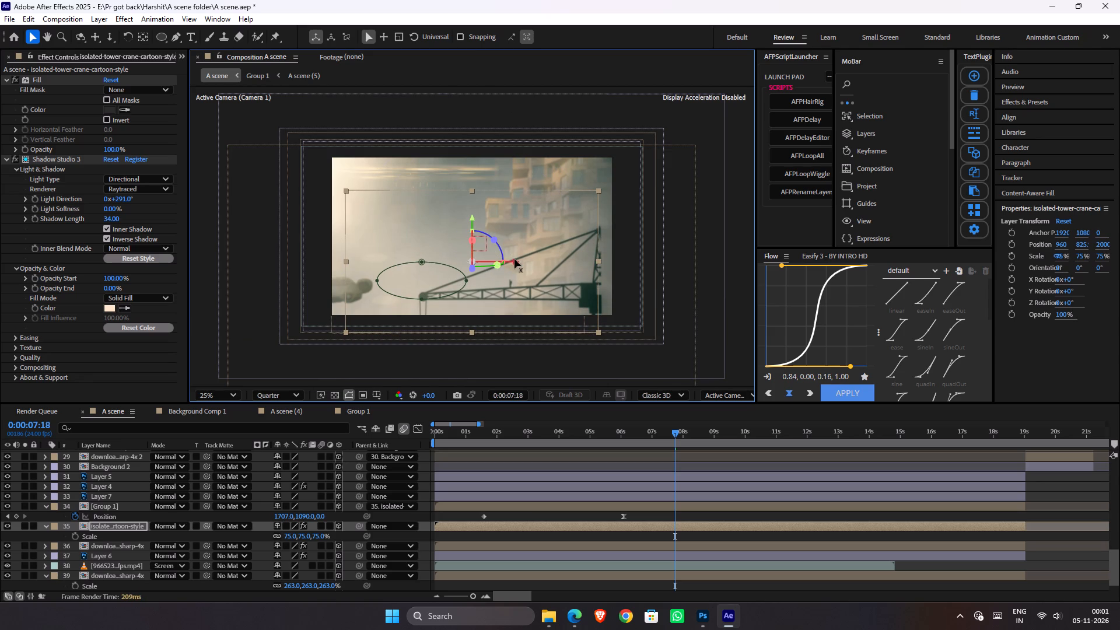
pyautogui.moveTo(514, 259); pyautogui.dragTo(535, 258)
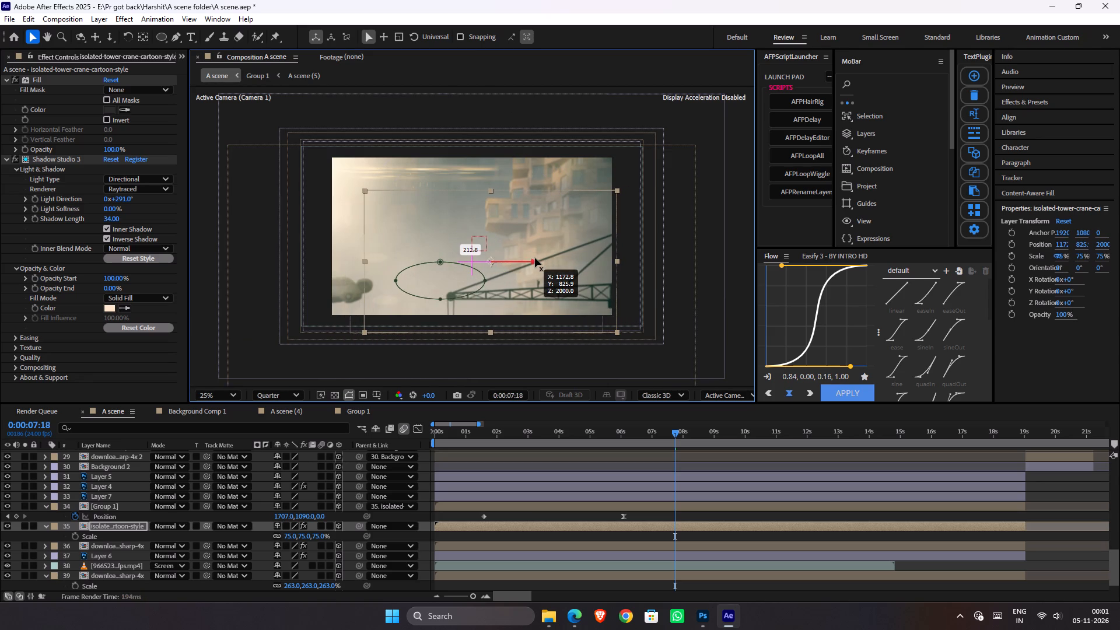
pyautogui.moveTo(535, 258); pyautogui.dragTo(538, 258)
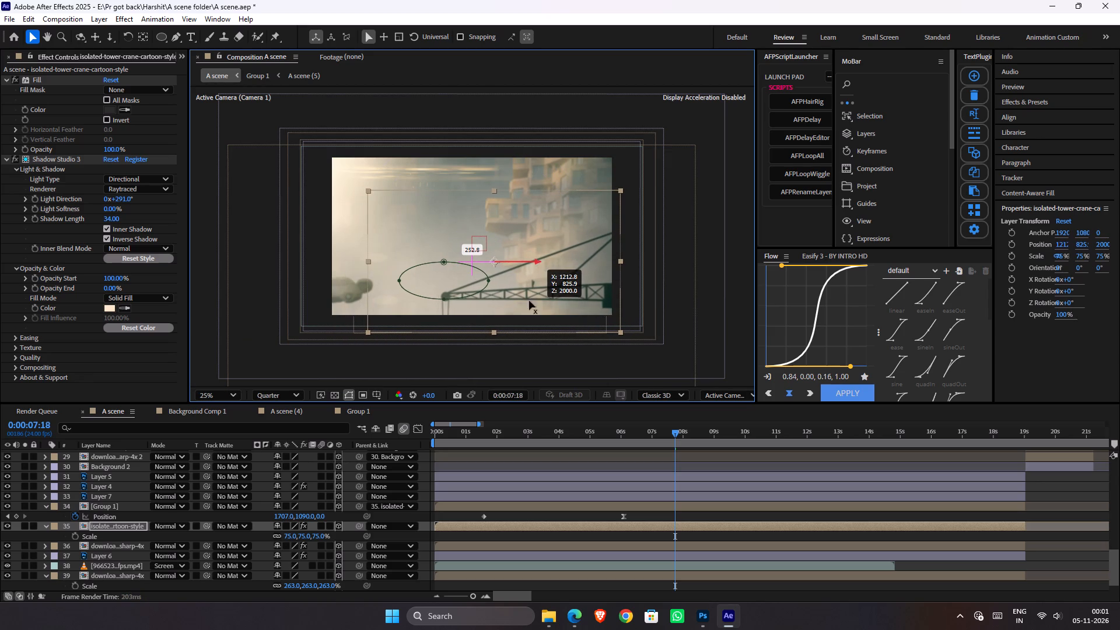
# Solo layer 28, Layer 8, "download" layer 19 and the crane layer 17 one at a time to examine what each contributes.
pyautogui.click(126, 502)
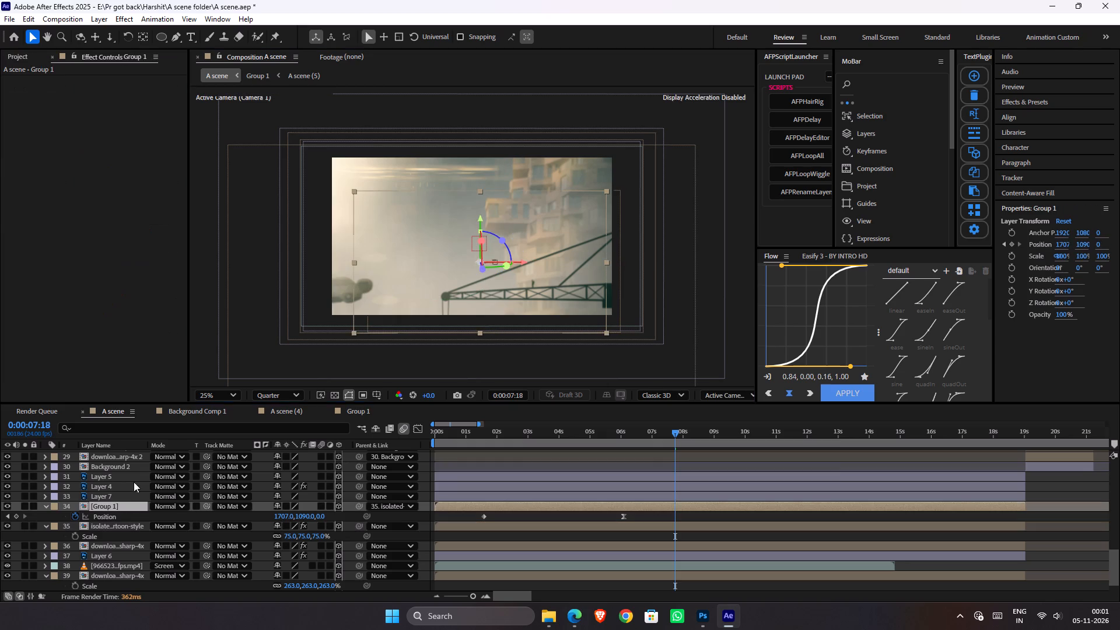
pyautogui.click(136, 466)
pyautogui.scroll(1, 131, 475)
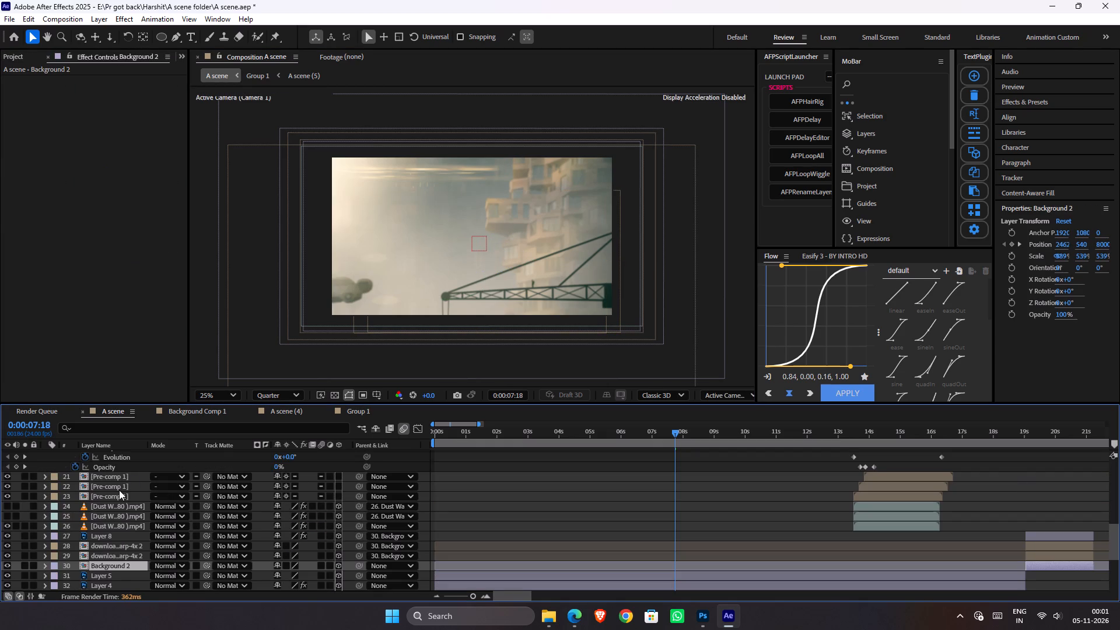
pyautogui.click(27, 548)
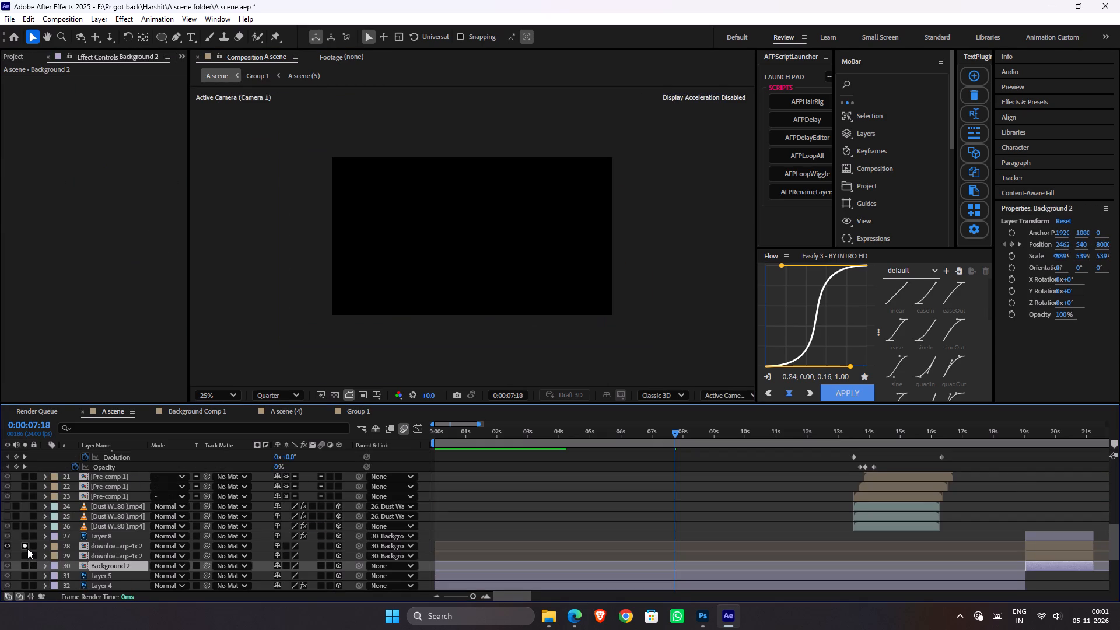
pyautogui.click(27, 548)
pyautogui.click(27, 535)
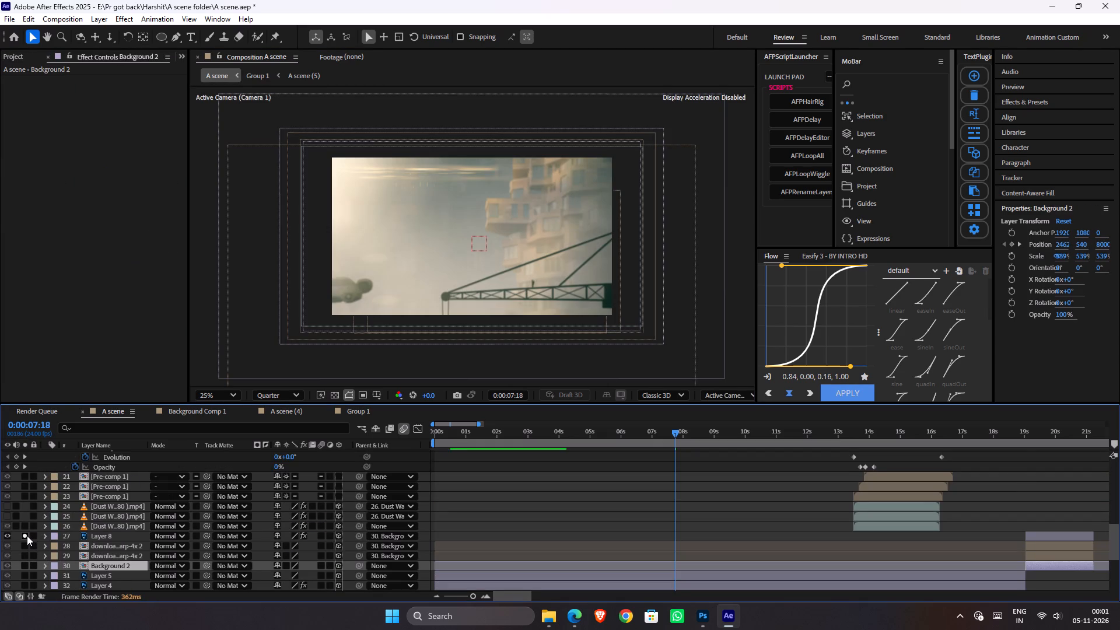
pyautogui.click(27, 535)
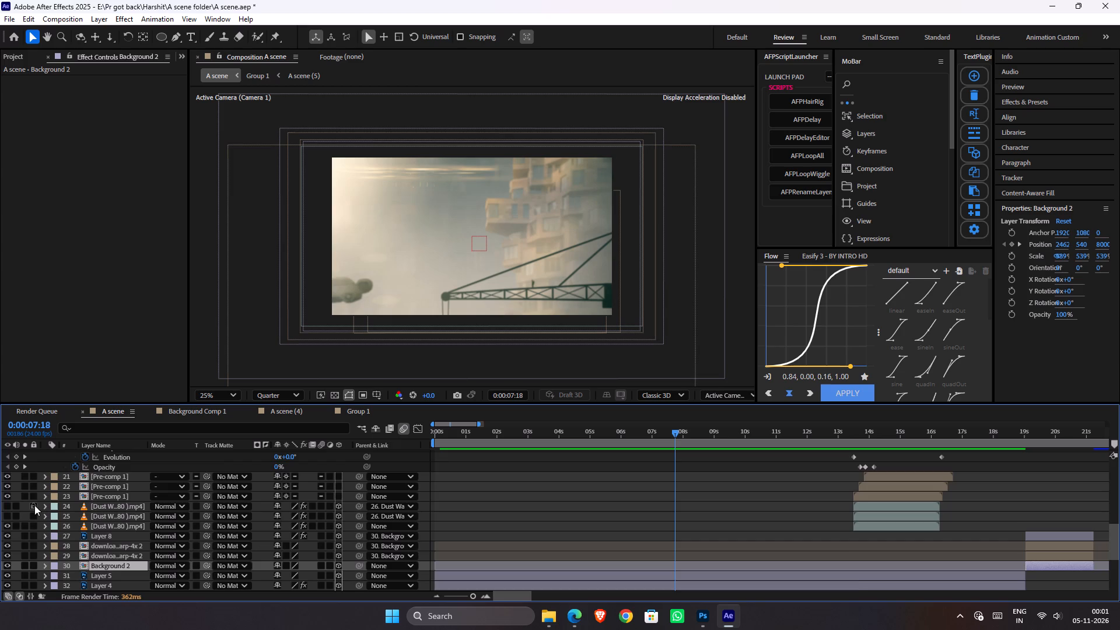
pyautogui.scroll(1, 39, 506)
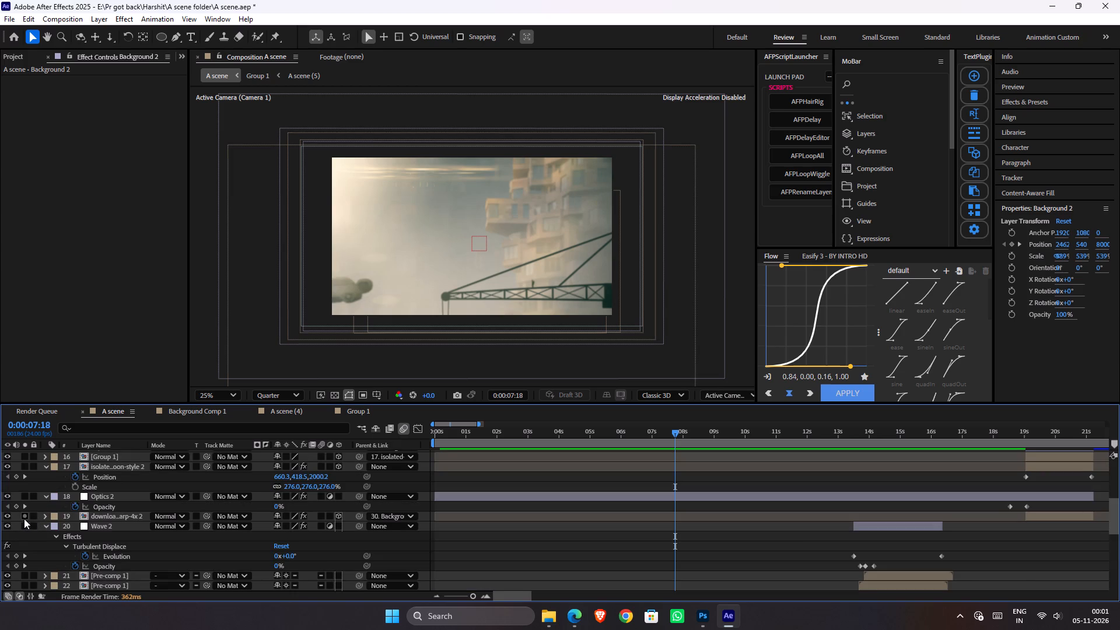
pyautogui.click(24, 519)
pyautogui.click(24, 519)
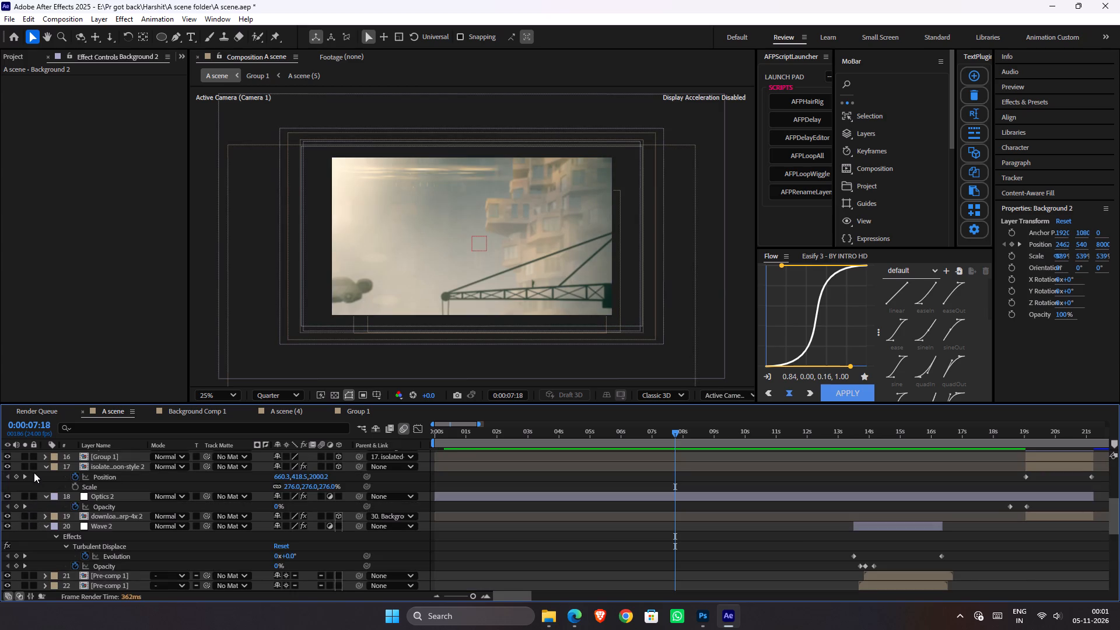
pyautogui.click(24, 470)
pyautogui.click(24, 470)
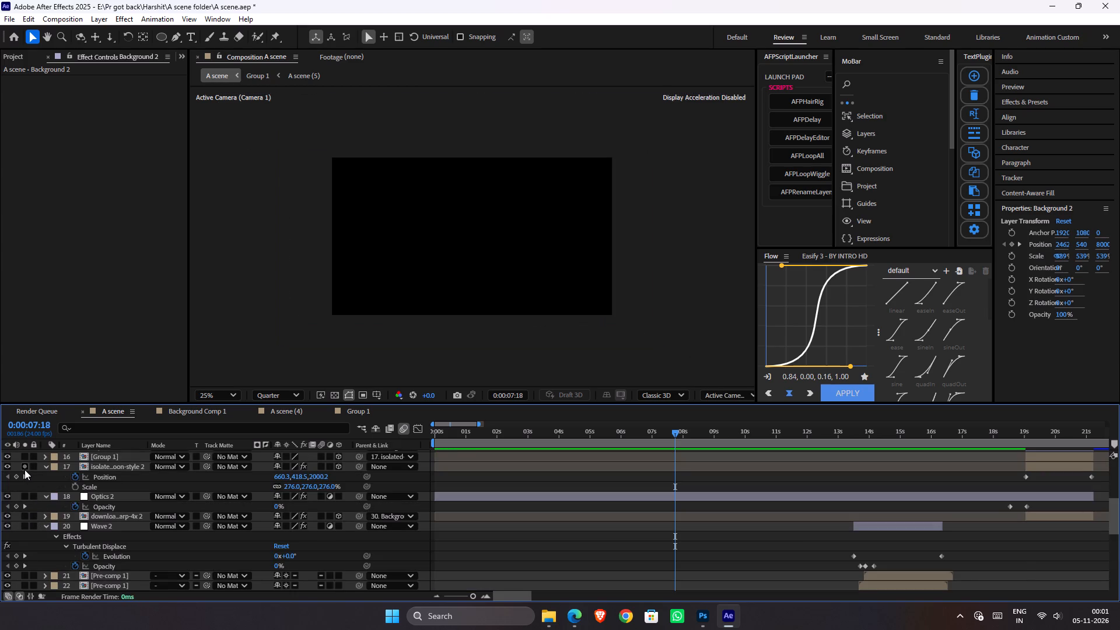
# Solo Group 1 on layer 16 and Layers 9, 10 and 11 one at a time, and look through the layer stack.
pyautogui.scroll(1, 47, 485)
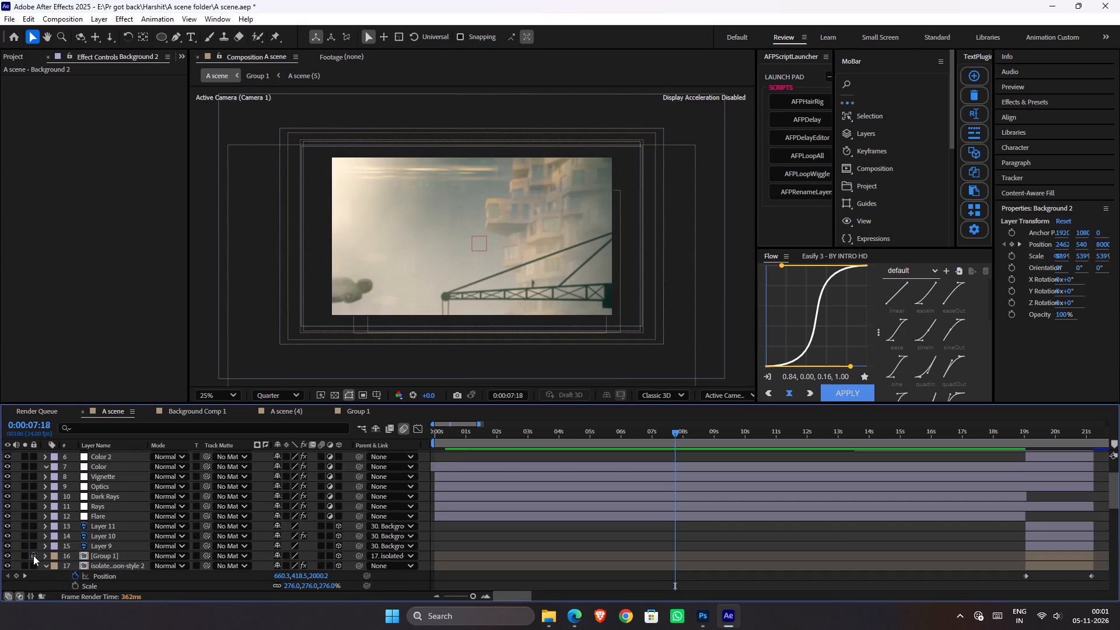
pyautogui.click(27, 556)
pyautogui.click(27, 556)
pyautogui.click(26, 546)
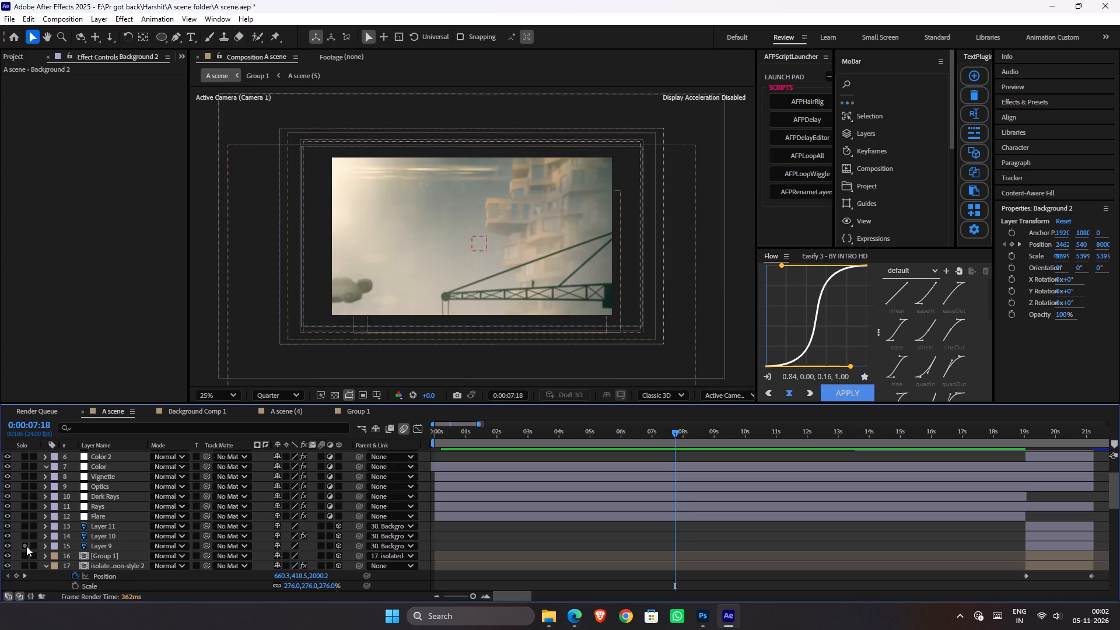
pyautogui.click(26, 546)
pyautogui.click(26, 534)
pyautogui.click(26, 534)
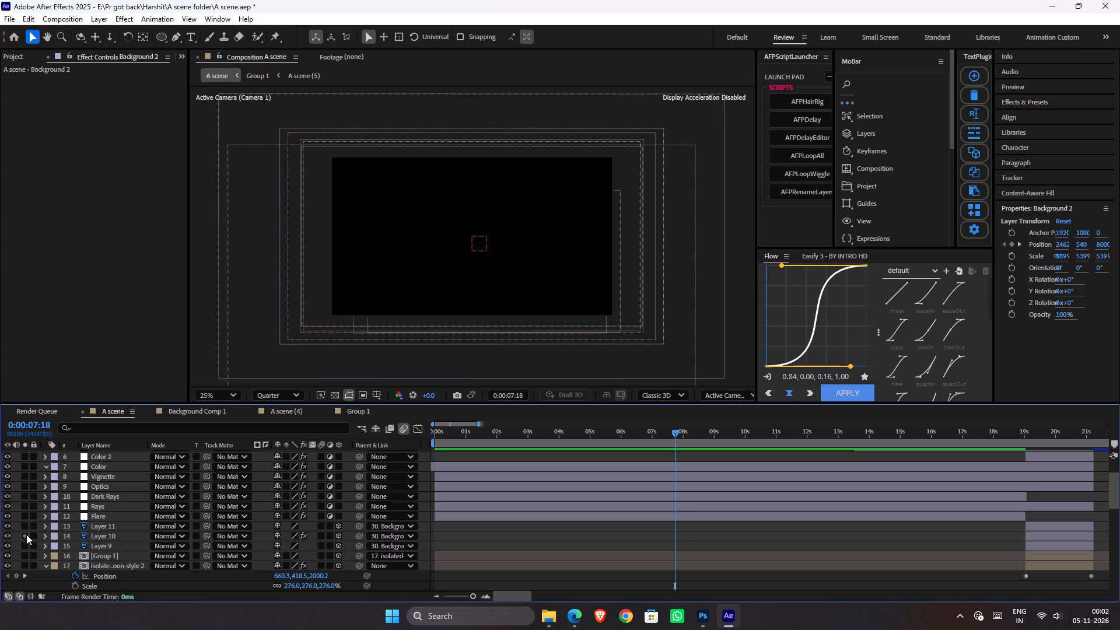
pyautogui.click(23, 525)
pyautogui.click(23, 525)
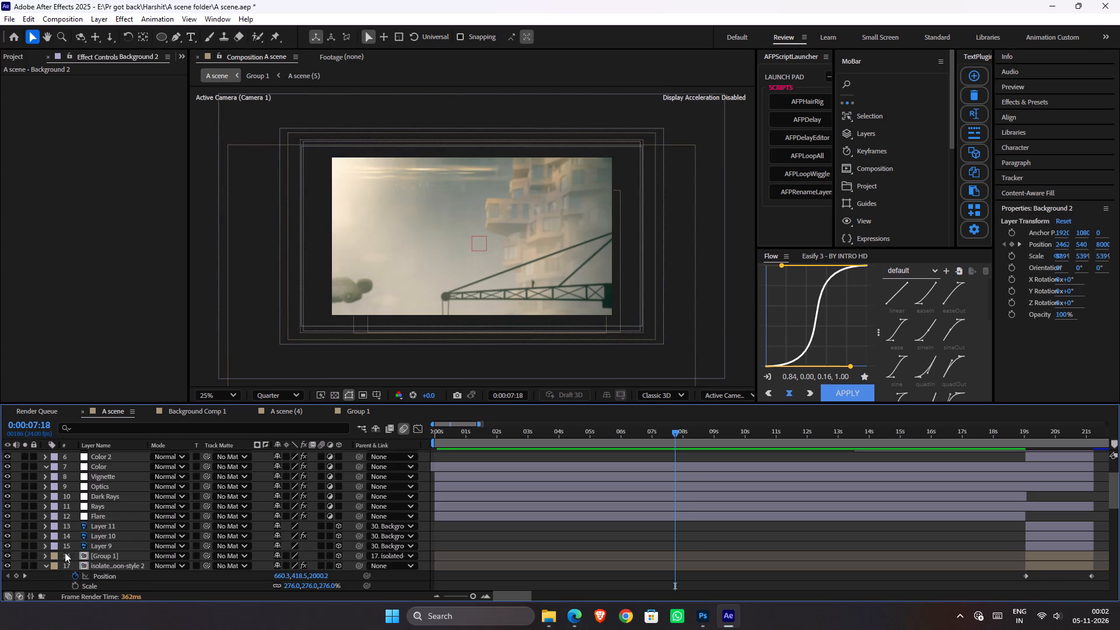
pyautogui.scroll(2, 129, 555)
pyautogui.scroll(-1, 127, 549)
pyautogui.scroll(2, 131, 542)
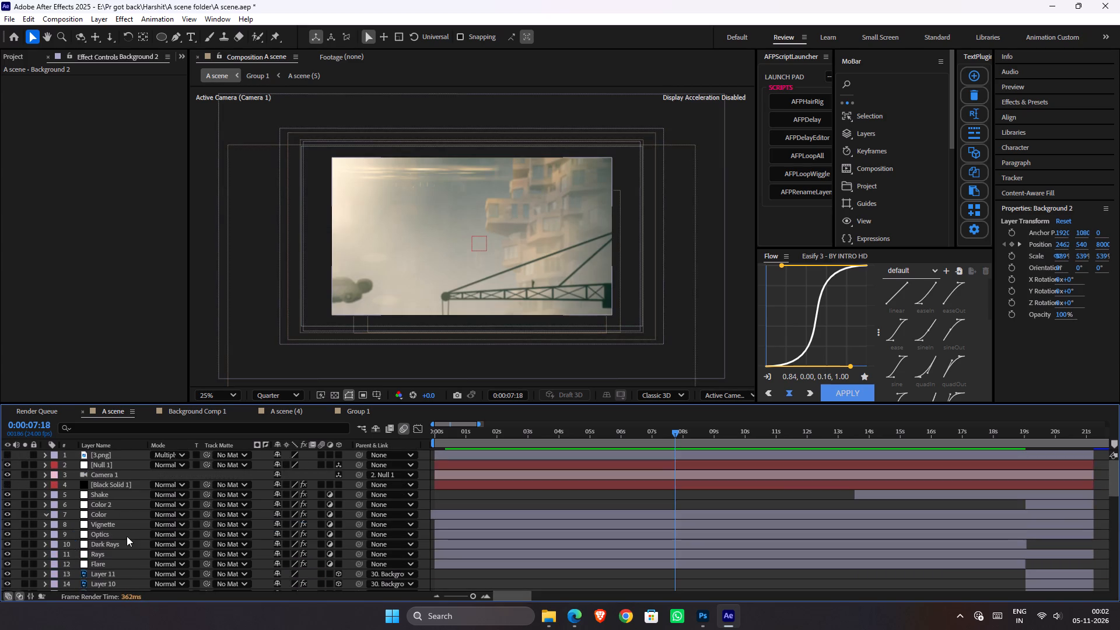
pyautogui.scroll(-2, 136, 528)
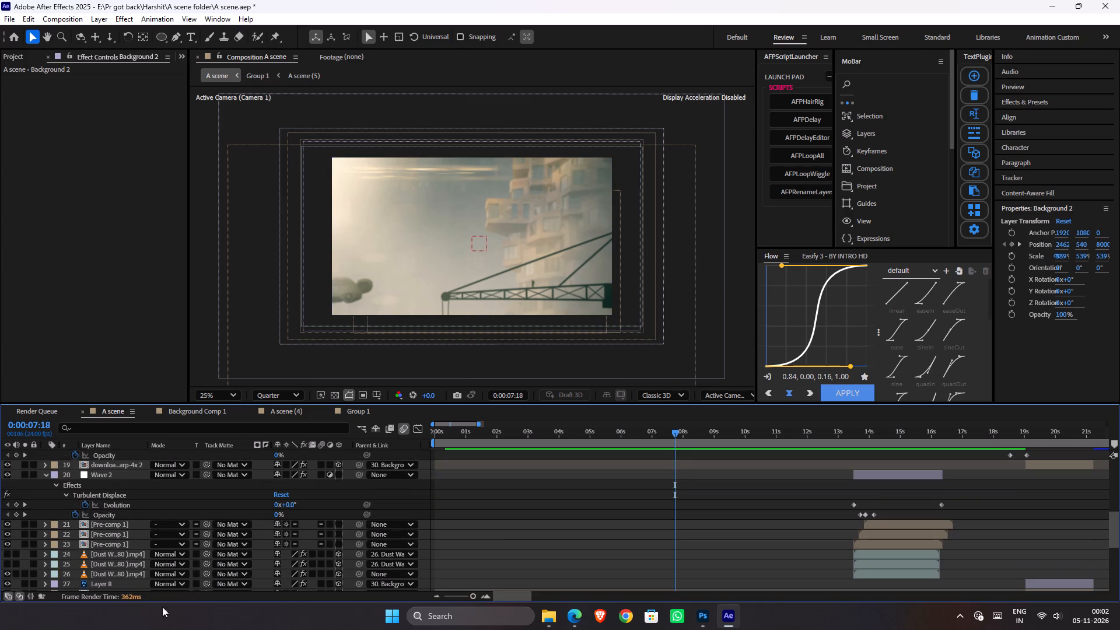
pyautogui.scroll(-1, 118, 573)
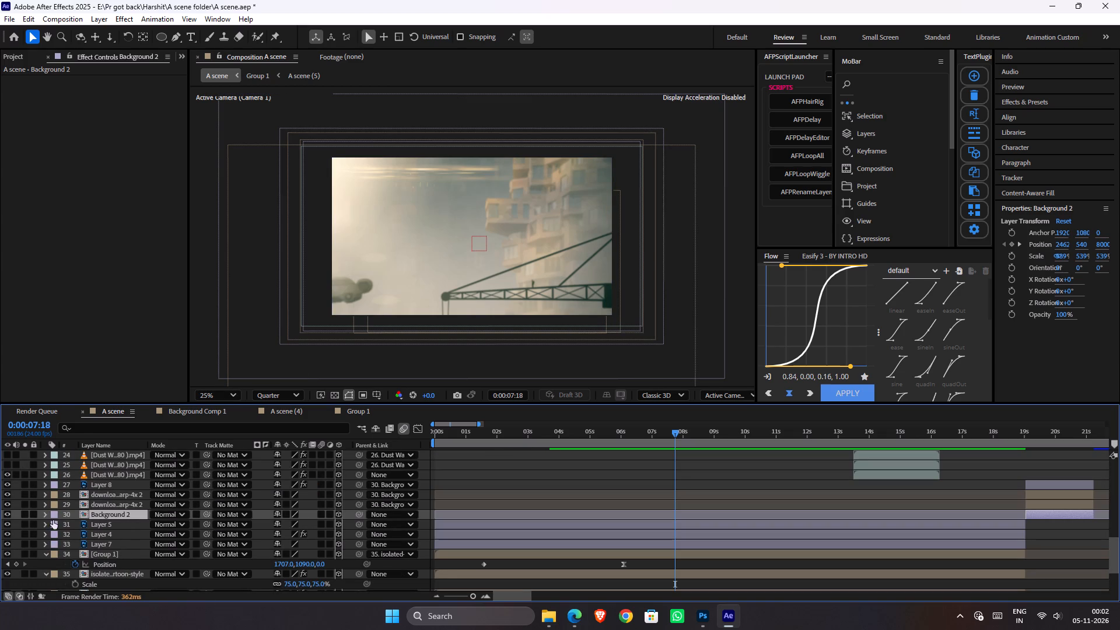
# Solo "download" layers 29 and 28 and Layer 8 again, and check the layers around Group 1 and the crane.
pyautogui.click(86, 503)
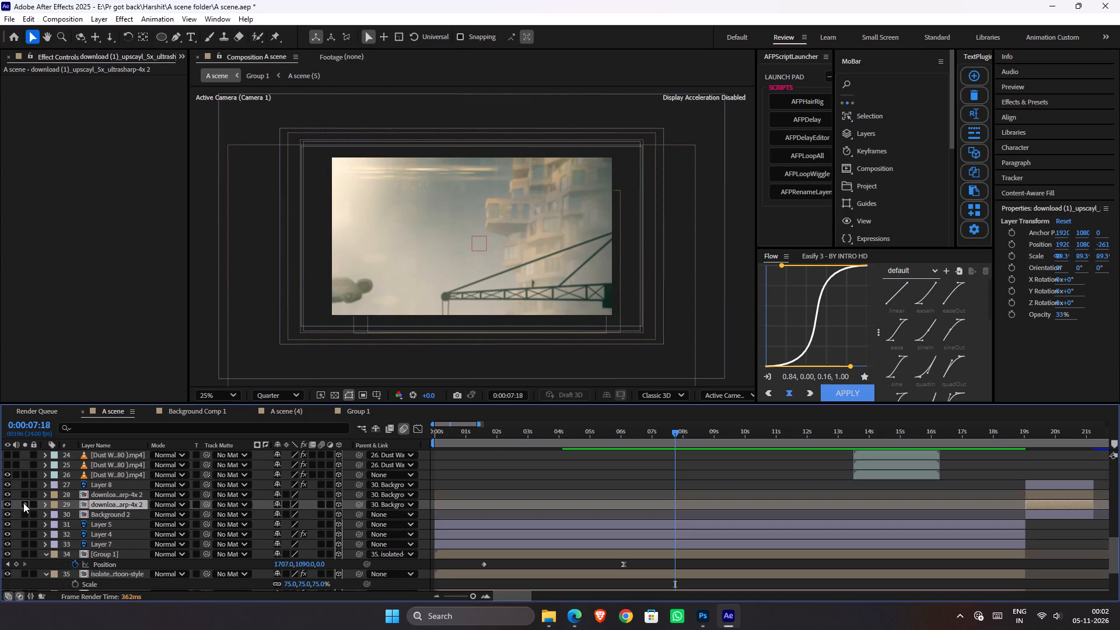
pyautogui.click(23, 503)
pyautogui.click(23, 503)
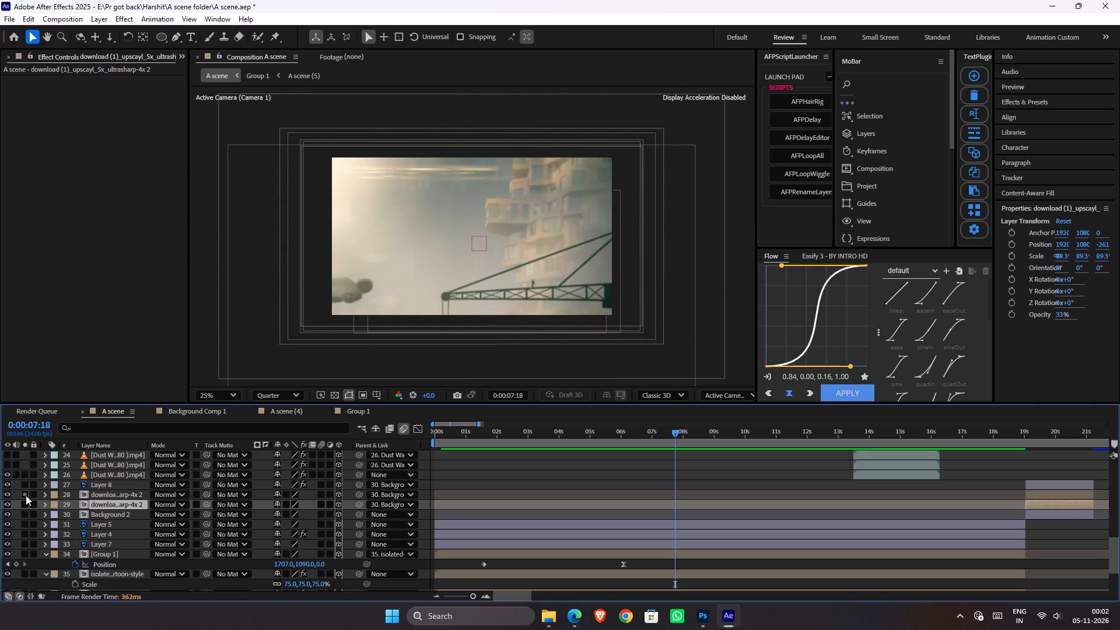
pyautogui.click(26, 495)
pyautogui.click(26, 495)
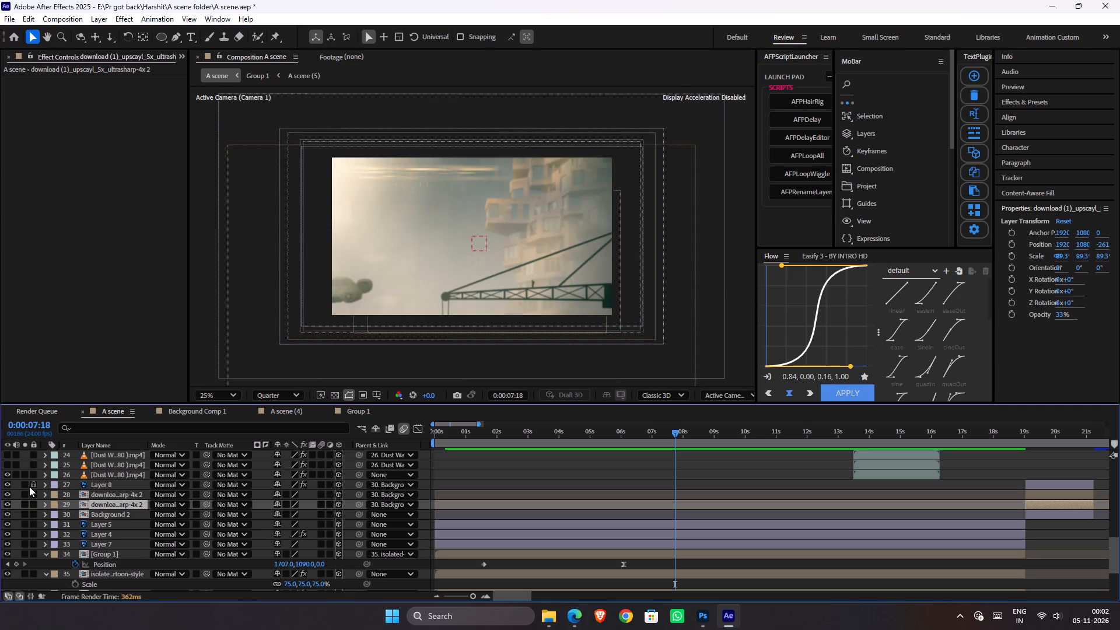
pyautogui.click(28, 487)
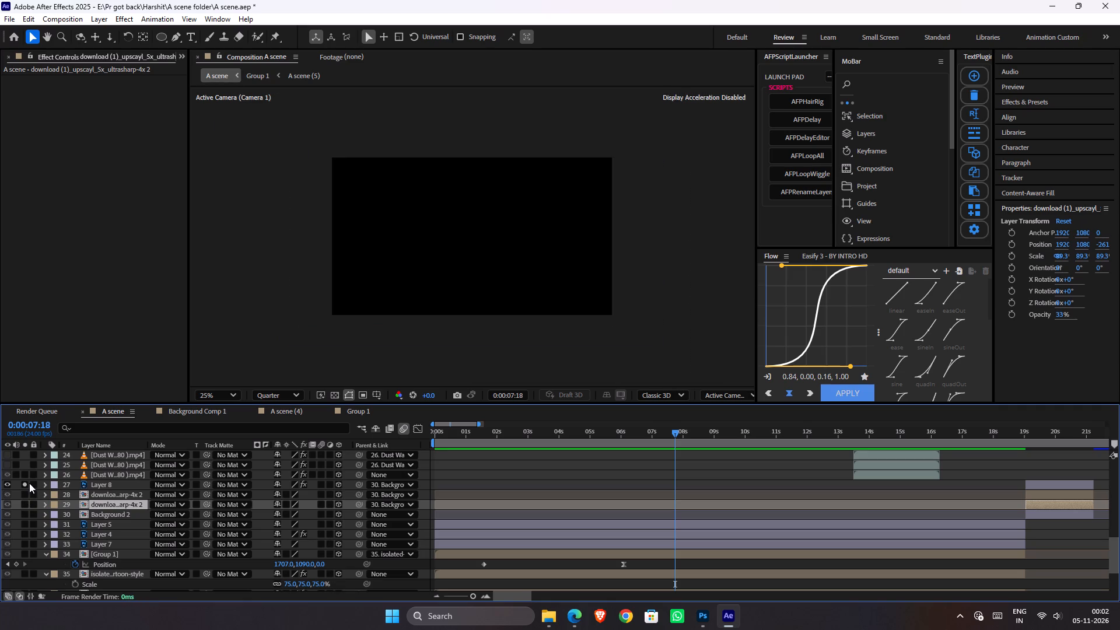
pyautogui.click(29, 483)
pyautogui.click(27, 482)
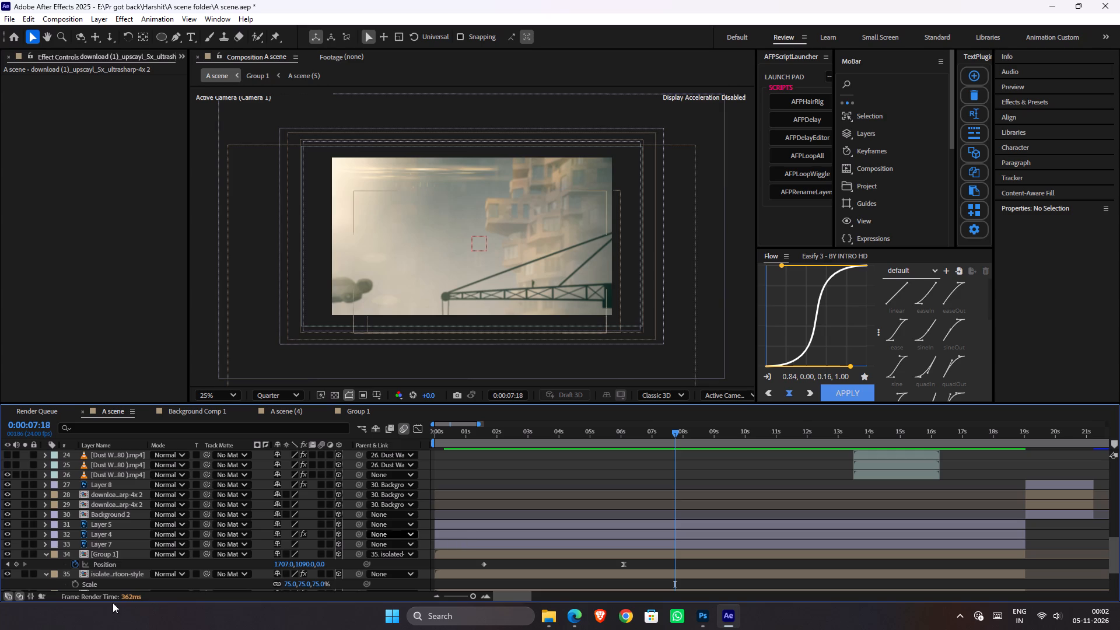
pyautogui.click(130, 556)
pyautogui.scroll(1, 127, 541)
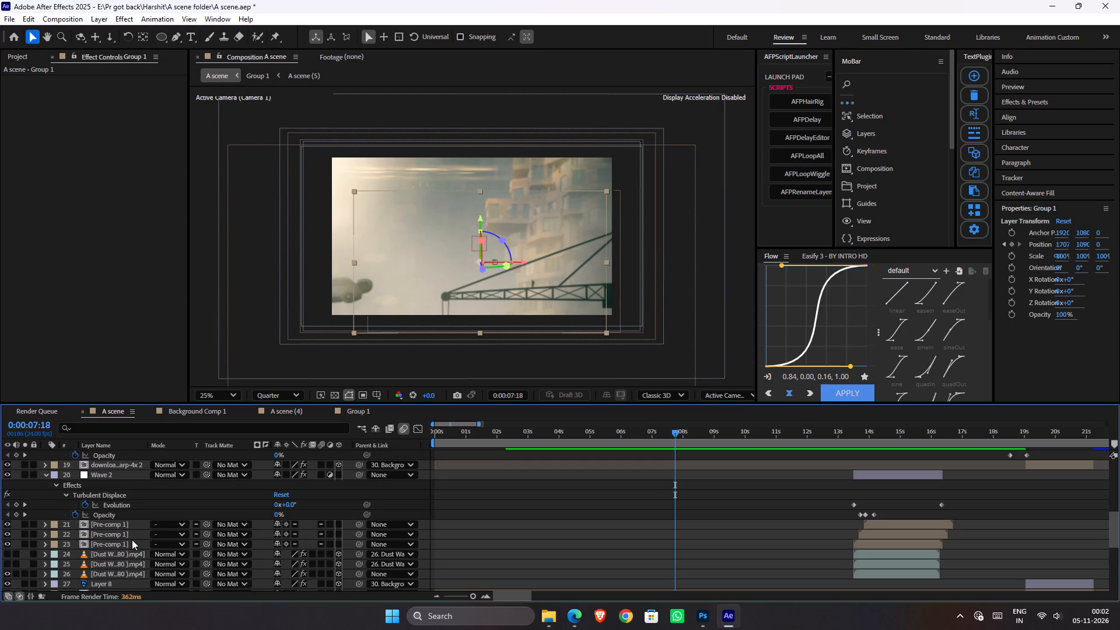
pyautogui.scroll(-1, 109, 533)
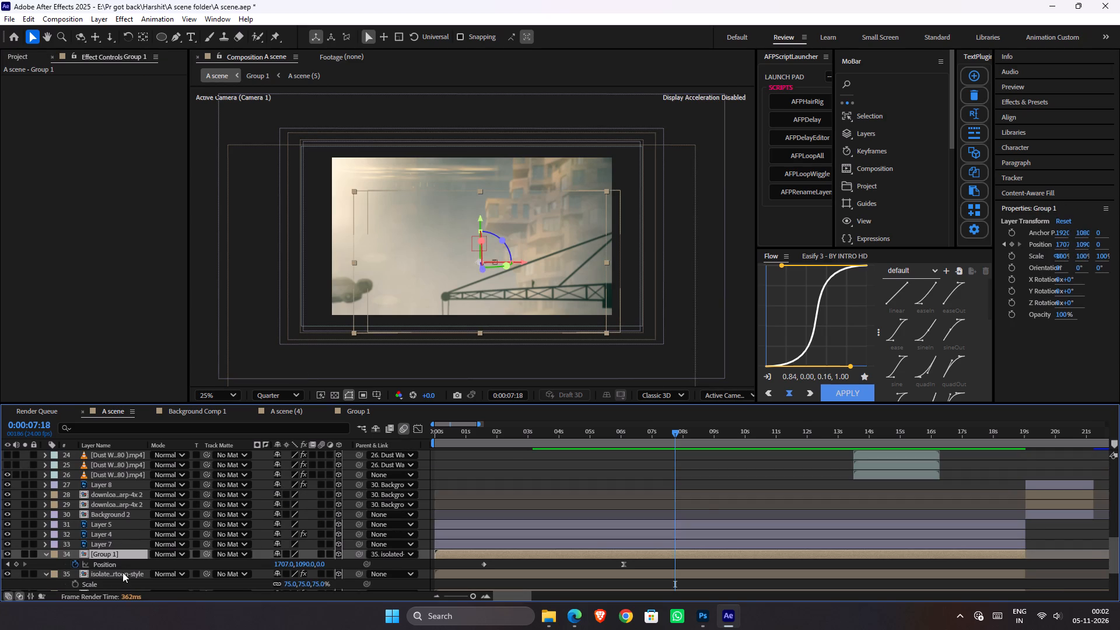
pyautogui.scroll(-2, 123, 572)
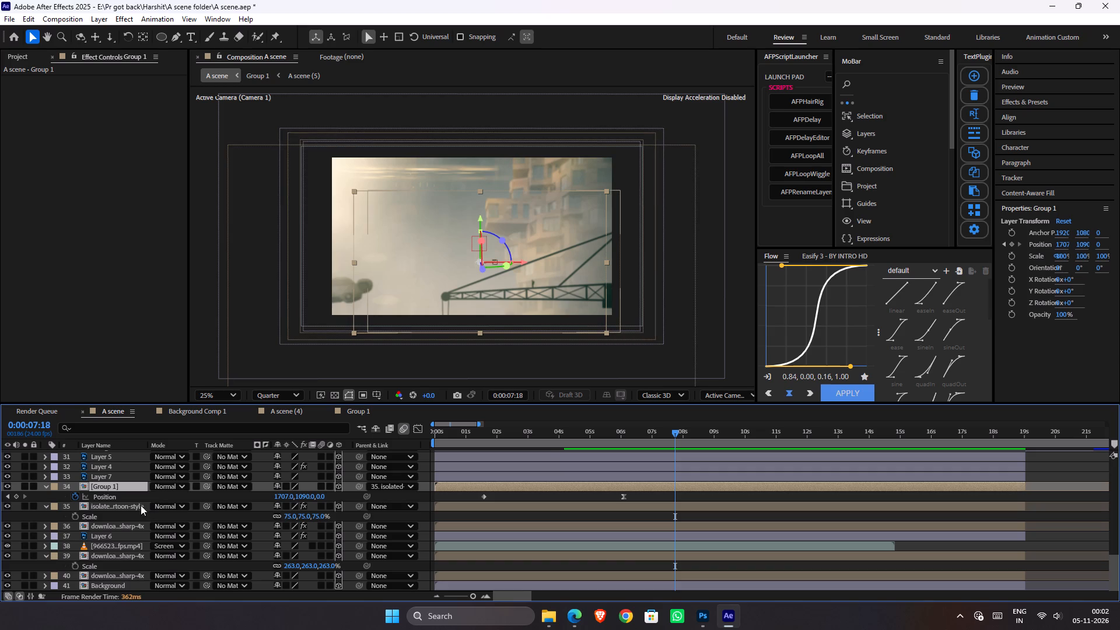
# Solo "download (2)" layer 36 briefly to identify it, and scale it to 82%.
pyautogui.click(107, 526)
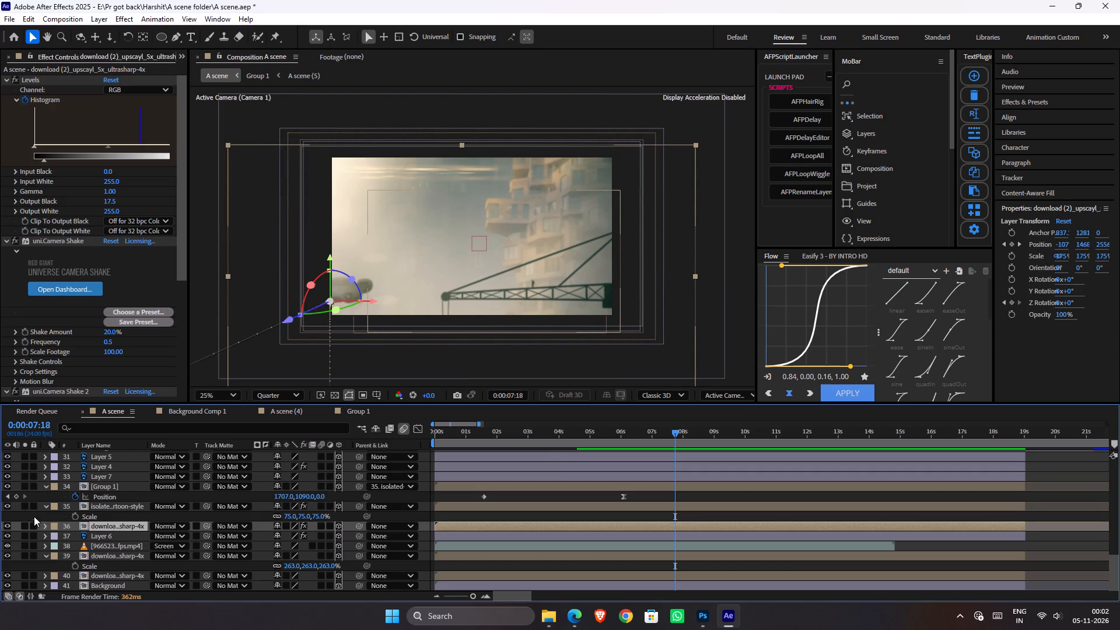
pyautogui.click(24, 527)
pyautogui.click(24, 527)
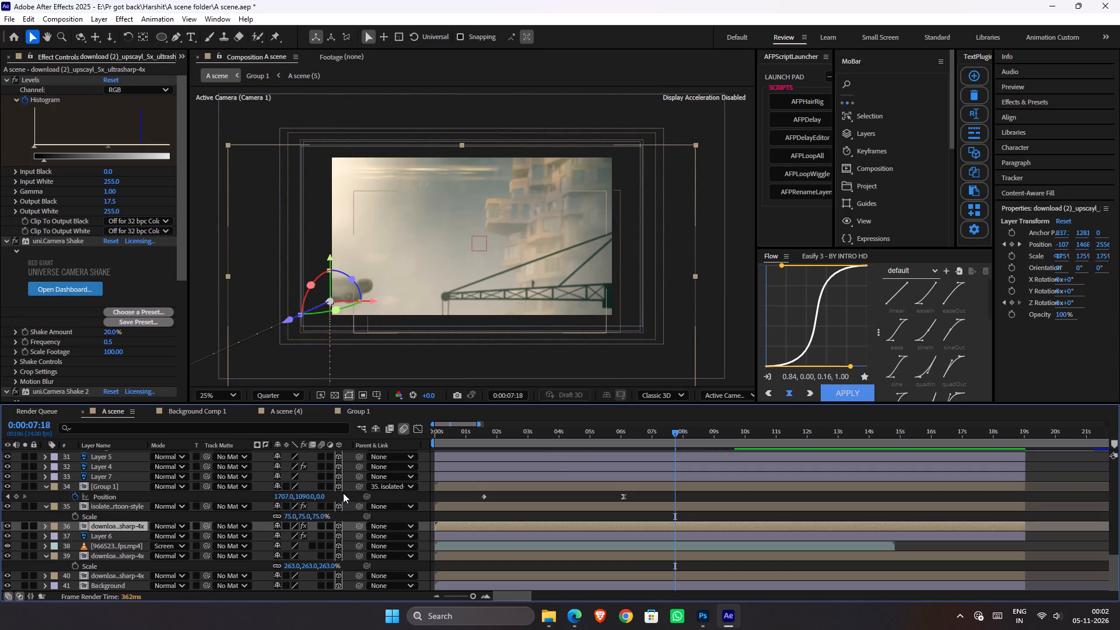
pyautogui.press('s')
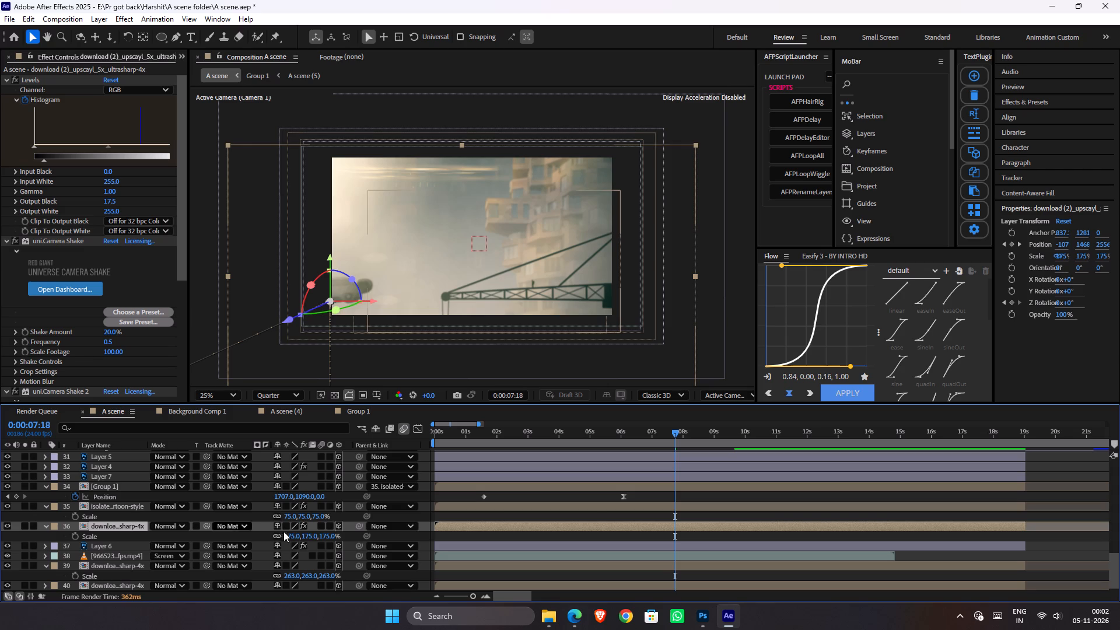
pyautogui.moveTo(324, 536); pyautogui.dragTo(306, 537)
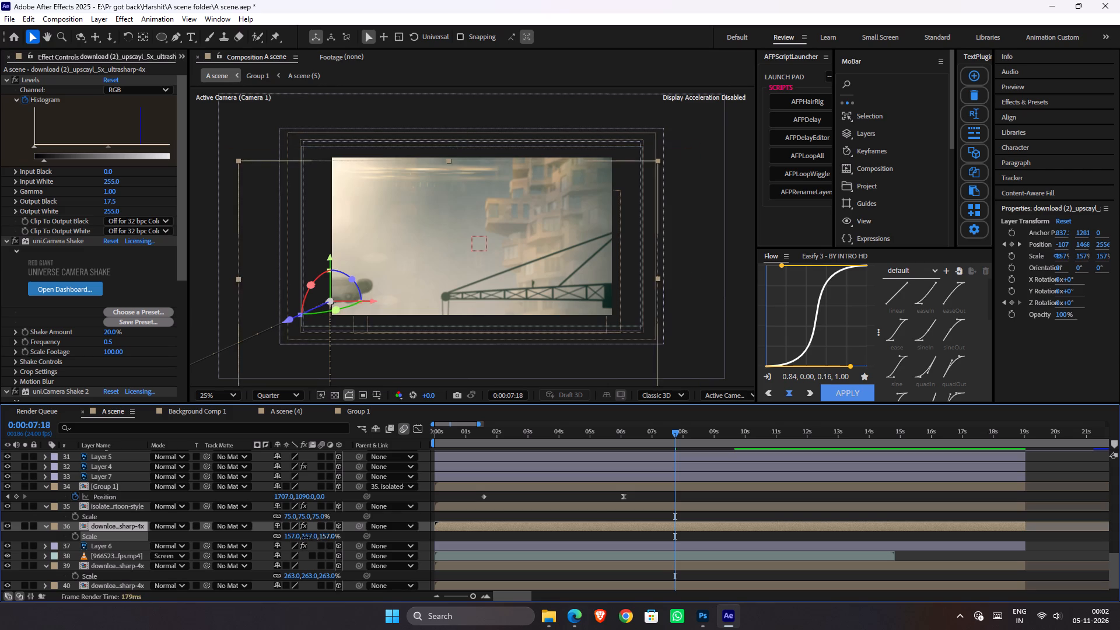
pyautogui.moveTo(306, 537); pyautogui.dragTo(278, 543)
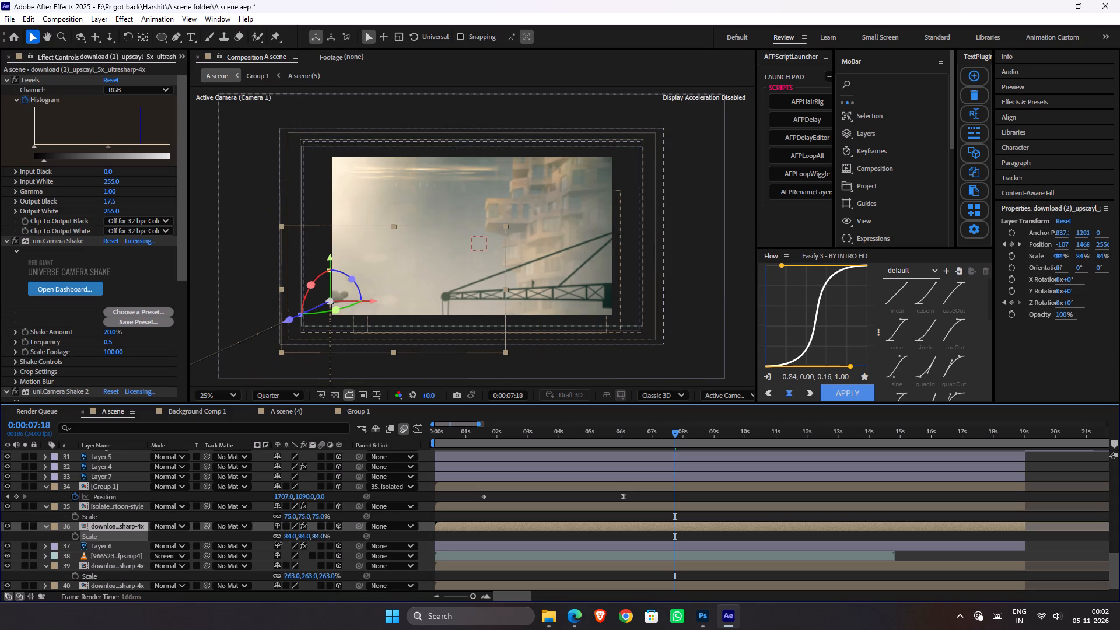
pyautogui.moveTo(278, 543); pyautogui.dragTo(277, 543)
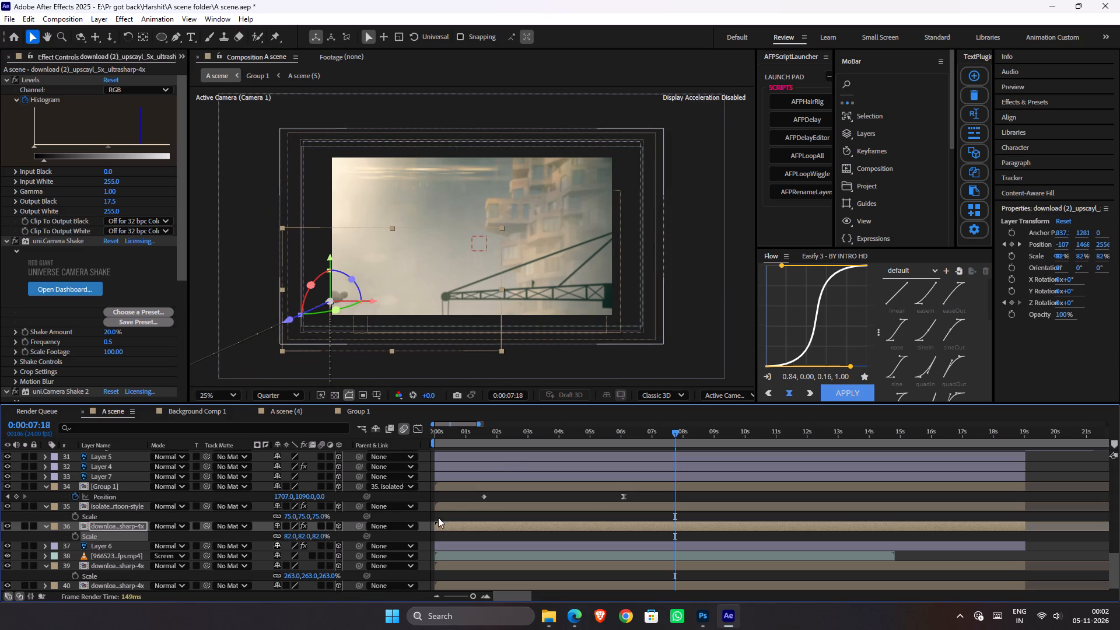
# At 0:00:07:11, apply a Transform effect to "download (2)" layer 36 and set the effect's Position to 3240, 1080.
pyautogui.moveTo(671, 436); pyautogui.dragTo(675, 436)
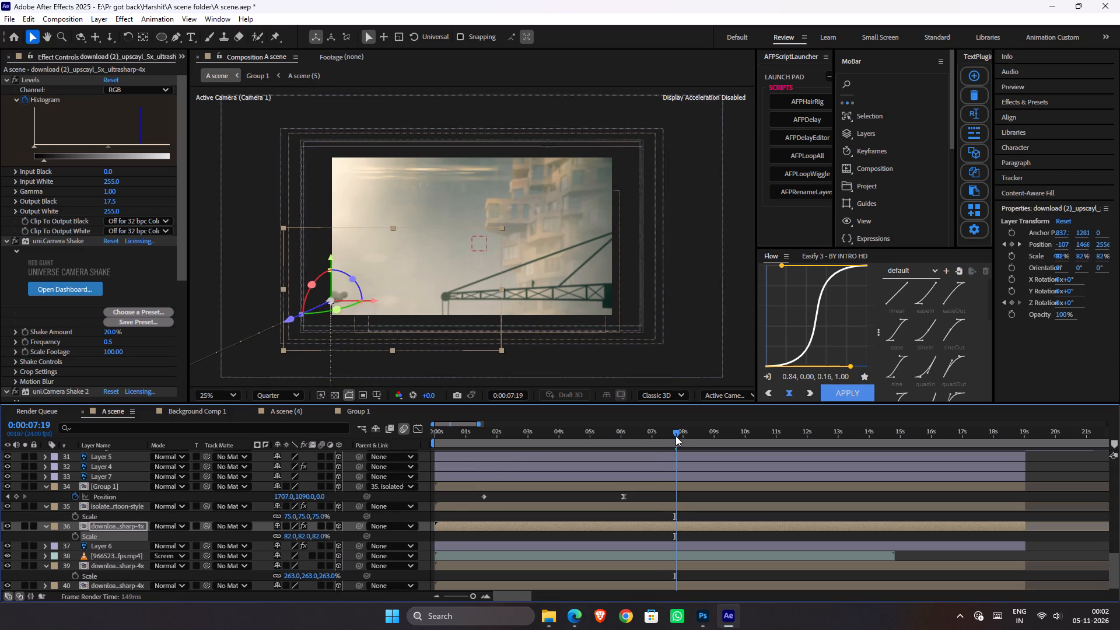
pyautogui.moveTo(675, 436); pyautogui.dragTo(662, 447)
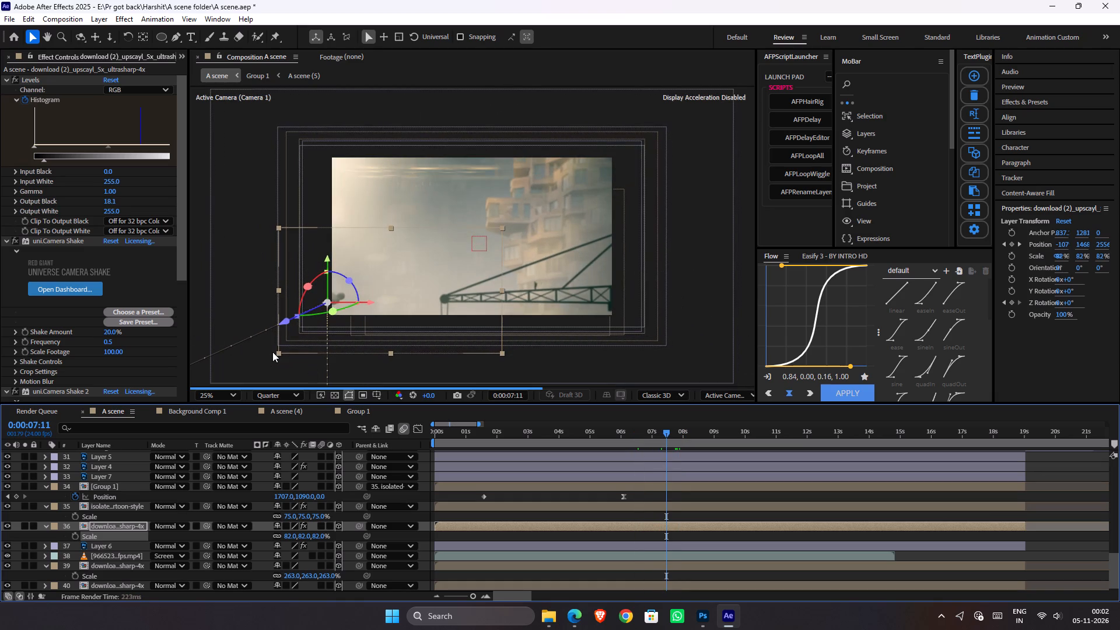
pyautogui.hotkey('ctrl', 'space')
pyautogui.write('tr')
pyautogui.click(236, 370)
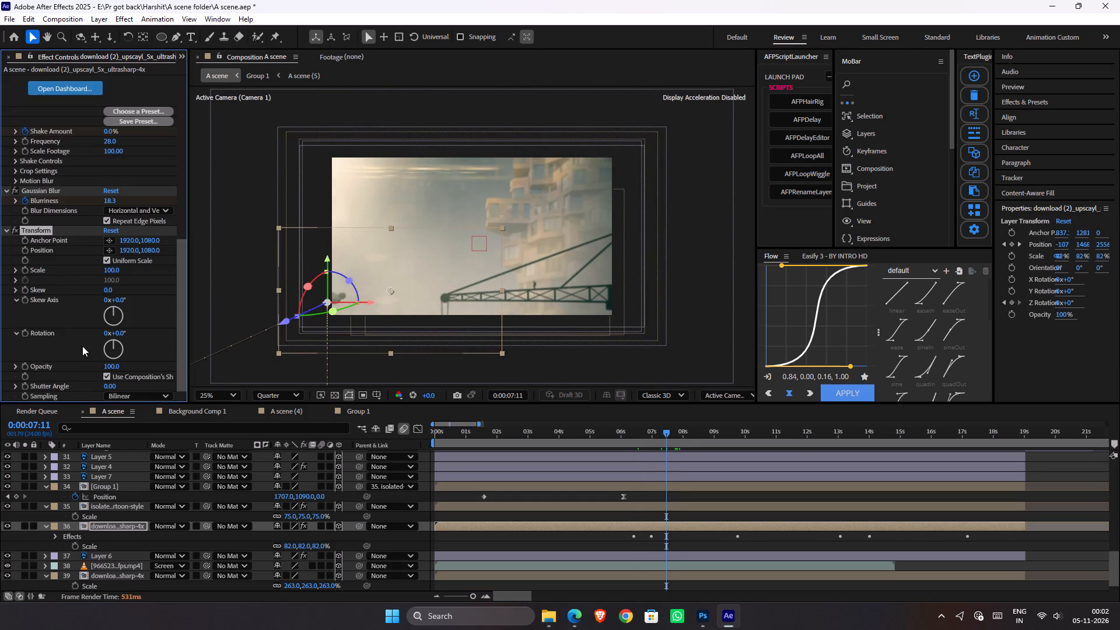
pyautogui.moveTo(127, 252); pyautogui.dragTo(127, 253)
pyautogui.moveTo(127, 253); pyautogui.dragTo(910, 265)
# Preview the scene from about 0:00:05:22 to check the repositioned layer 36 in motion.
pyautogui.moveTo(633, 430); pyautogui.dragTo(618, 430)
pyautogui.press('space')
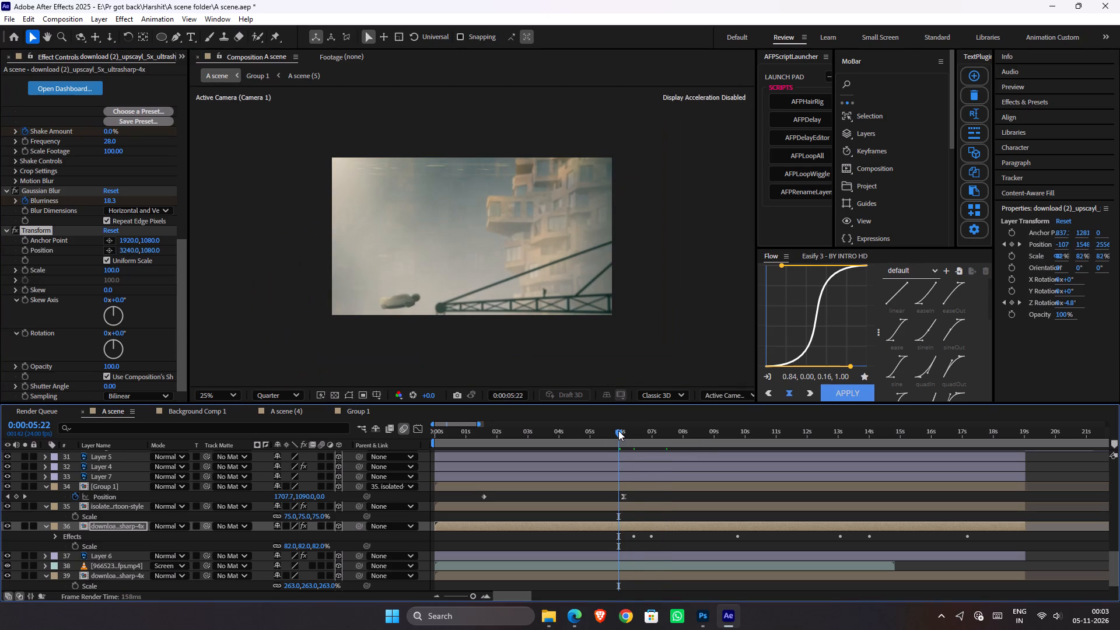
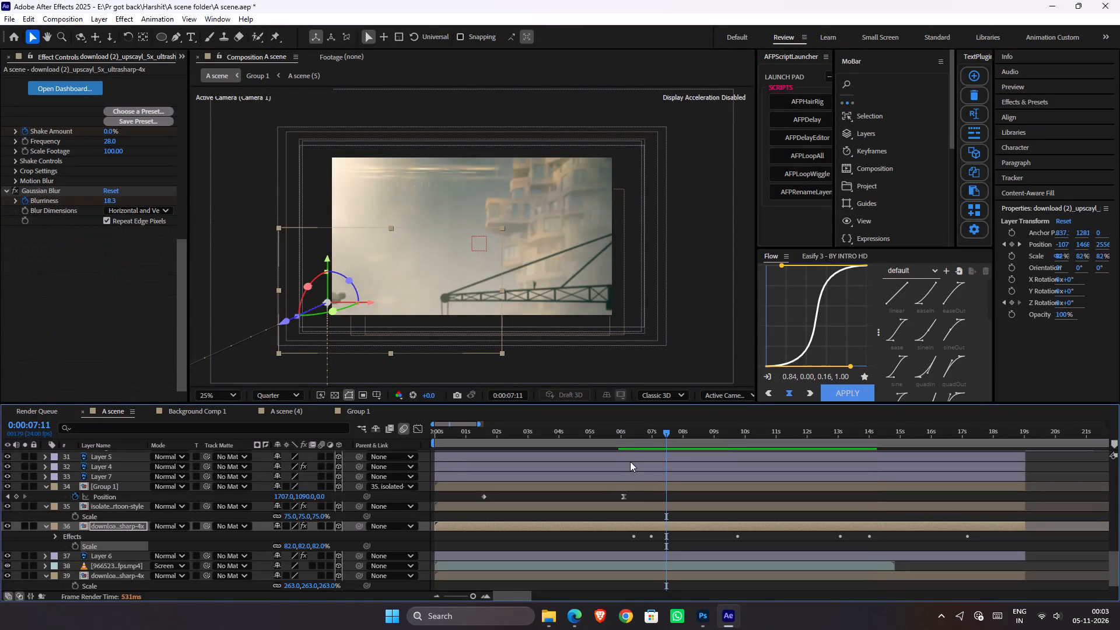
# Check the shot around 6 to 8 seconds, undo the recent scale change and solo toggling on layer 36, and save the project.
pyautogui.click(624, 433)
pyautogui.moveTo(624, 433); pyautogui.dragTo(648, 444)
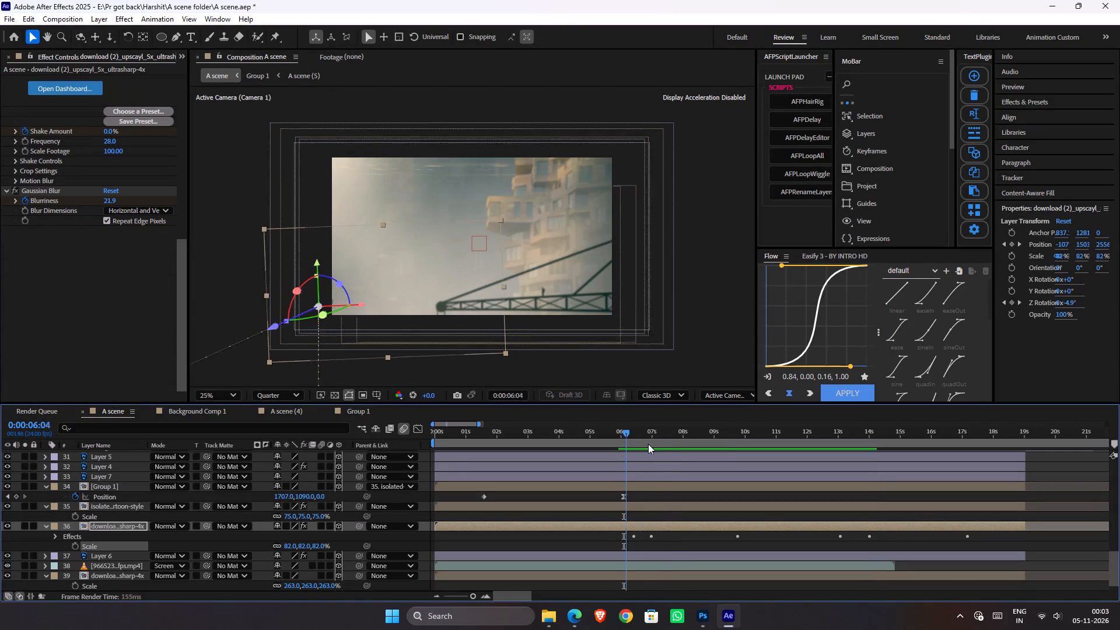
pyautogui.moveTo(648, 444); pyautogui.dragTo(697, 467)
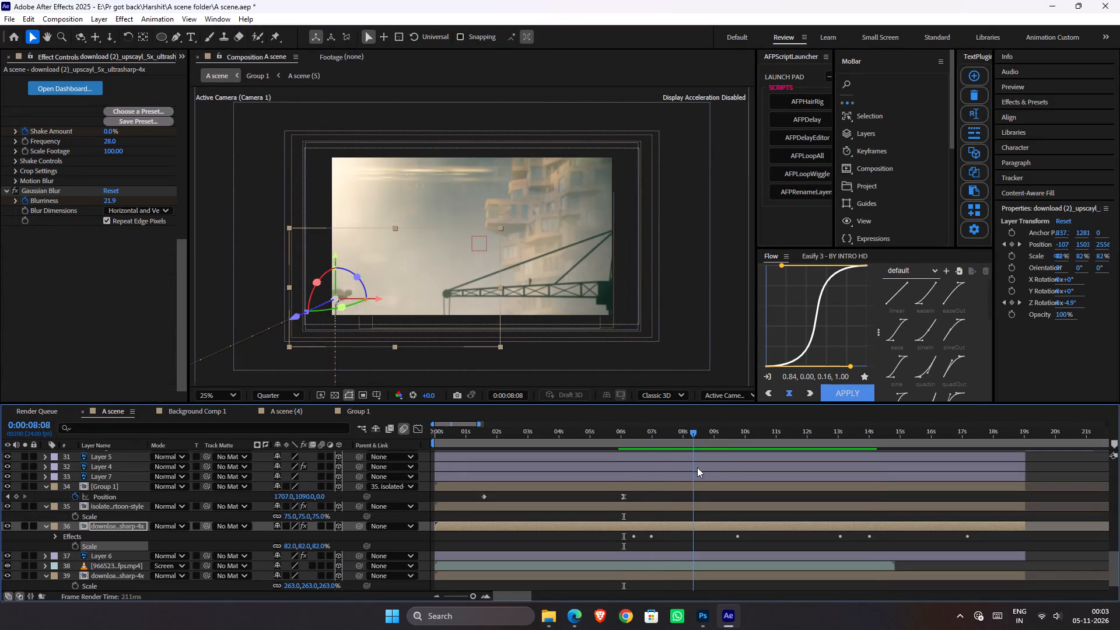
pyautogui.moveTo(697, 467); pyautogui.dragTo(712, 476)
pyautogui.hotkey('ctrl', 'z')
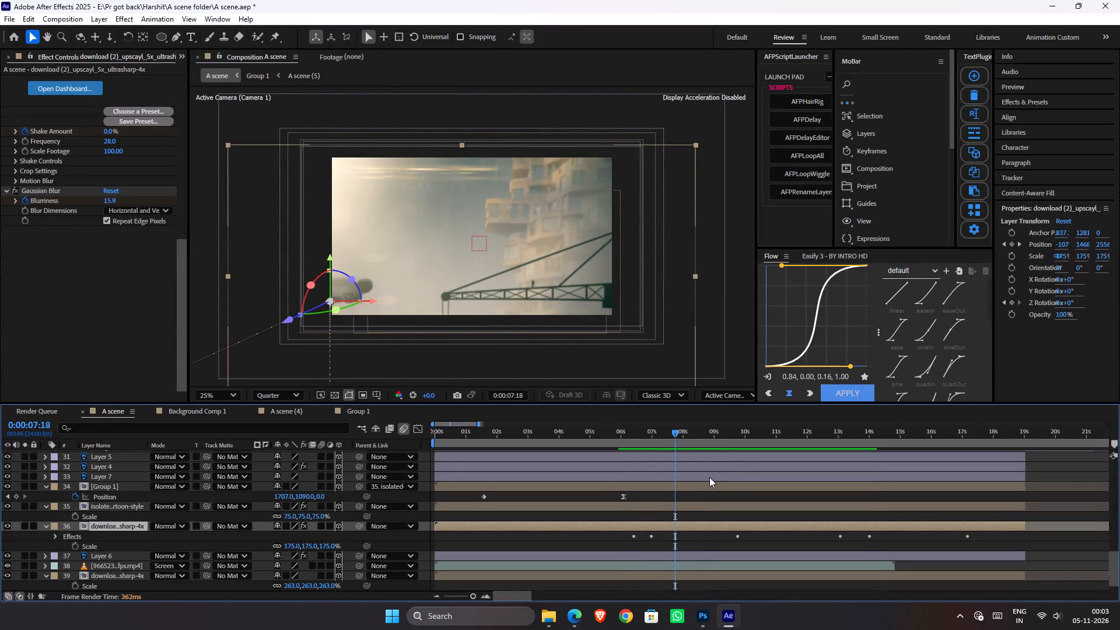
pyautogui.moveTo(678, 435); pyautogui.dragTo(690, 437)
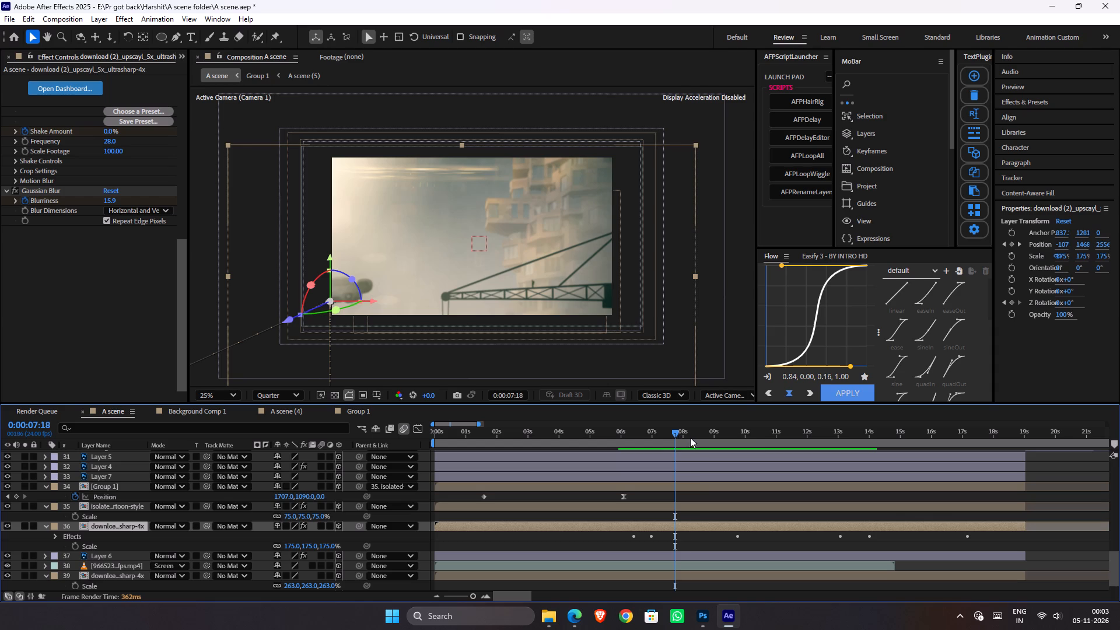
pyautogui.moveTo(690, 437); pyautogui.dragTo(706, 448)
pyautogui.hotkey('ctrl', 'z')
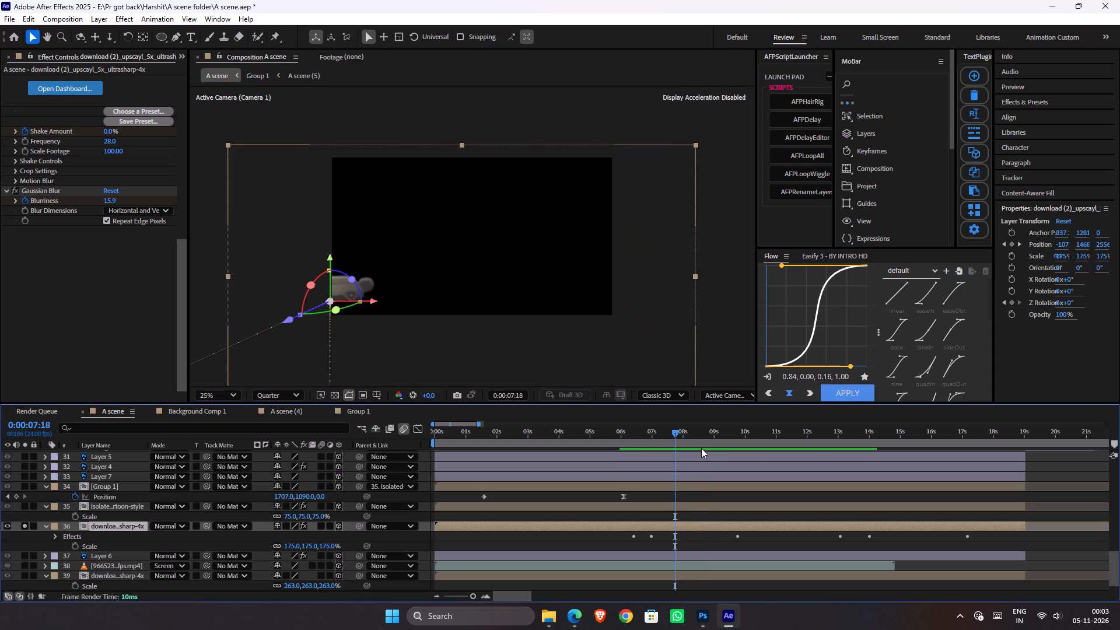
pyautogui.hotkey('ctrl', 'z')
pyautogui.hotkey('ctrl', 's')
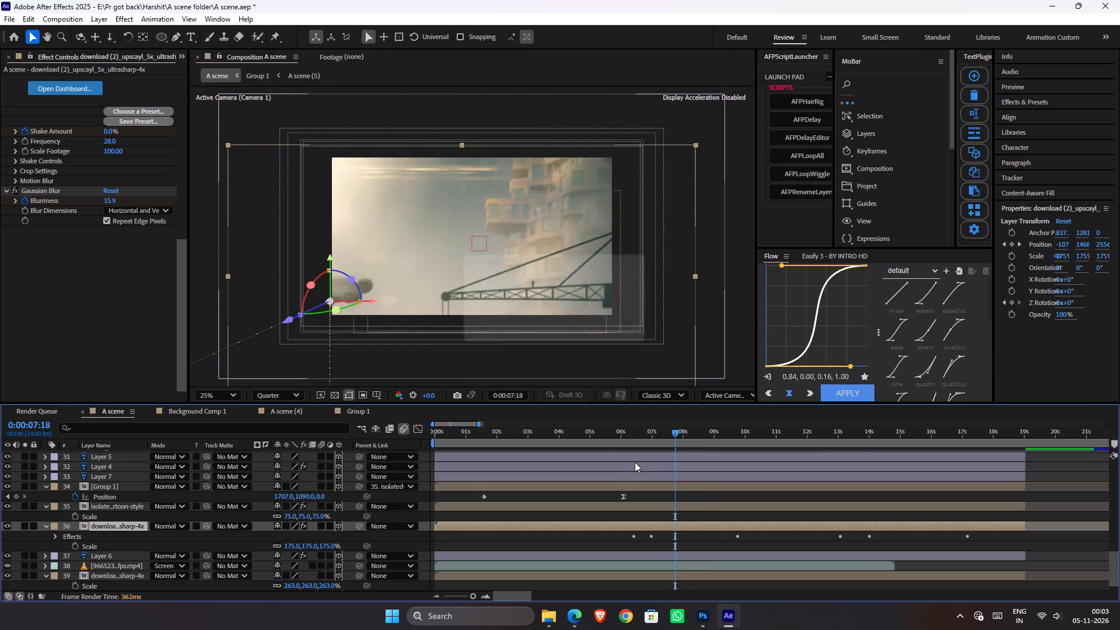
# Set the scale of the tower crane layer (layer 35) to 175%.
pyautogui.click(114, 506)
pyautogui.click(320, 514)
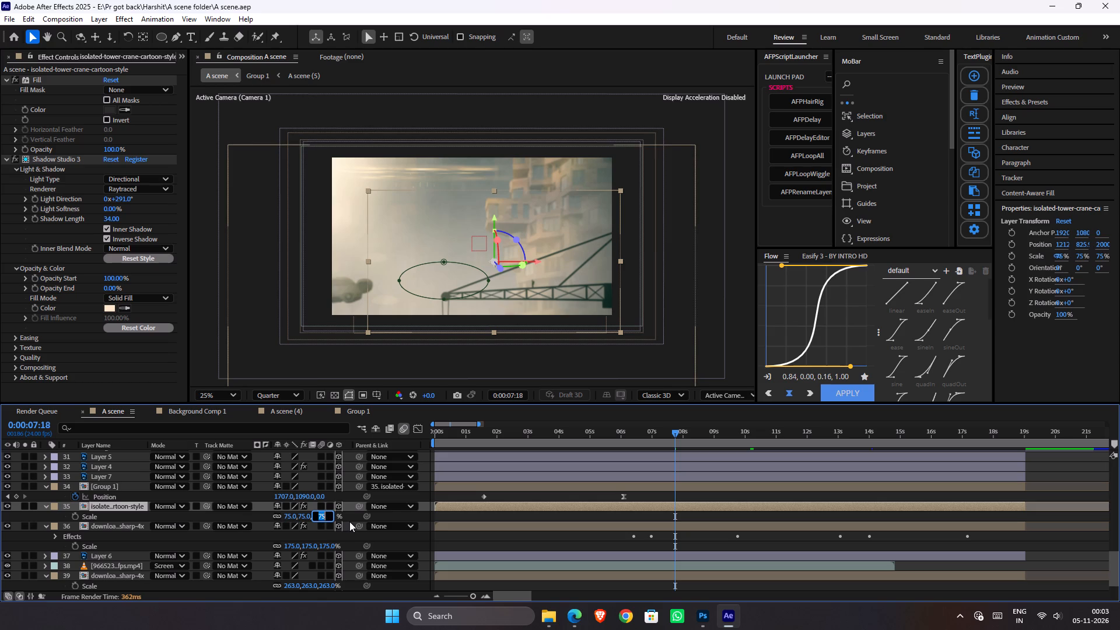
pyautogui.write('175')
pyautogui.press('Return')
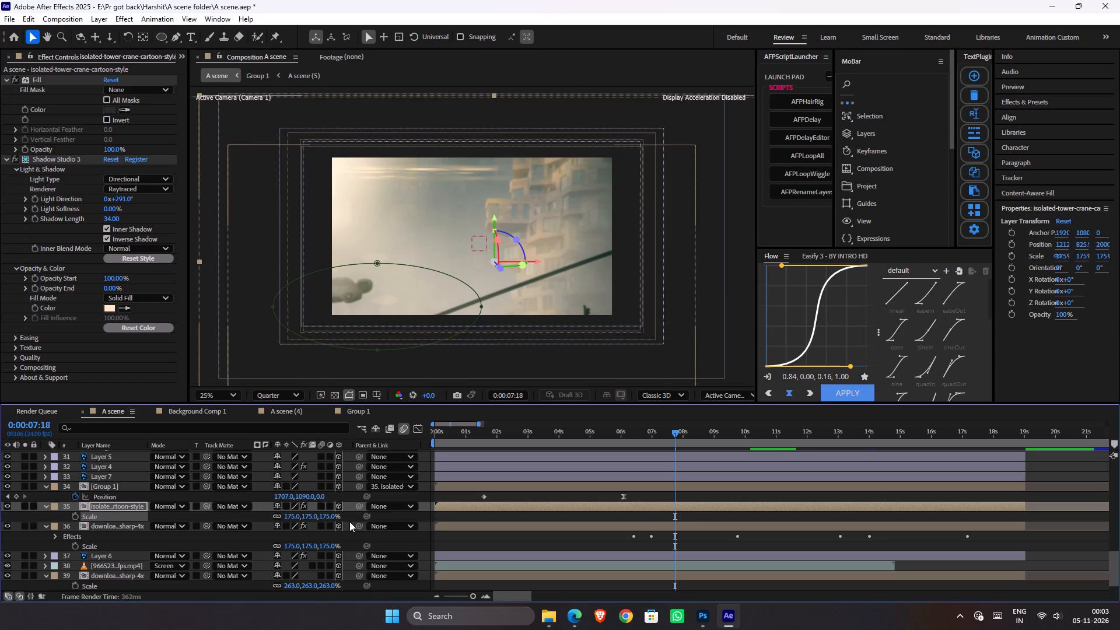
# Set the scale of the tower crane layer (layer 35) to 120%.
pyautogui.click(336, 516)
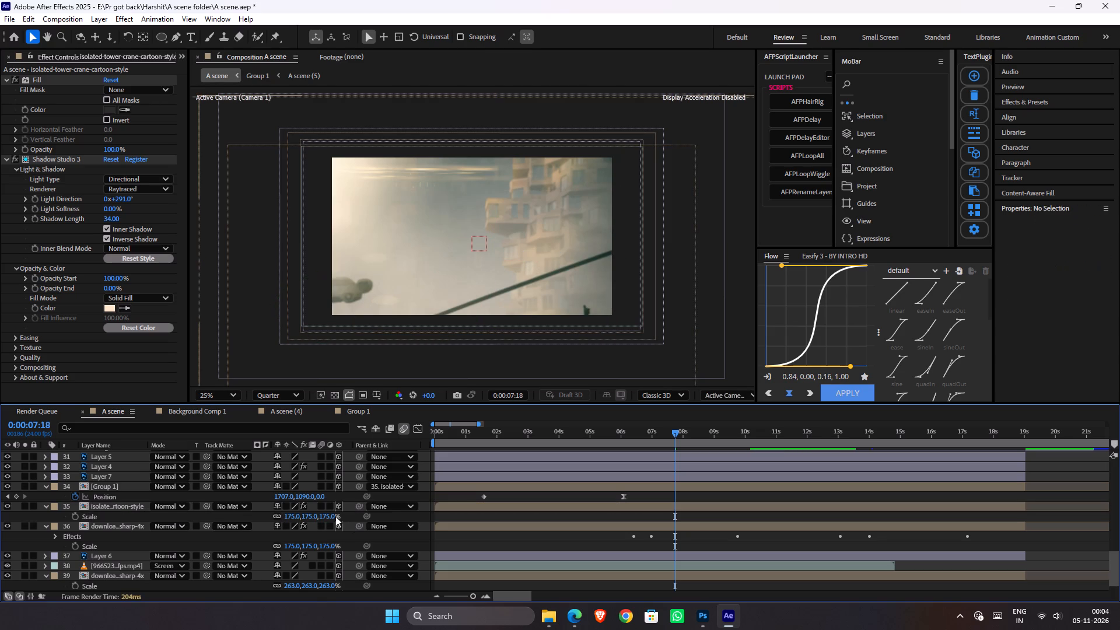
pyautogui.click(326, 513)
pyautogui.write('120')
pyautogui.press('Return')
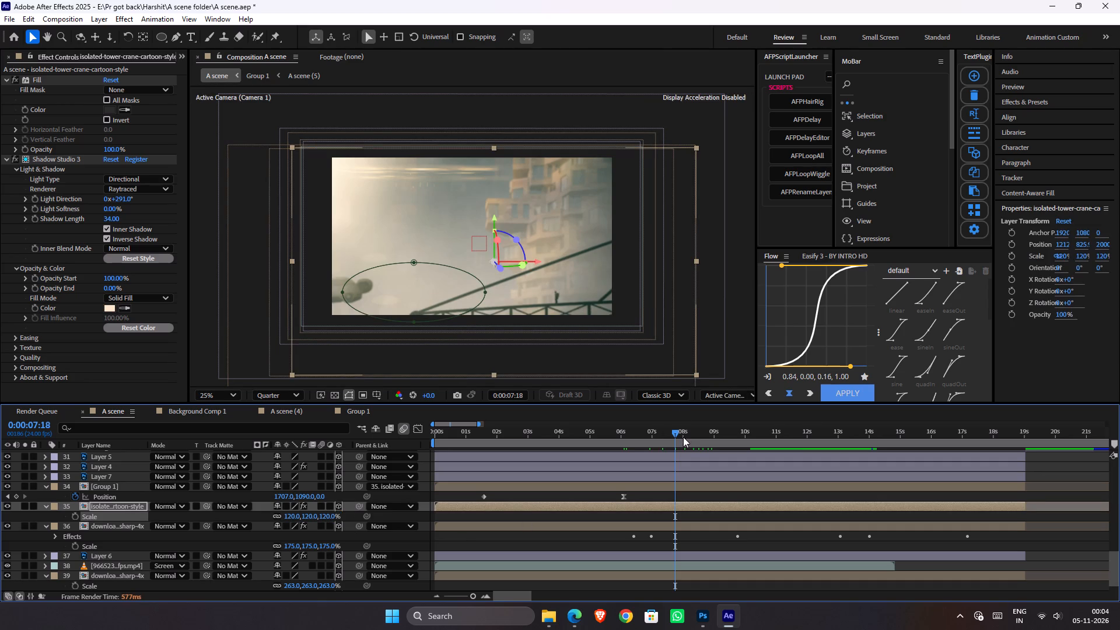
# Scrub through the scene from about 7 to 18 seconds to examine the crane's framing during the camera move.
pyautogui.moveTo(682, 433); pyautogui.dragTo(821, 458)
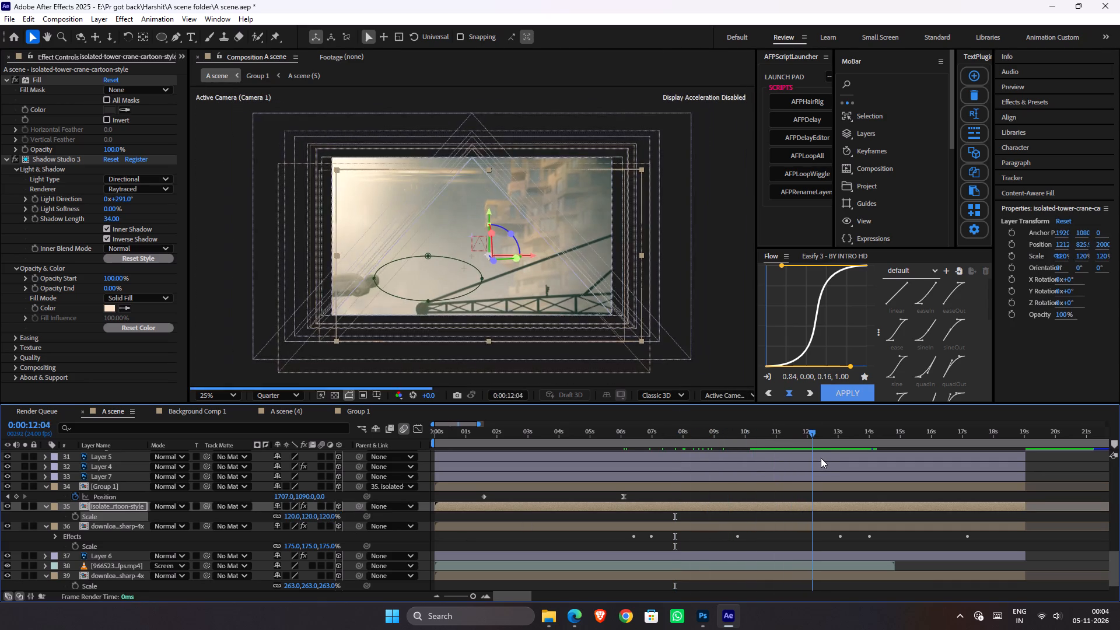
pyautogui.moveTo(821, 458); pyautogui.dragTo(870, 484)
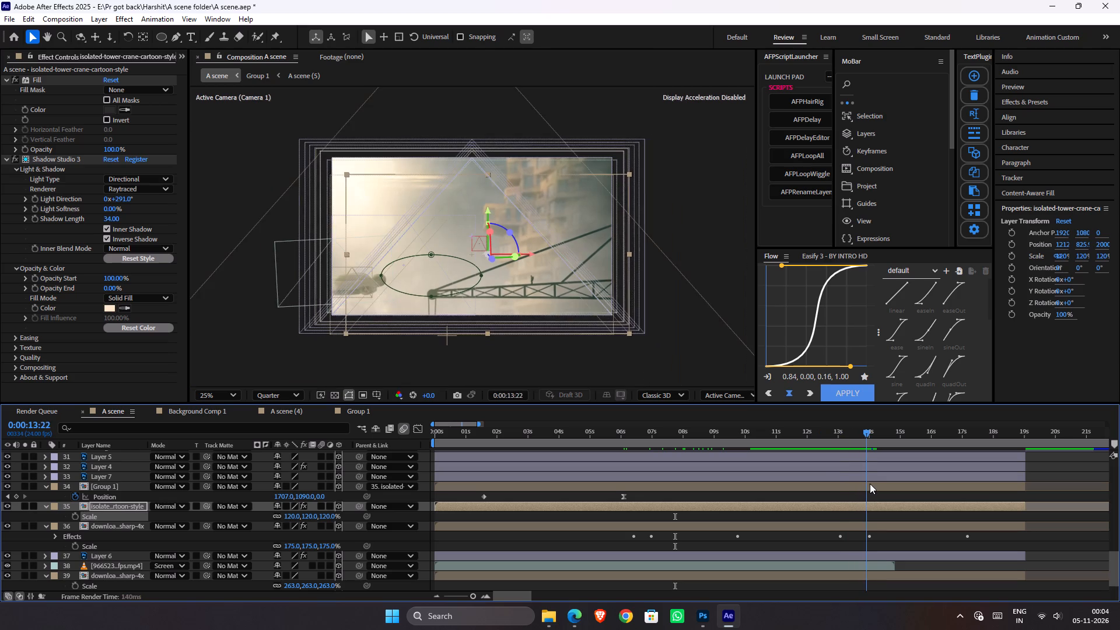
pyautogui.moveTo(870, 484); pyautogui.dragTo(873, 484)
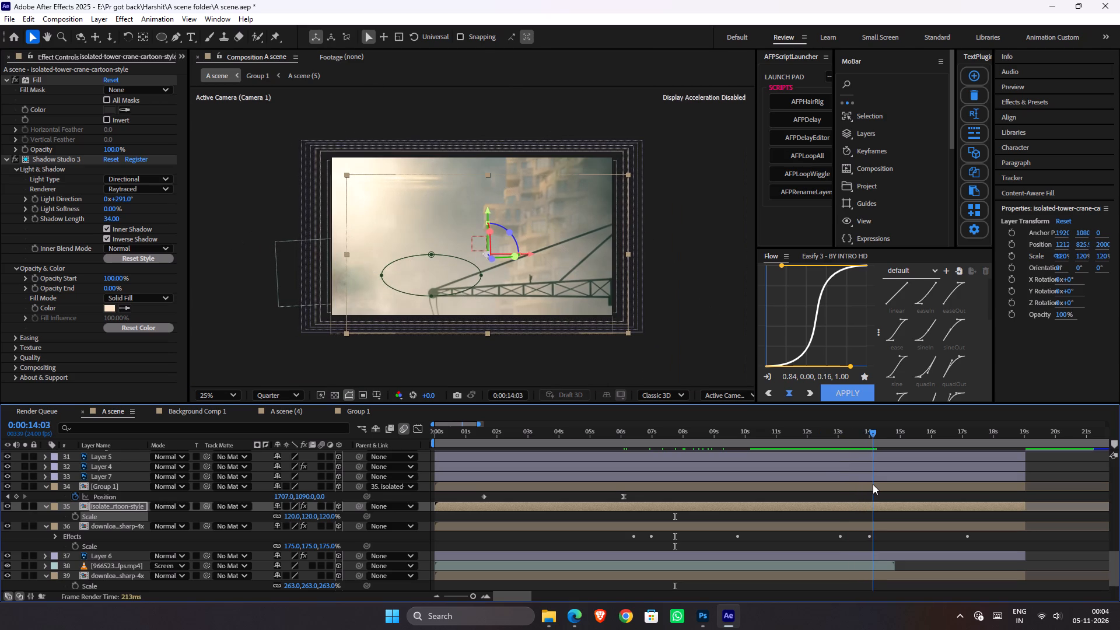
pyautogui.moveTo(873, 484); pyautogui.dragTo(861, 485)
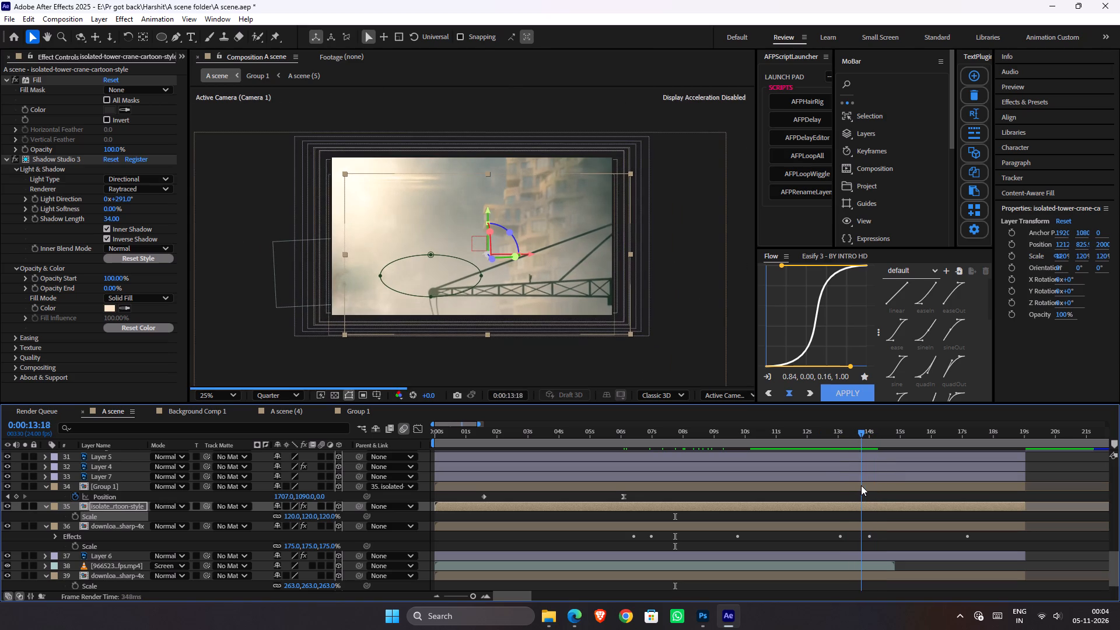
pyautogui.moveTo(861, 485); pyautogui.dragTo(865, 485)
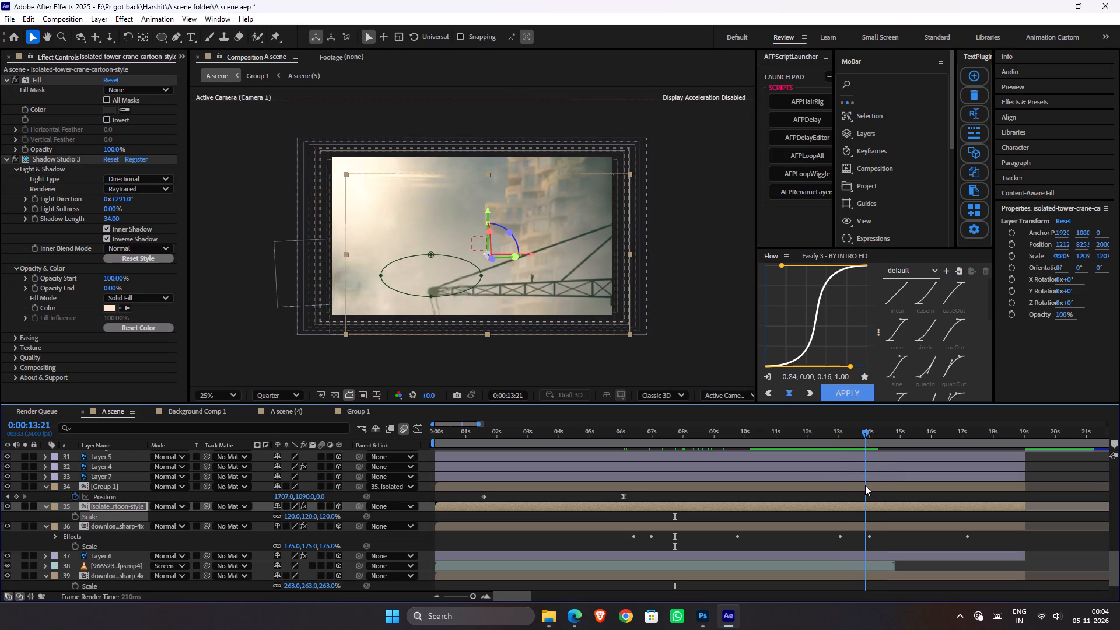
pyautogui.moveTo(865, 485); pyautogui.dragTo(882, 491)
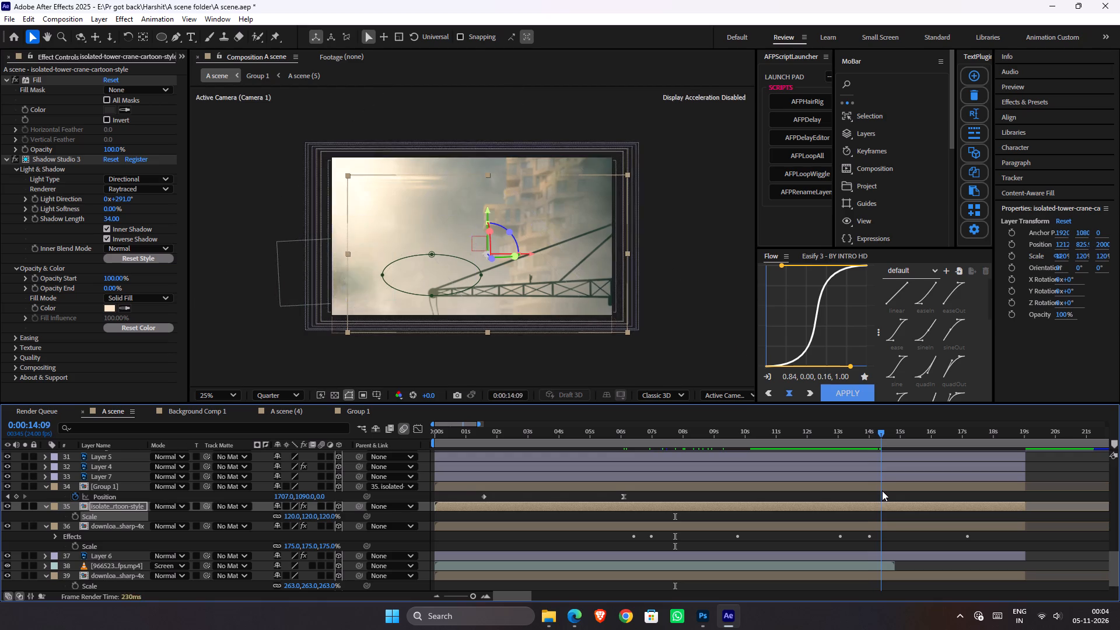
pyautogui.moveTo(882, 491); pyautogui.dragTo(980, 529)
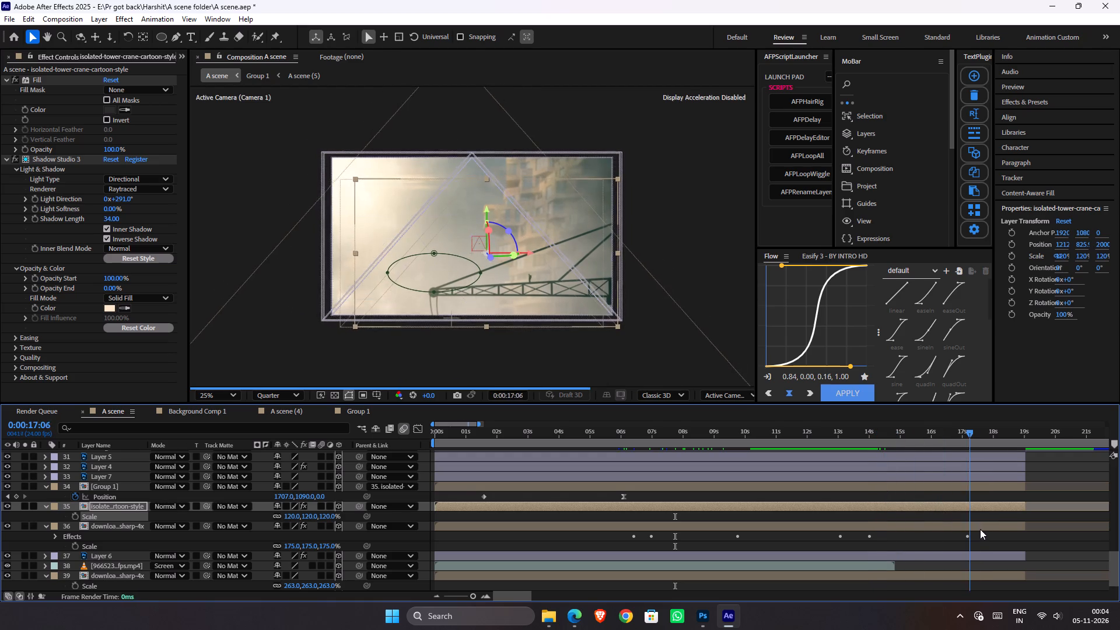
pyautogui.moveTo(980, 529); pyautogui.dragTo(1007, 539)
# Save the project.
pyautogui.hotkey('ctrl', 's')
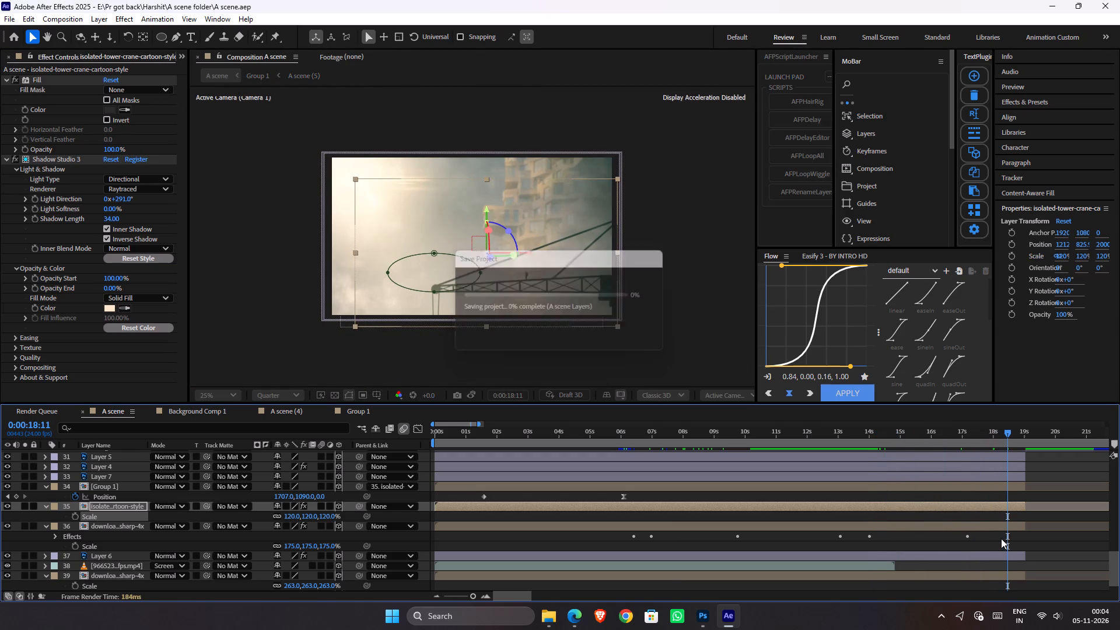
# Examine the lower background layers and briefly solo the building image on layer 39 to identify it.
pyautogui.click(119, 554)
pyautogui.scroll(-4, 119, 554)
pyautogui.click(129, 550)
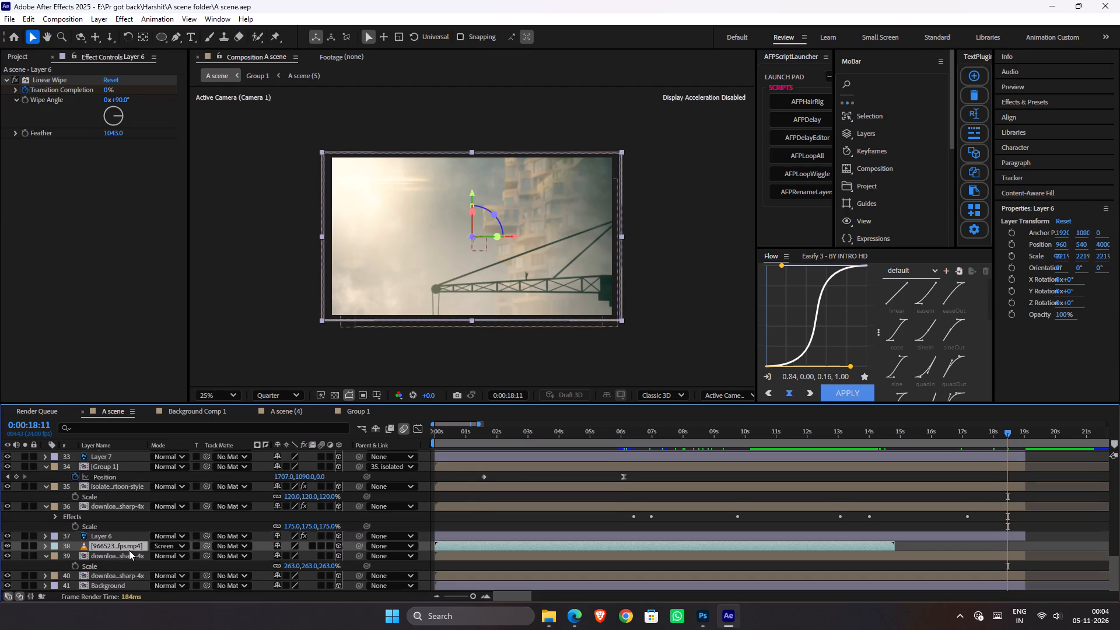
pyautogui.click(125, 558)
pyautogui.scroll(-3, 114, 563)
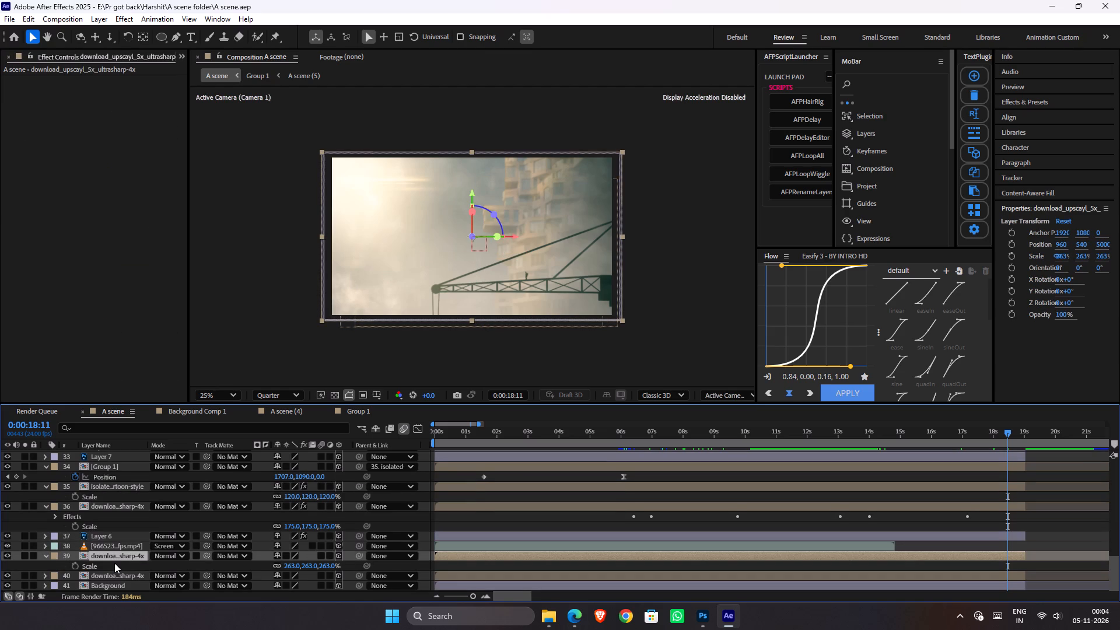
pyautogui.scroll(-2, 114, 563)
pyautogui.click(23, 557)
pyautogui.click(23, 557)
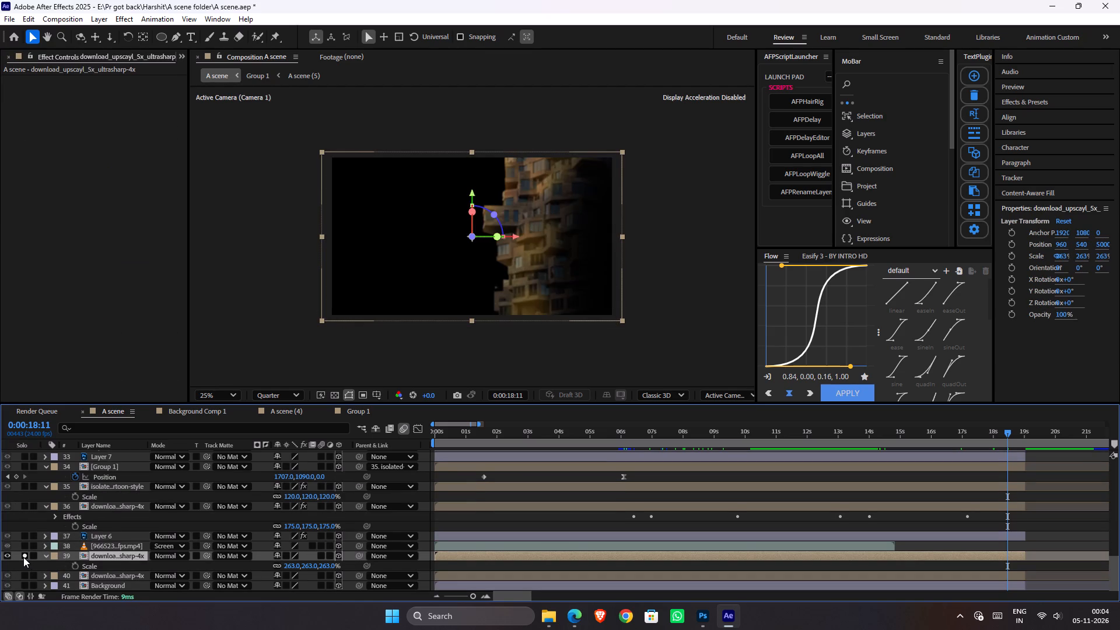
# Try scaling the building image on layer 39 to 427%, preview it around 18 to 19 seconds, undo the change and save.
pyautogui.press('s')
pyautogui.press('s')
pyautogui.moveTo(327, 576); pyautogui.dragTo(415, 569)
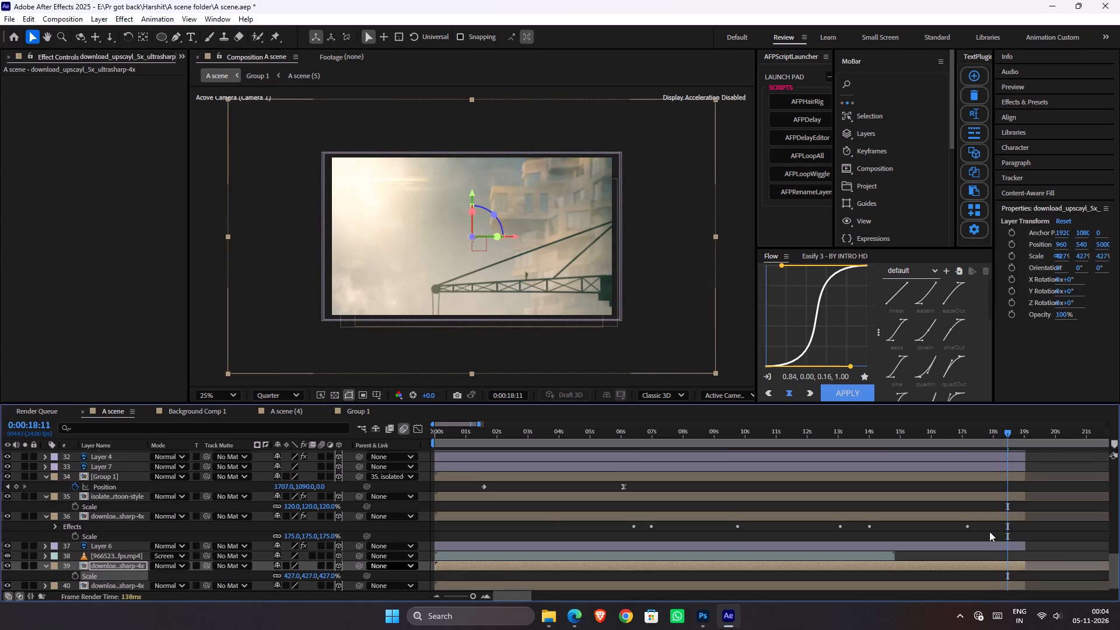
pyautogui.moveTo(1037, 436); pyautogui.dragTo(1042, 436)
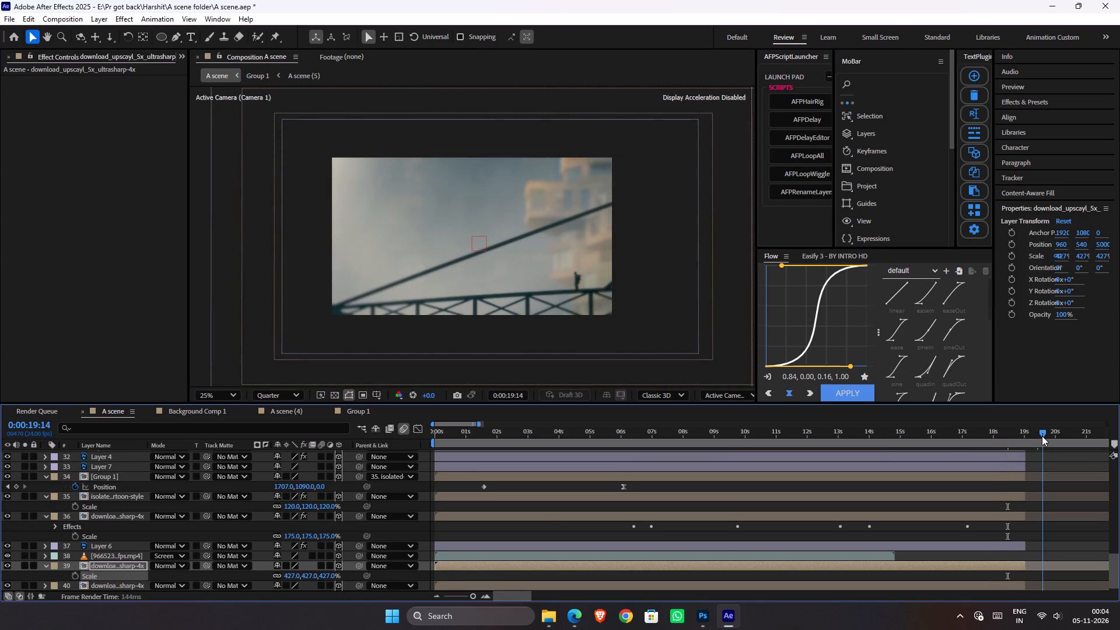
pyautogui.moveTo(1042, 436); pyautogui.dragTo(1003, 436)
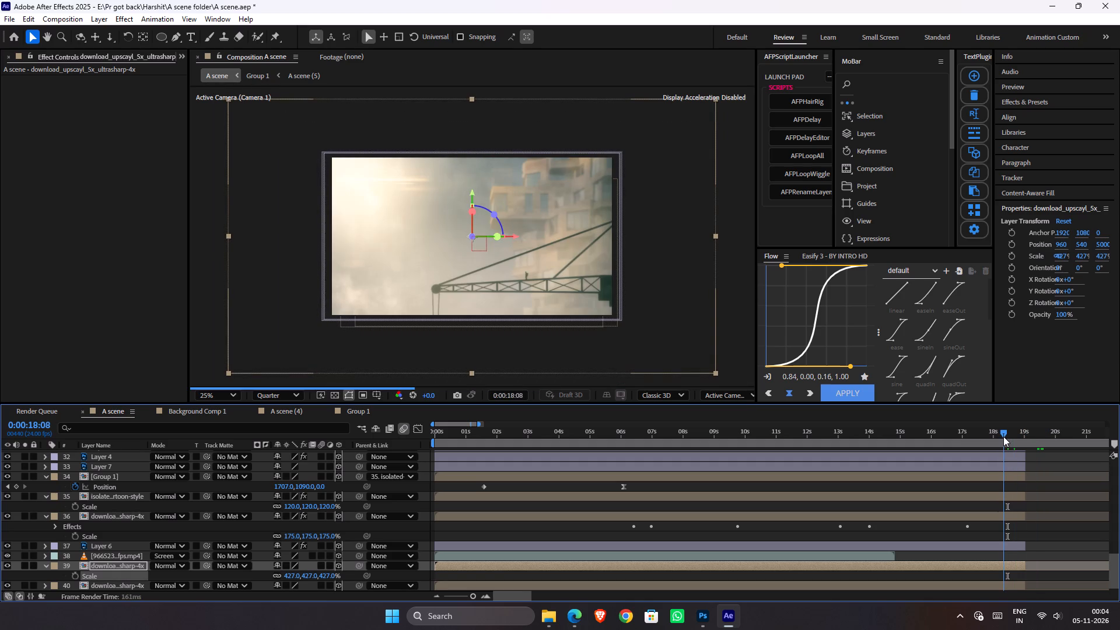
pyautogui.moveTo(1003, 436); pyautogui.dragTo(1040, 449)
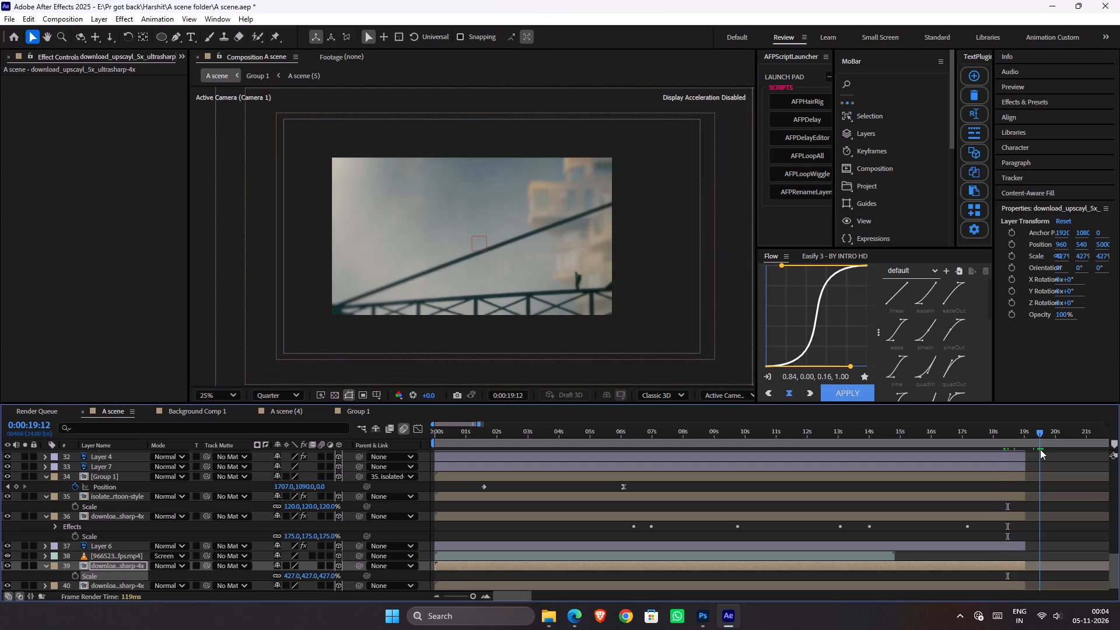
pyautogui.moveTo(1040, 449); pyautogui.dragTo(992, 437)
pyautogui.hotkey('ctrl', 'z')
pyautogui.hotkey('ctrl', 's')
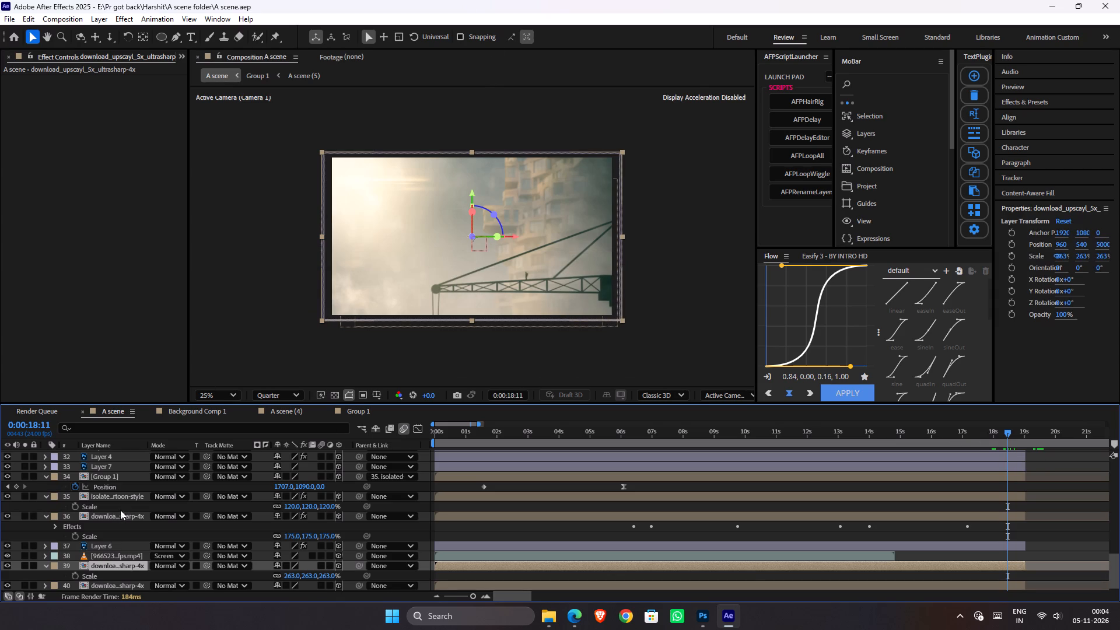
# Look through the layer stack, examining the tower crane layer and the Optics 2 blur adjustment layer.
pyautogui.scroll(-1, 129, 492)
pyautogui.scroll(1, 129, 492)
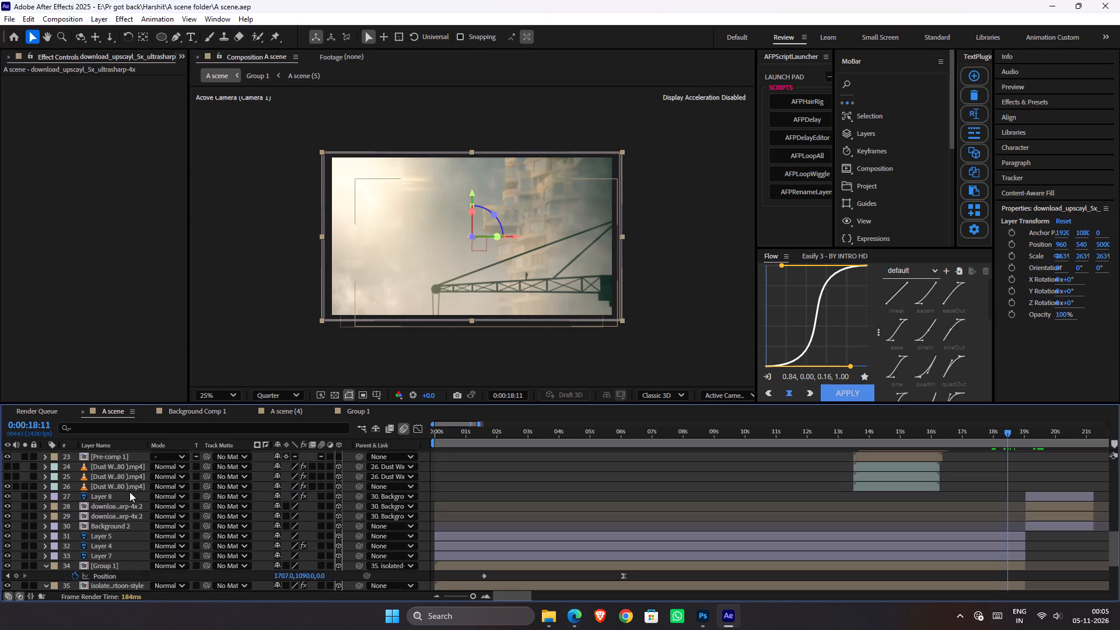
pyautogui.scroll(-1, 129, 492)
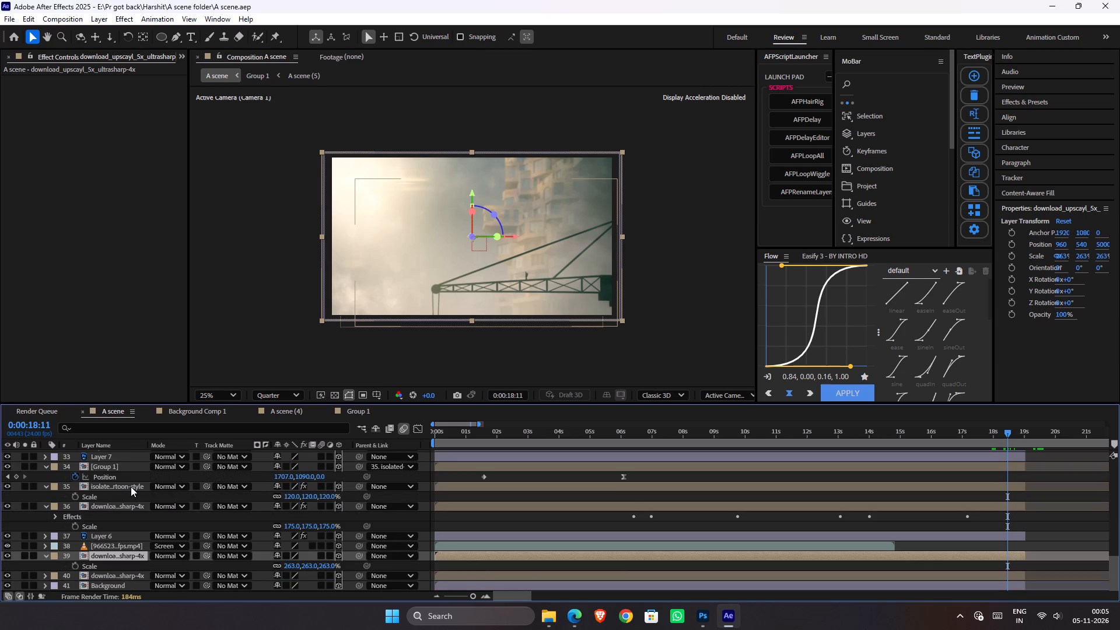
pyautogui.click(131, 487)
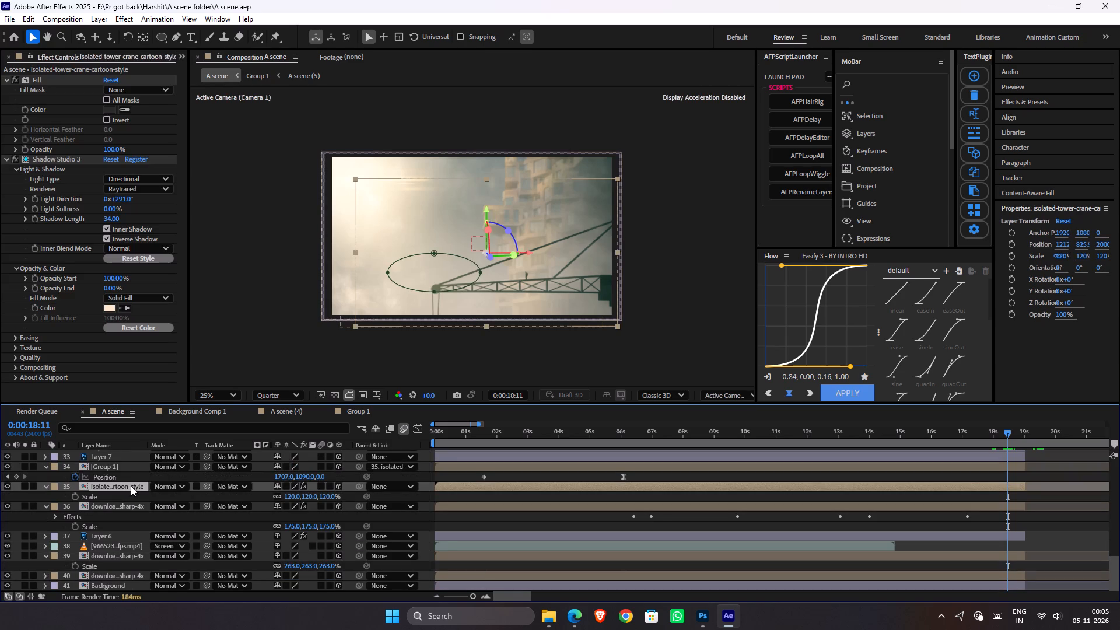
pyautogui.scroll(-2, 129, 544)
pyautogui.scroll(1, 129, 544)
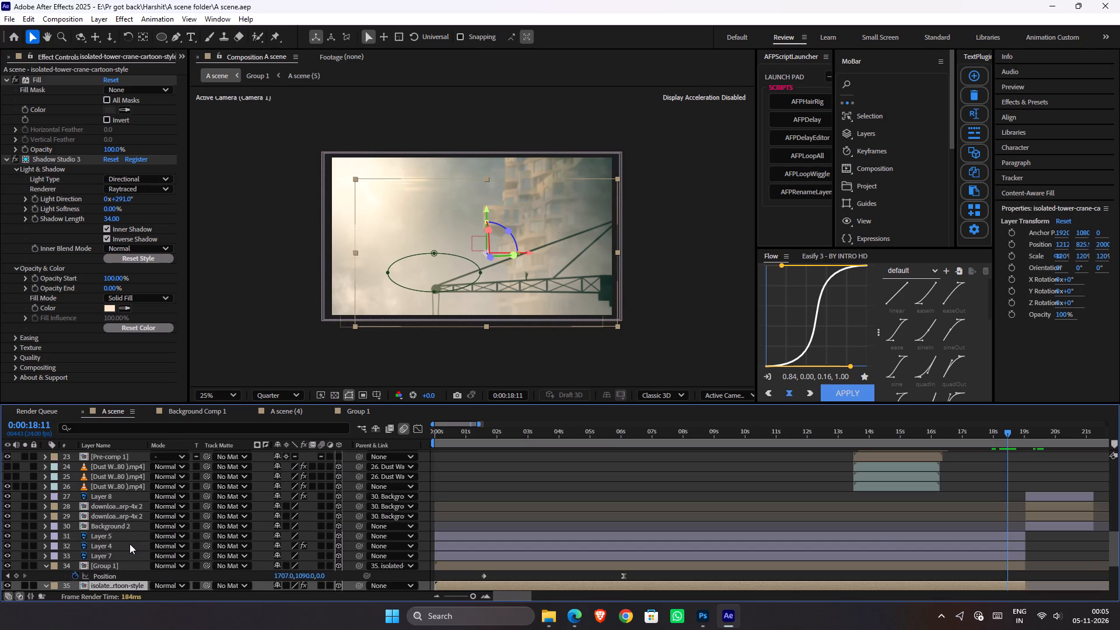
pyautogui.scroll(1, 112, 478)
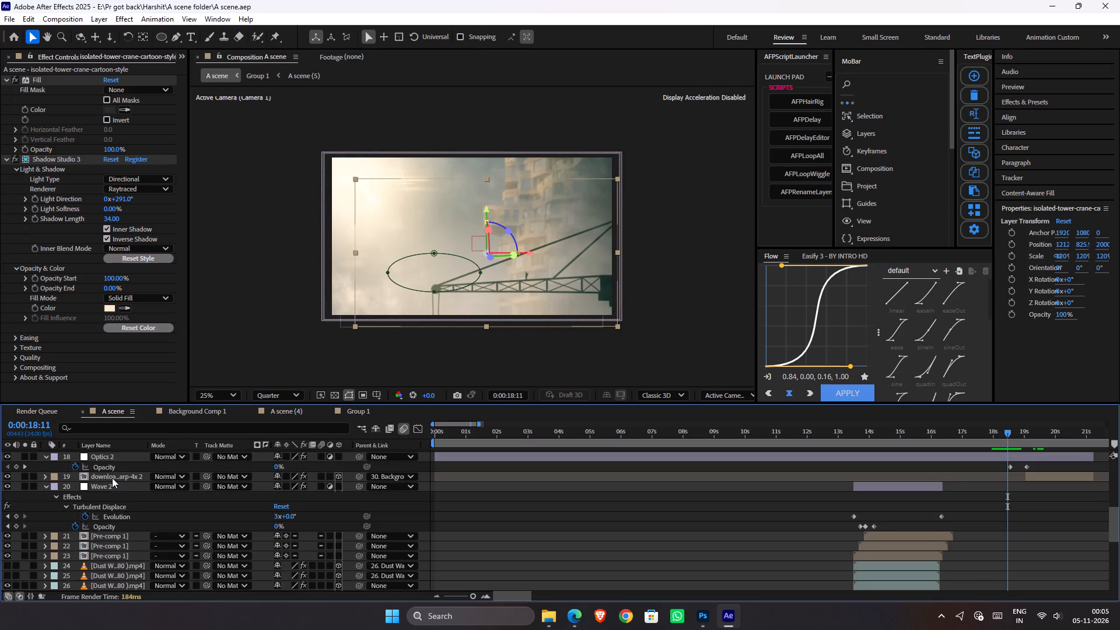
pyautogui.click(115, 486)
pyautogui.click(125, 453)
pyautogui.scroll(-1, 125, 468)
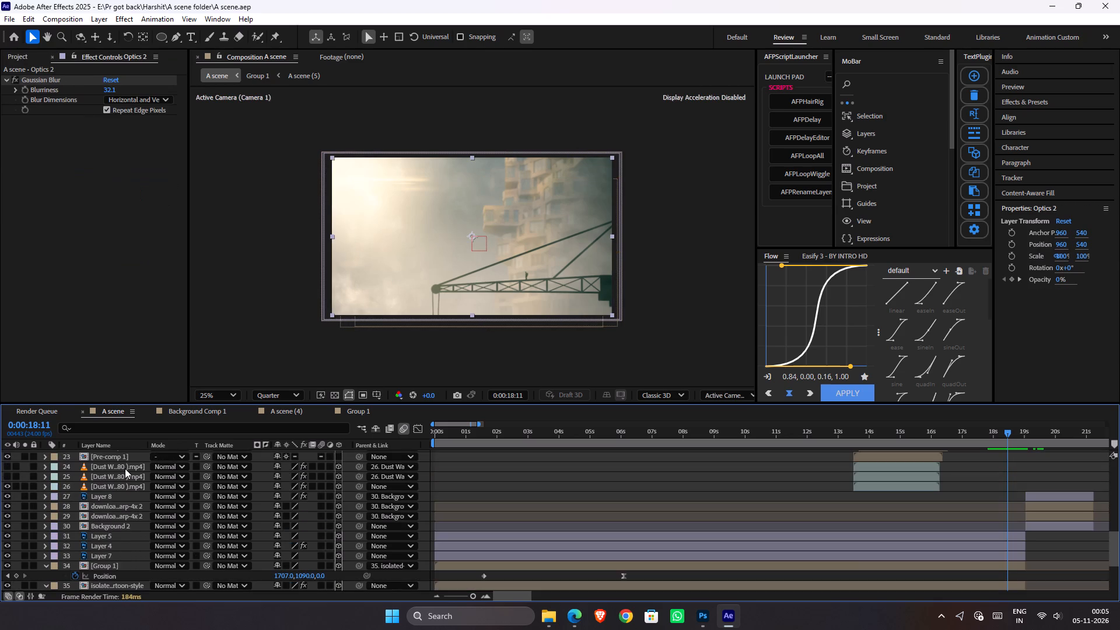
pyautogui.scroll(1, 125, 475)
pyautogui.scroll(-3, 125, 475)
pyautogui.scroll(1, 135, 475)
pyautogui.scroll(-1, 139, 475)
pyautogui.scroll(2, 143, 475)
pyautogui.scroll(1, 743, 567)
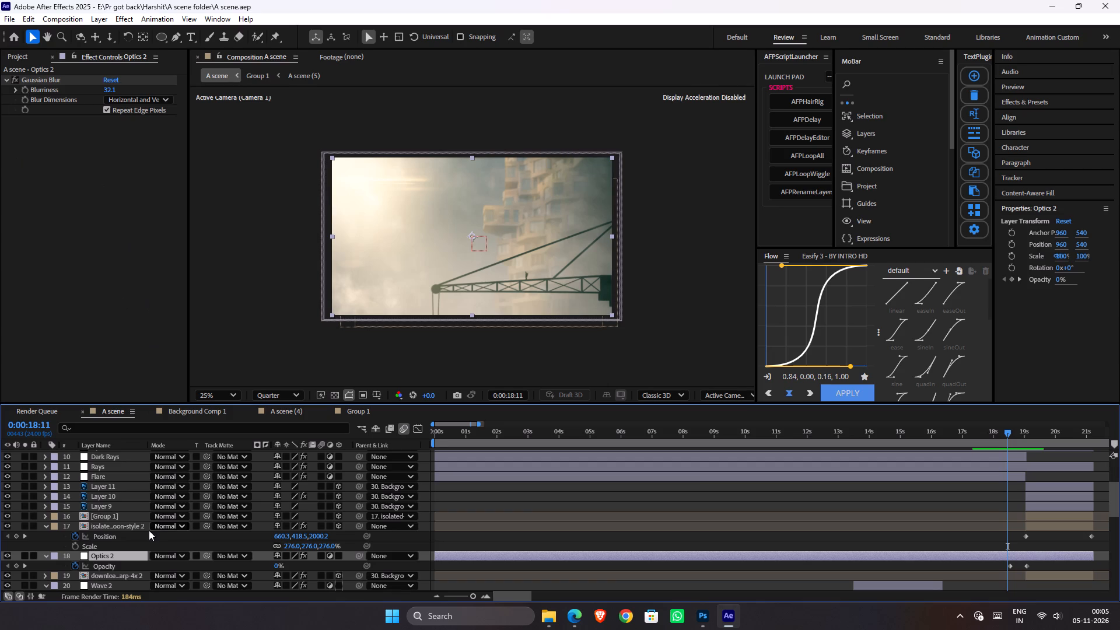
pyautogui.click(128, 559)
# Toggle the visibility of the Optics 2 blur adjustment layer off and on to compare its effect at 0:00:18:11.
pyautogui.hotkey('ctrl', 'c')
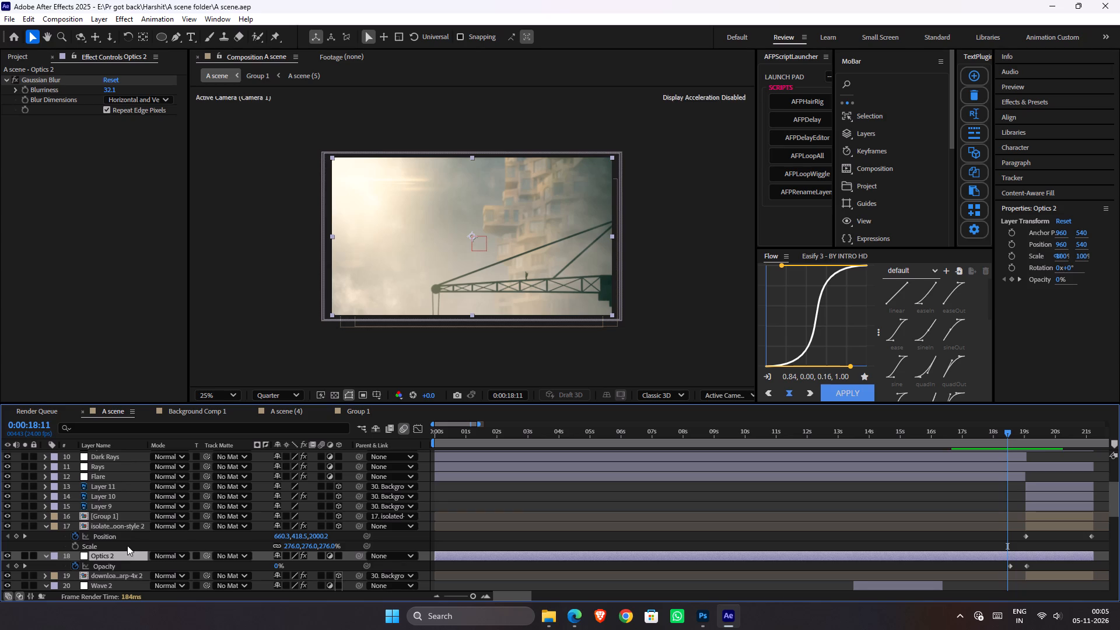
pyautogui.scroll(-2, 127, 545)
pyautogui.scroll(1, 127, 545)
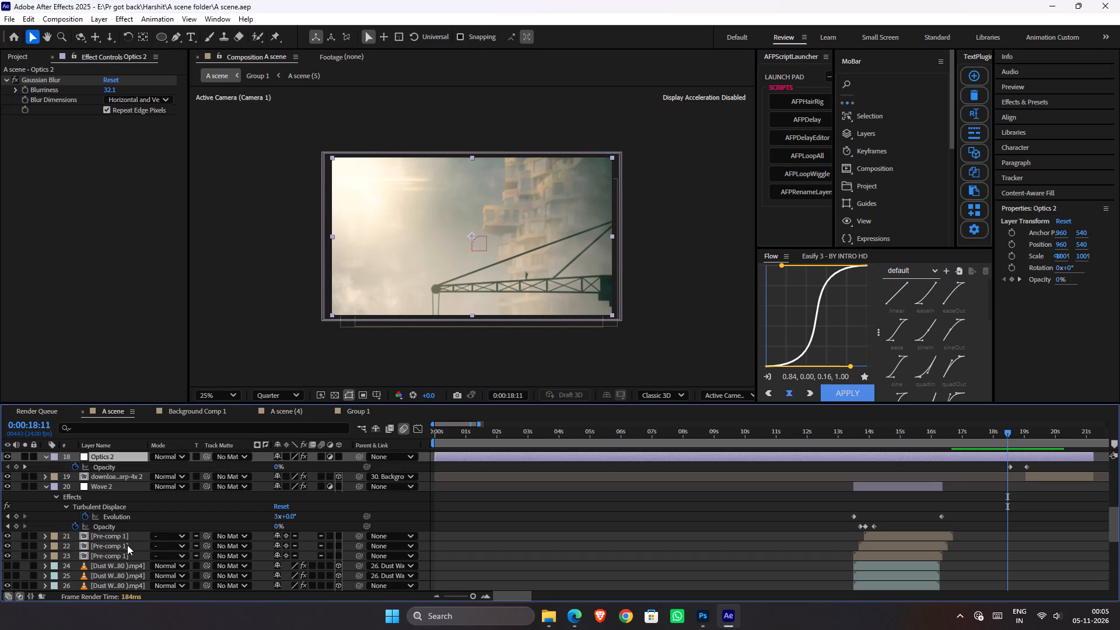
pyautogui.click(9, 454)
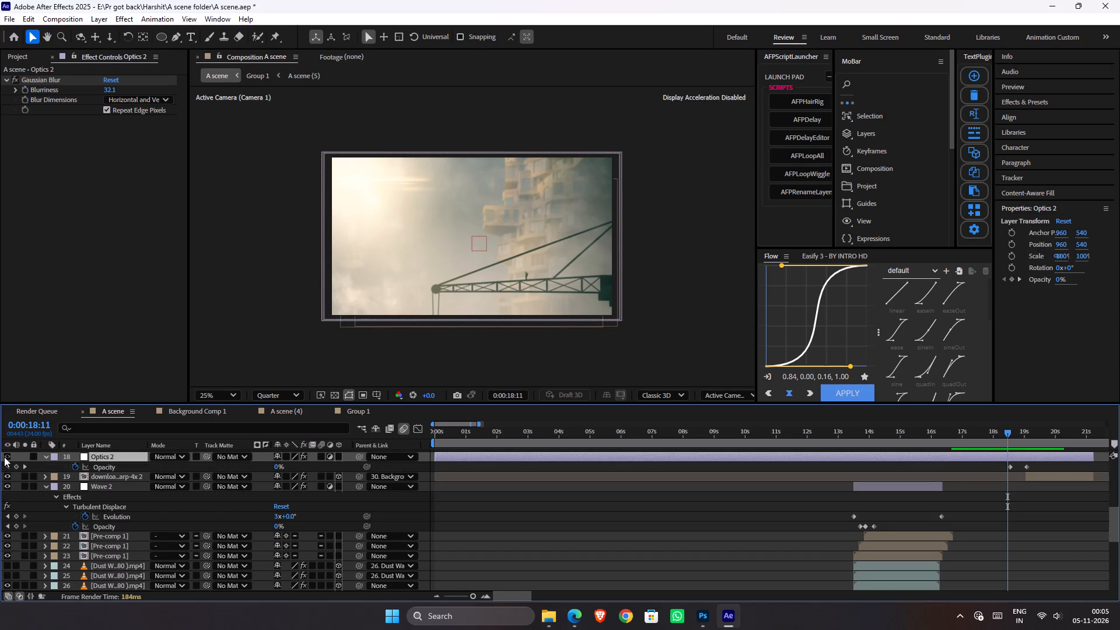
pyautogui.click(4, 457)
pyautogui.click(4, 457)
pyautogui.click(4, 457)
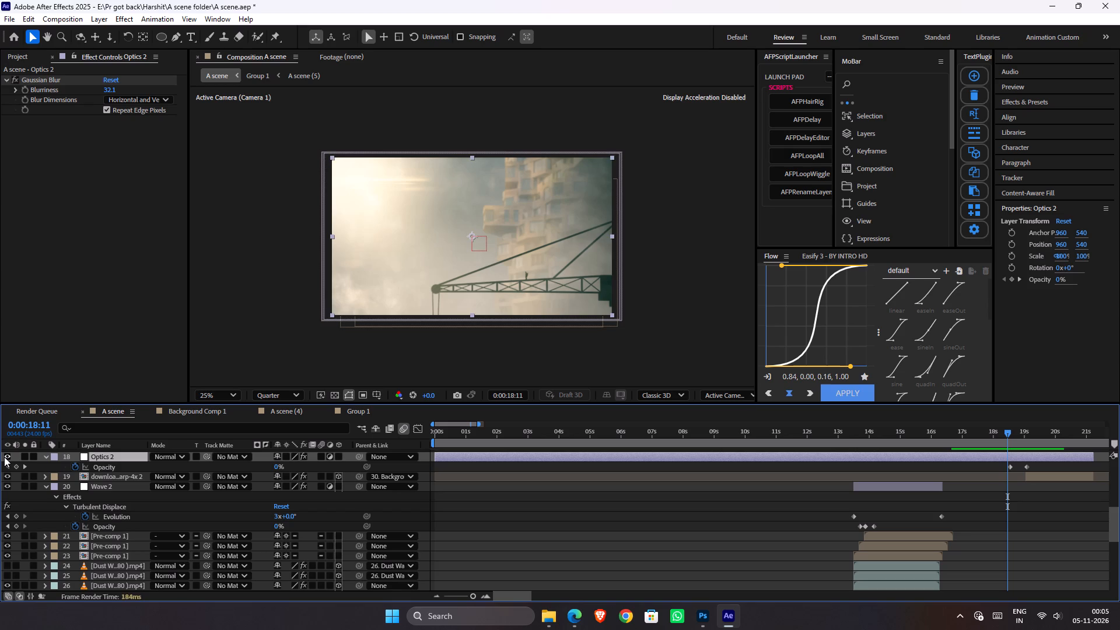
pyautogui.click(4, 457)
pyautogui.click(4, 457)
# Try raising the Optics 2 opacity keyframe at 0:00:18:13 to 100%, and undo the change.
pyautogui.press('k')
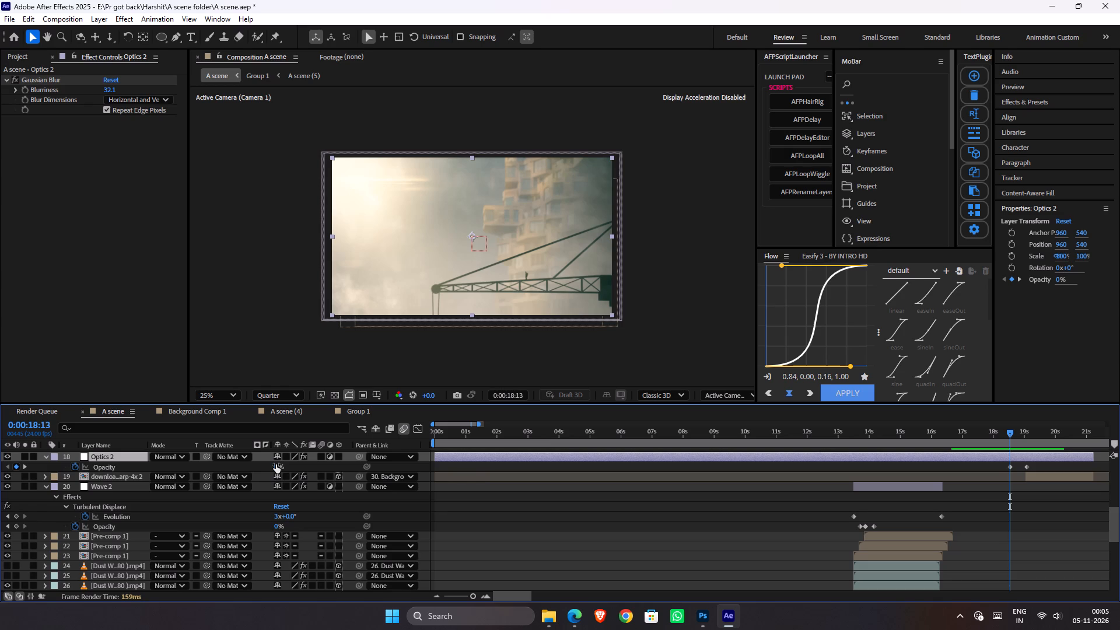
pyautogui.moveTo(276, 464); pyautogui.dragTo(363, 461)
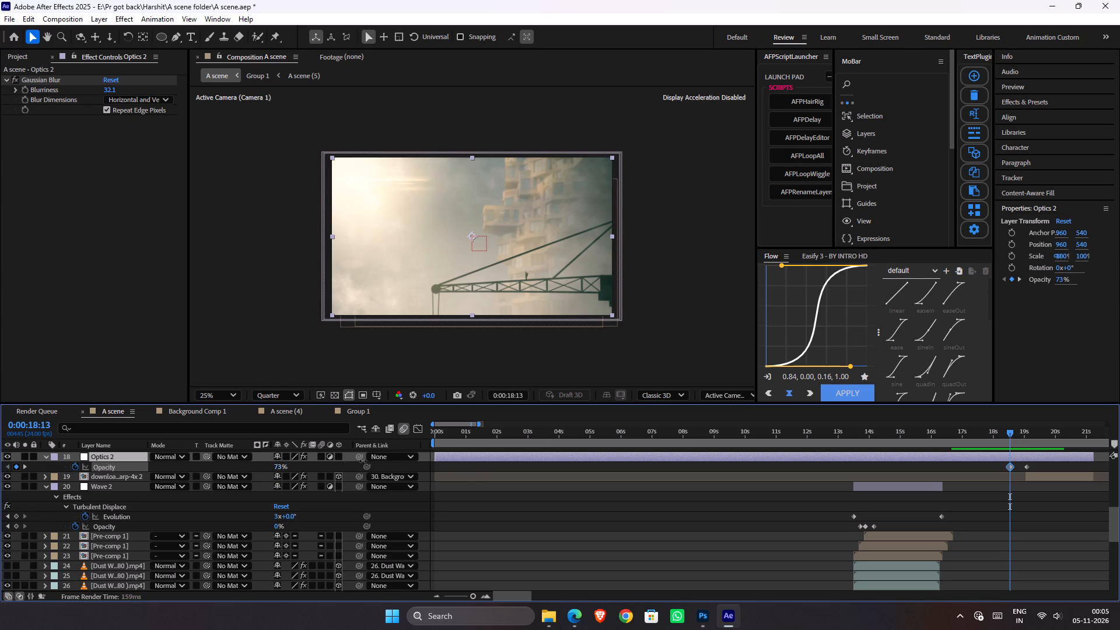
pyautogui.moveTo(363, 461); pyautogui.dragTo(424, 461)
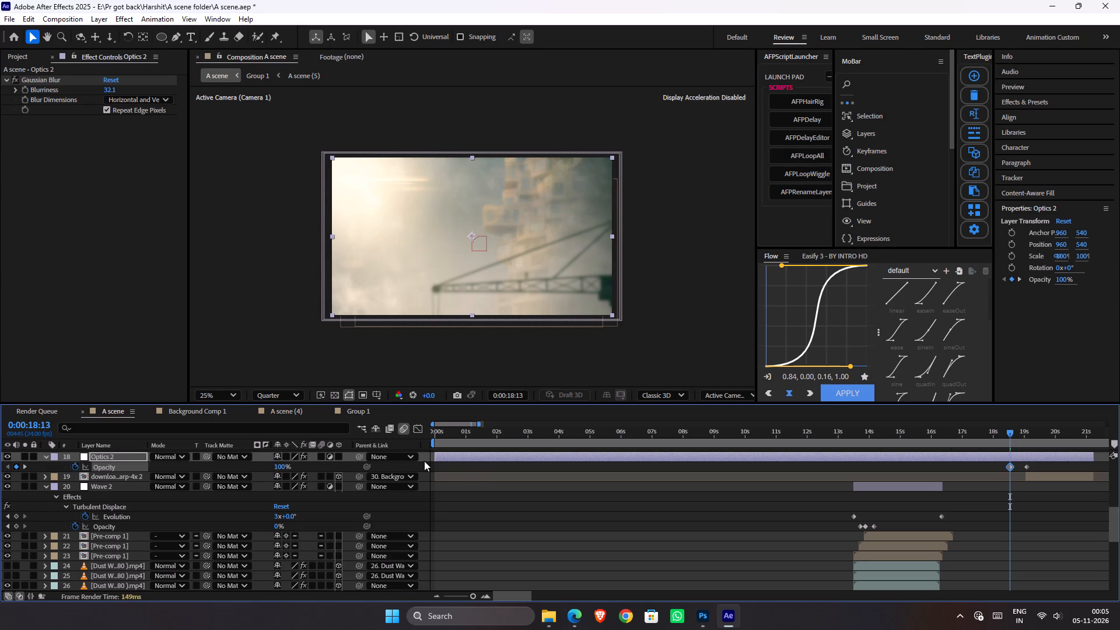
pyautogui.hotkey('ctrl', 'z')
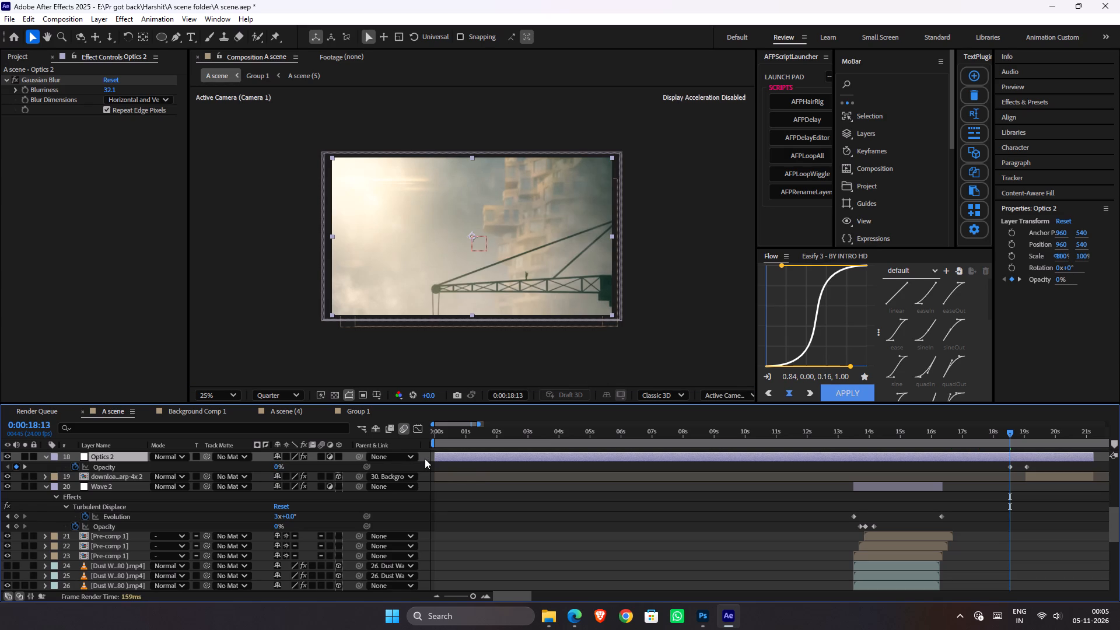
# Save the project.
pyautogui.hotkey('ctrl', 's')
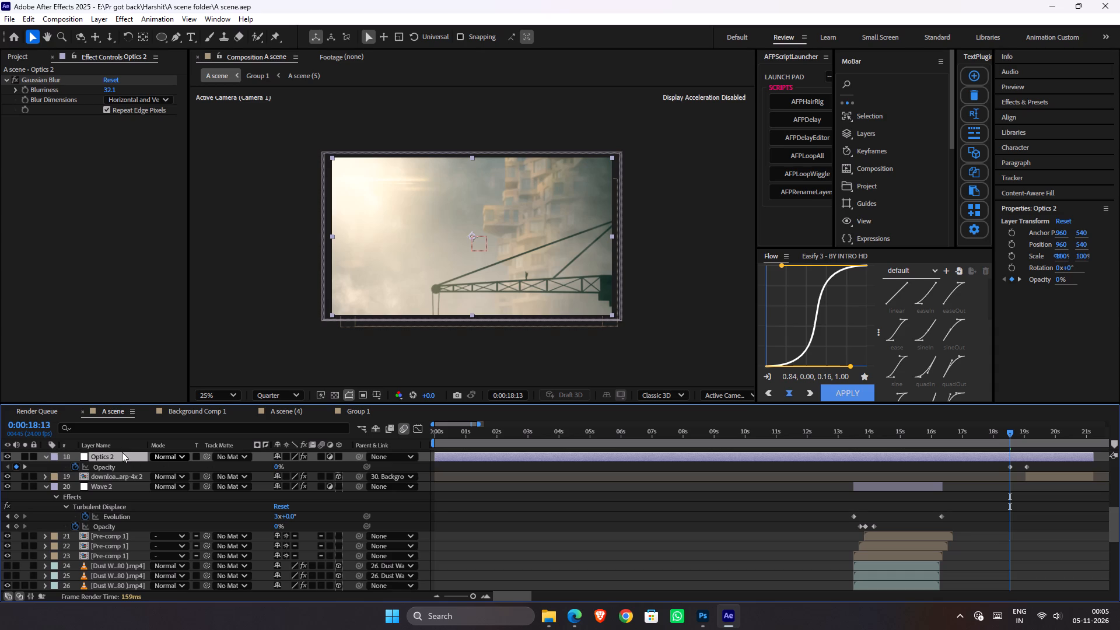
# Split the Optics 2 adjustment layer at 0:00:18:13.
pyautogui.hotkey('ctrl', 'shift', 'd')
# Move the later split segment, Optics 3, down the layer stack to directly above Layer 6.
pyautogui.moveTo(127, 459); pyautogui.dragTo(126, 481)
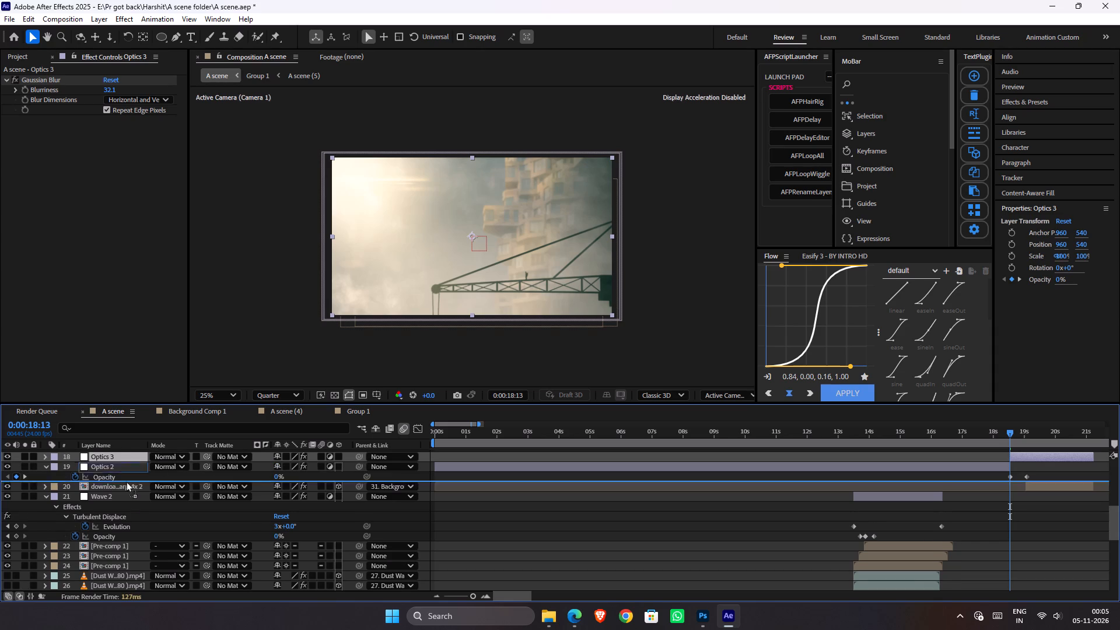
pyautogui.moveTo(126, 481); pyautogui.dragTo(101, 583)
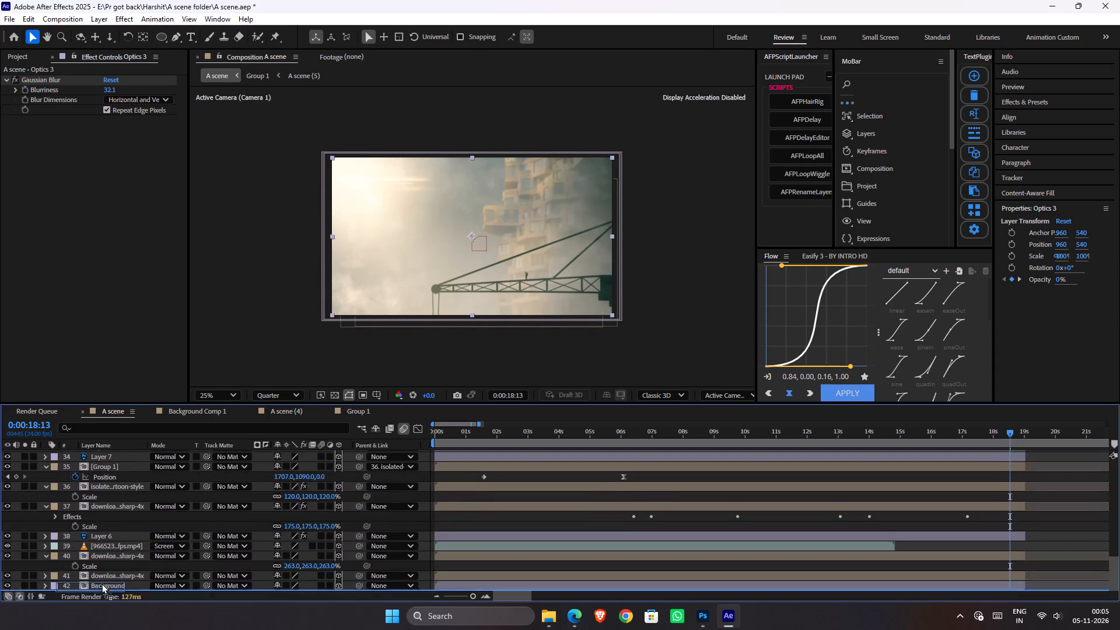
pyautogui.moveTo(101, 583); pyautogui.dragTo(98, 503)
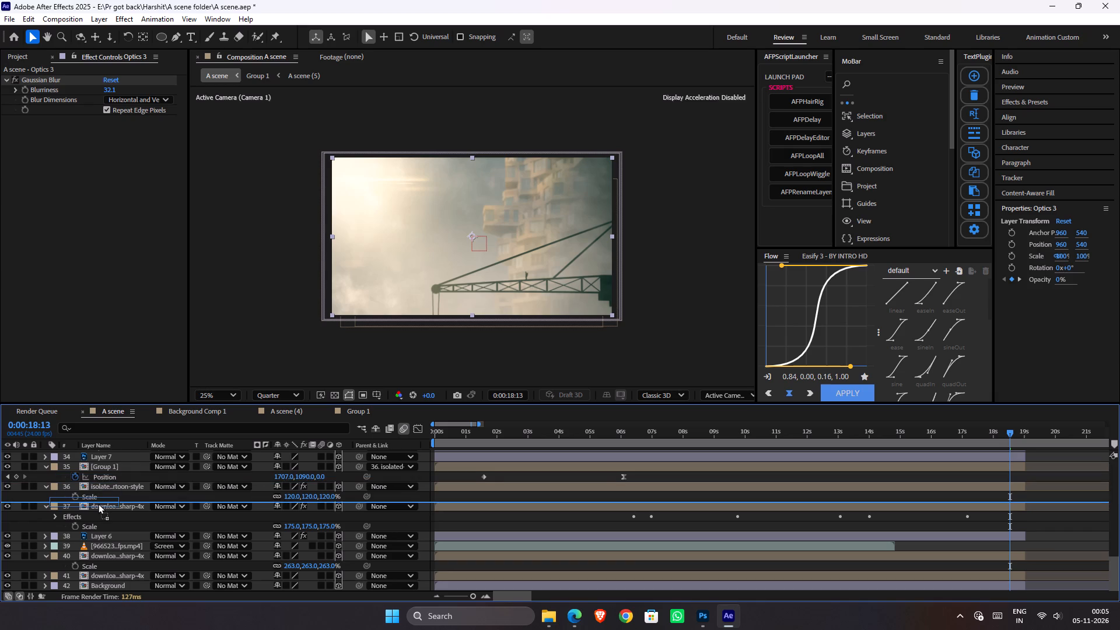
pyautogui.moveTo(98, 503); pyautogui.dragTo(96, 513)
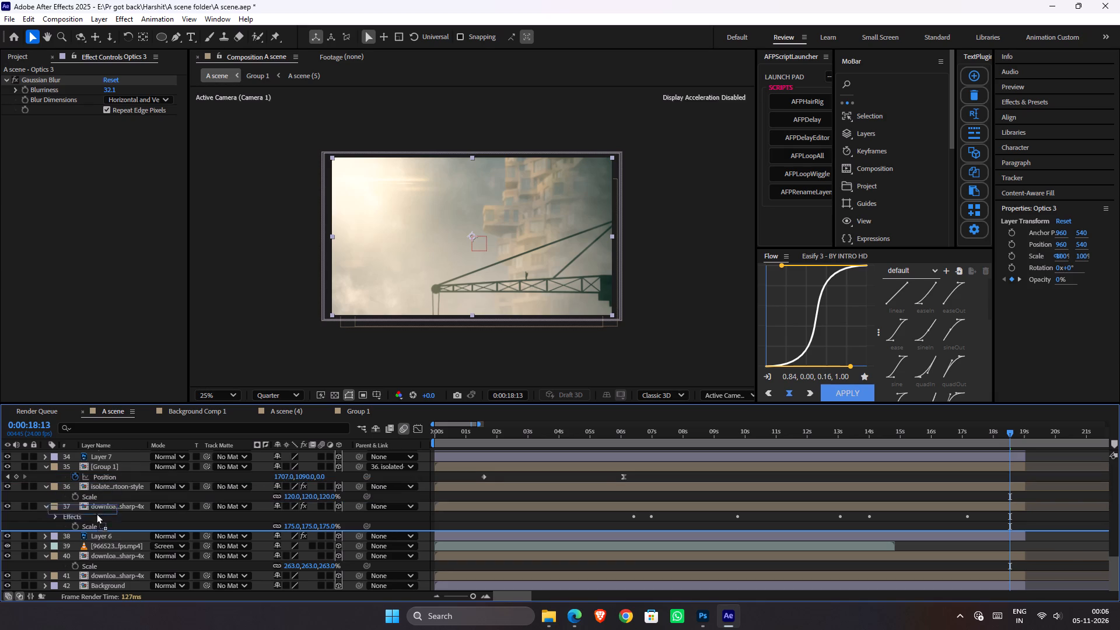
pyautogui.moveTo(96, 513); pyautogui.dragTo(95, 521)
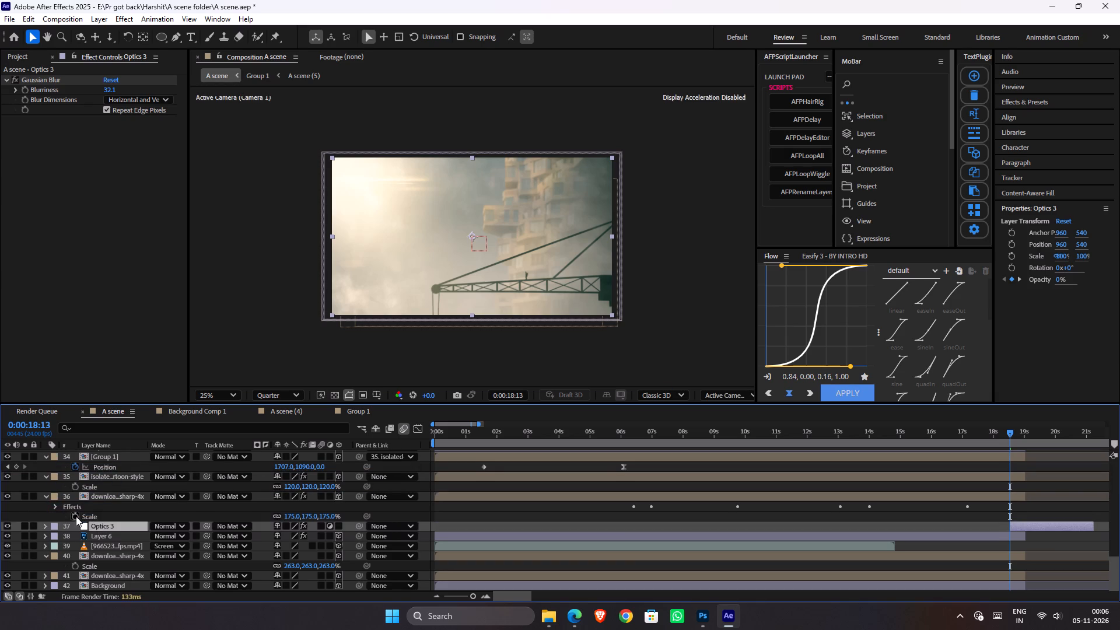
# Briefly solo the image on layer 36, just above Optics 3, and view it at 0:00:10:04 to identify it.
pyautogui.click(23, 495)
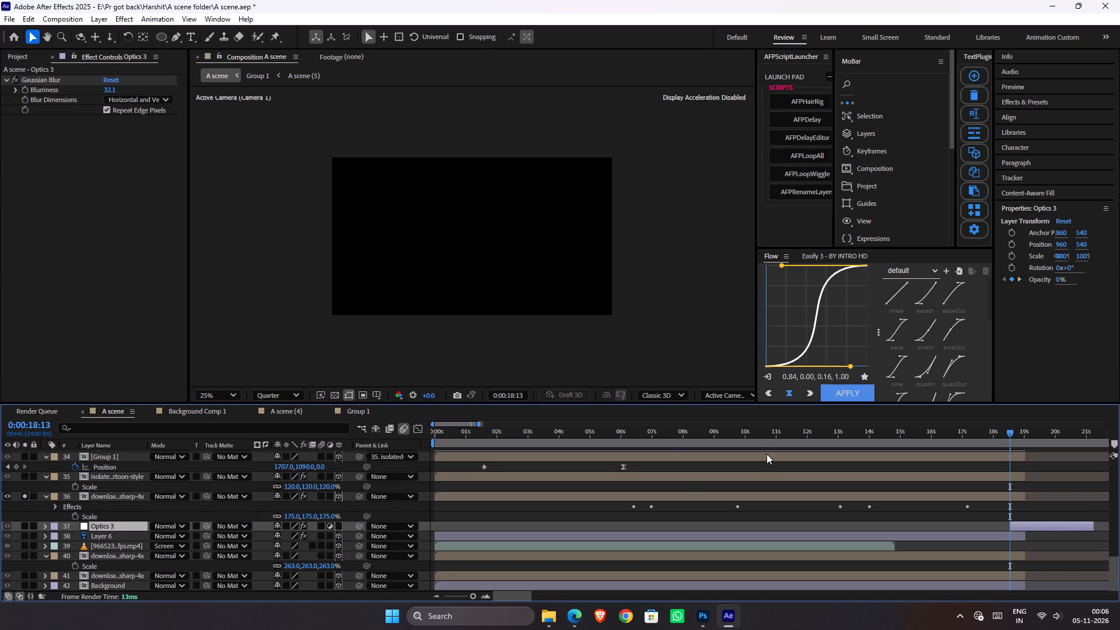
pyautogui.click(750, 432)
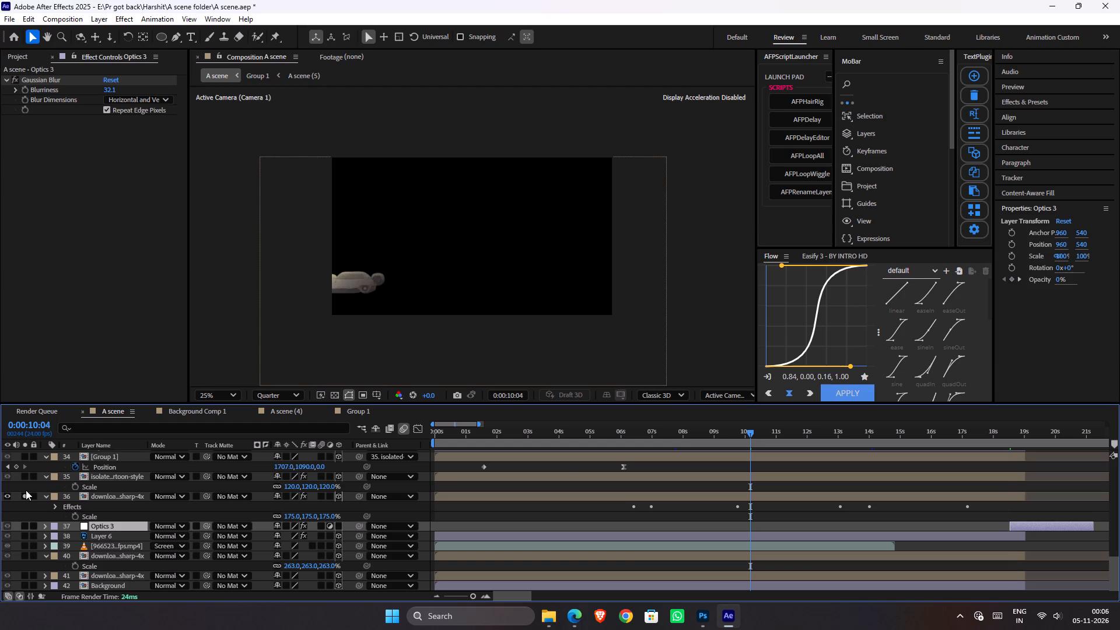
pyautogui.click(26, 496)
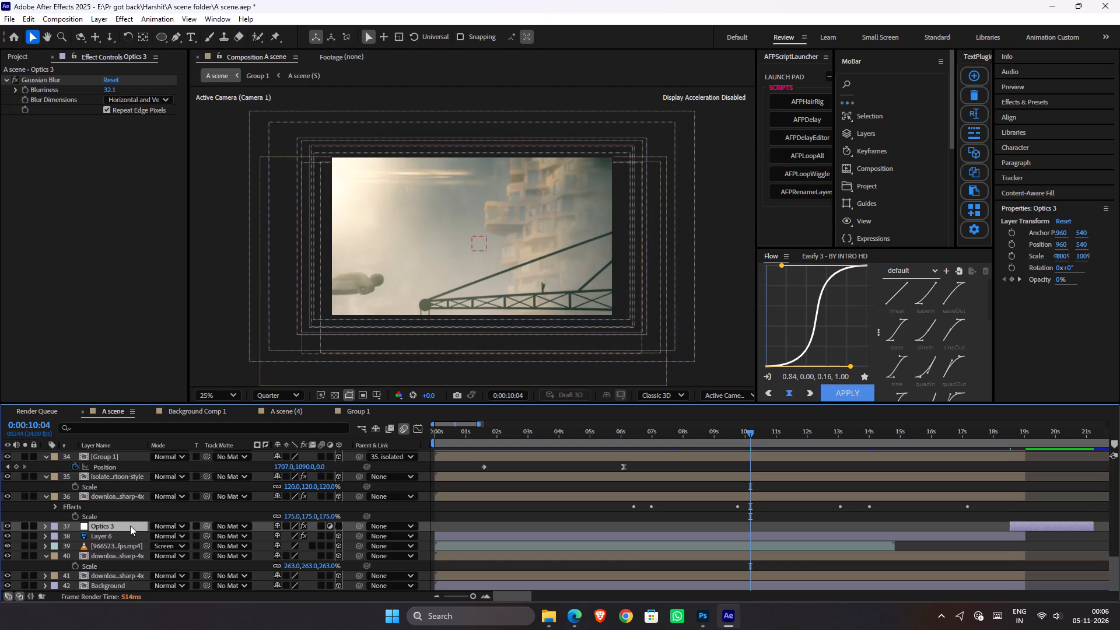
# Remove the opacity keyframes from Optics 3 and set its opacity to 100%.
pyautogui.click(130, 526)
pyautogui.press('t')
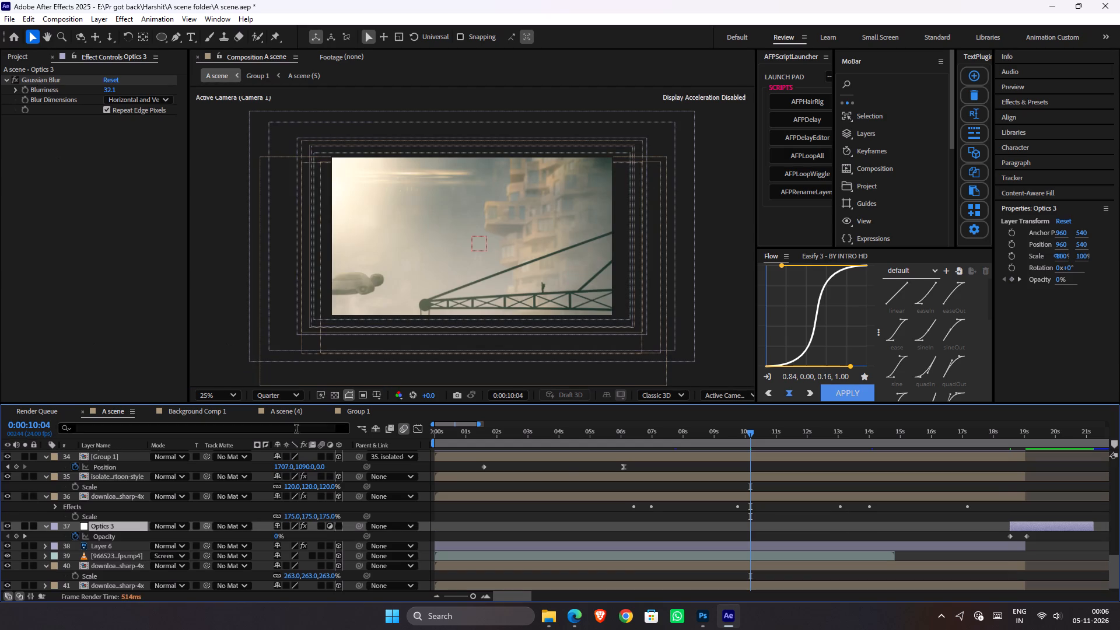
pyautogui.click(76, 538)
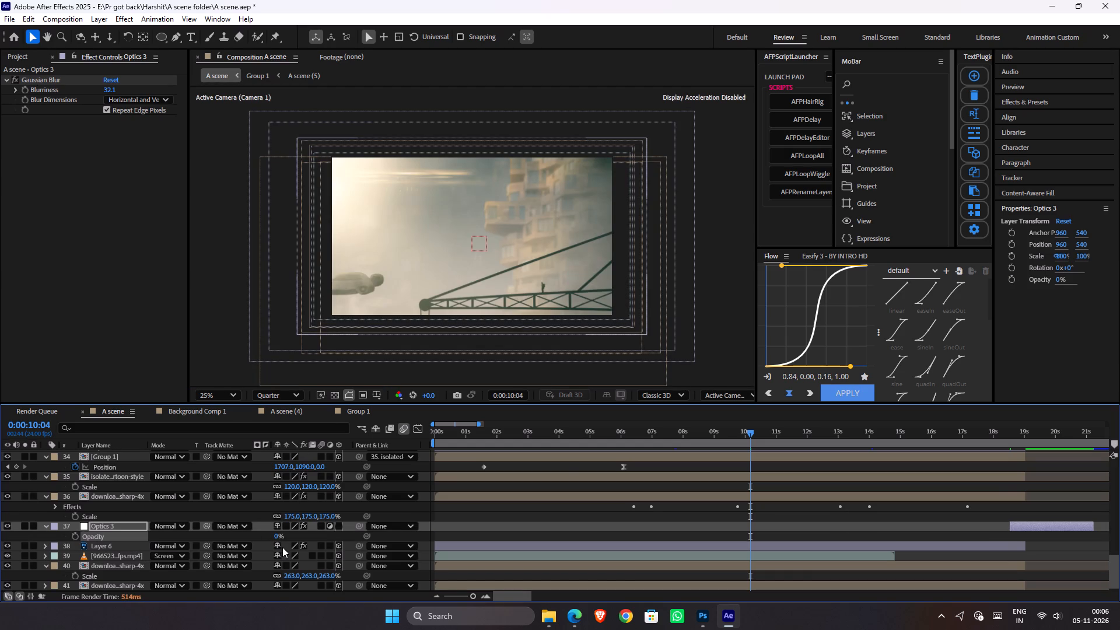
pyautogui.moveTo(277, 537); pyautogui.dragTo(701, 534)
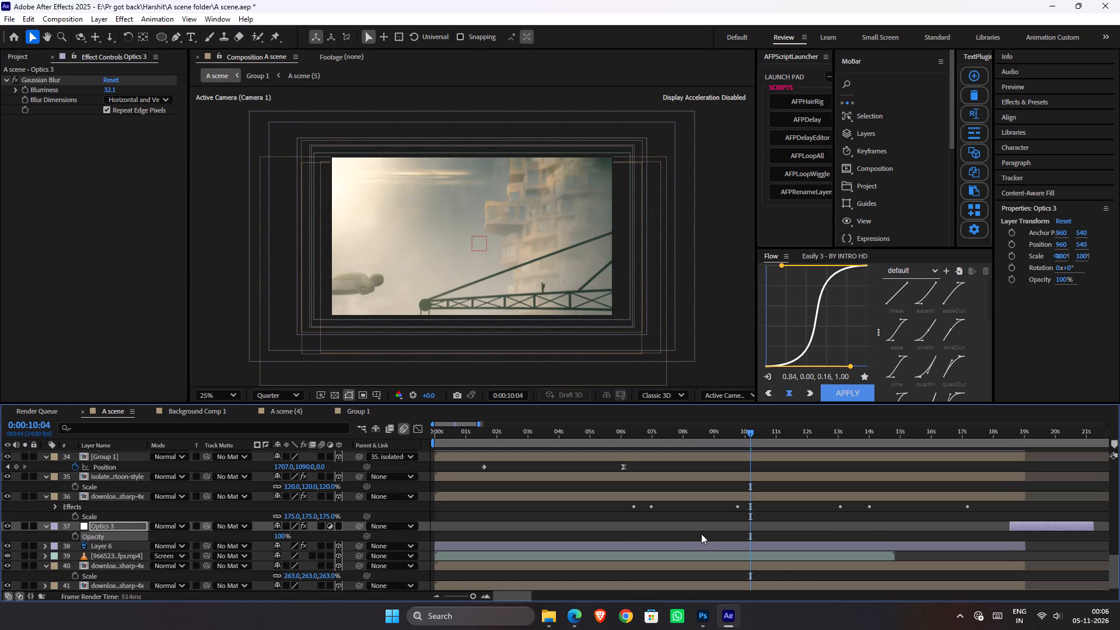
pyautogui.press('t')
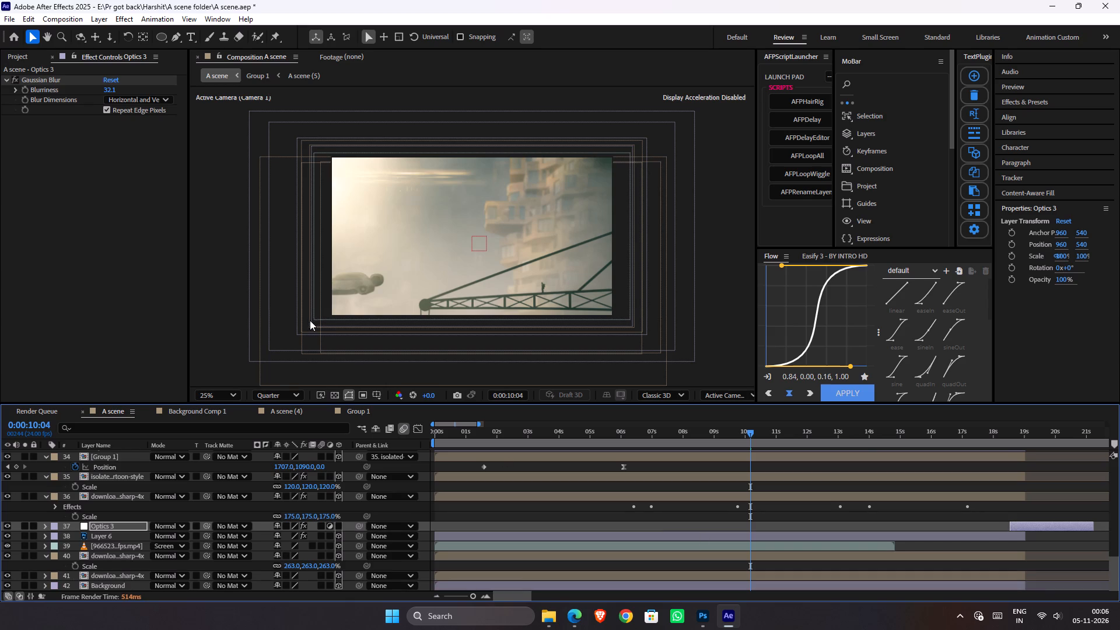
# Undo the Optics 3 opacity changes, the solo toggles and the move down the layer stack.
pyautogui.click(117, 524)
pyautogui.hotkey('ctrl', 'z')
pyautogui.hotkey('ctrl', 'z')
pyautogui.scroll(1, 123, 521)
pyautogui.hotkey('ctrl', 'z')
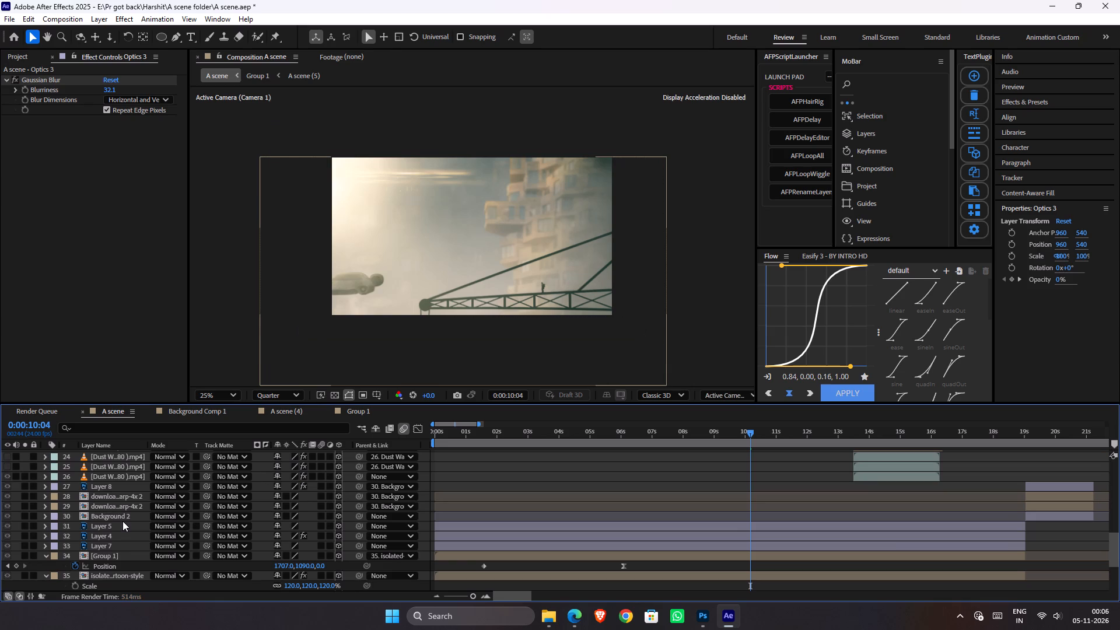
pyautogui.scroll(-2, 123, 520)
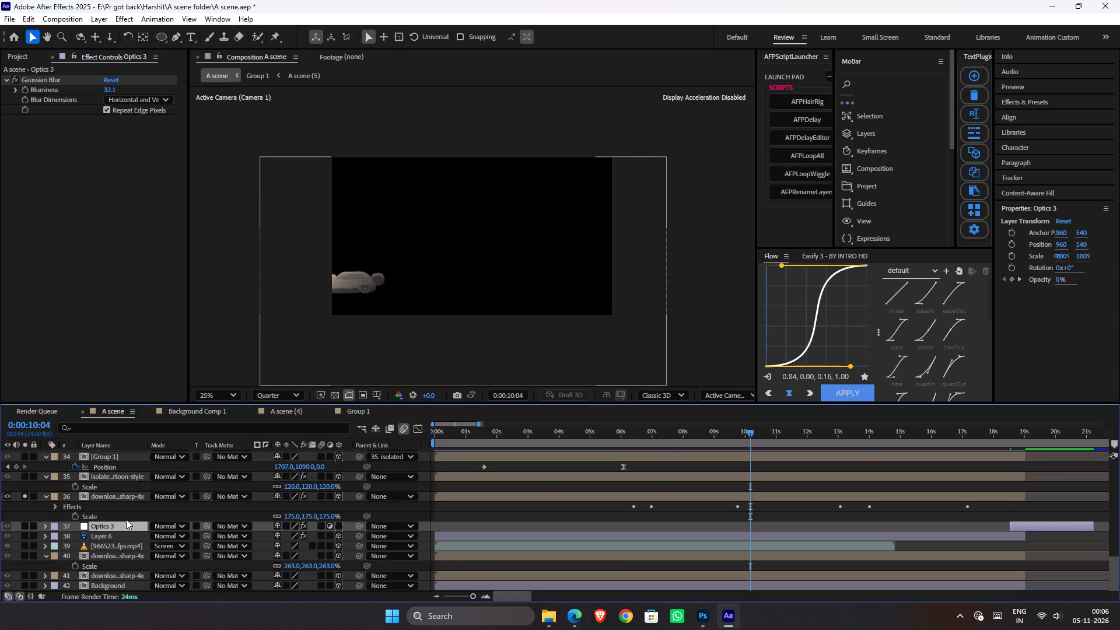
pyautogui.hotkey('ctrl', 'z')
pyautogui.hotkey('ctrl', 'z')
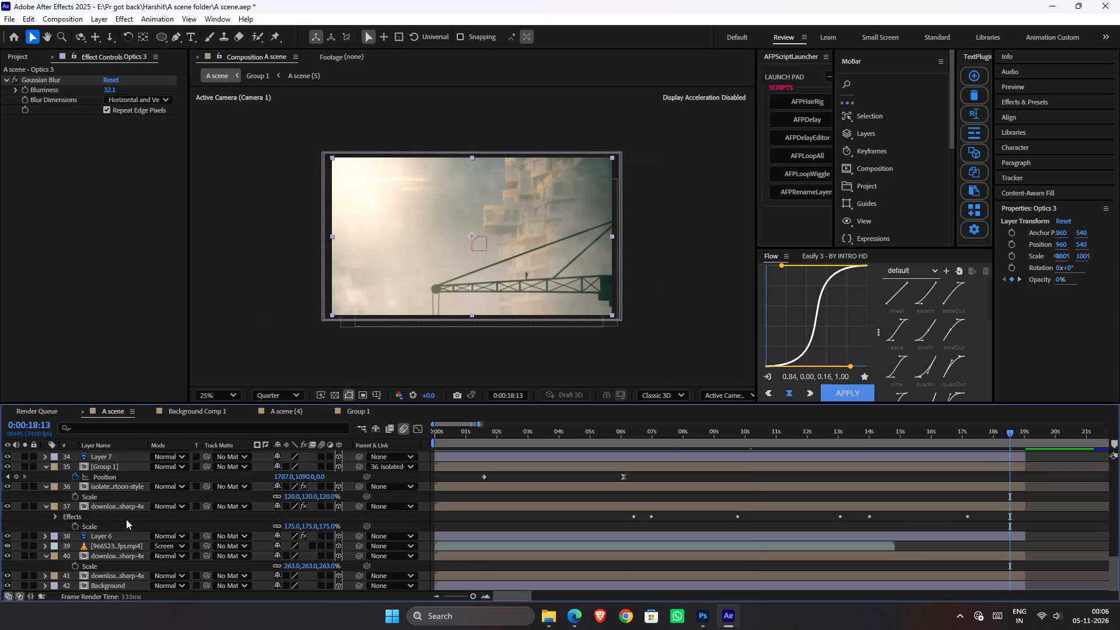
# Move the earlier split segment, Optics 2, down the layer stack to directly above Layer 6.
pyautogui.scroll(4, 126, 519)
pyautogui.scroll(-1, 127, 517)
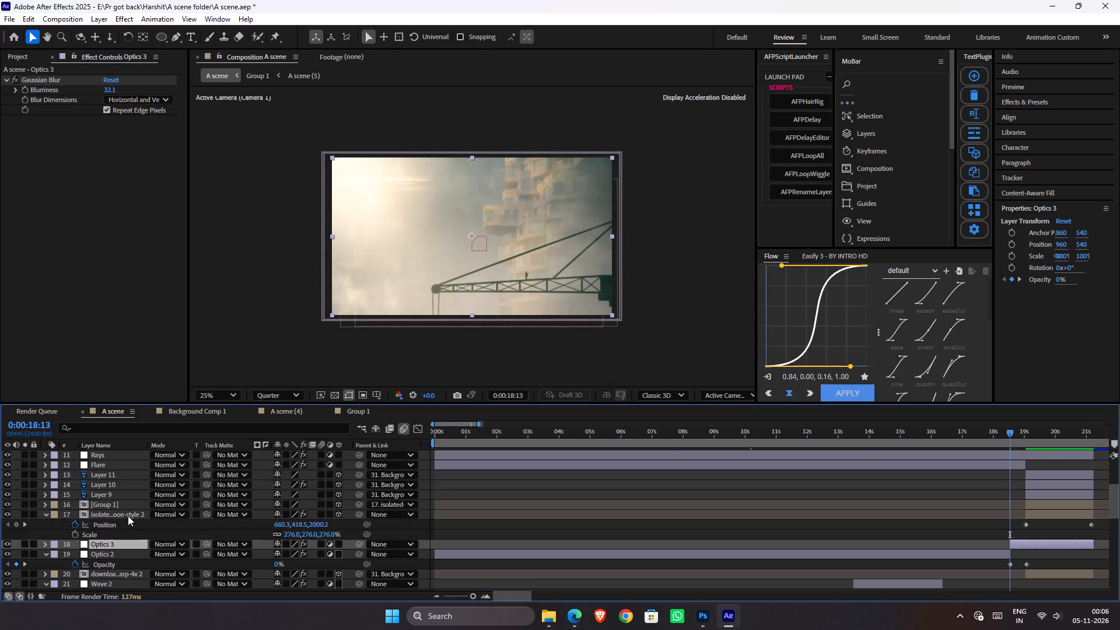
pyautogui.click(983, 556)
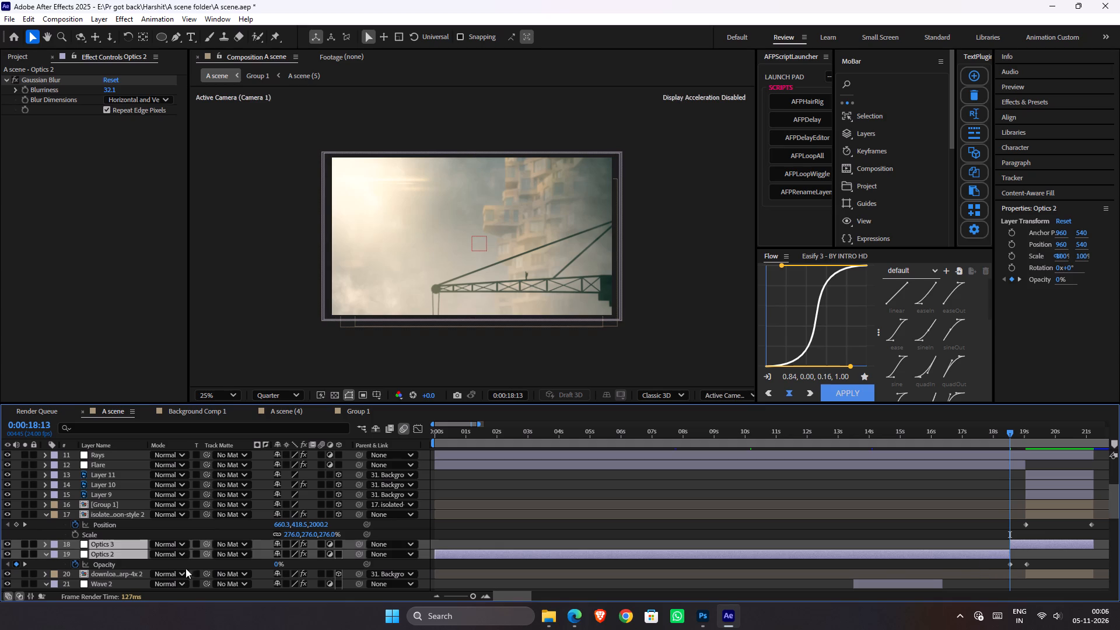
pyautogui.click(107, 568)
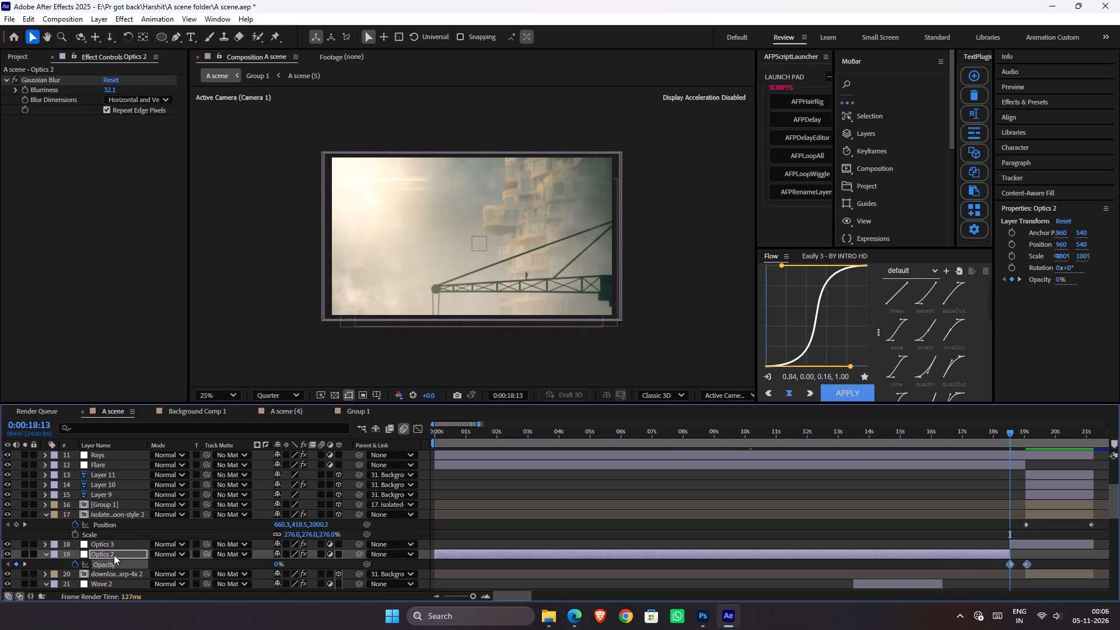
pyautogui.click(114, 555)
pyautogui.moveTo(116, 552); pyautogui.dragTo(114, 594)
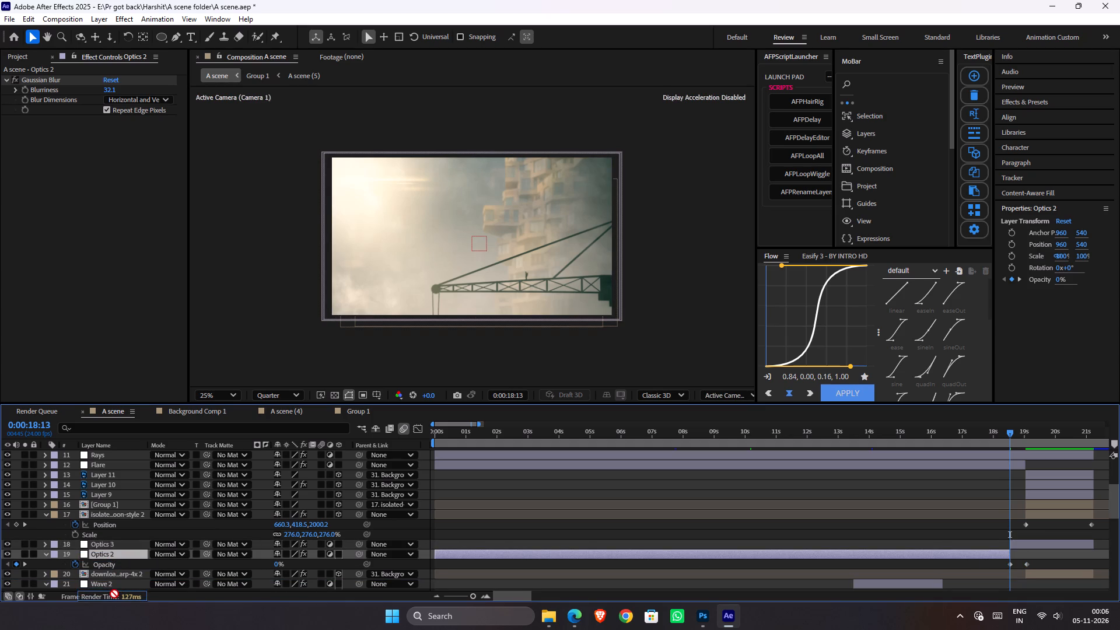
pyautogui.moveTo(114, 594); pyautogui.dragTo(113, 584)
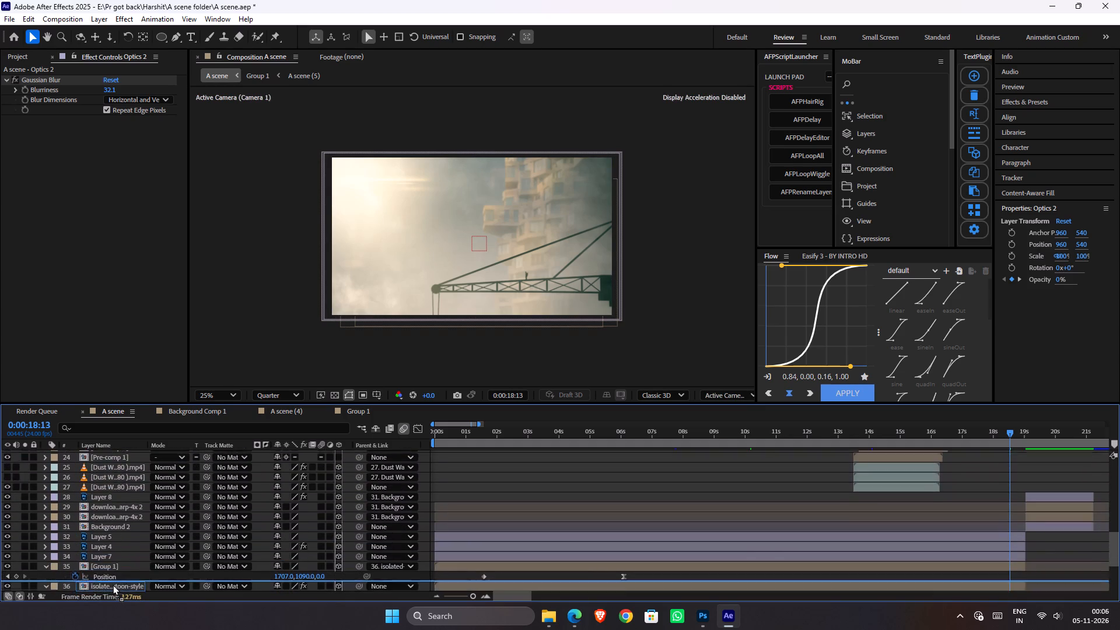
pyautogui.moveTo(113, 584); pyautogui.dragTo(120, 544)
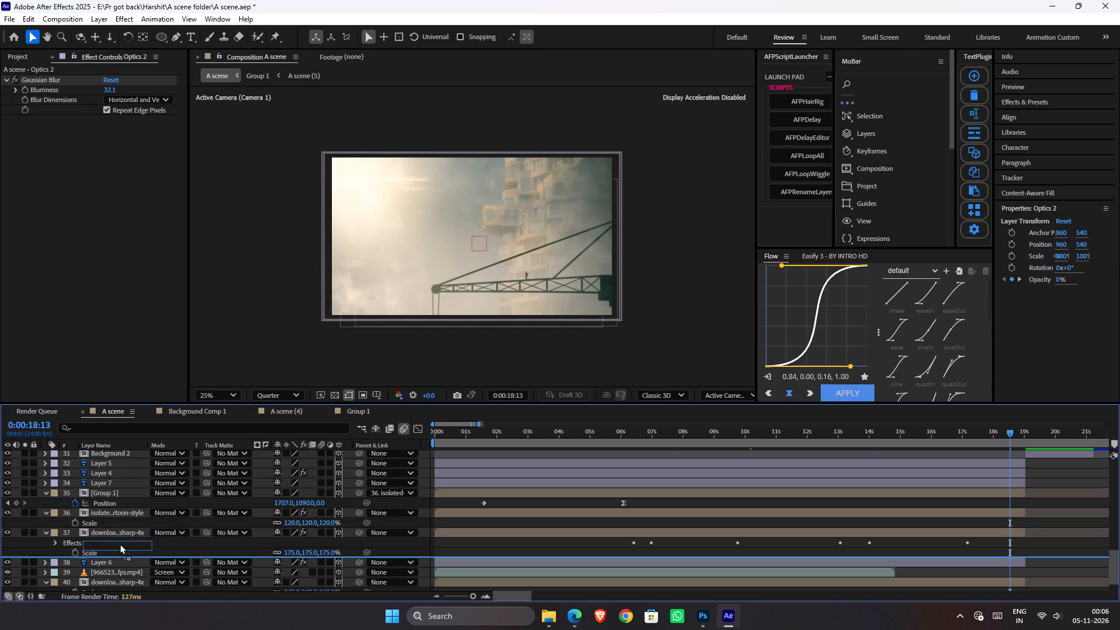
pyautogui.moveTo(120, 544); pyautogui.dragTo(120, 544)
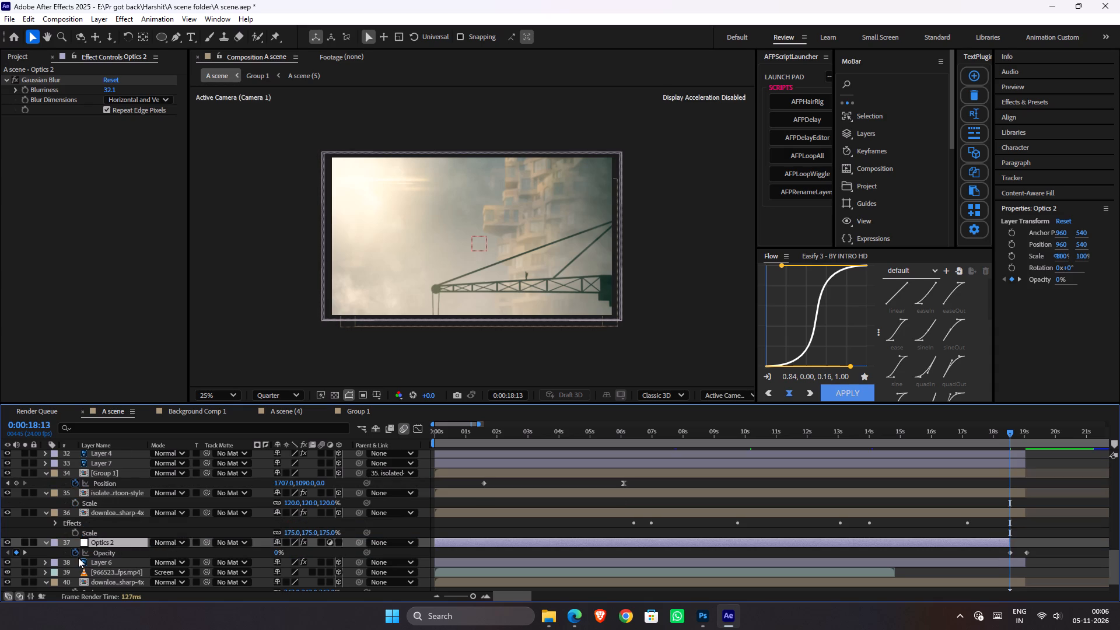
# Remove the opacity keyframes from Optics 2 and set its opacity to 100%.
pyautogui.click(75, 554)
pyautogui.moveTo(276, 553); pyautogui.dragTo(369, 543)
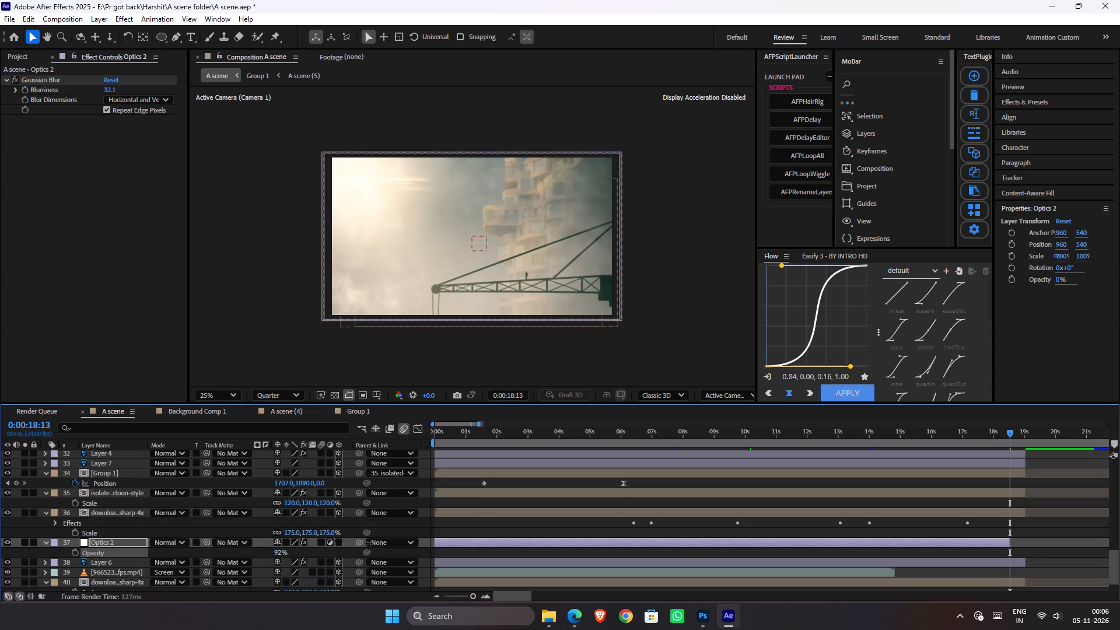
pyautogui.moveTo(369, 543); pyautogui.dragTo(593, 543)
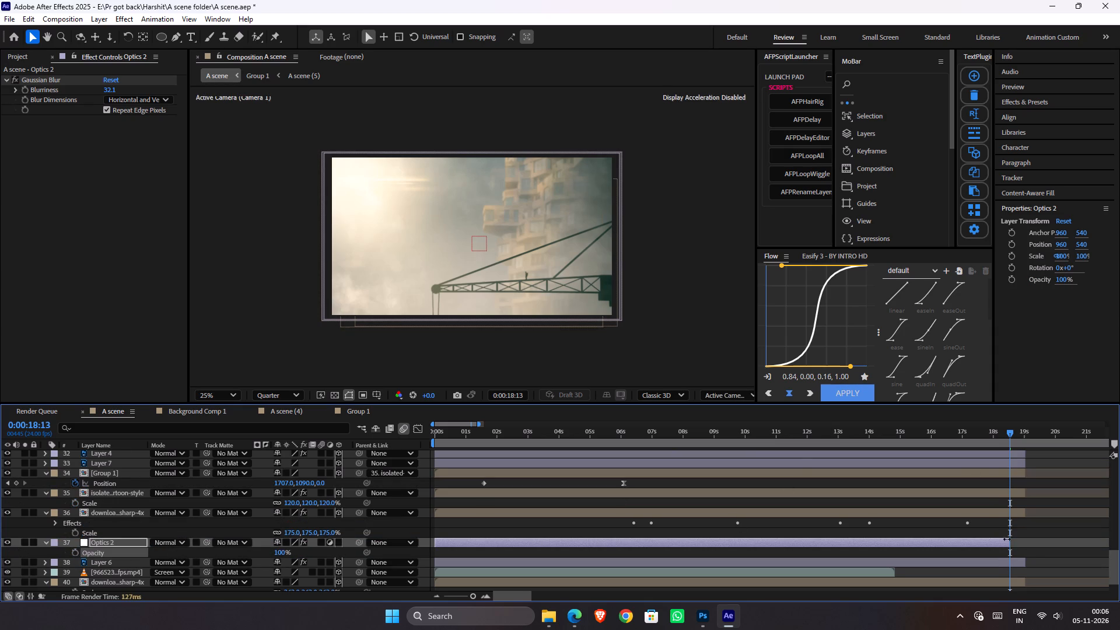
# Extend the end of Optics 2 to match the neighbouring layers at about 19 seconds, and save the project.
pyautogui.moveTo(1011, 542); pyautogui.dragTo(1021, 545)
pyautogui.hotkey('ctrl', 's')
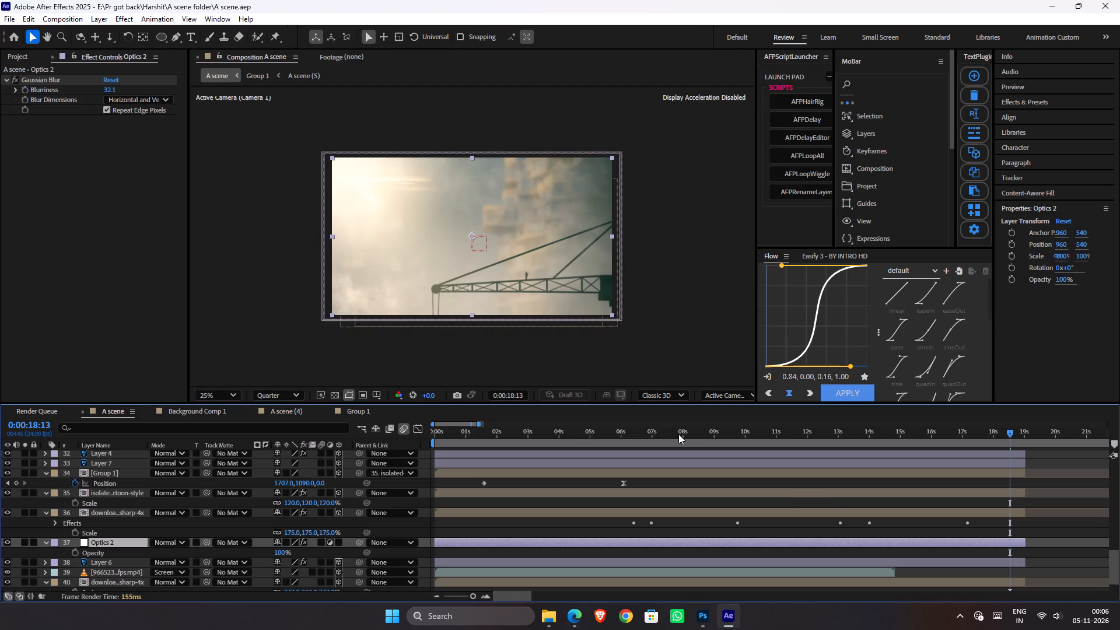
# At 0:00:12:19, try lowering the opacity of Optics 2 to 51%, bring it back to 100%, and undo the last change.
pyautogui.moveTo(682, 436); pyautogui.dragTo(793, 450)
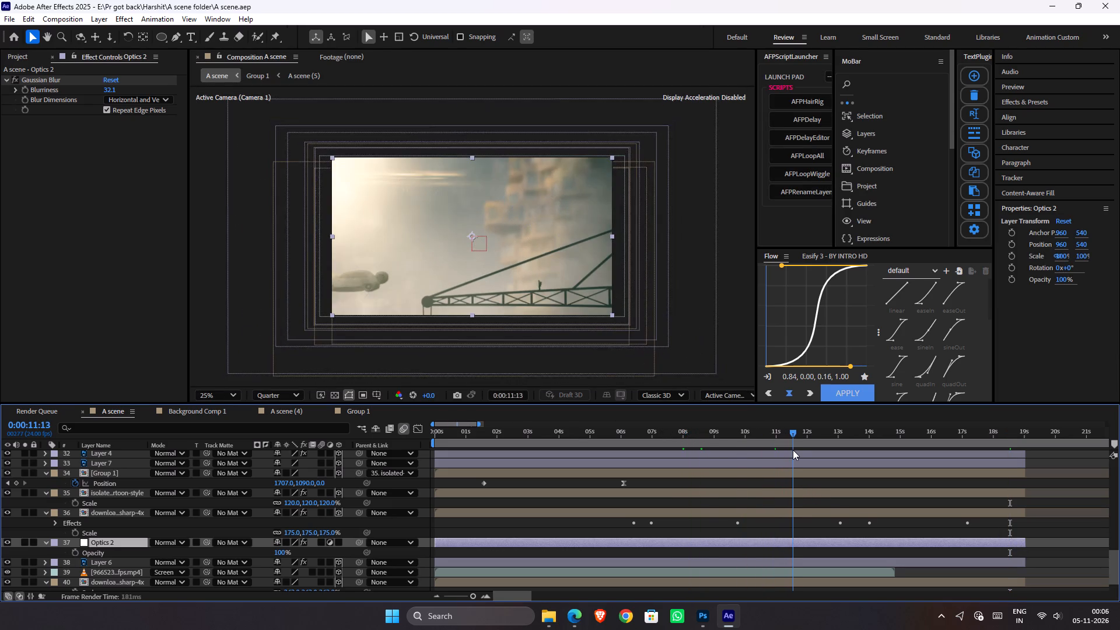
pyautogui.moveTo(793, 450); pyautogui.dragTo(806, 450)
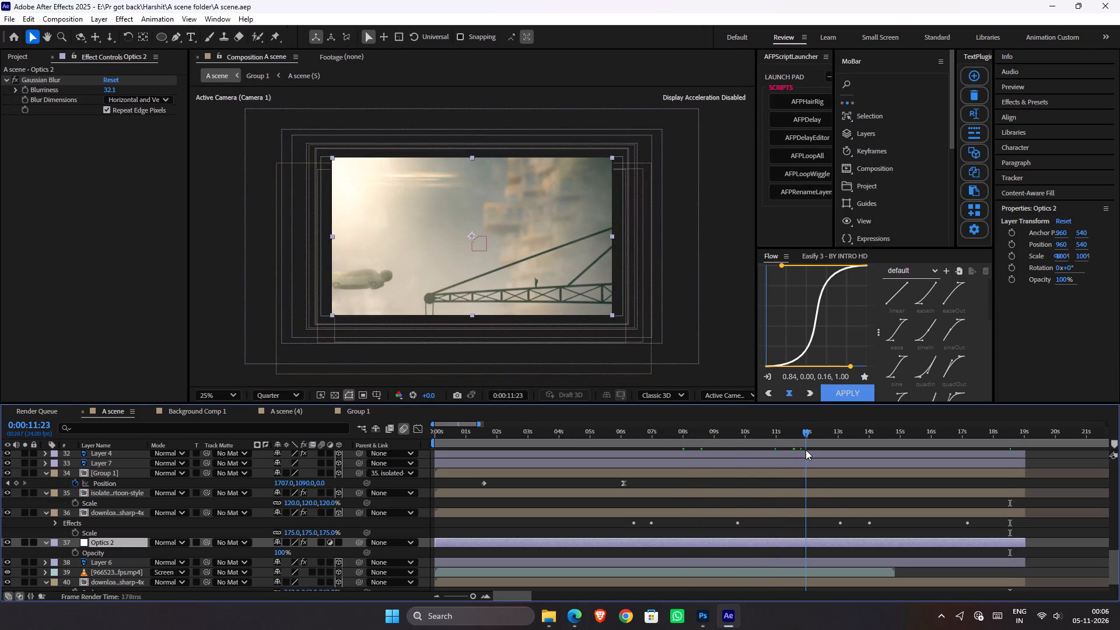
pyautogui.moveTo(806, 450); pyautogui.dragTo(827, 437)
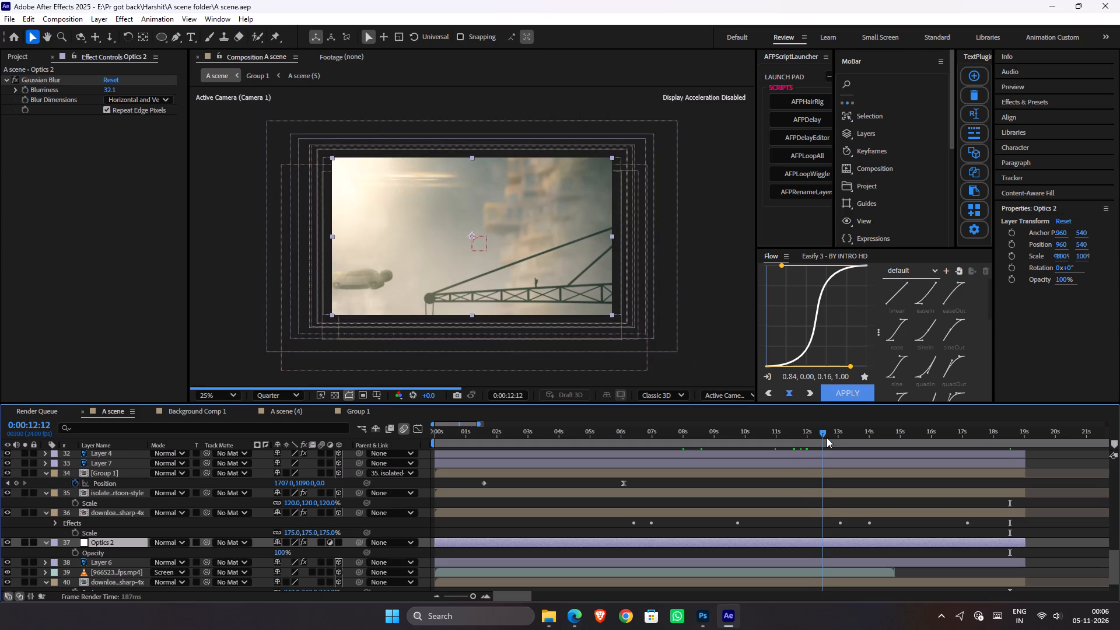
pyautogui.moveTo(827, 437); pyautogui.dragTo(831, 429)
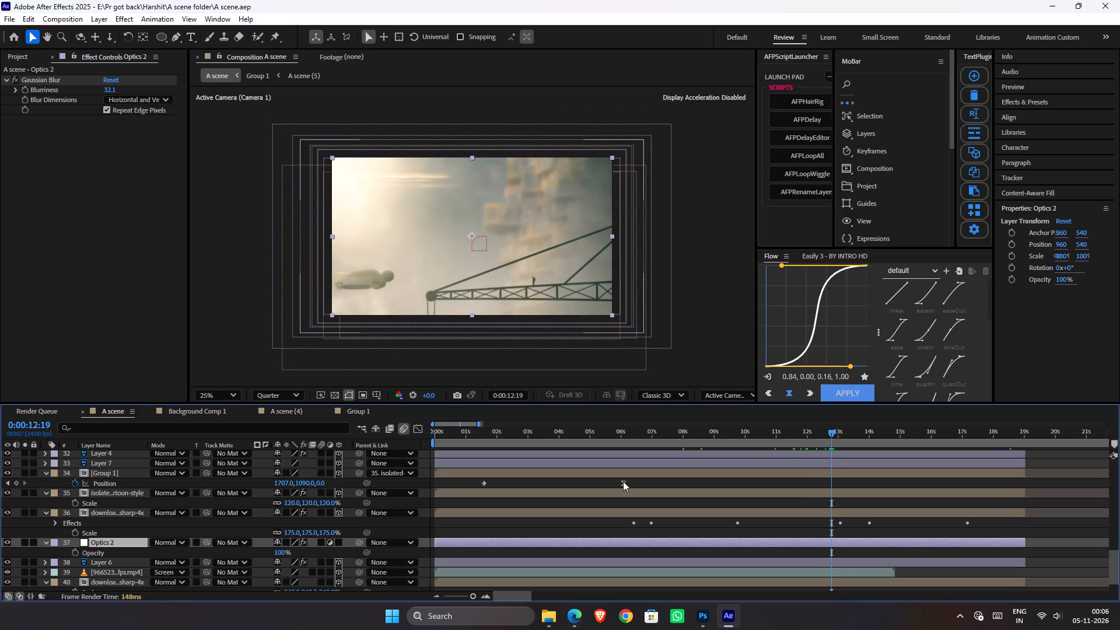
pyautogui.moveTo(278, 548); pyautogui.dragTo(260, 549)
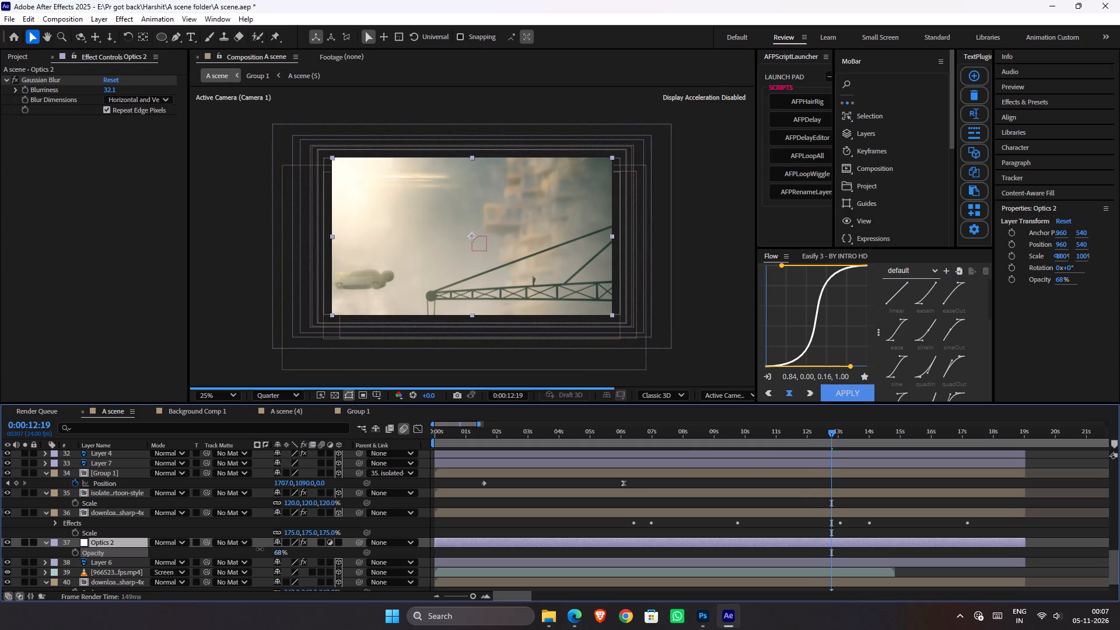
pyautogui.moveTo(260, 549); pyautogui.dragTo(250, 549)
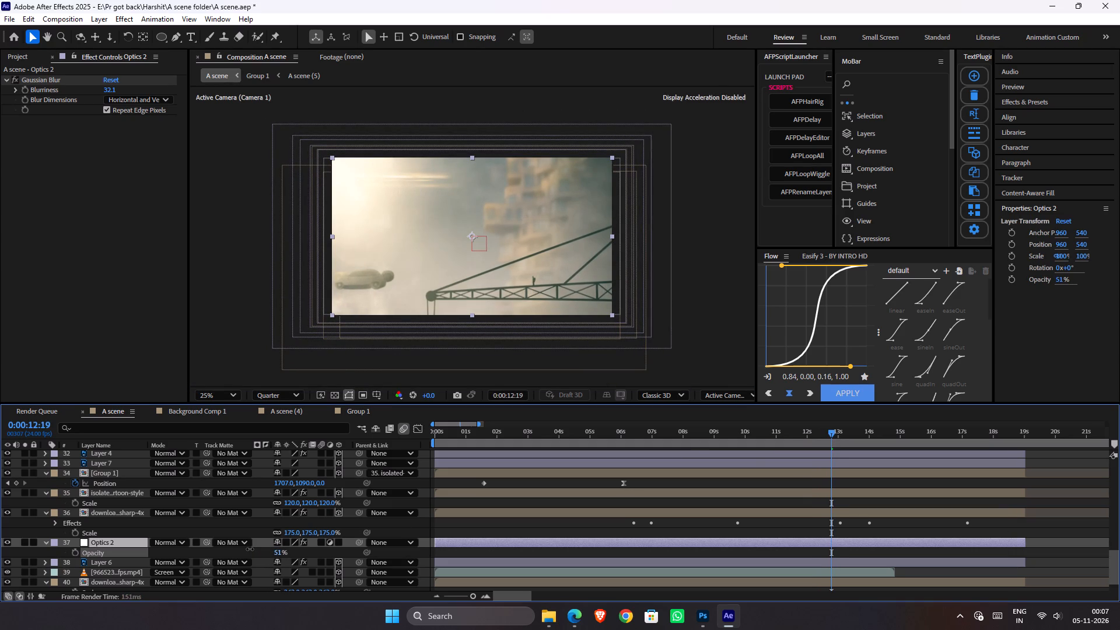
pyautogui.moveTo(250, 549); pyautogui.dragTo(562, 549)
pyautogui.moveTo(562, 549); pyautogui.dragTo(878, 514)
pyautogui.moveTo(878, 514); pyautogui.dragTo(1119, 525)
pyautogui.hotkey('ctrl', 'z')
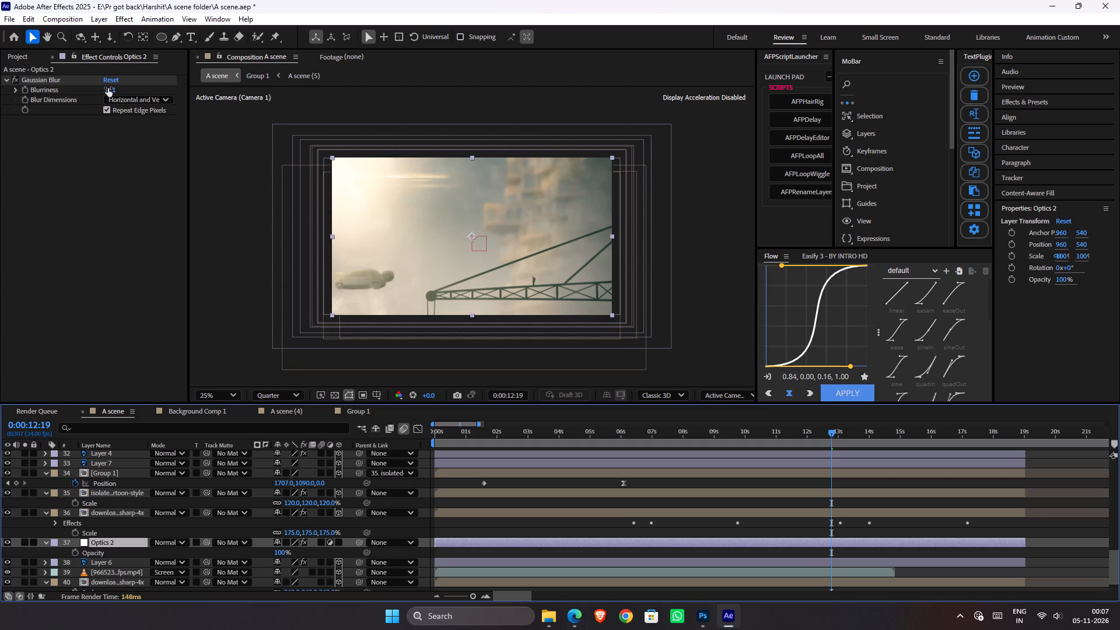
# Try different Gaussian Blur strengths on Optics 2, set Blurriness to 4.2, and disable the effect.
pyautogui.moveTo(108, 88); pyautogui.dragTo(466, 105)
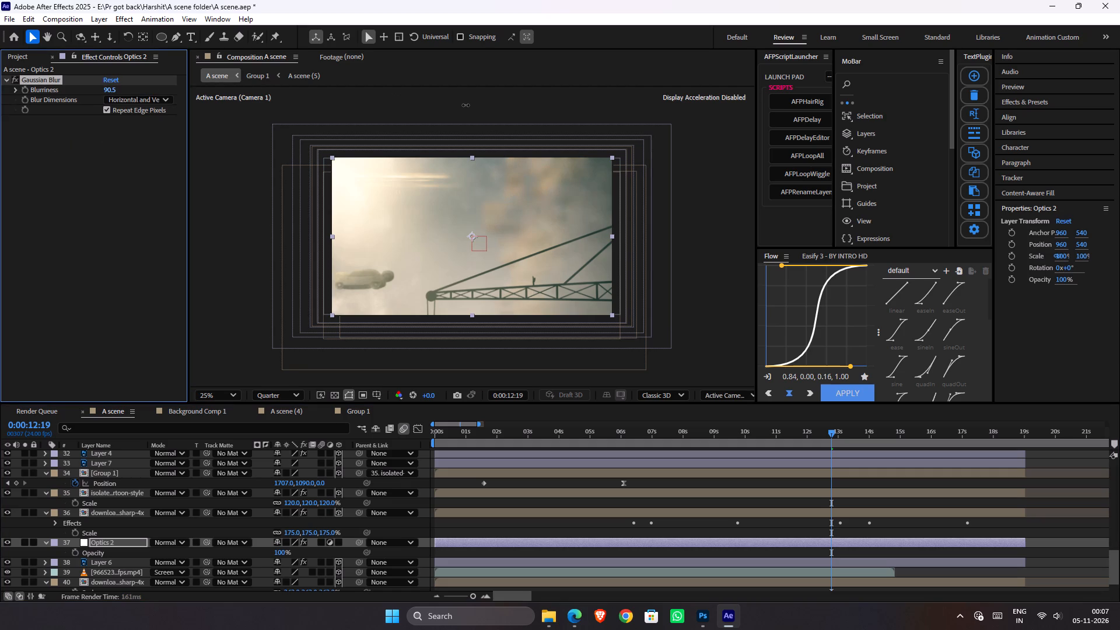
pyautogui.moveTo(466, 105); pyautogui.dragTo(107, 104)
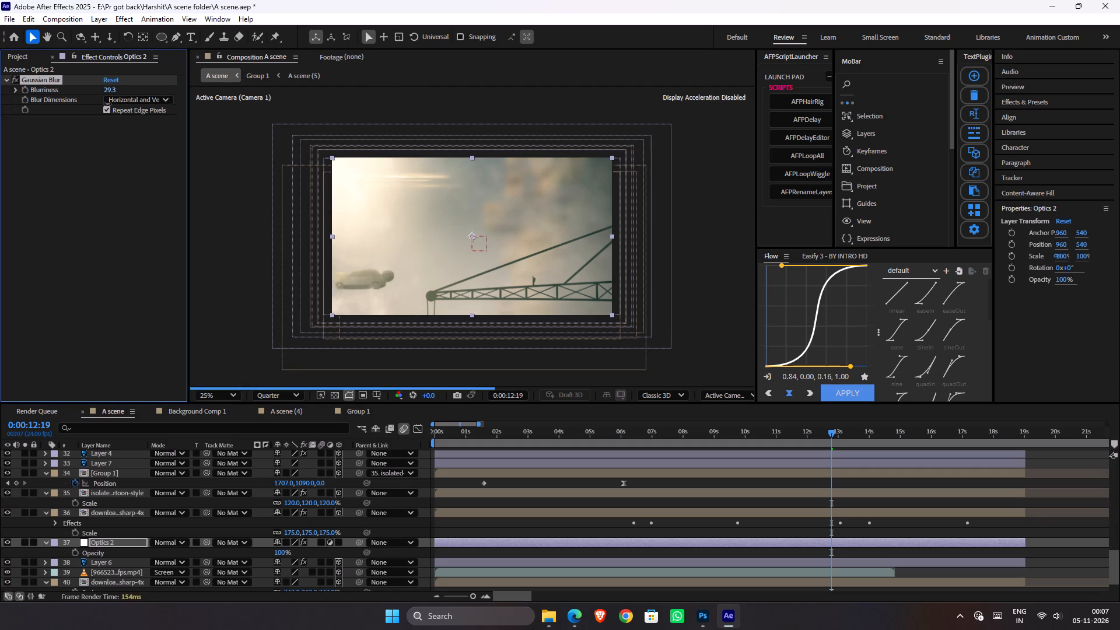
pyautogui.moveTo(107, 104); pyautogui.dragTo(50, 166)
pyautogui.moveTo(50, 166); pyautogui.dragTo(80, 141)
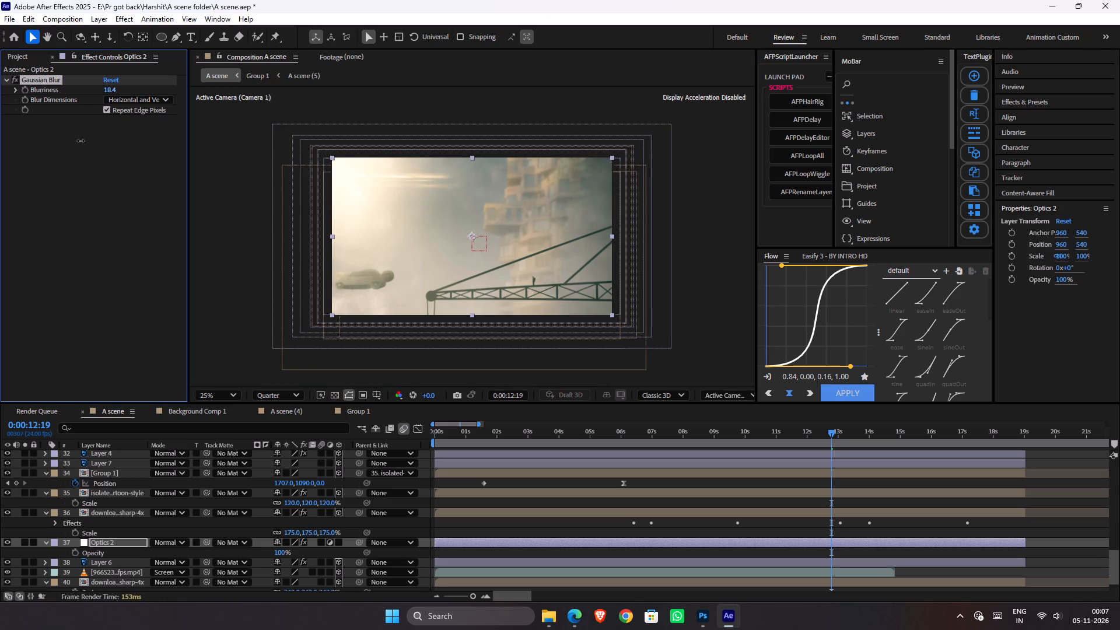
pyautogui.moveTo(80, 141); pyautogui.dragTo(82, 140)
pyautogui.moveTo(82, 140); pyautogui.dragTo(82, 138)
pyautogui.moveTo(82, 138); pyautogui.dragTo(0, 143)
pyautogui.click(18, 80)
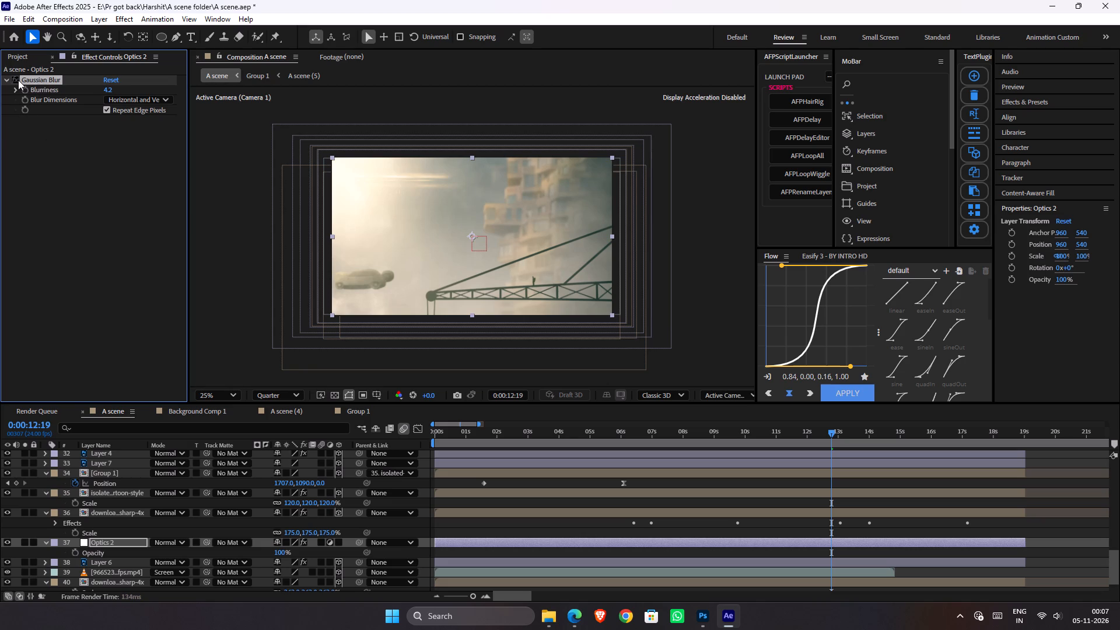
# Apply the Curves effect to the image on layer 40, below the screen-blended video layer.
pyautogui.scroll(-1, 114, 573)
pyautogui.click(117, 552)
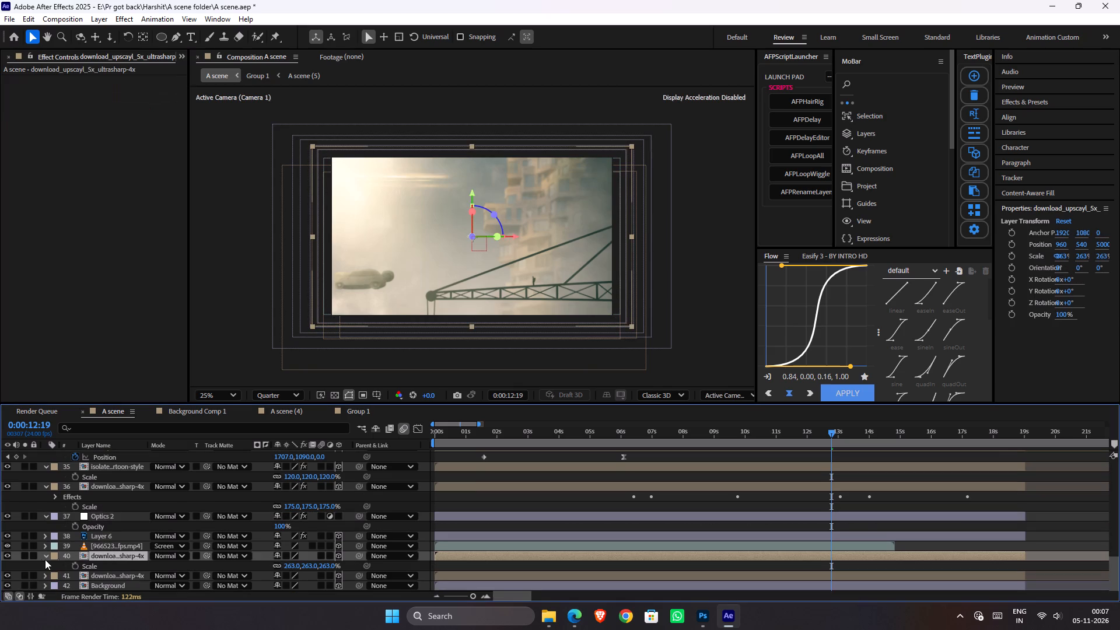
pyautogui.click(27, 557)
pyautogui.click(27, 557)
pyautogui.hotkey('ctrl', 'space')
pyautogui.press('c')
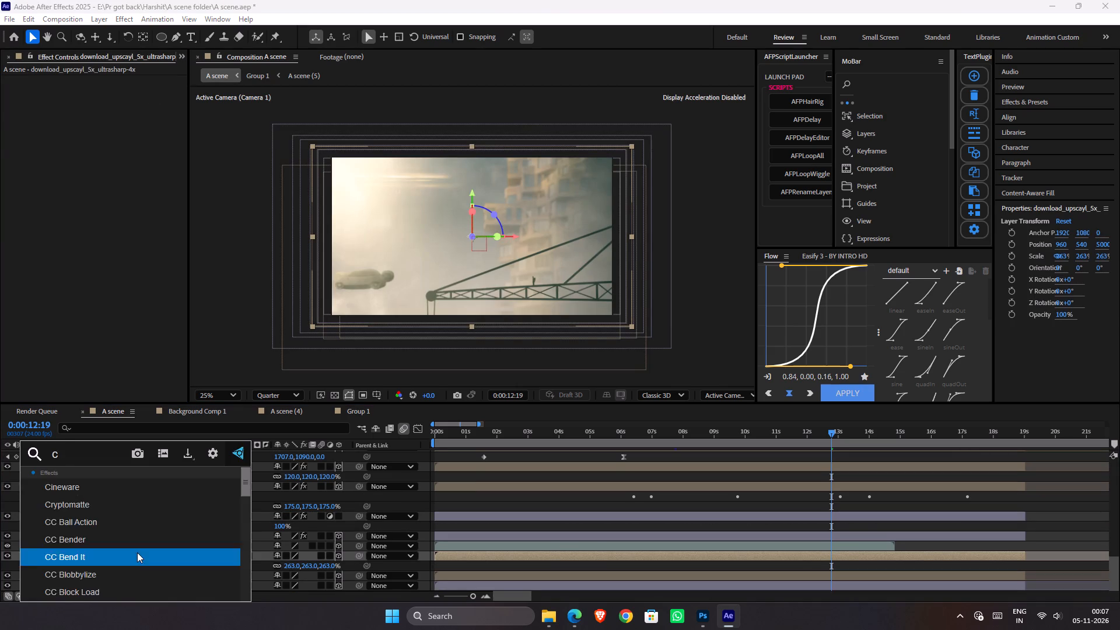
pyautogui.write('ur')
pyautogui.press('v')
pyautogui.click(97, 488)
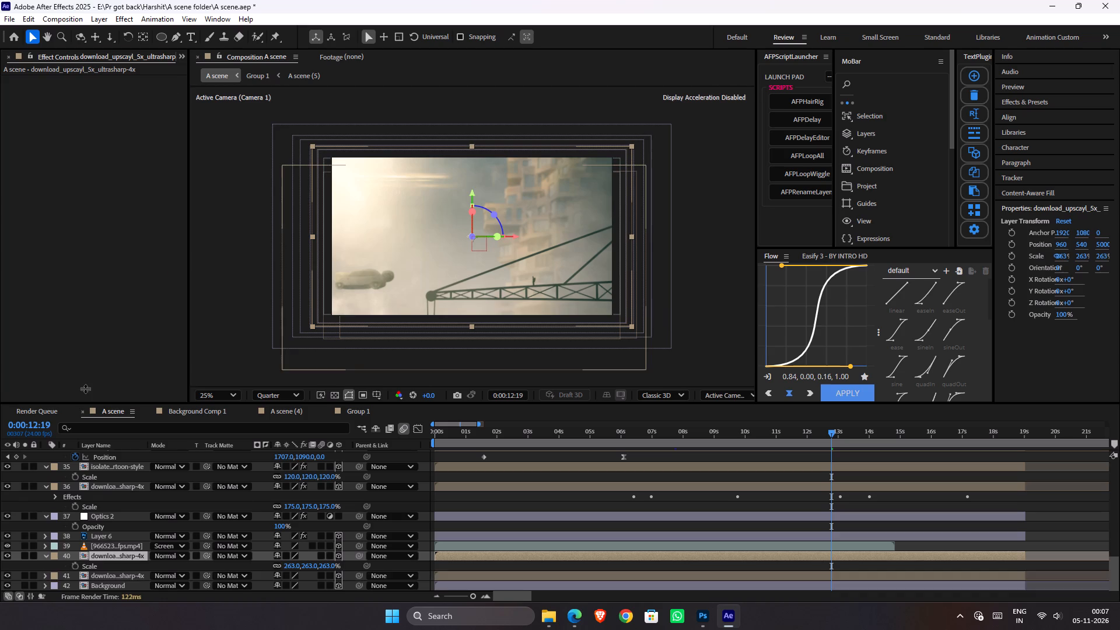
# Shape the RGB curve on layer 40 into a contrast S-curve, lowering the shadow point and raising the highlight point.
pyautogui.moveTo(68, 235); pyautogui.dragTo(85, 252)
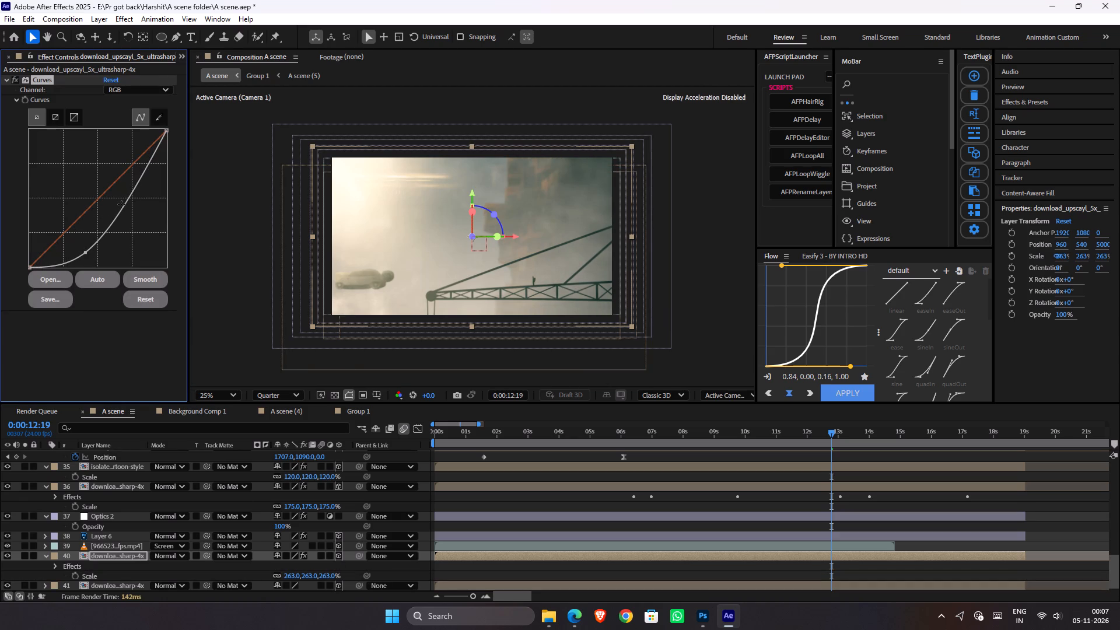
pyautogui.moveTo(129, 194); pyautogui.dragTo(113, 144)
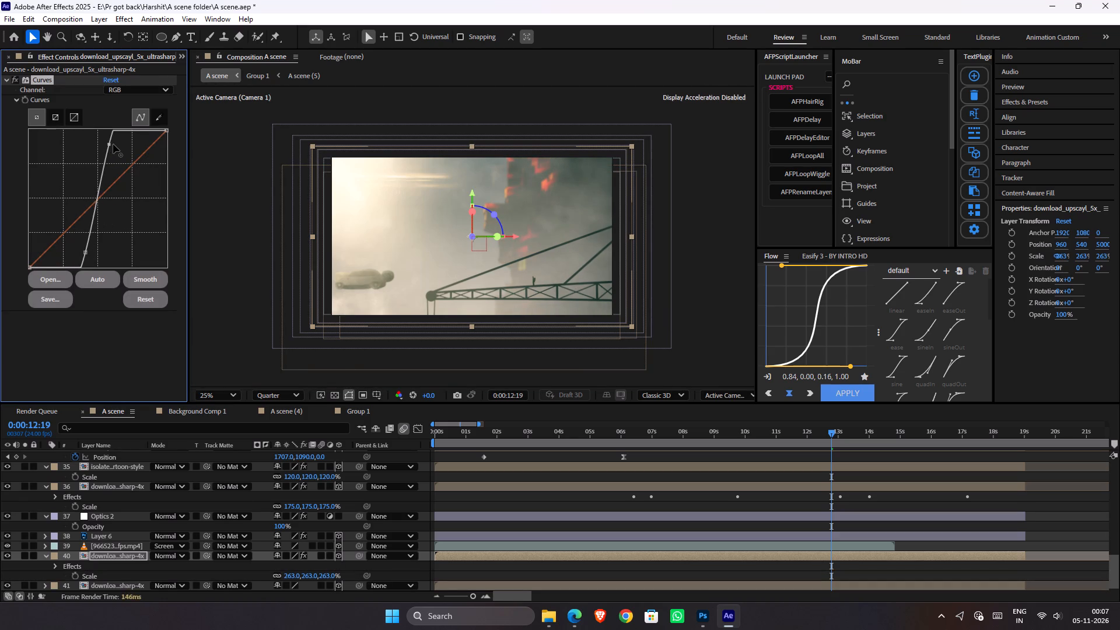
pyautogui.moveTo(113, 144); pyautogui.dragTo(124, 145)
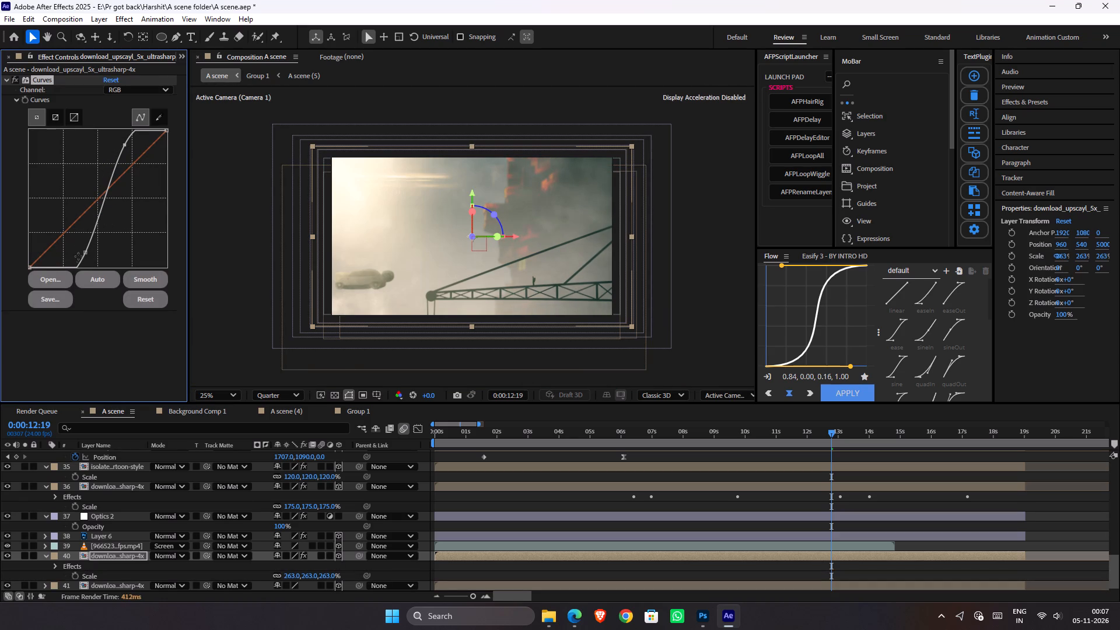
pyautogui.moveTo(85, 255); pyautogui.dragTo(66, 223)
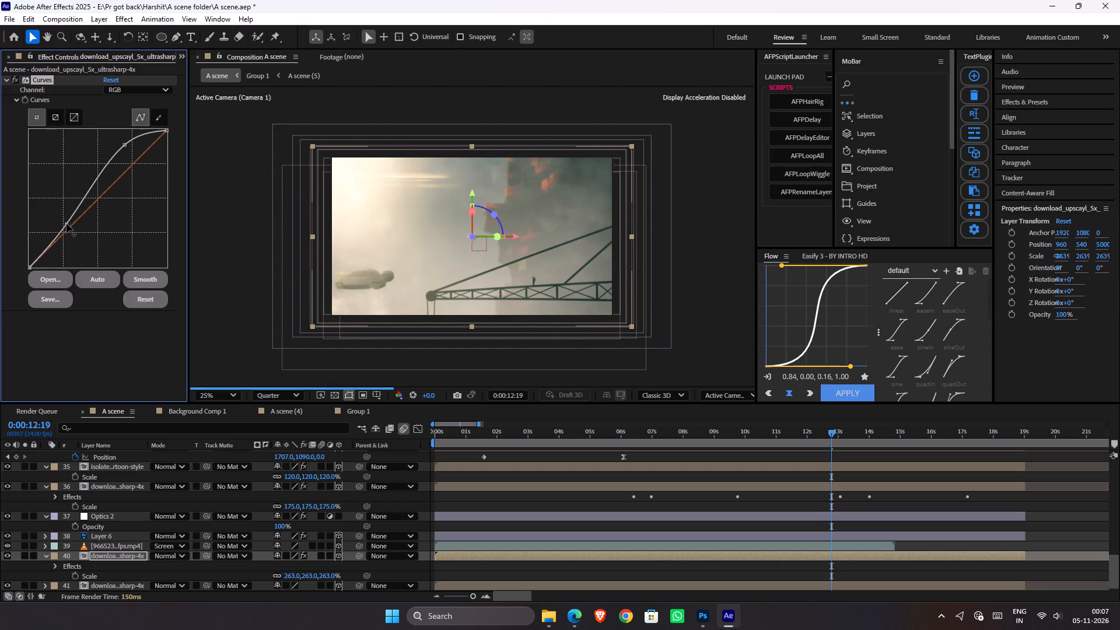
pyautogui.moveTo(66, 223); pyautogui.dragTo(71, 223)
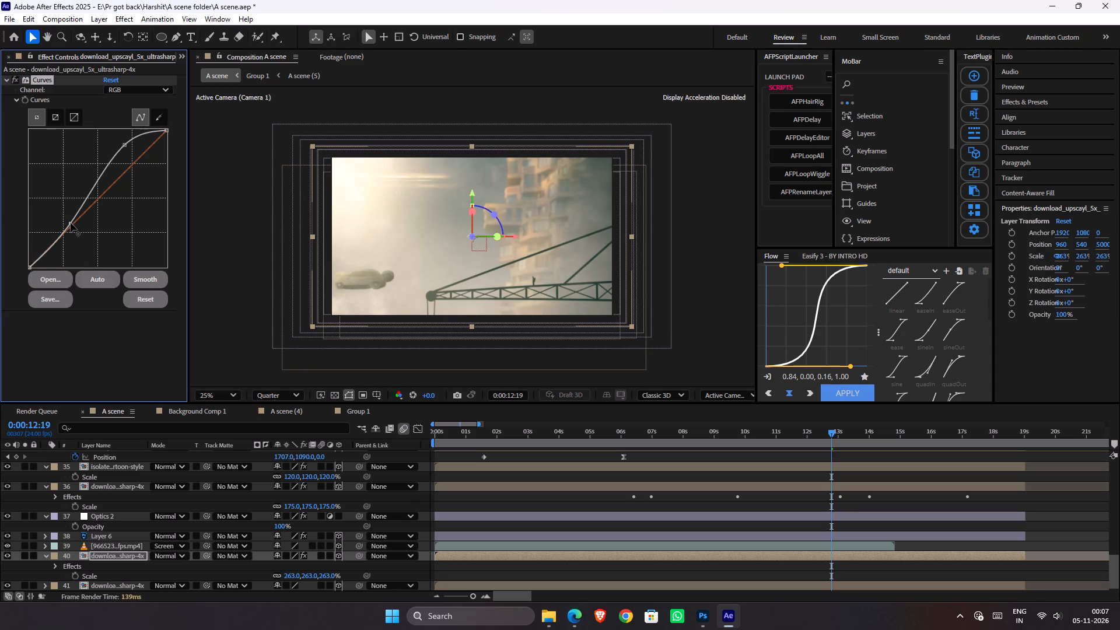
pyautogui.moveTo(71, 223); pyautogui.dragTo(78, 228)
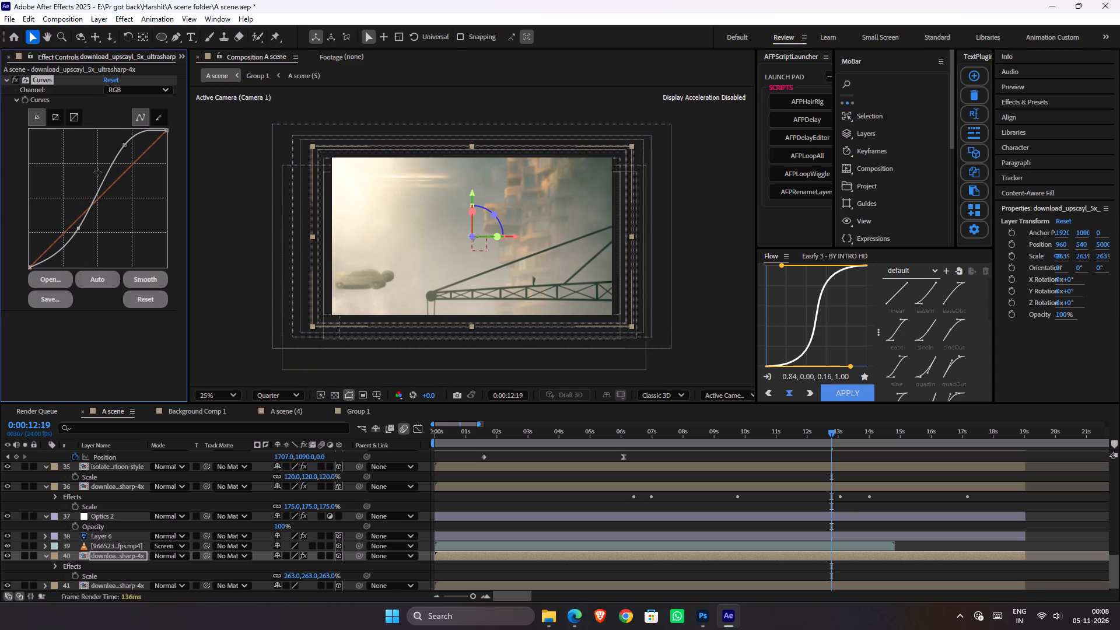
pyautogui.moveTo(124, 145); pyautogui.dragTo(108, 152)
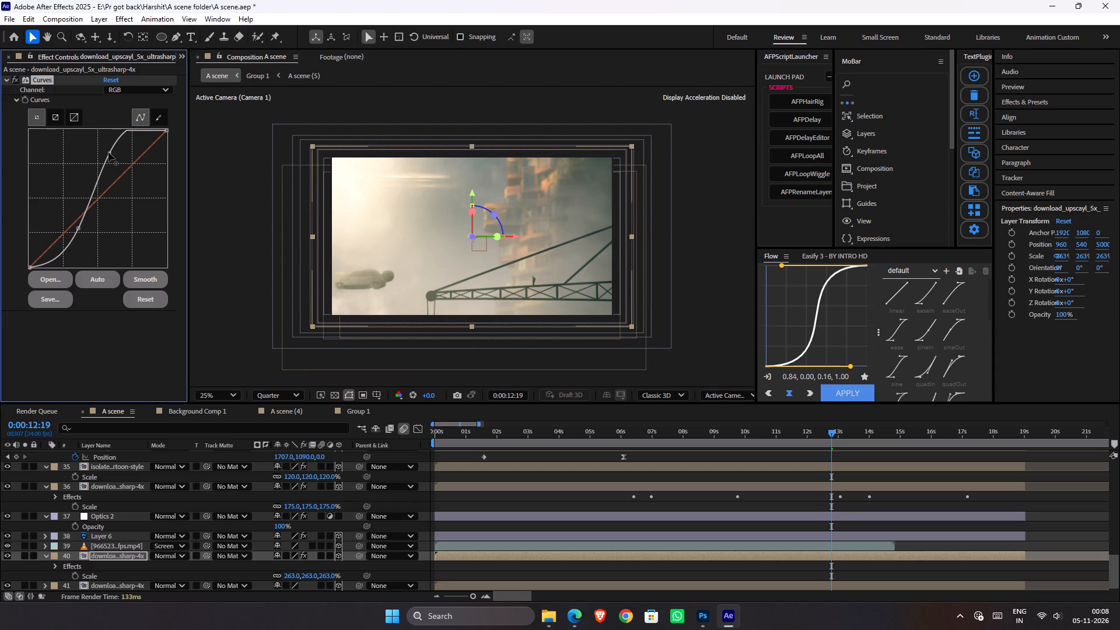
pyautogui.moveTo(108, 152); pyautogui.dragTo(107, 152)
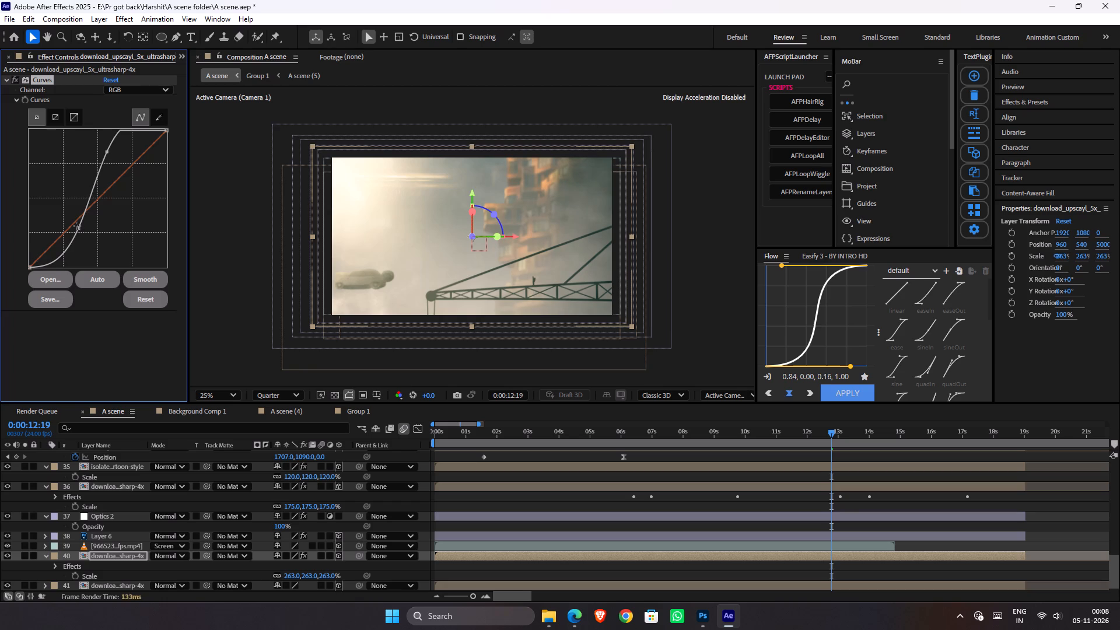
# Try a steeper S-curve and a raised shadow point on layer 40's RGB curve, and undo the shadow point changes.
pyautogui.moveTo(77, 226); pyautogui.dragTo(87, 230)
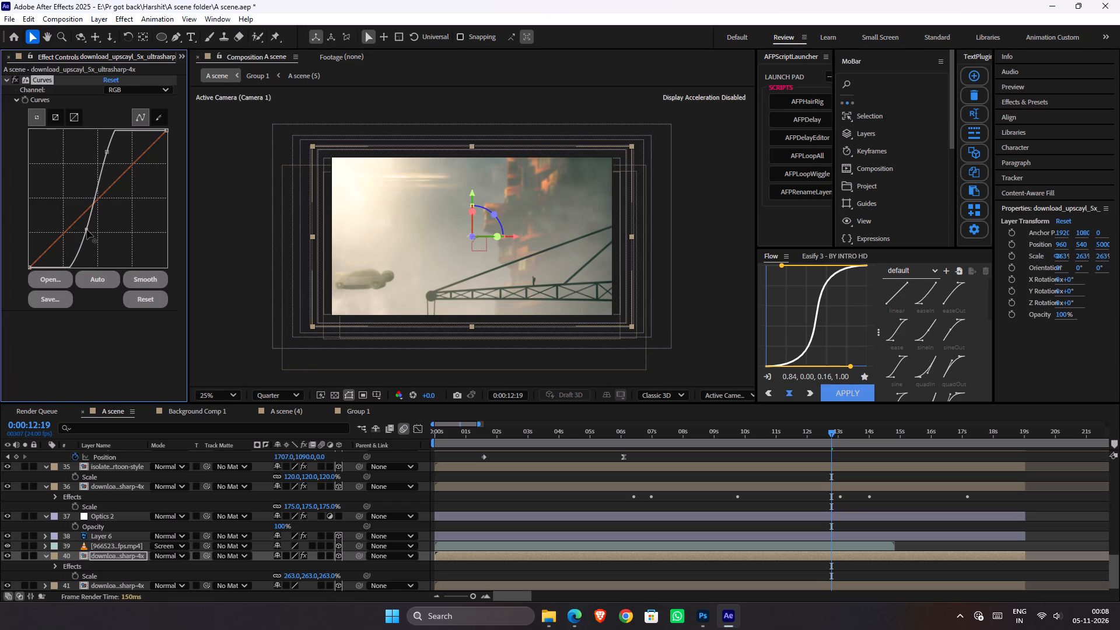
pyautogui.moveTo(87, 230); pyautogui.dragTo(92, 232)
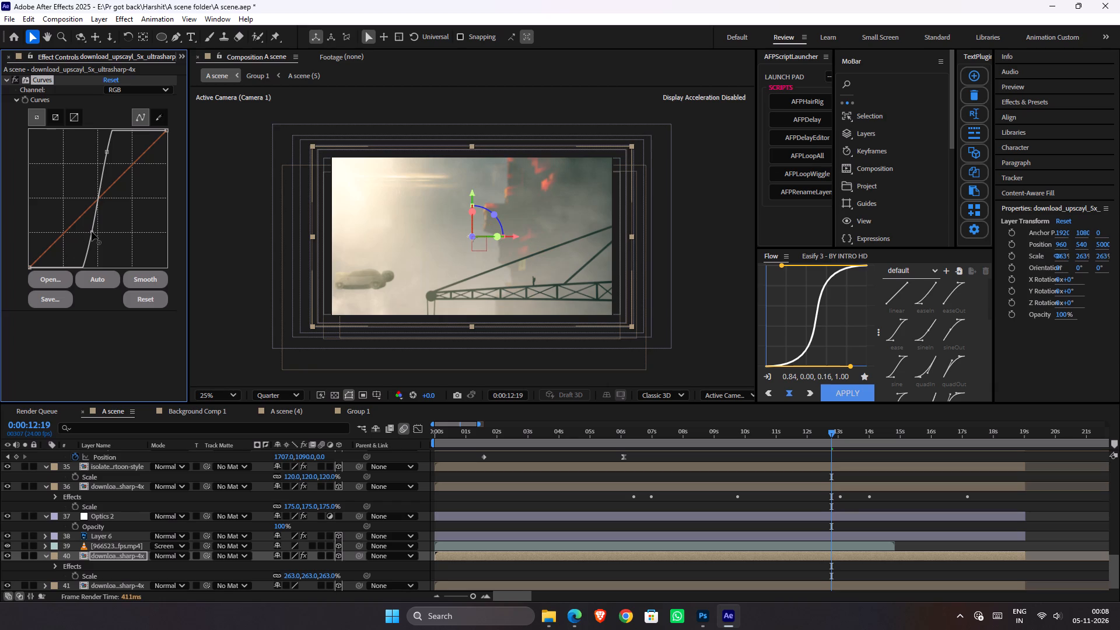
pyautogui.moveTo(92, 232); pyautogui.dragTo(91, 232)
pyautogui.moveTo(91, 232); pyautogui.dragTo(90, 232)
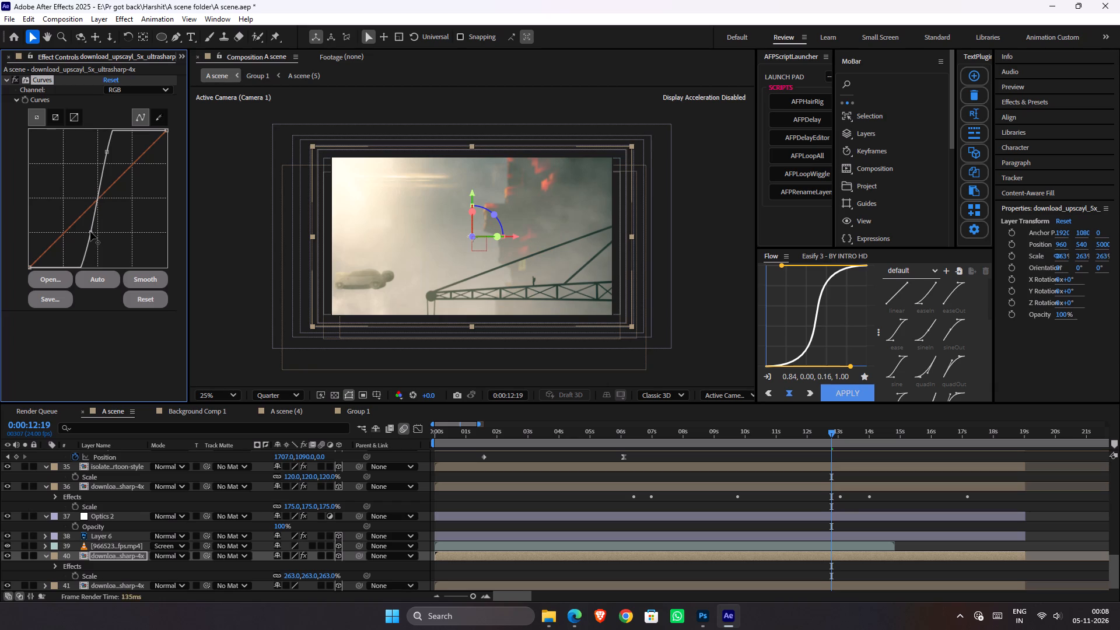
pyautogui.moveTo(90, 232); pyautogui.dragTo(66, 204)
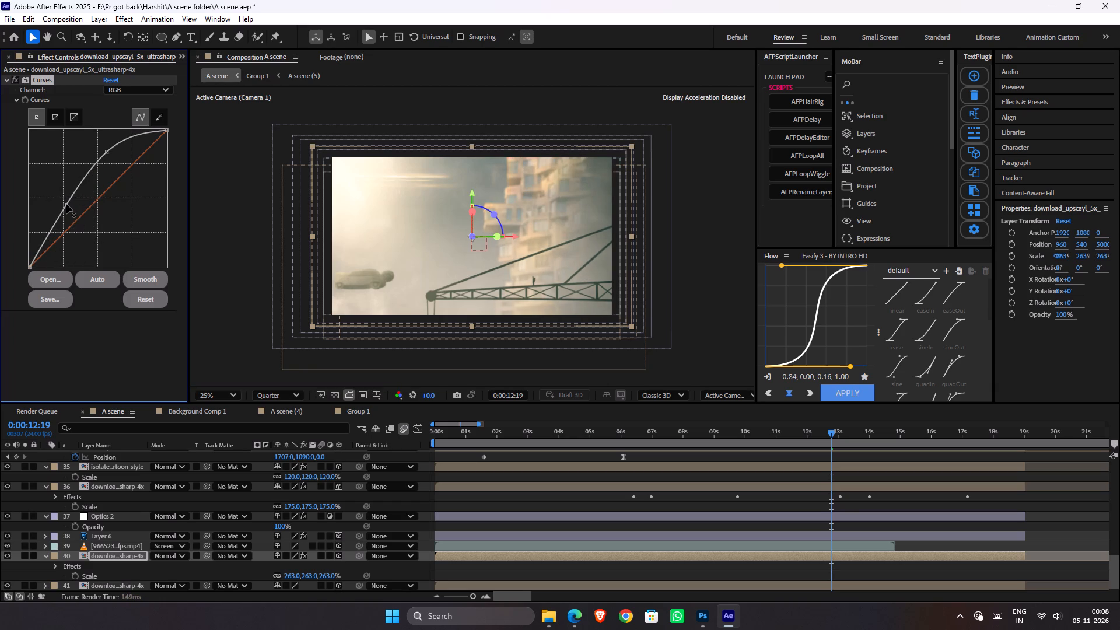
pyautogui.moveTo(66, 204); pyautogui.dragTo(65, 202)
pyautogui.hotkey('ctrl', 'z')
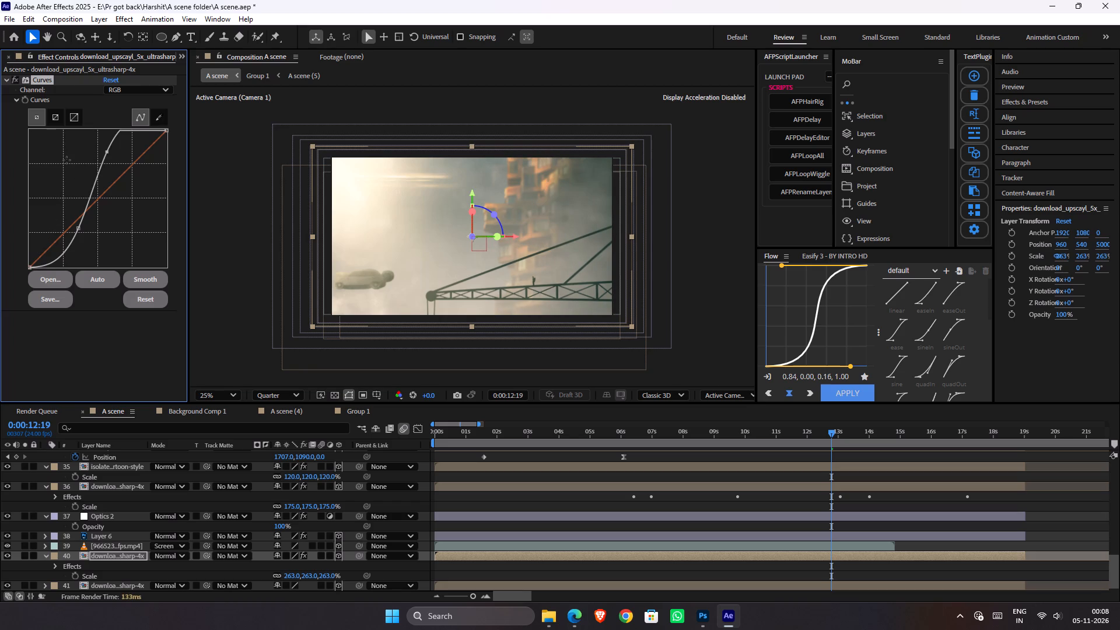
# Remove the Curves effect from the image on layer 40.
pyautogui.click(33, 76)
pyautogui.press('Delete')
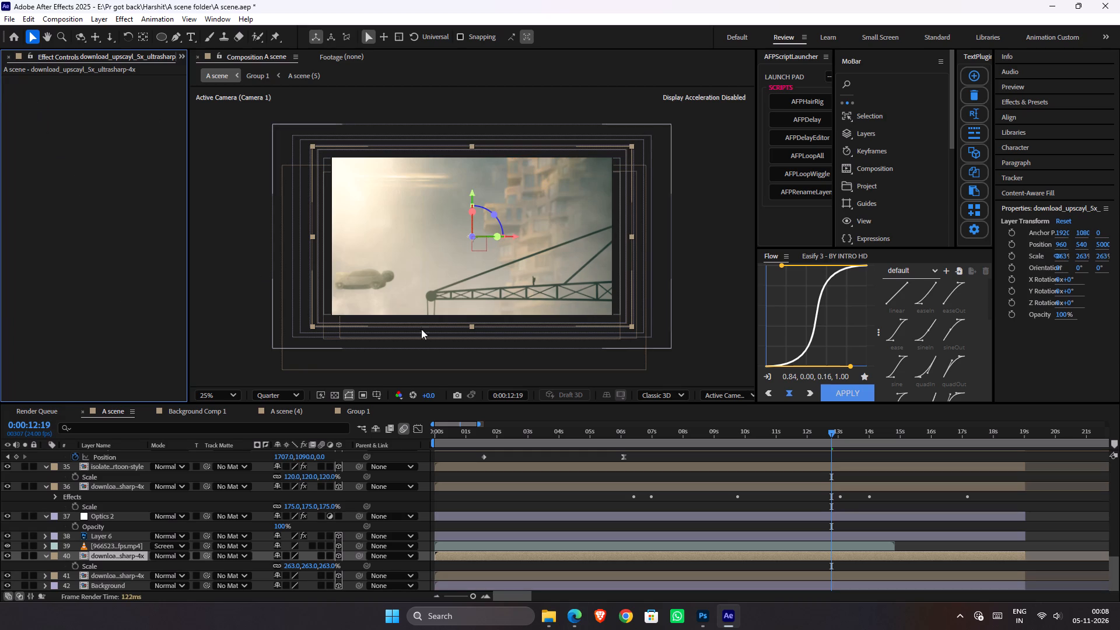
# Review the A scene composition from about 16 to 21 seconds, and examine the figure on the crane closely at 0:00:20:02.
pyautogui.moveTo(862, 432); pyautogui.dragTo(938, 441)
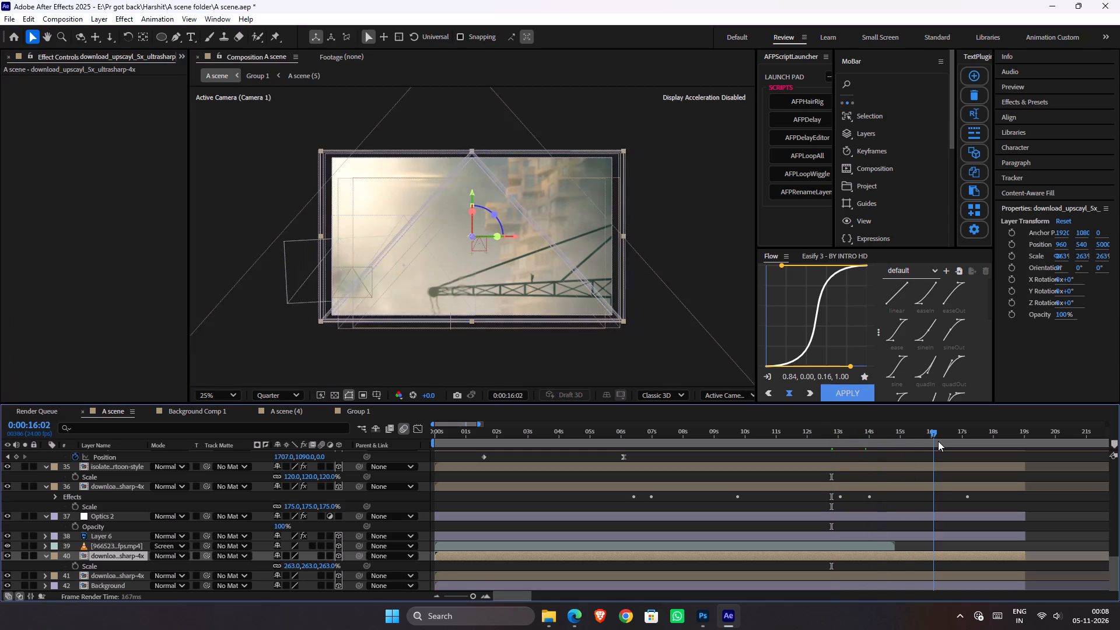
pyautogui.moveTo(938, 441); pyautogui.dragTo(983, 453)
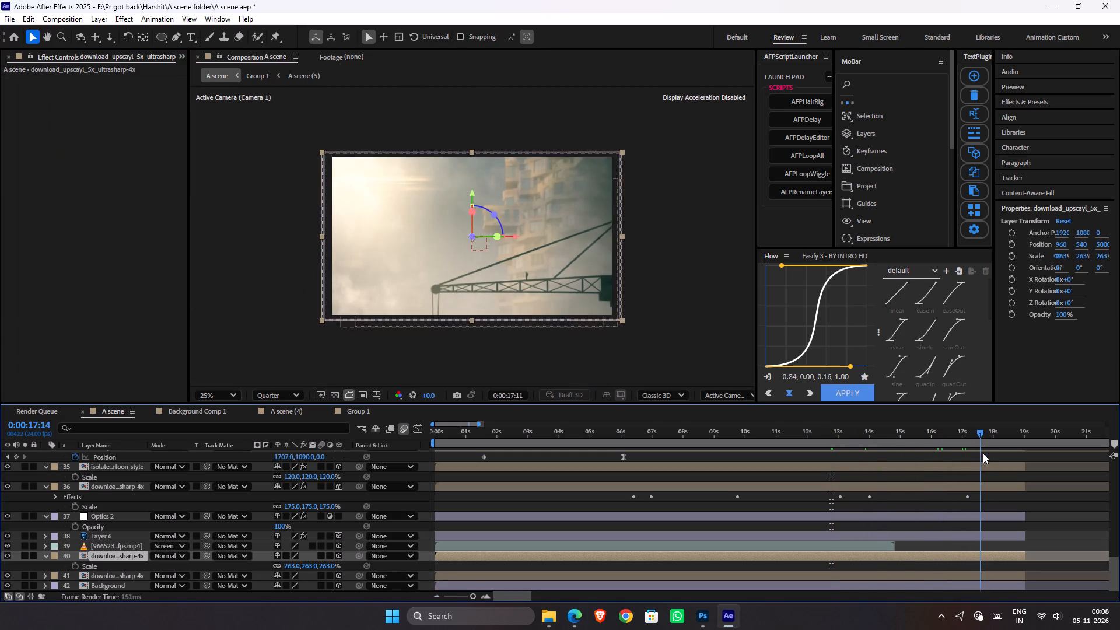
pyautogui.moveTo(983, 453); pyautogui.dragTo(1004, 460)
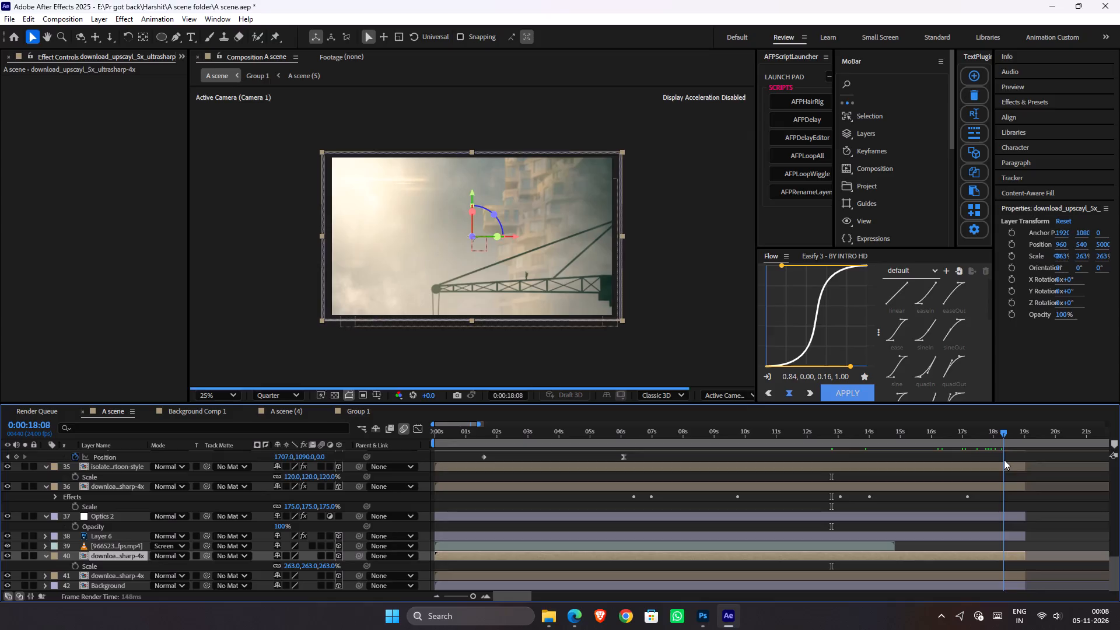
pyautogui.moveTo(1004, 460); pyautogui.dragTo(1045, 481)
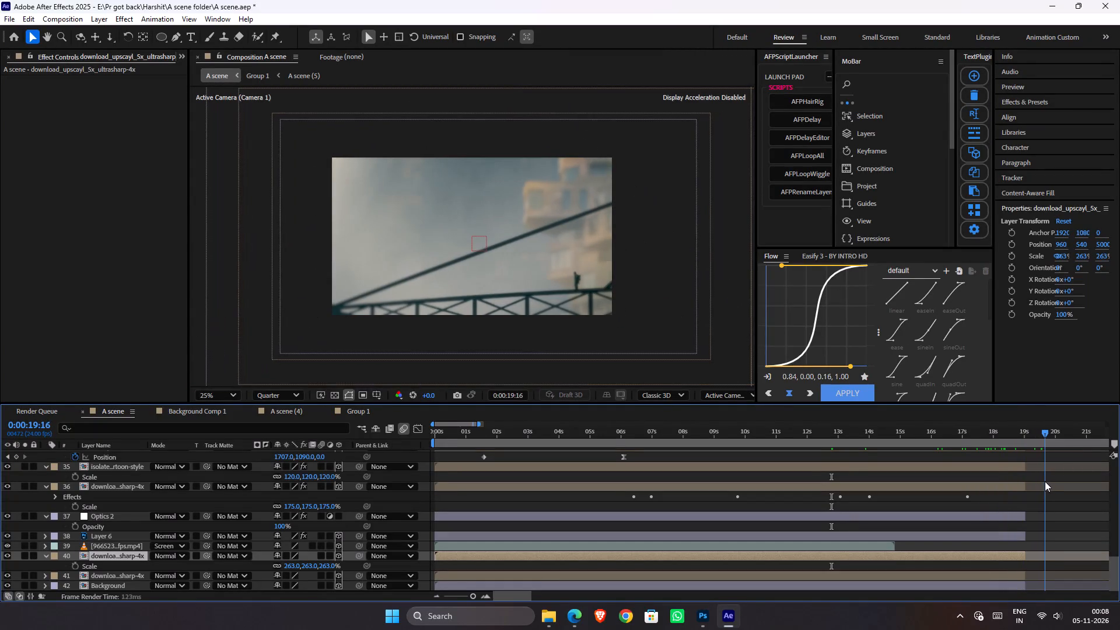
pyautogui.moveTo(1045, 481); pyautogui.dragTo(1084, 502)
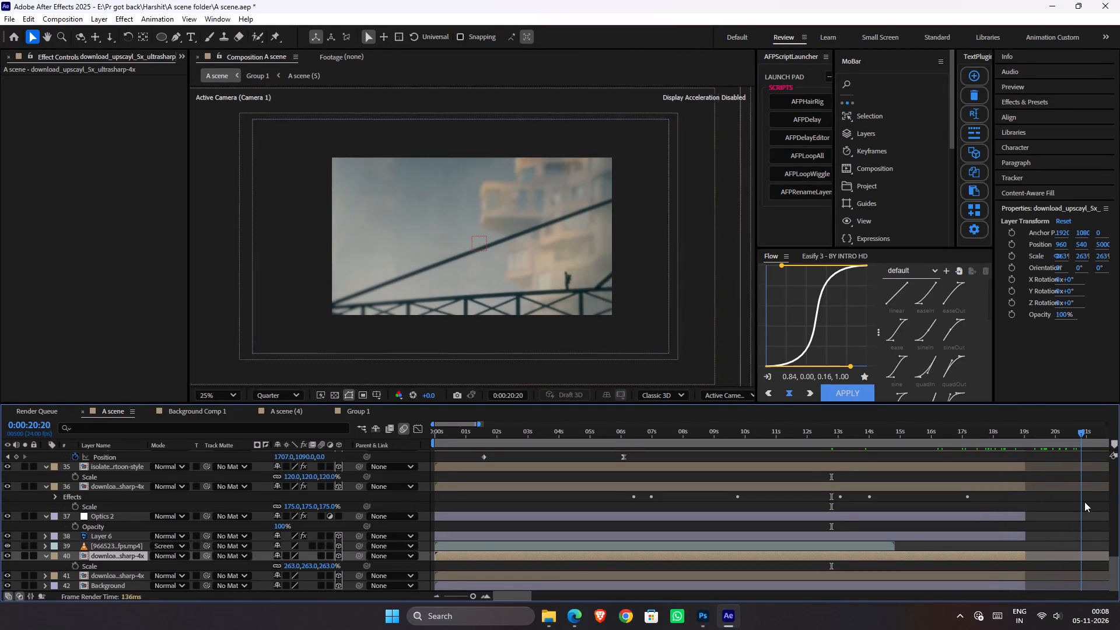
pyautogui.moveTo(1084, 502); pyautogui.dragTo(1076, 500)
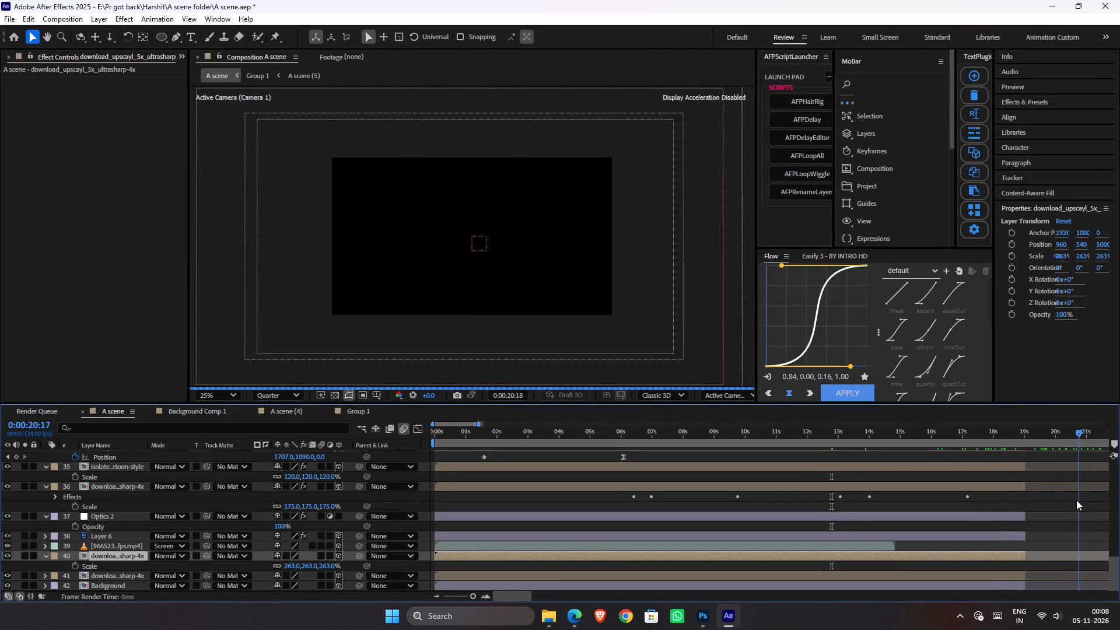
pyautogui.moveTo(1076, 500); pyautogui.dragTo(1058, 492)
pyautogui.scroll(1, 597, 304)
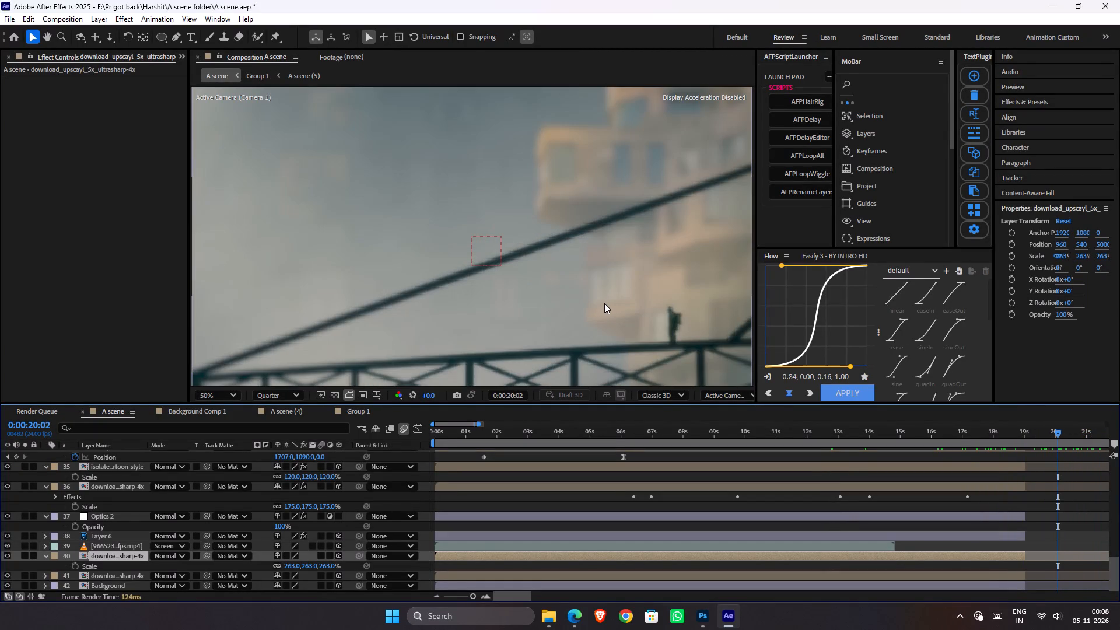
# Open the Group 1 composition, switch its timeline from graph curves to keyframes, and go to 0:00:06:23 with layer 2 selected.
pyautogui.click(370, 411)
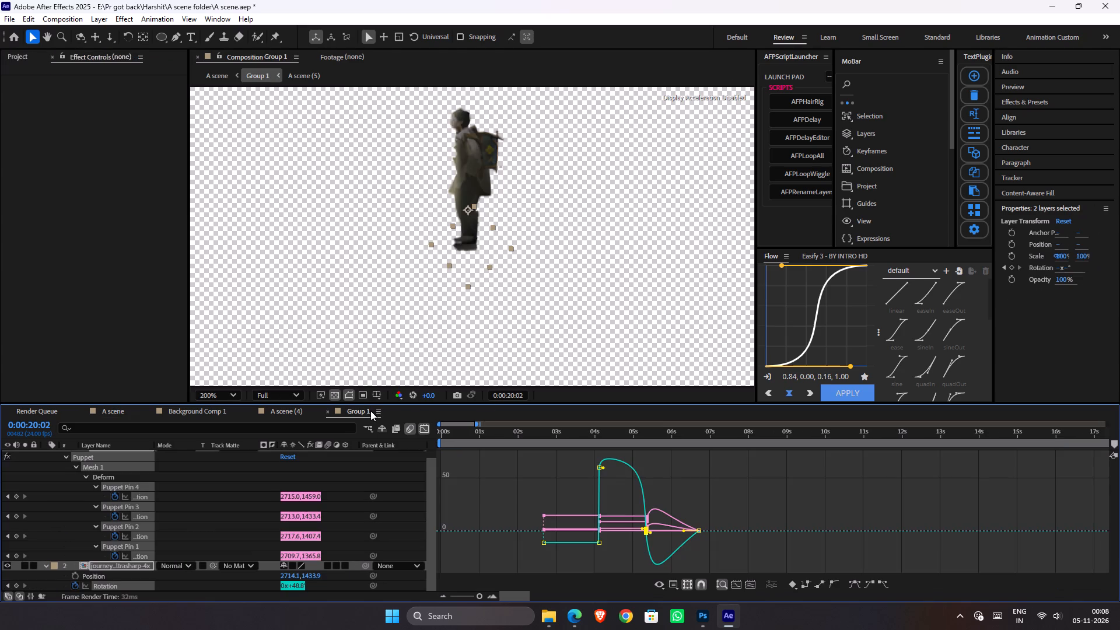
pyautogui.click(429, 430)
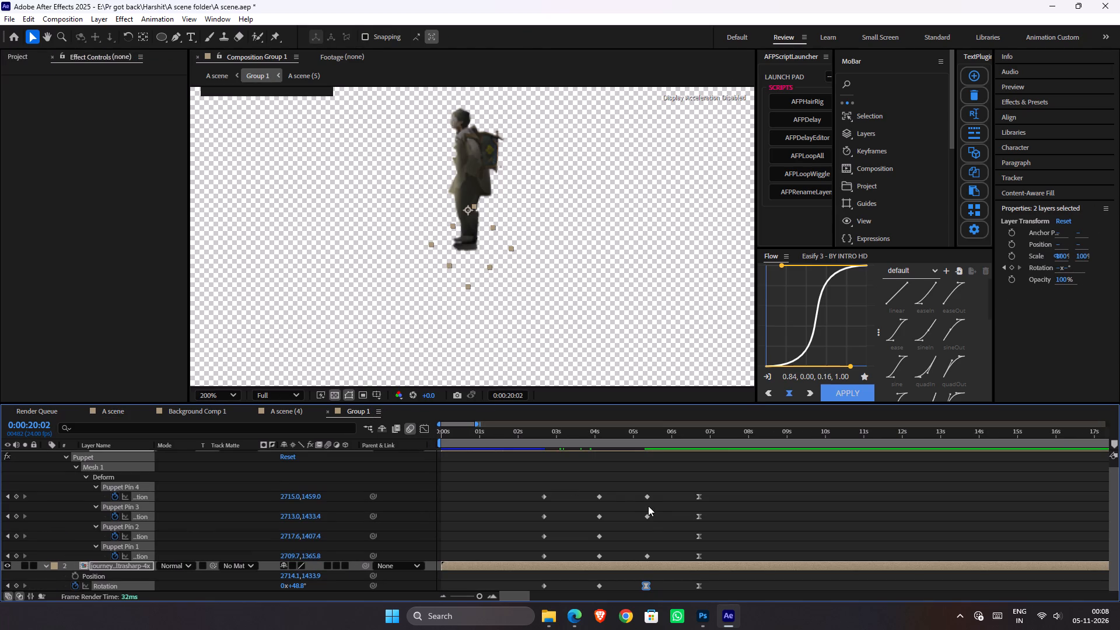
pyautogui.scroll(-1, 649, 512)
pyautogui.click(663, 432)
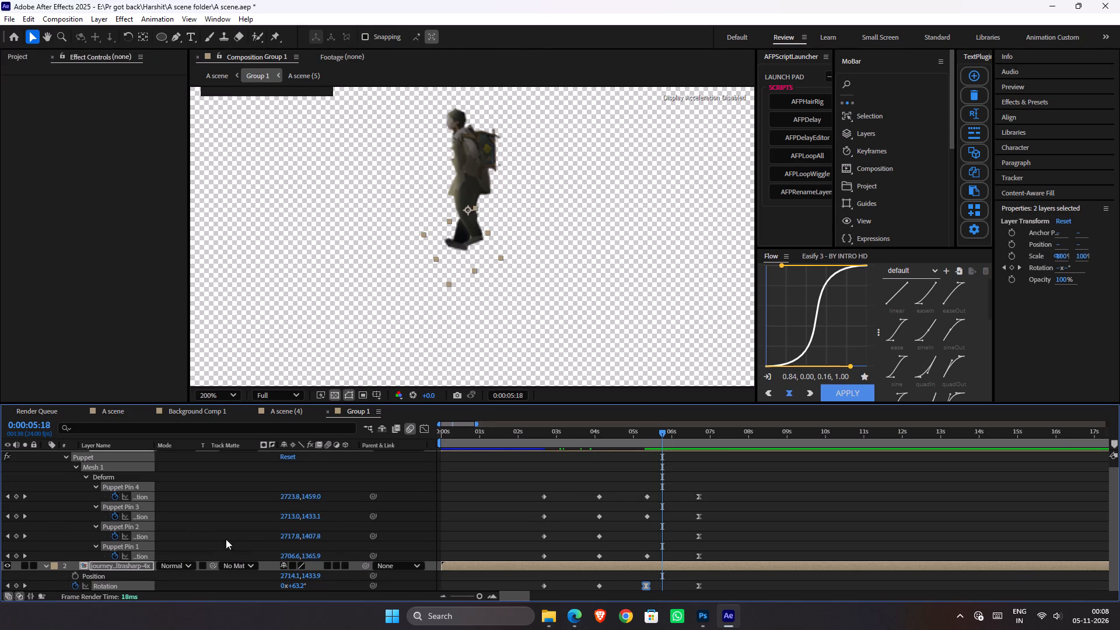
pyautogui.click(131, 569)
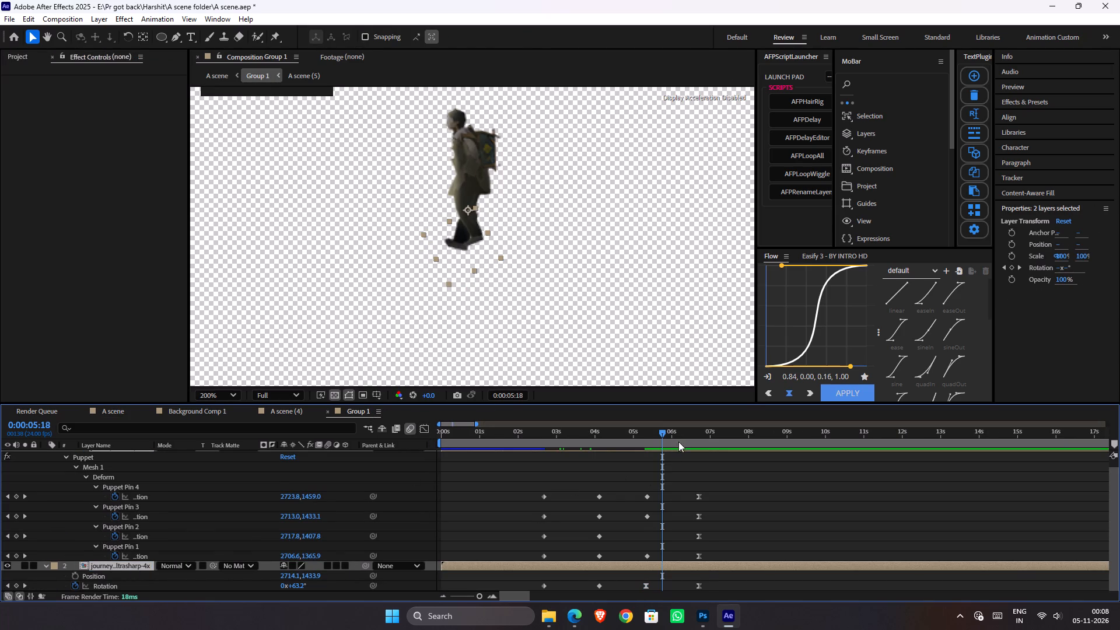
pyautogui.moveTo(688, 432); pyautogui.dragTo(709, 439)
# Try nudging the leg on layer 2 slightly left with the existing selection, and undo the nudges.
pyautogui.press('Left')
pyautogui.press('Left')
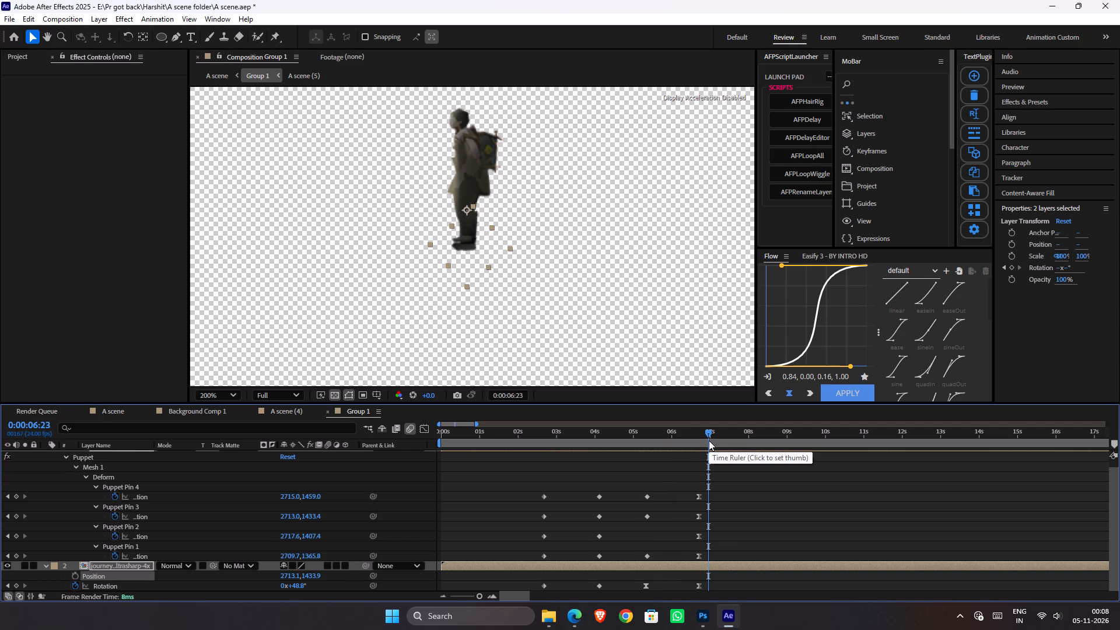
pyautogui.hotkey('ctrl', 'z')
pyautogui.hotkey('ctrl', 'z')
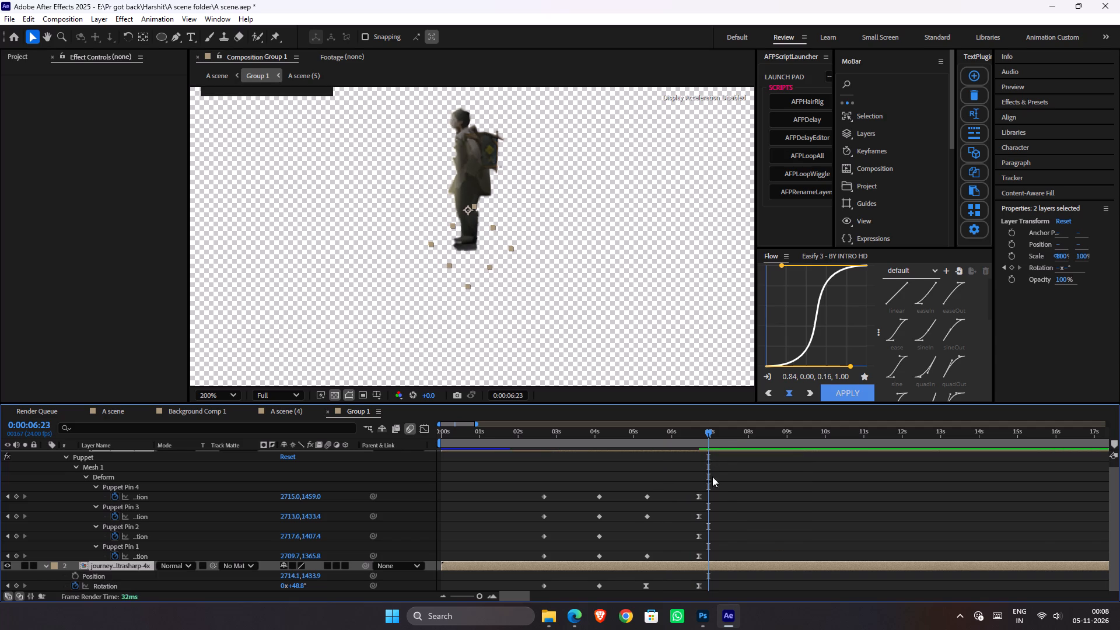
# Select only layer 2 and nudge the figure's leg left to position 2712.1, 1433.9.
pyautogui.click(727, 501)
pyautogui.click(718, 561)
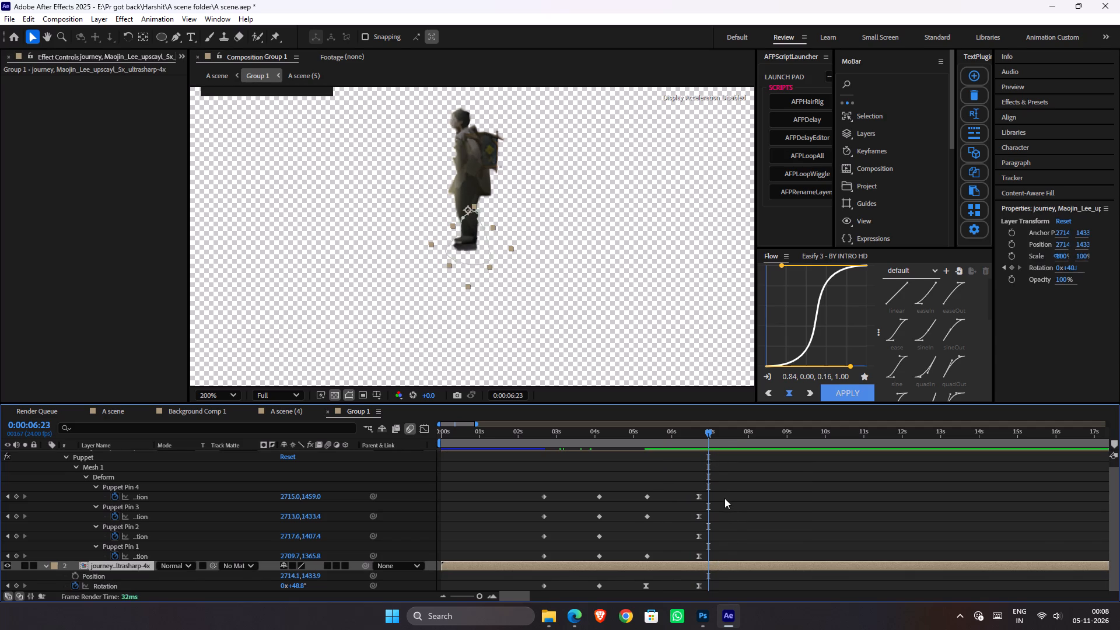
pyautogui.press('Left')
pyautogui.press('Left')
pyautogui.press('Left')
pyautogui.click(724, 498)
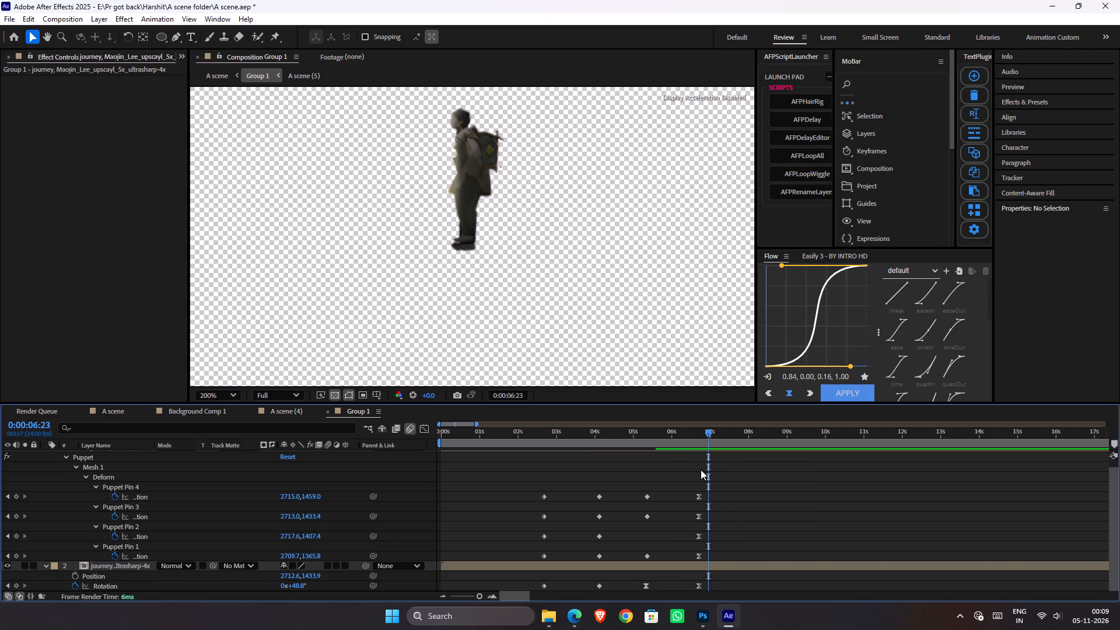
pyautogui.click(722, 562)
pyautogui.press('Left')
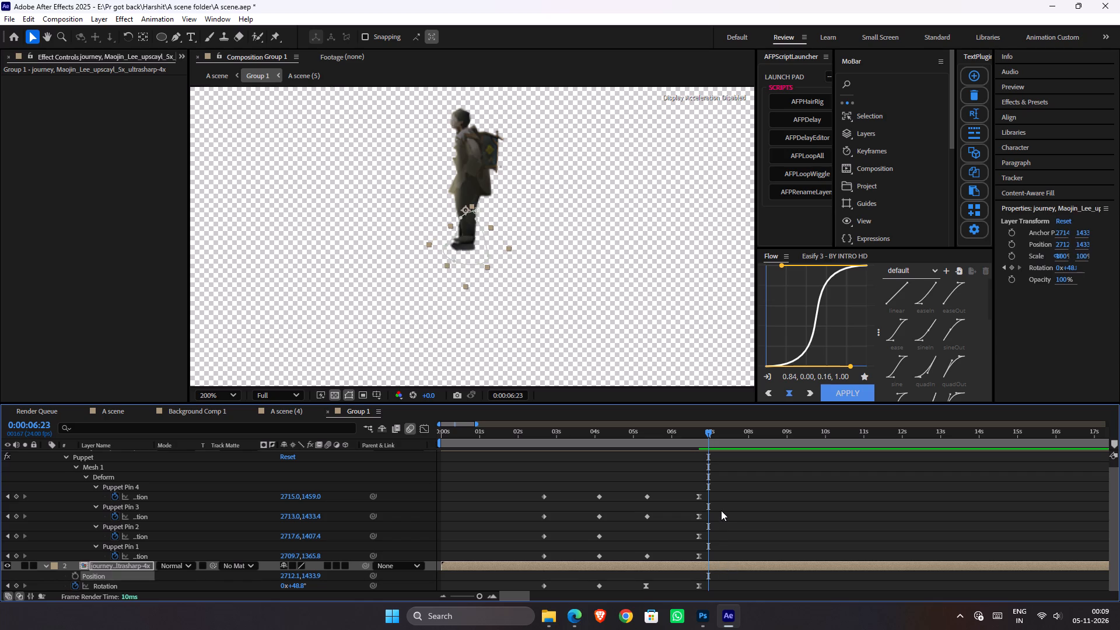
pyautogui.click(721, 510)
# Move back to 0:00:03:09 through the walk animation, return to the A scene composition, and save the project.
pyautogui.moveTo(694, 429); pyautogui.dragTo(600, 452)
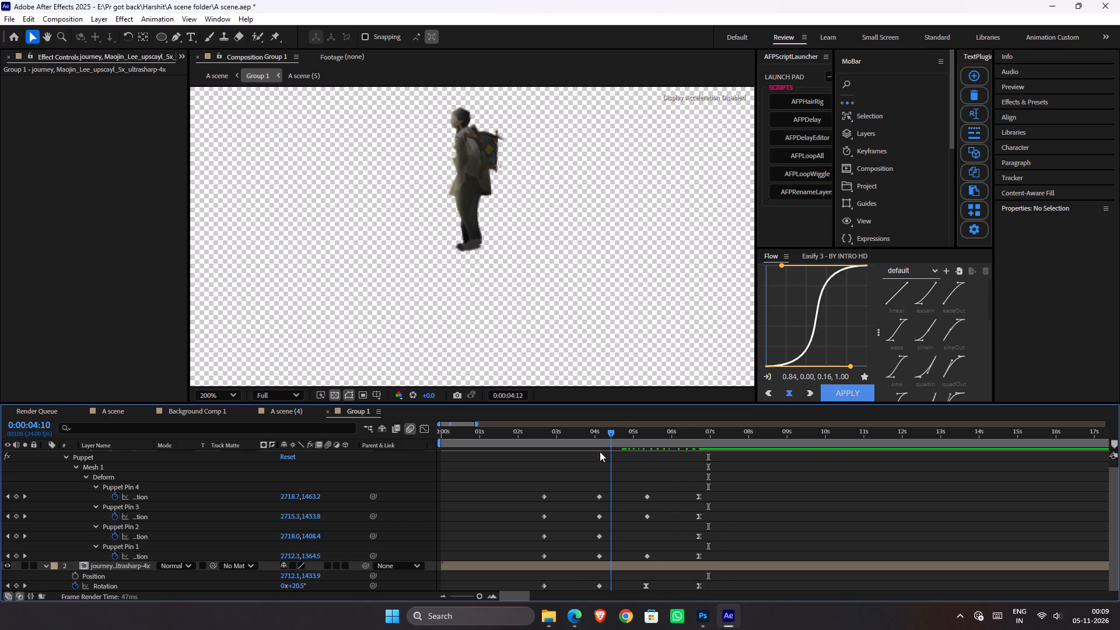
pyautogui.moveTo(600, 452); pyautogui.dragTo(444, 477)
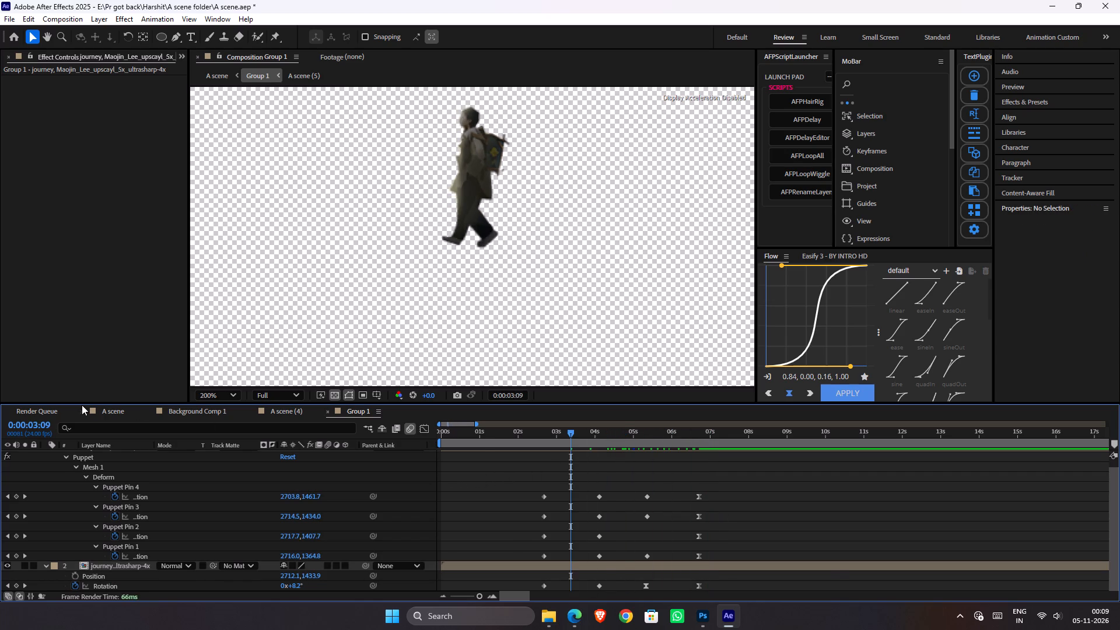
pyautogui.click(120, 411)
pyautogui.hotkey('ctrl', 's')
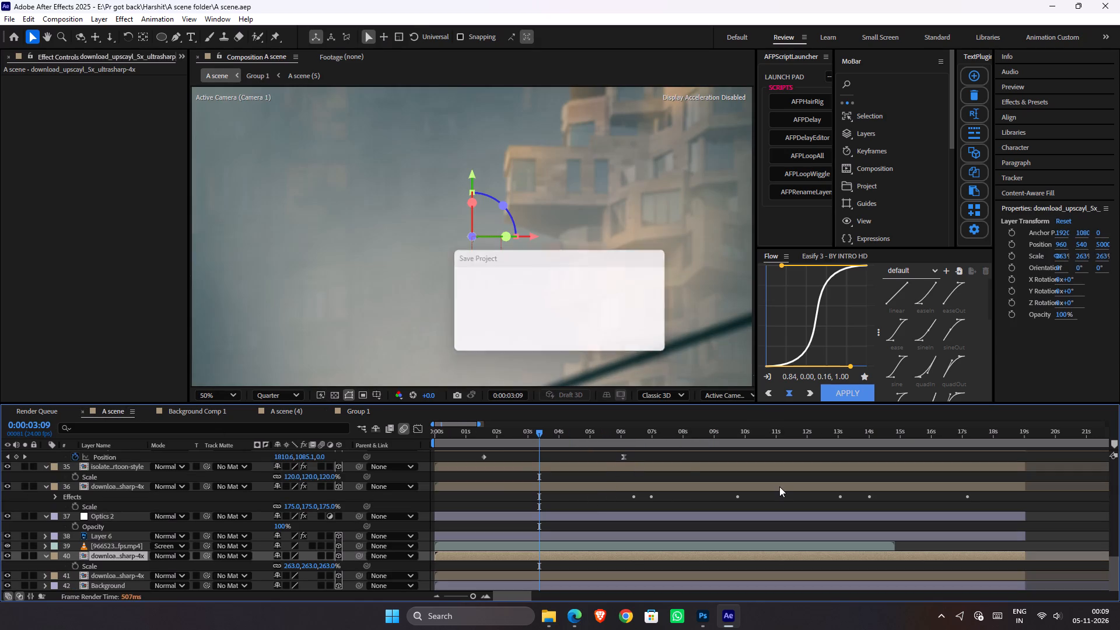
# At 0:00:09:12, enable Gaussian Blur on the Optics 2 layer and raise its Blurriness to 26.6.
pyautogui.keyDown('alt'); pyautogui.scroll(-3, 694, 505); pyautogui.keyUp('alt')
pyautogui.keyDown('alt'); pyautogui.scroll(1, 700, 502); pyautogui.keyUp('alt')
pyautogui.keyDown('alt'); pyautogui.scroll(-1, 505, 492); pyautogui.keyUp('alt')
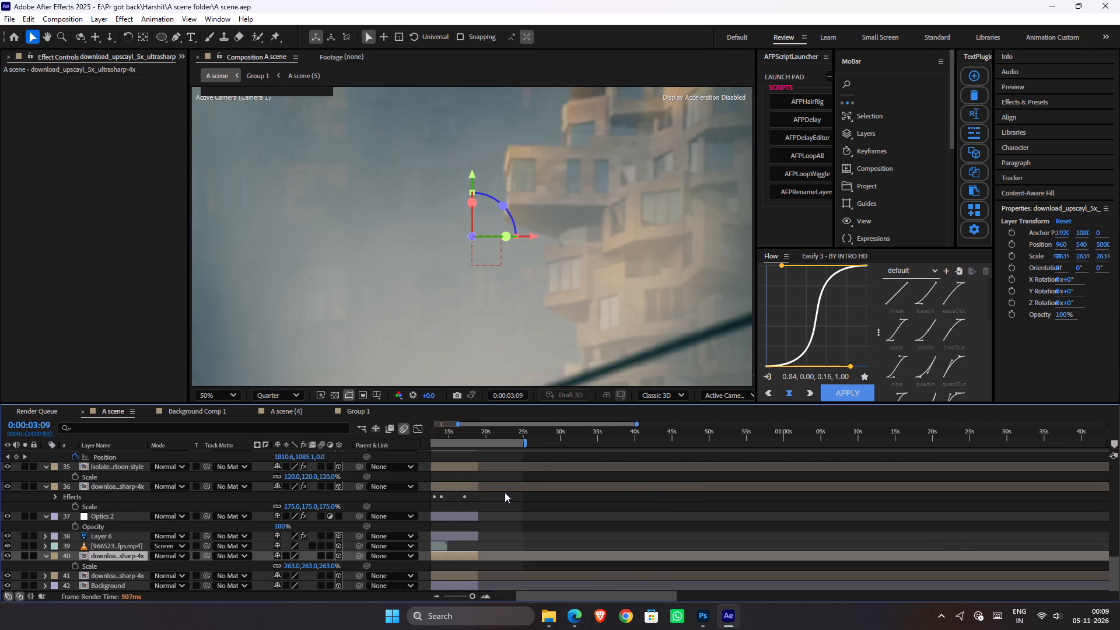
pyautogui.moveTo(544, 594); pyautogui.dragTo(408, 595)
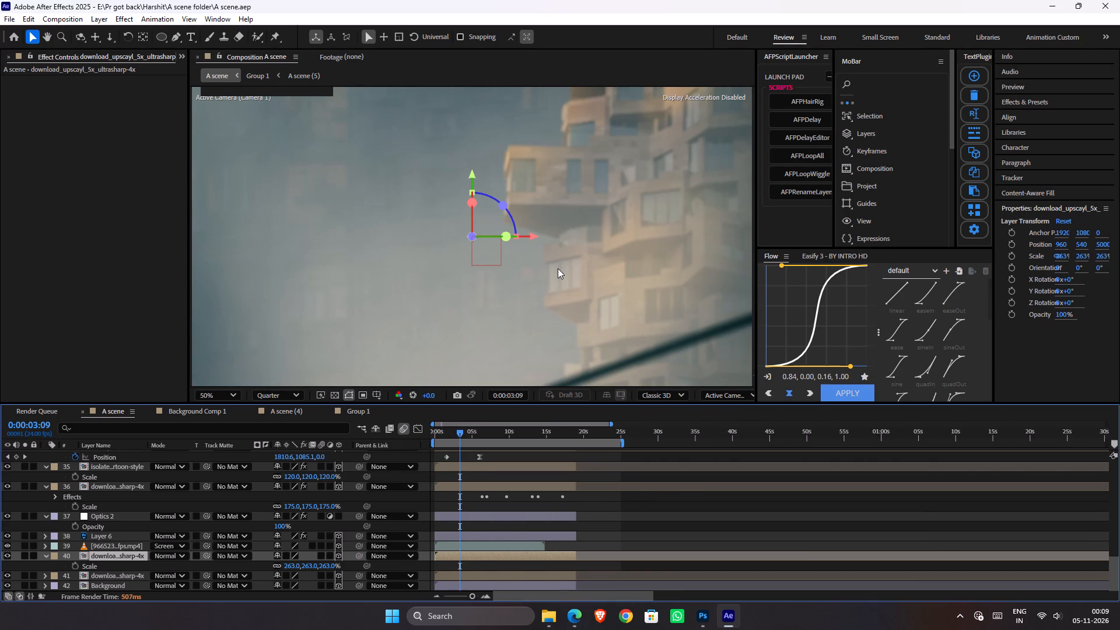
pyautogui.scroll(-1, 558, 268)
pyautogui.press('v')
pyautogui.moveTo(460, 433); pyautogui.dragTo(466, 434)
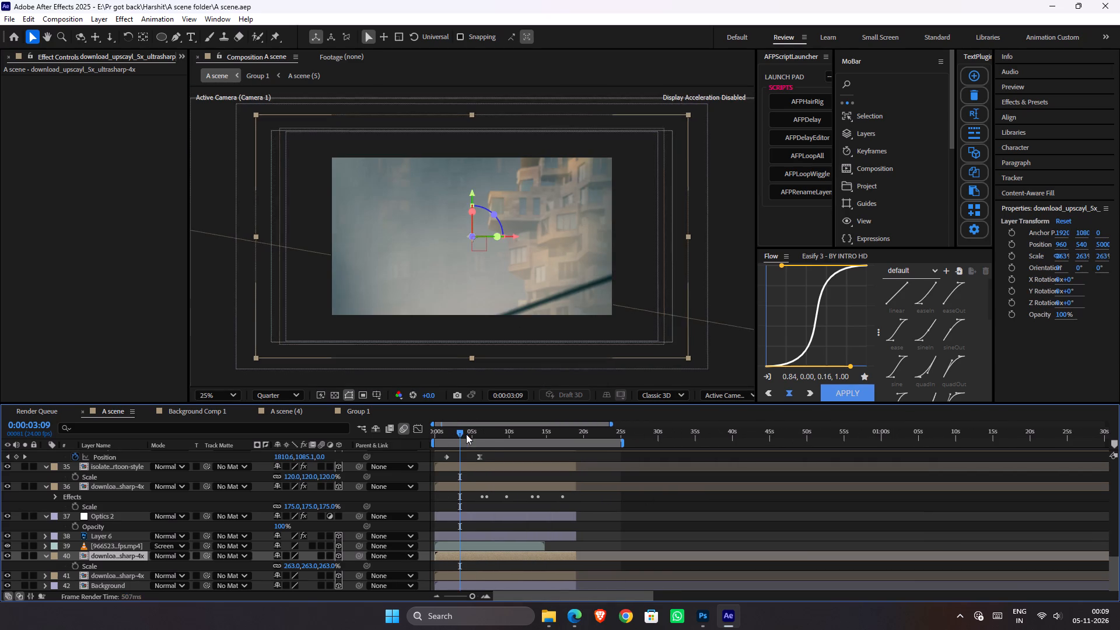
pyautogui.moveTo(466, 434); pyautogui.dragTo(506, 443)
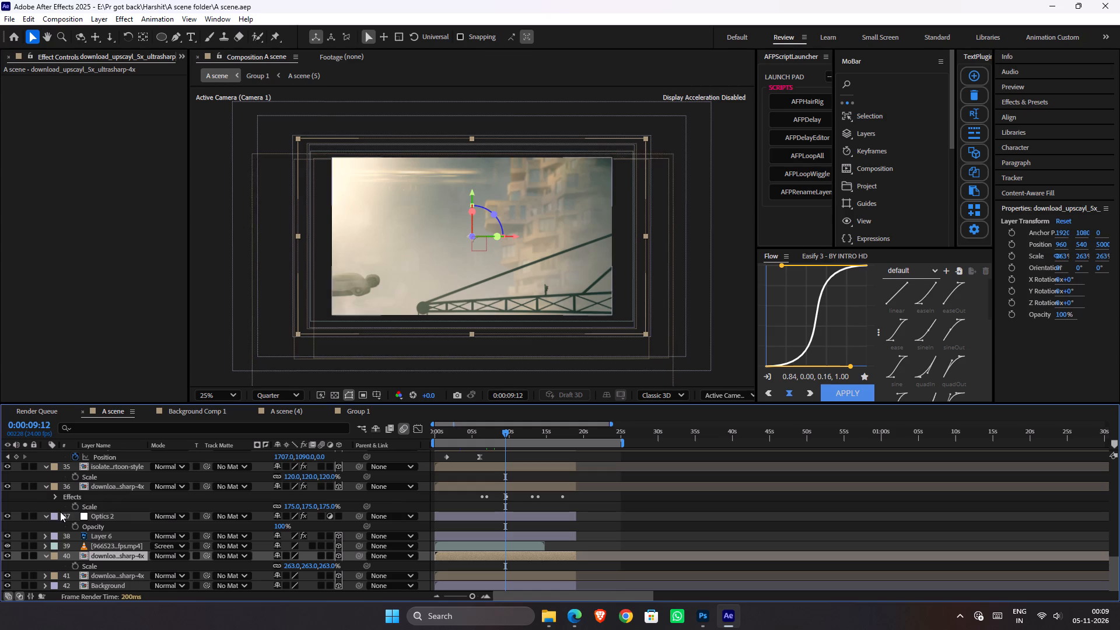
pyautogui.click(94, 512)
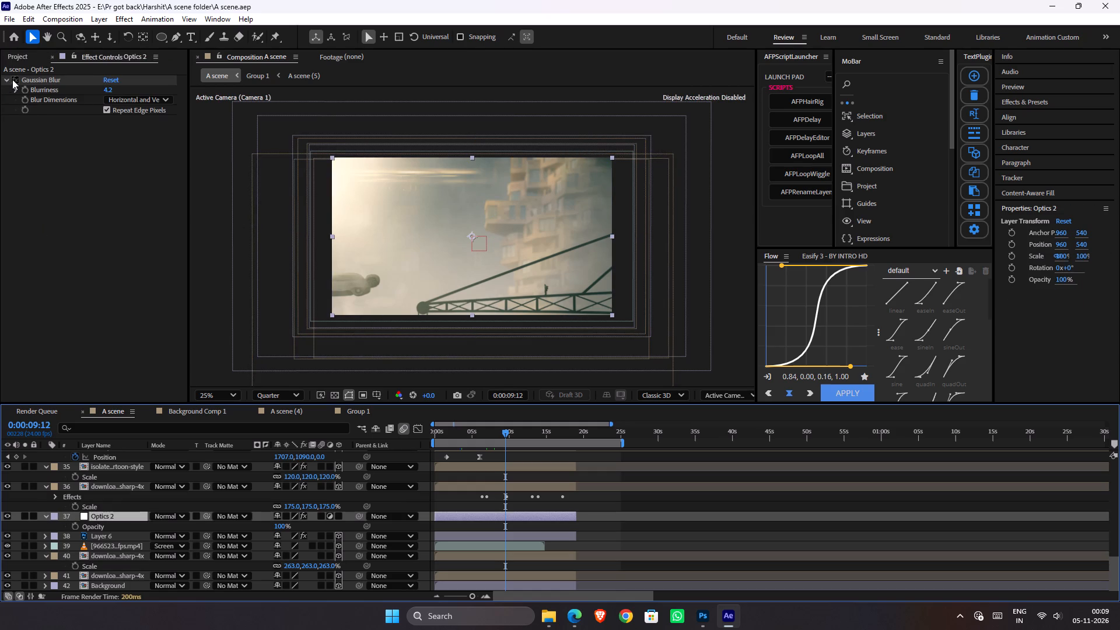
pyautogui.click(12, 79)
pyautogui.moveTo(108, 90); pyautogui.dragTo(212, 90)
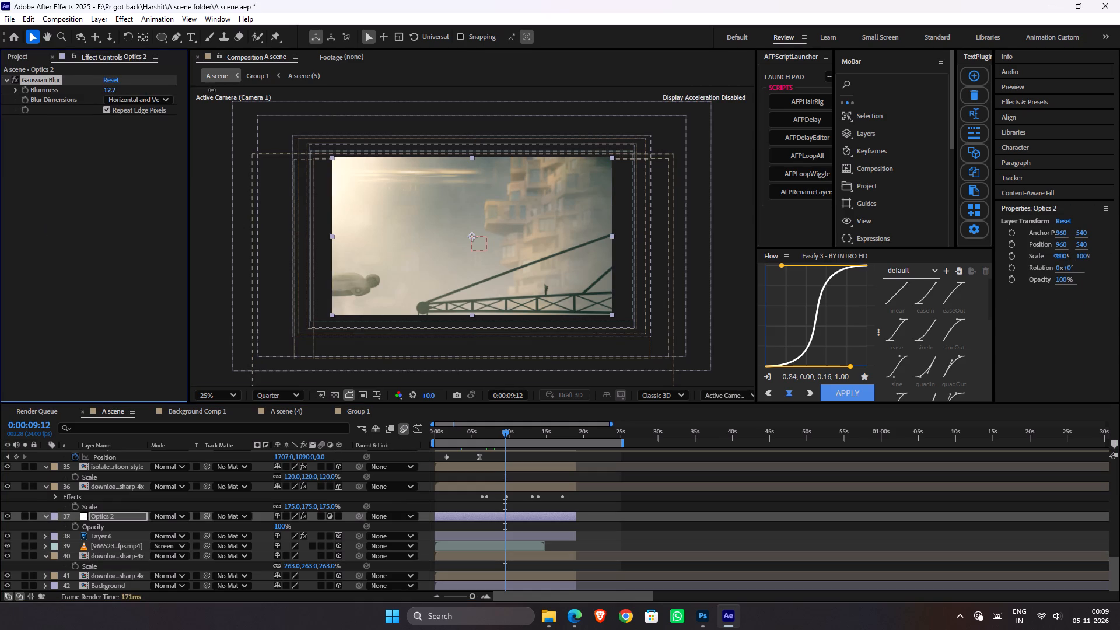
pyautogui.moveTo(212, 90); pyautogui.dragTo(236, 86)
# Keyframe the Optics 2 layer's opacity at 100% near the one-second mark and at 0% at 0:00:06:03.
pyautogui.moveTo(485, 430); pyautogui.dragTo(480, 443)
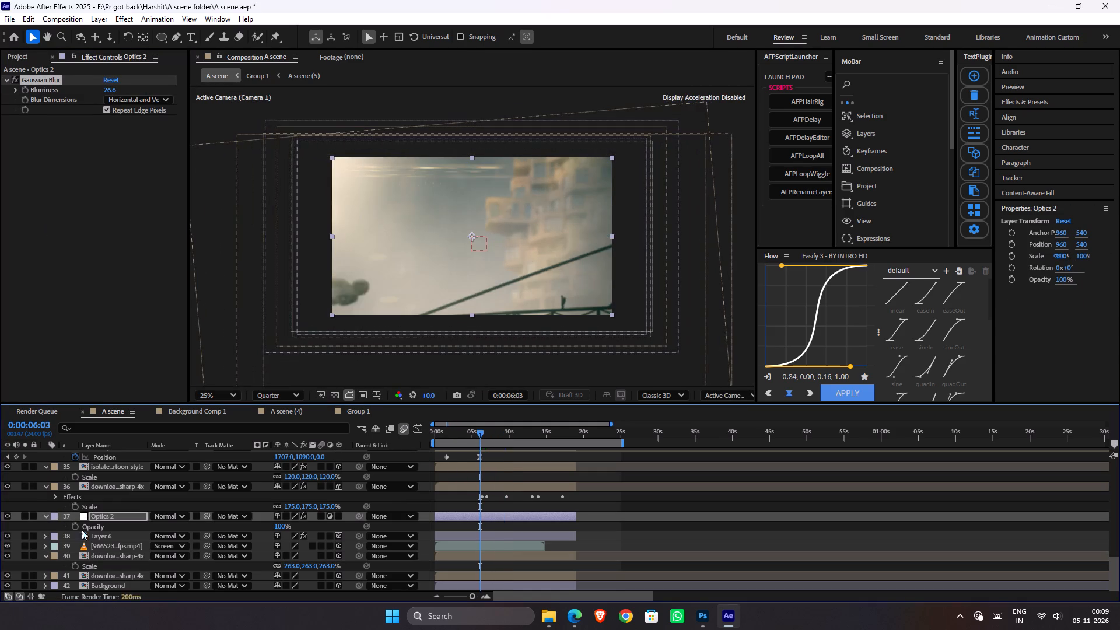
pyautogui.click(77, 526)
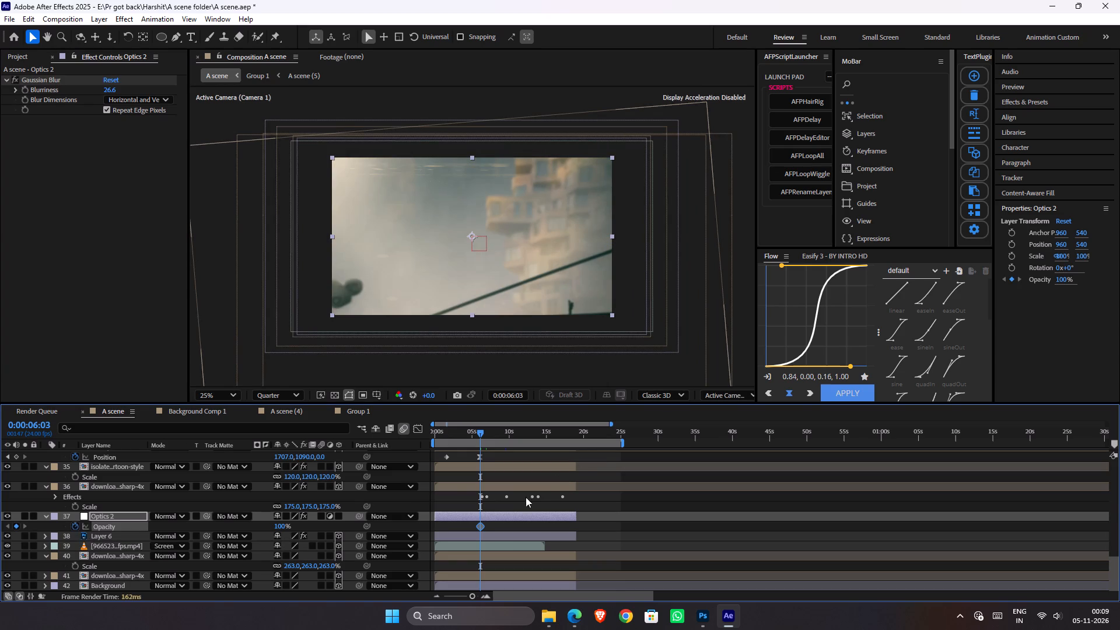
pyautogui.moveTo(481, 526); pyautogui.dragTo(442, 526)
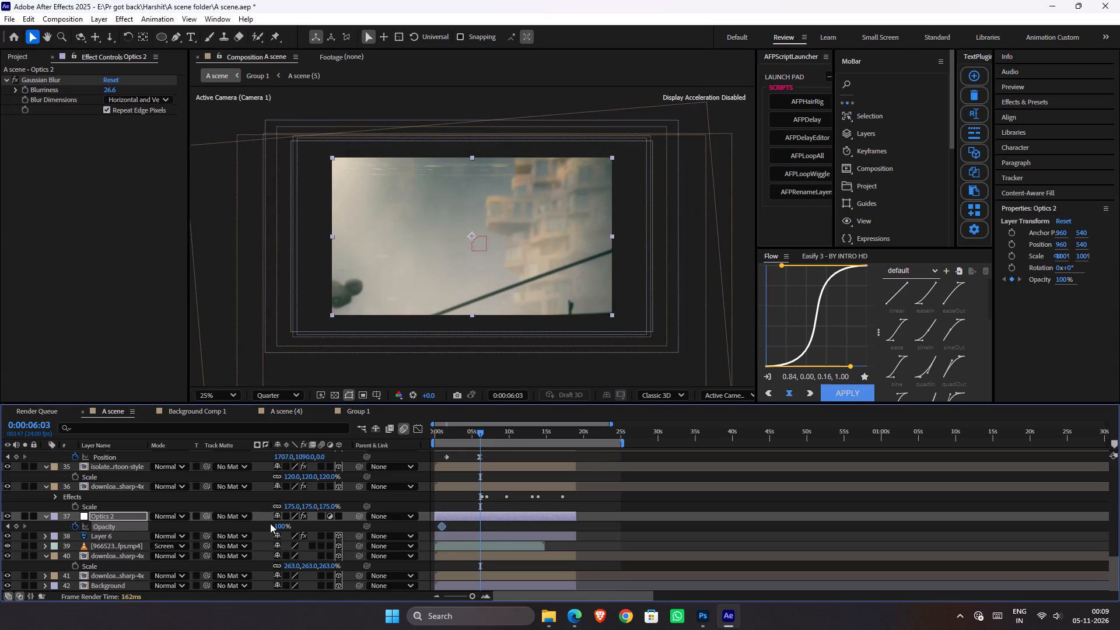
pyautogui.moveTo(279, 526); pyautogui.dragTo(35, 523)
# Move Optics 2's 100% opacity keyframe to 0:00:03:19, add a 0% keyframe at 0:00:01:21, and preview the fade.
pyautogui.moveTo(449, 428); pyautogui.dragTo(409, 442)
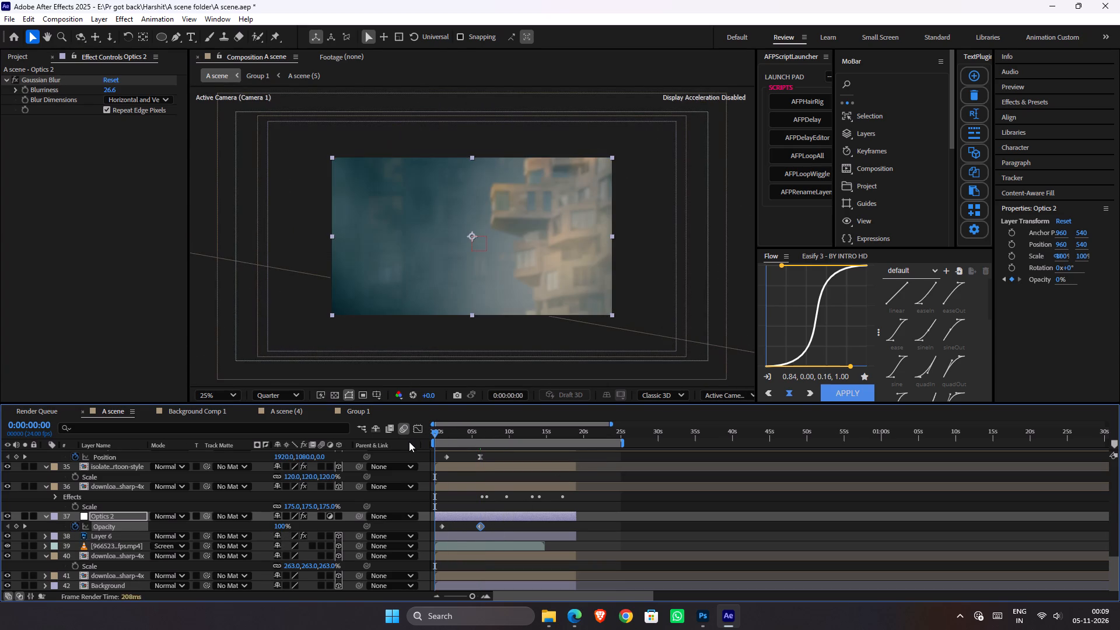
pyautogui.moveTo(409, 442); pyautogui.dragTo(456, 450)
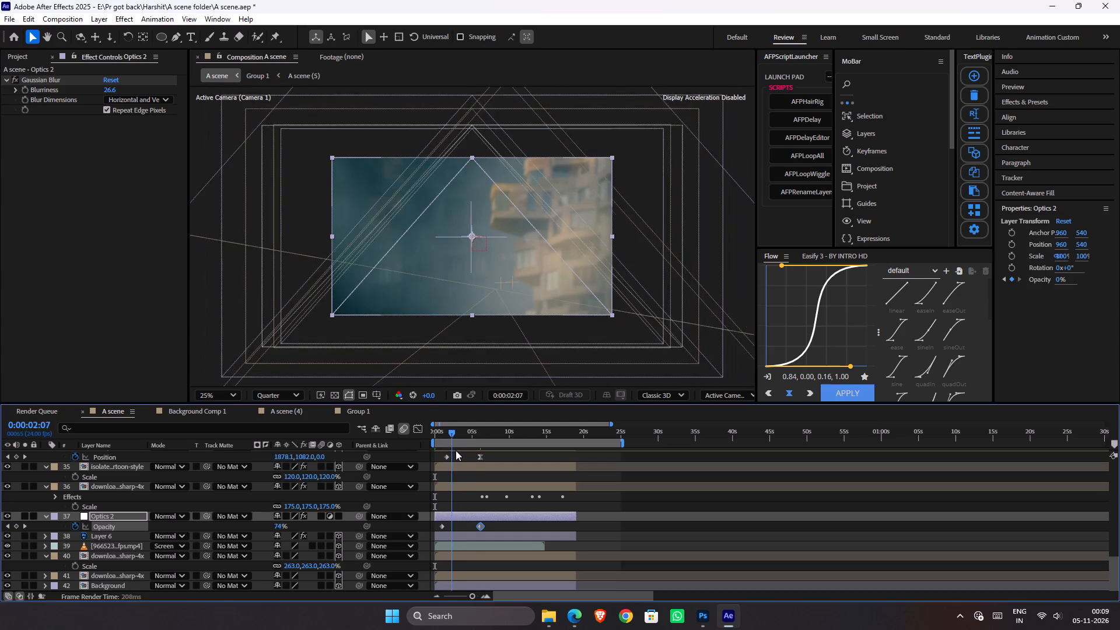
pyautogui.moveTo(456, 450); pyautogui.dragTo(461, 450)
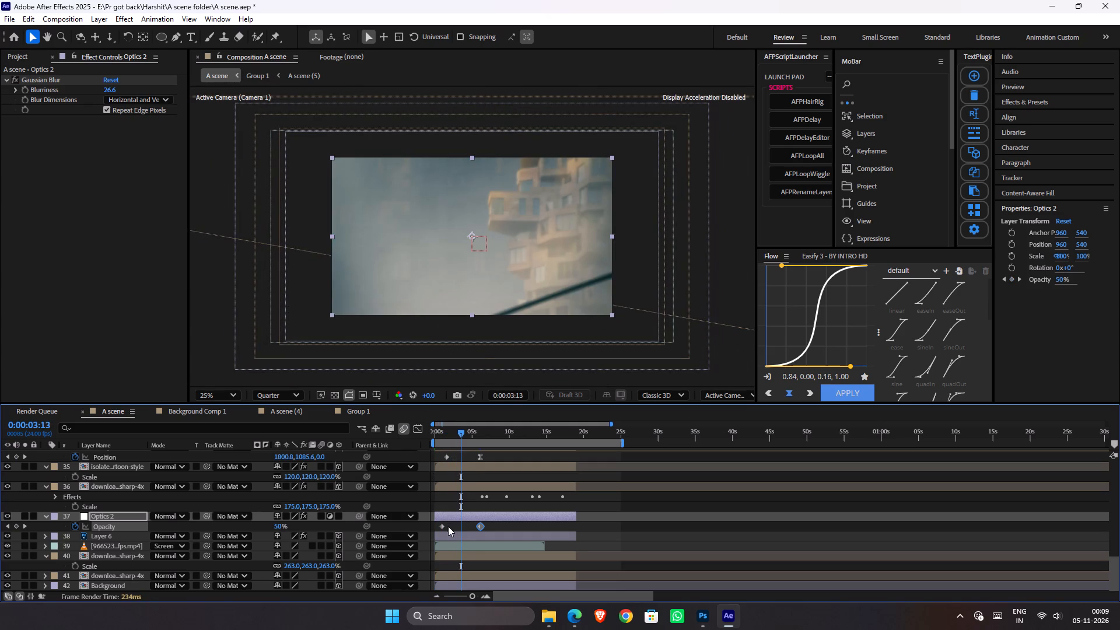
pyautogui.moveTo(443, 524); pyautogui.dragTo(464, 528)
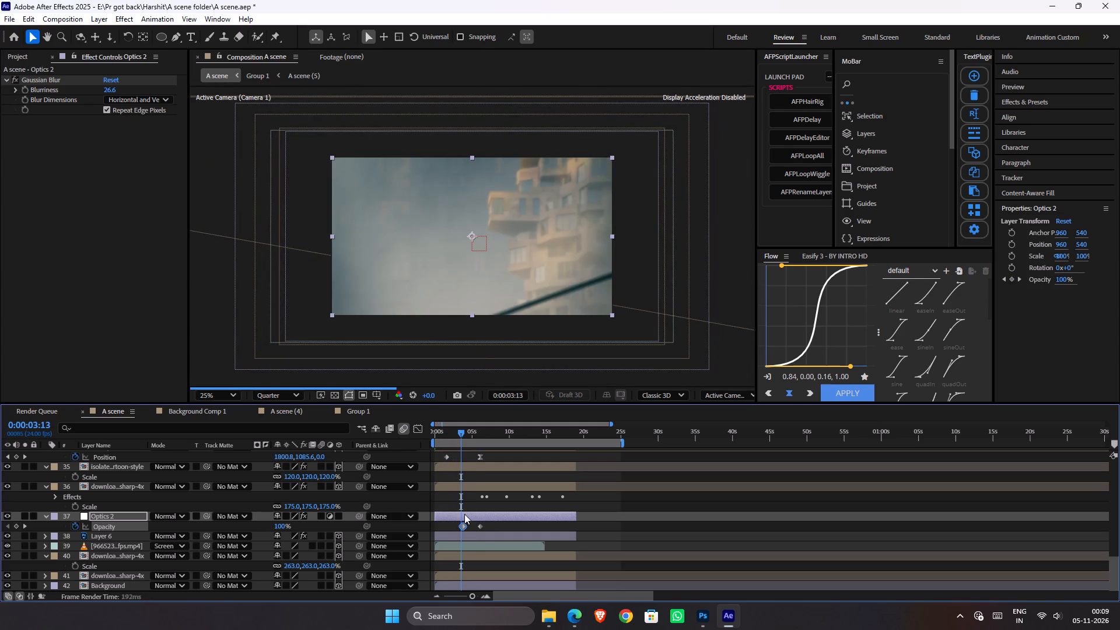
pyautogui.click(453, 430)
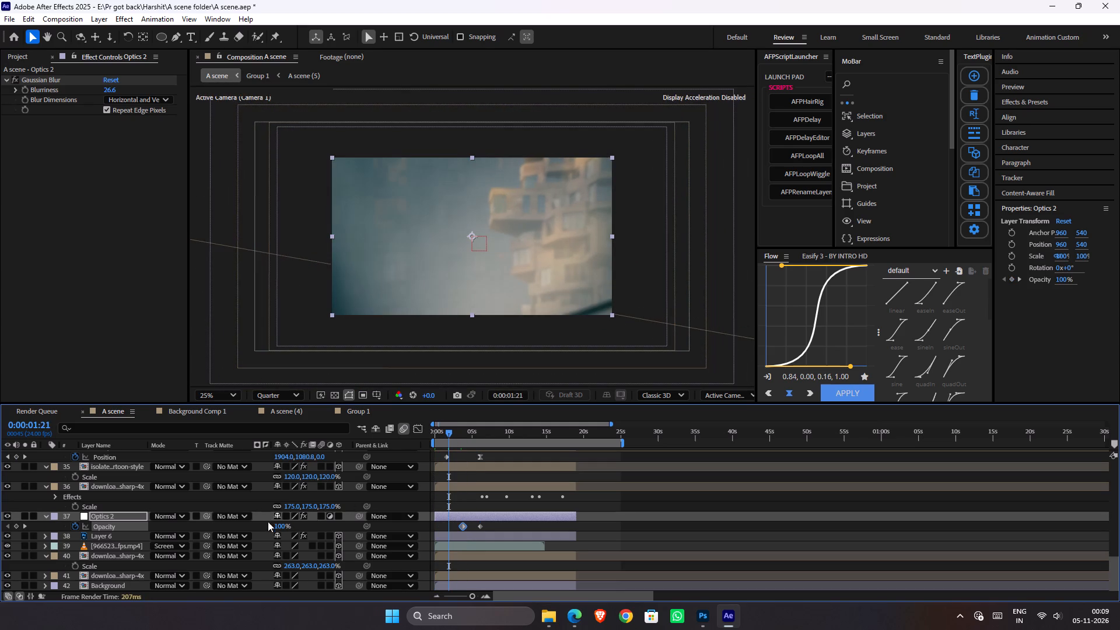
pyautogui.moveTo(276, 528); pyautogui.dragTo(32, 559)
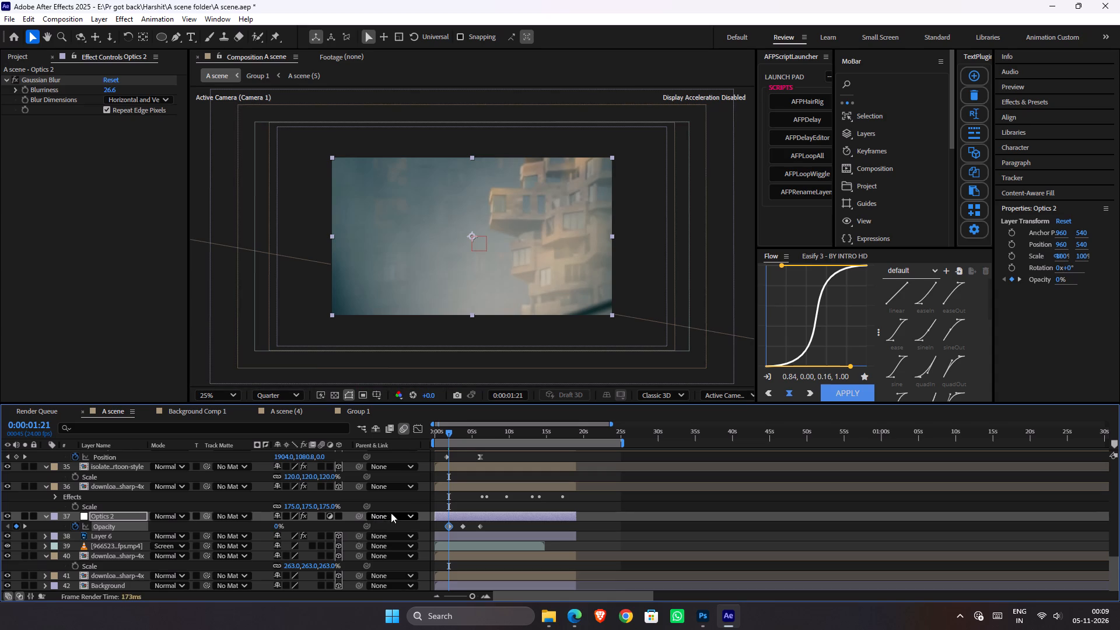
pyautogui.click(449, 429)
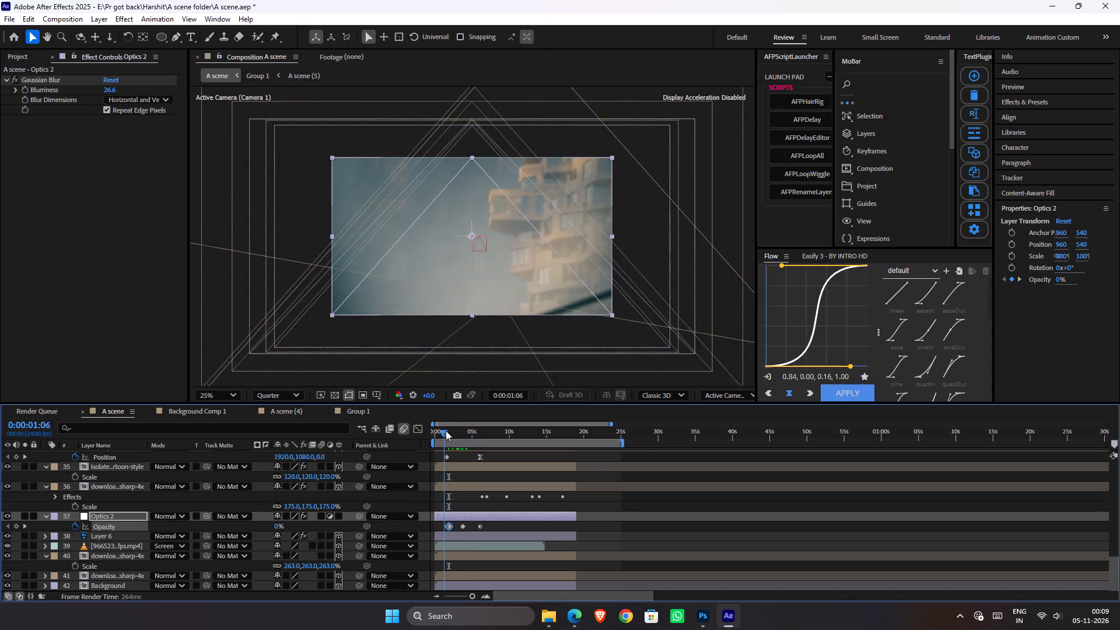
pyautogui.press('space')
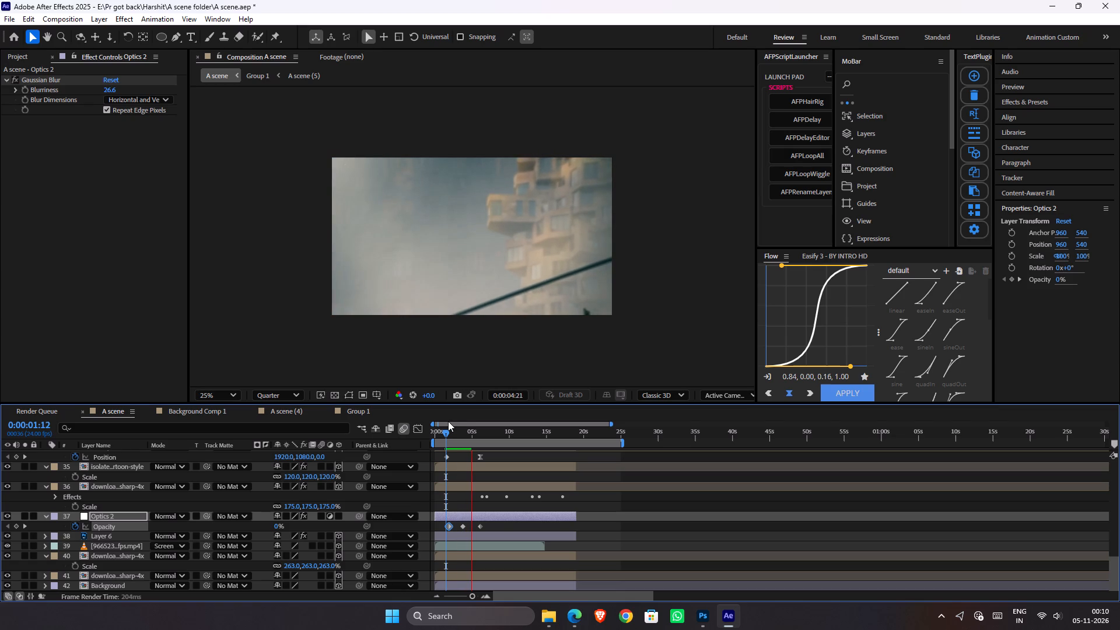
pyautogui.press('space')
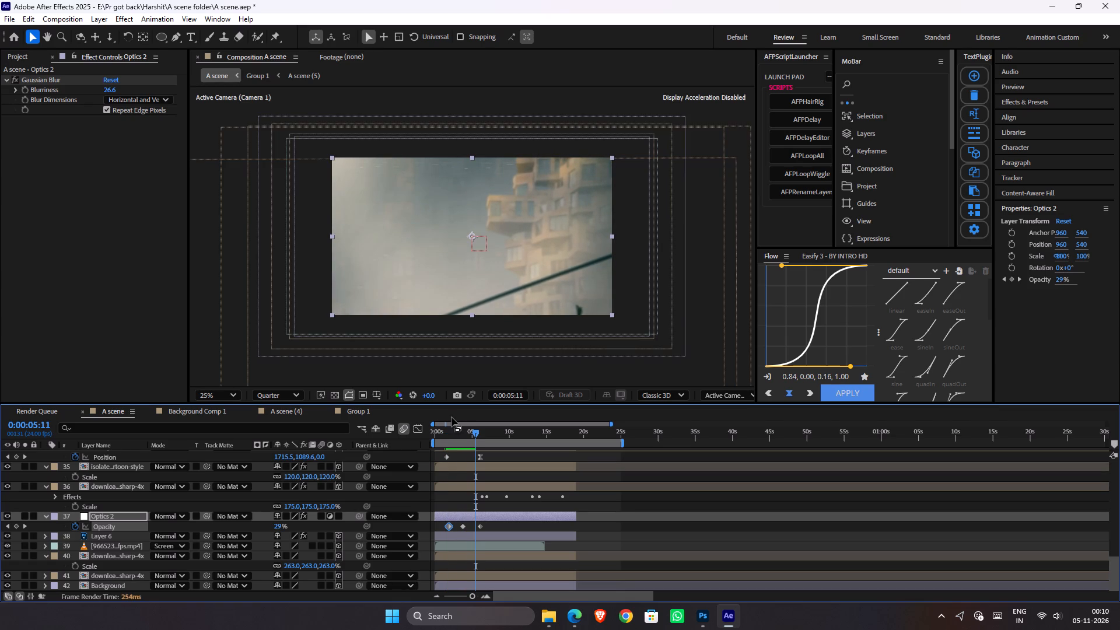
# At 0:00:03:19, raise Optics 2's Gaussian Blur Blurriness to 68.3 and preview the blur from about 0:00:01:19.
pyautogui.press('j')
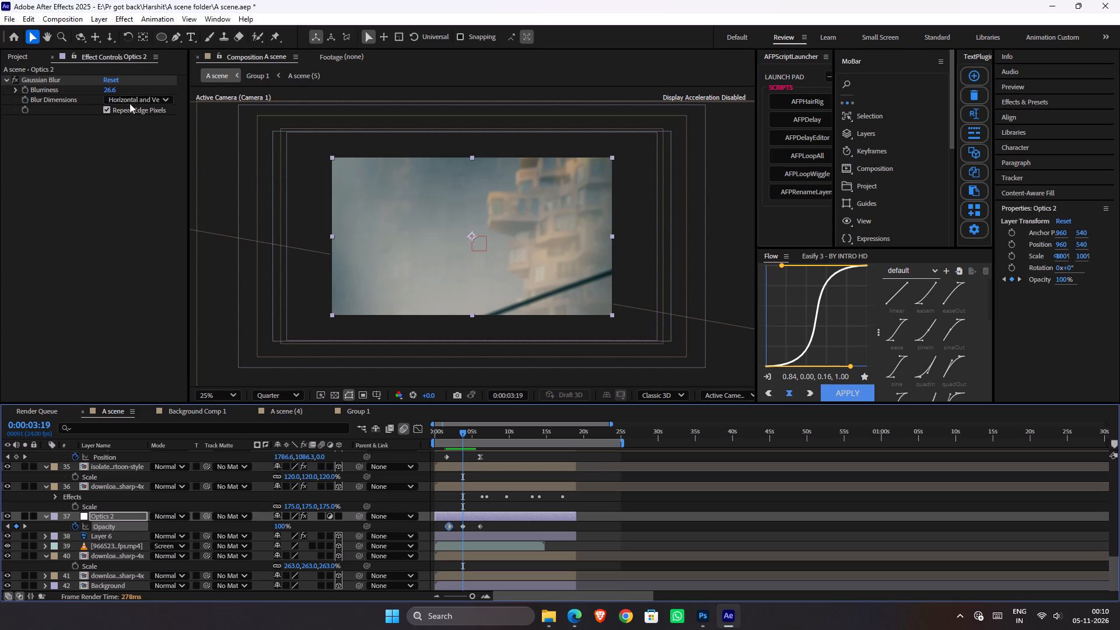
pyautogui.moveTo(106, 87); pyautogui.dragTo(410, 80)
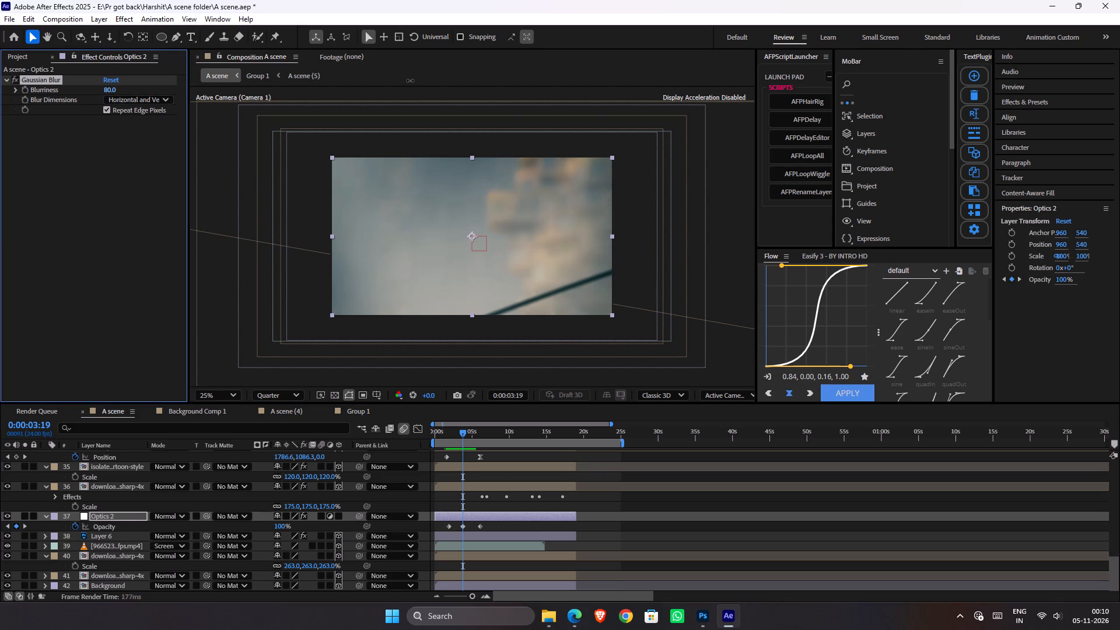
pyautogui.moveTo(410, 80); pyautogui.dragTo(363, 102)
pyautogui.press('j')
pyautogui.press('space')
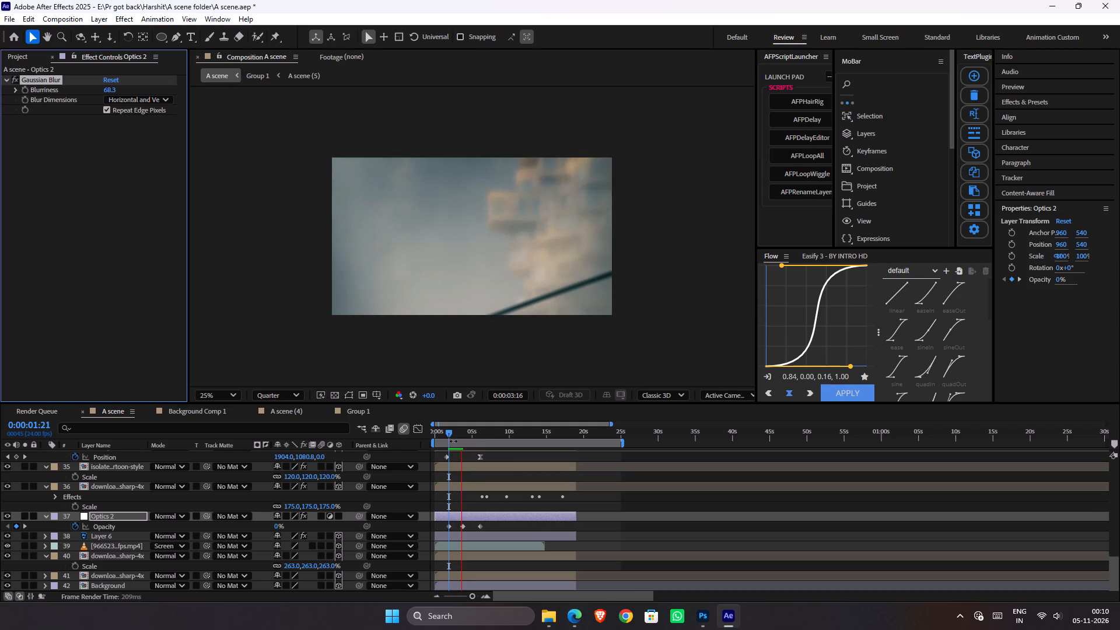
pyautogui.click(448, 429)
pyautogui.press('space')
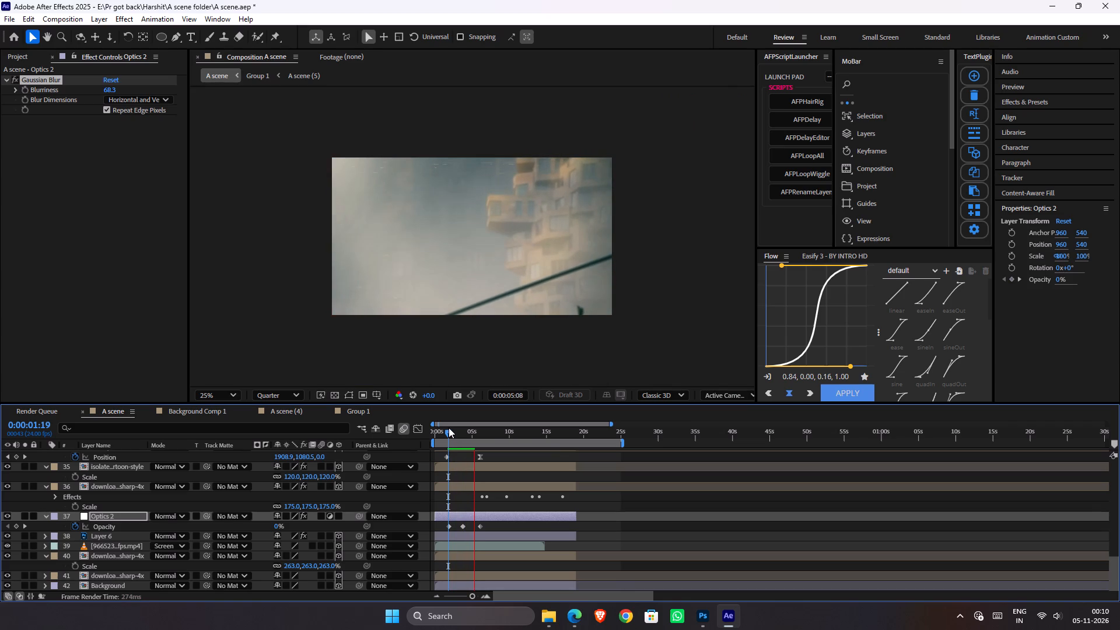
pyautogui.press('space')
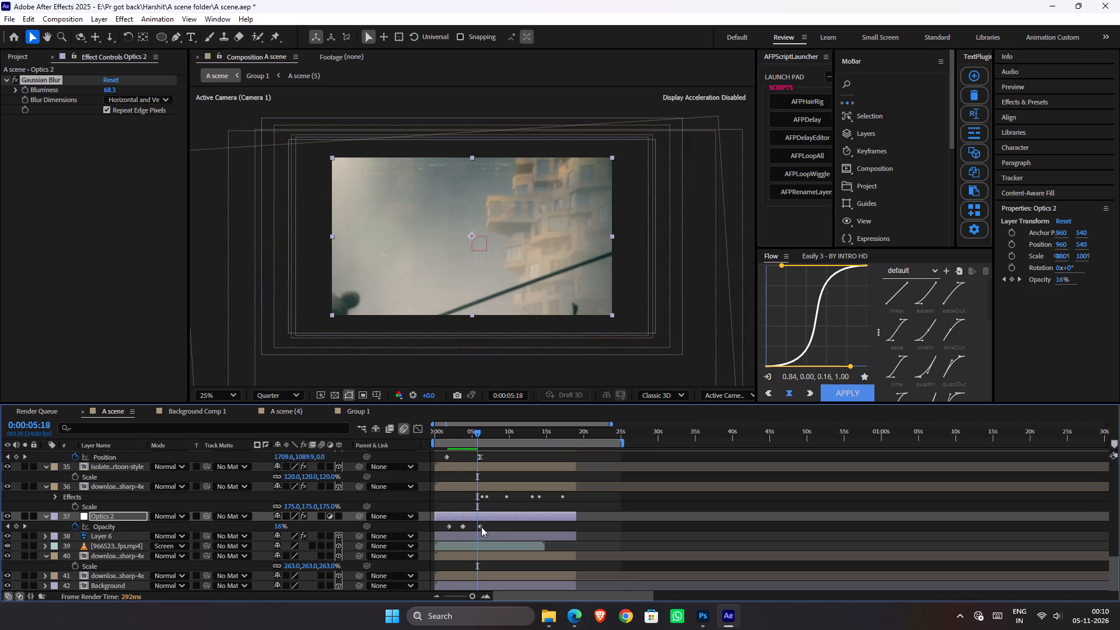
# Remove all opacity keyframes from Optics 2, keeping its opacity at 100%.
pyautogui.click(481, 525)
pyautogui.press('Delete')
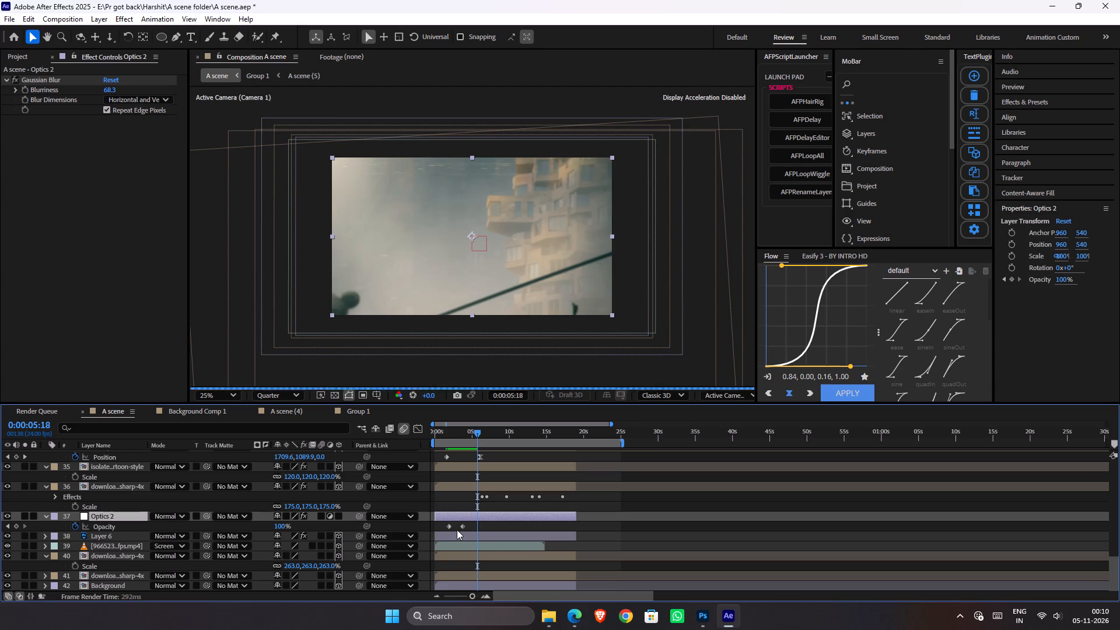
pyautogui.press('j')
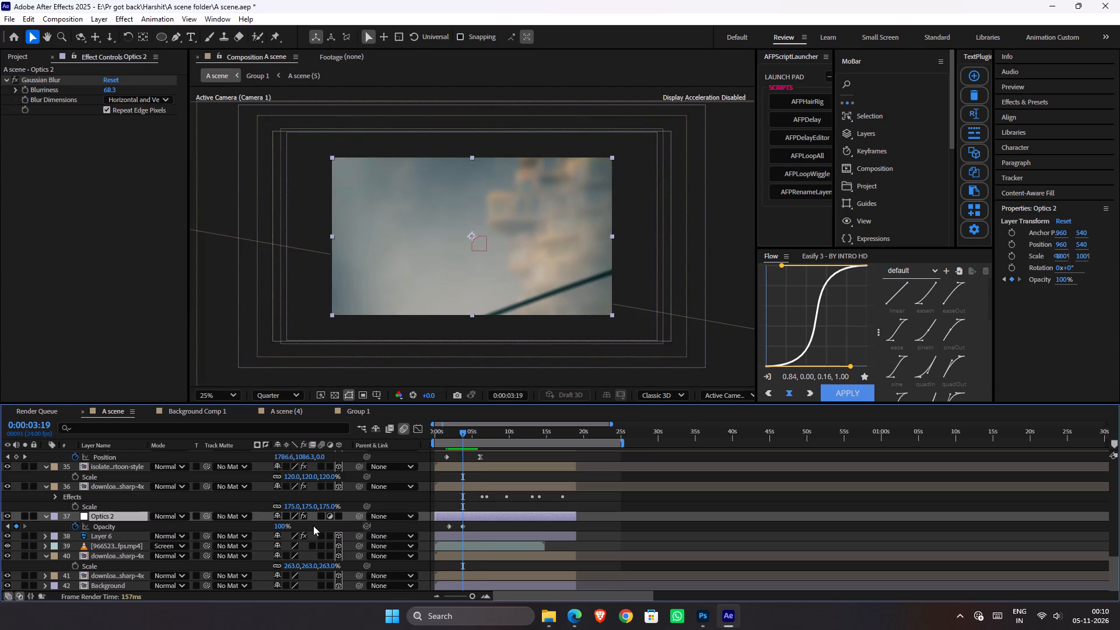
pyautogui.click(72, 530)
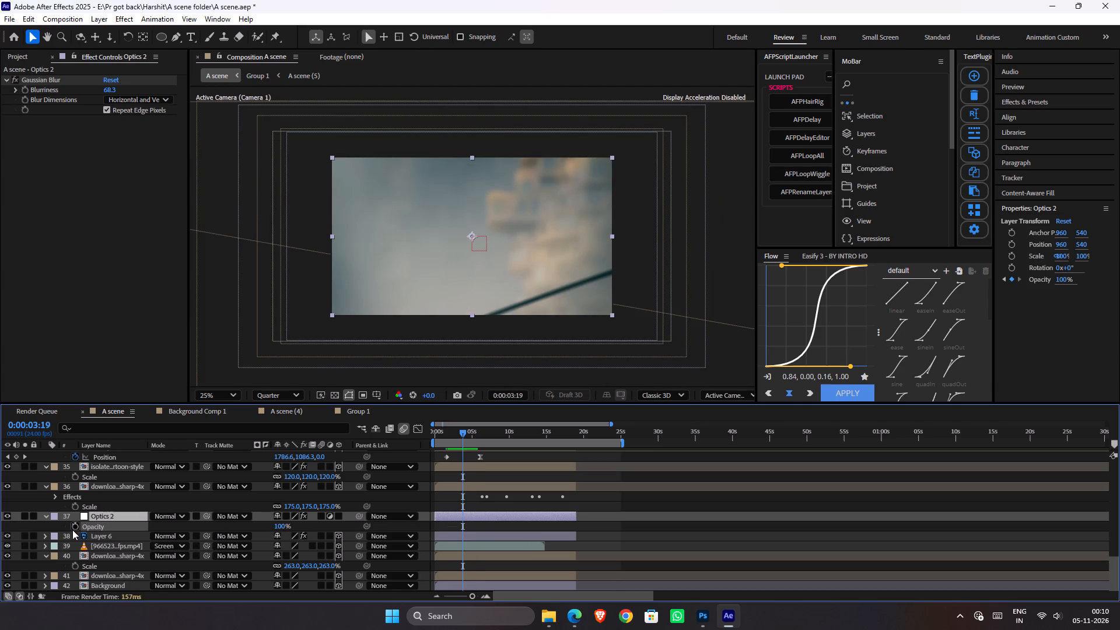
# Keyframe Optics 2's Gaussian Blur Blurriness at 68.3 at 0:00:03:19 and at 0 at 0:00:02:18.
pyautogui.click(23, 86)
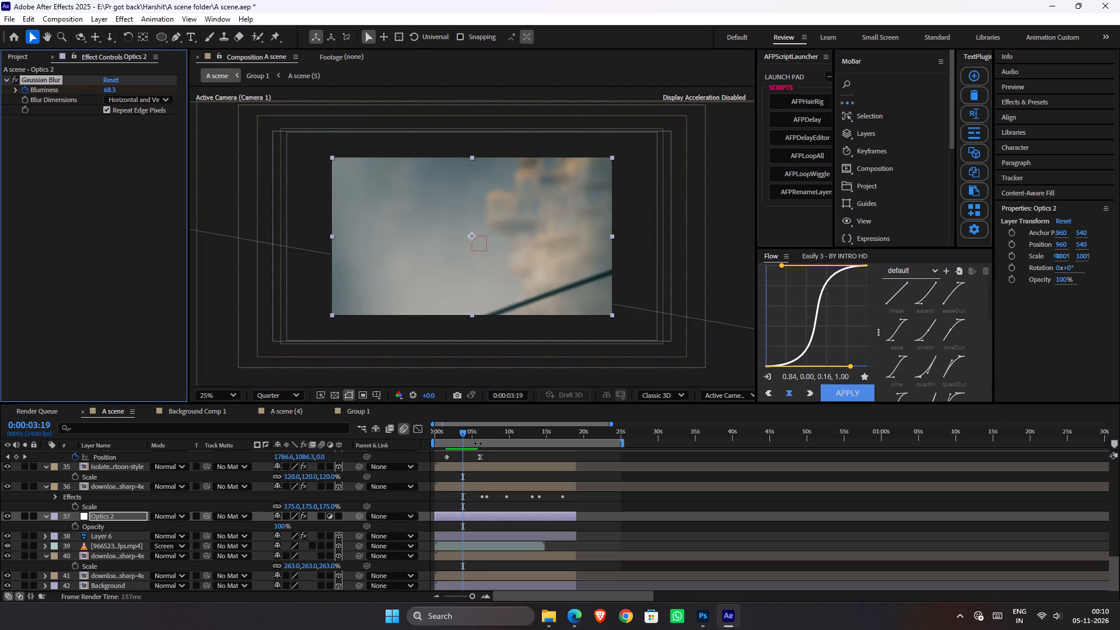
pyautogui.moveTo(459, 432); pyautogui.dragTo(452, 430)
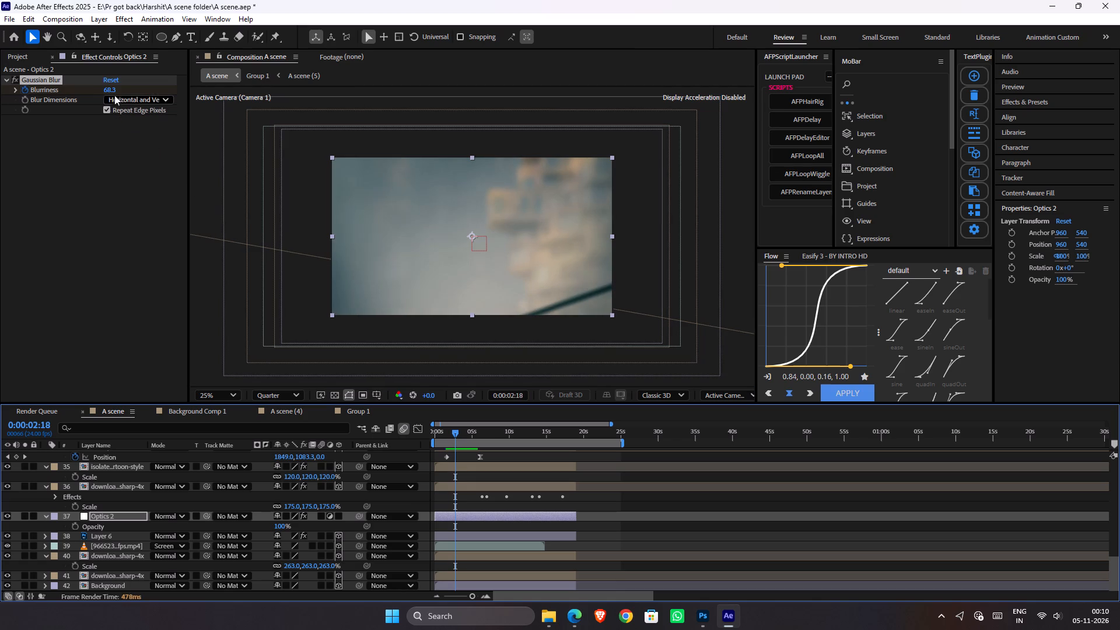
pyautogui.click(111, 89)
pyautogui.press('0')
pyautogui.press('Return')
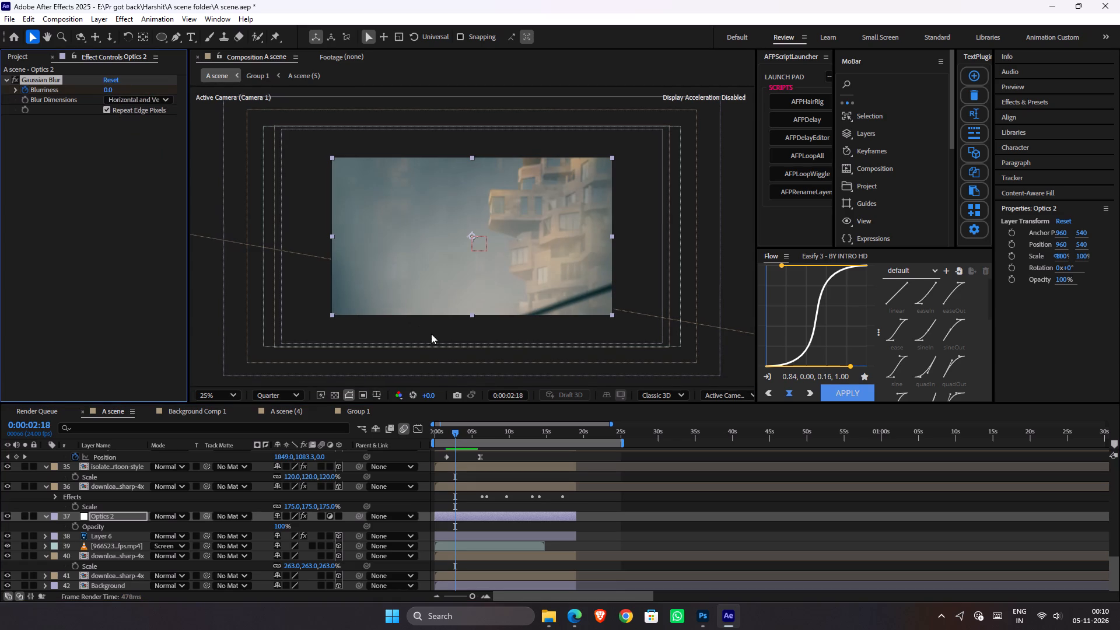
# Reveal Optics 2's keyframes, shift the 0 Blurriness keyframe slightly earlier, preview the blur, and go to 0:00:06:18.
pyautogui.press('u')
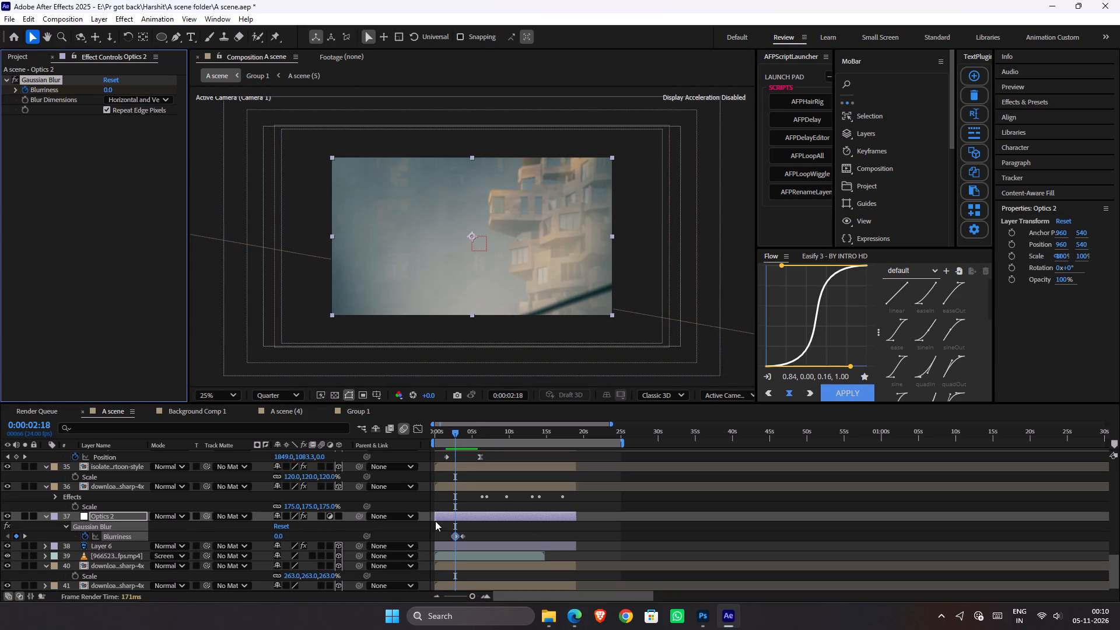
pyautogui.click(456, 534)
pyautogui.press('space')
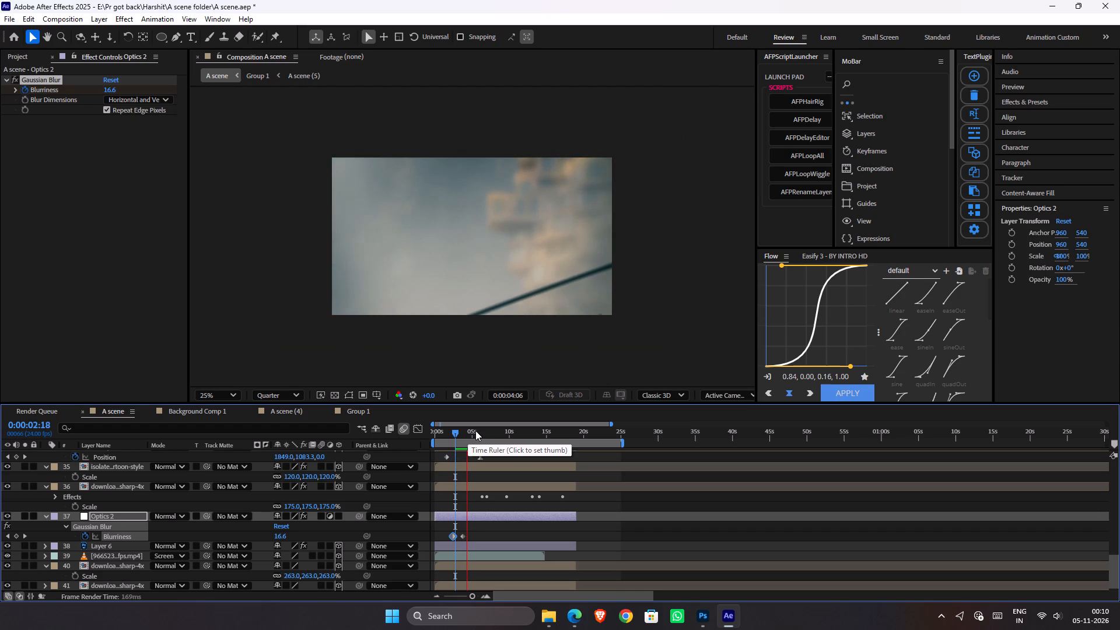
pyautogui.moveTo(475, 430); pyautogui.dragTo(485, 430)
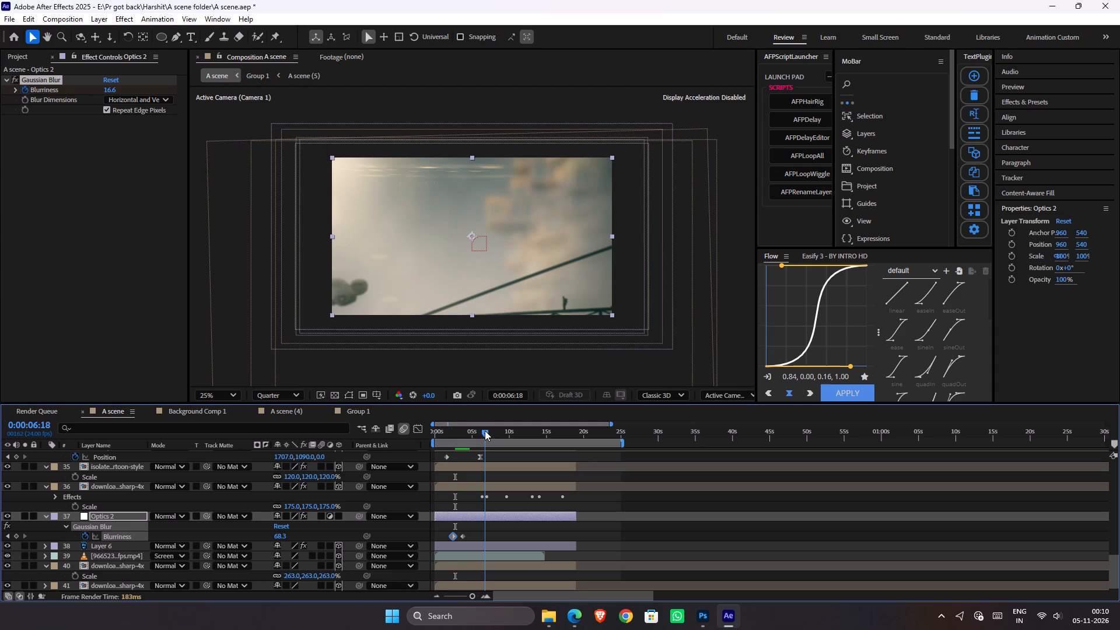
# Keyframe Optics 2's Gaussian Blur Blurriness at 7.5 at 0:00:08:04, and preview the blur from about 0:00:01:14.
pyautogui.moveTo(485, 430); pyautogui.dragTo(487, 433)
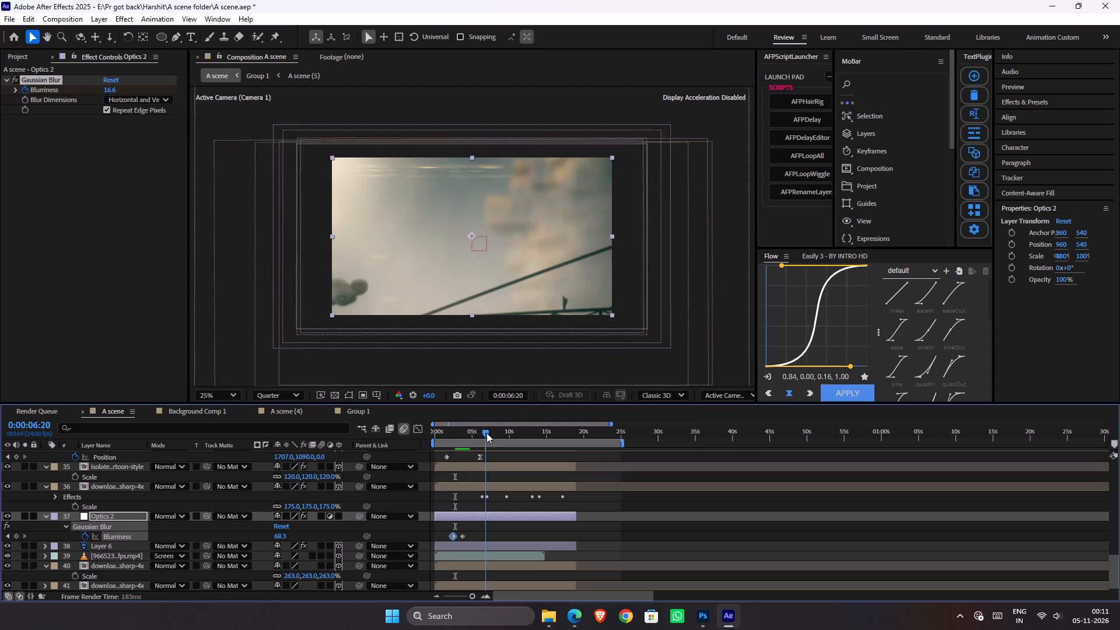
pyautogui.moveTo(487, 433); pyautogui.dragTo(494, 434)
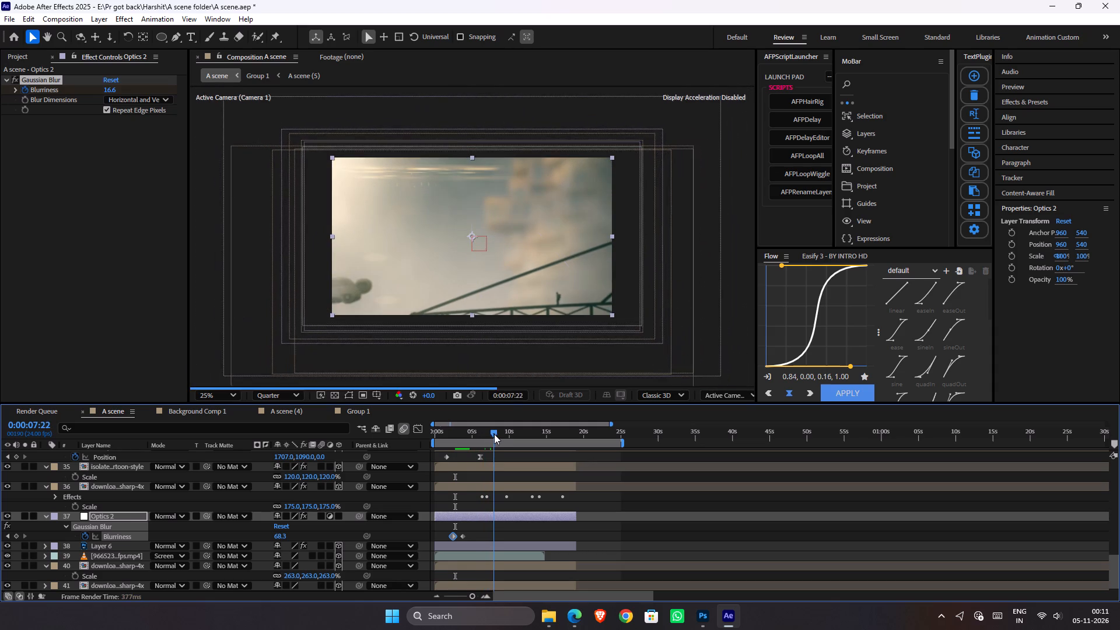
pyautogui.moveTo(494, 434); pyautogui.dragTo(495, 435)
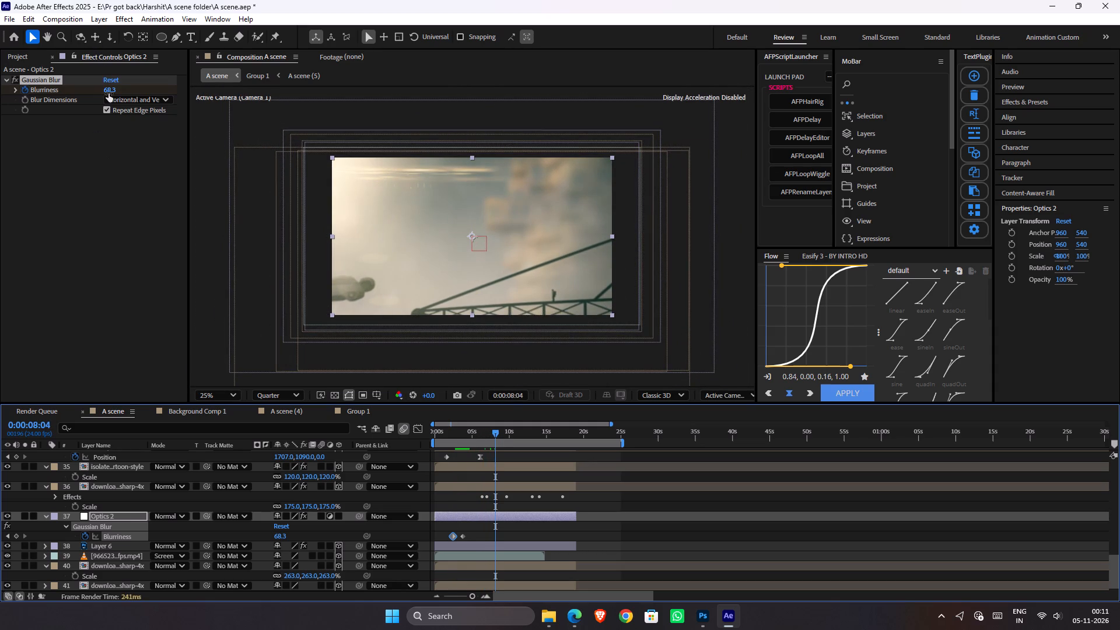
pyautogui.moveTo(114, 87); pyautogui.dragTo(57, 124)
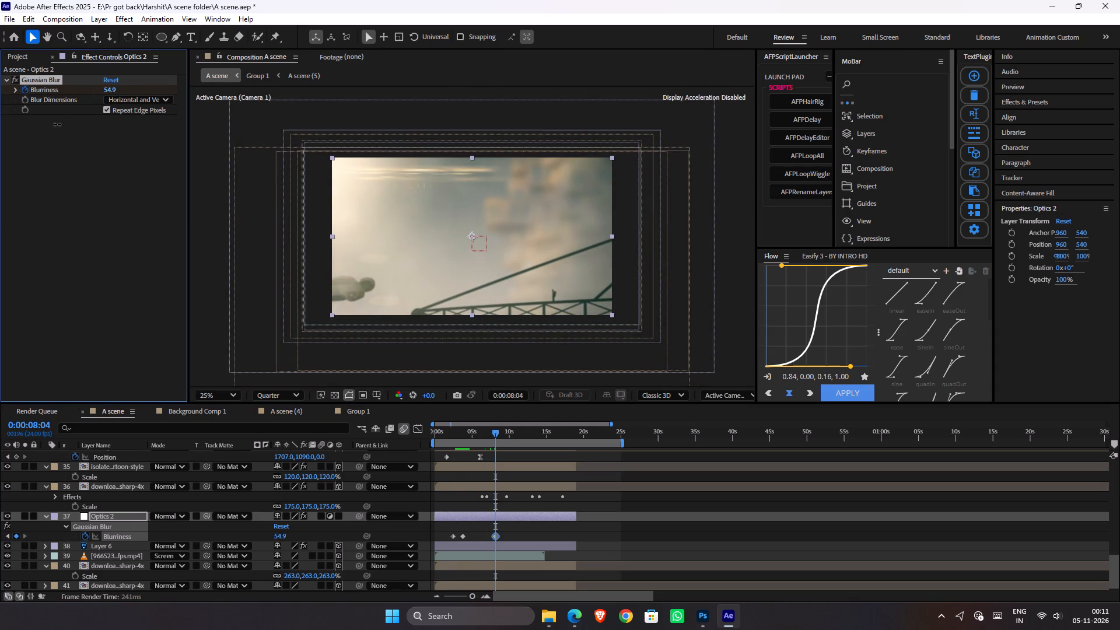
pyautogui.moveTo(57, 124); pyautogui.dragTo(0, 285)
pyautogui.moveTo(0, 285); pyautogui.dragTo(0, 309)
pyautogui.moveTo(0, 309); pyautogui.dragTo(0, 328)
pyautogui.moveTo(454, 433); pyautogui.dragTo(446, 435)
pyautogui.press('space')
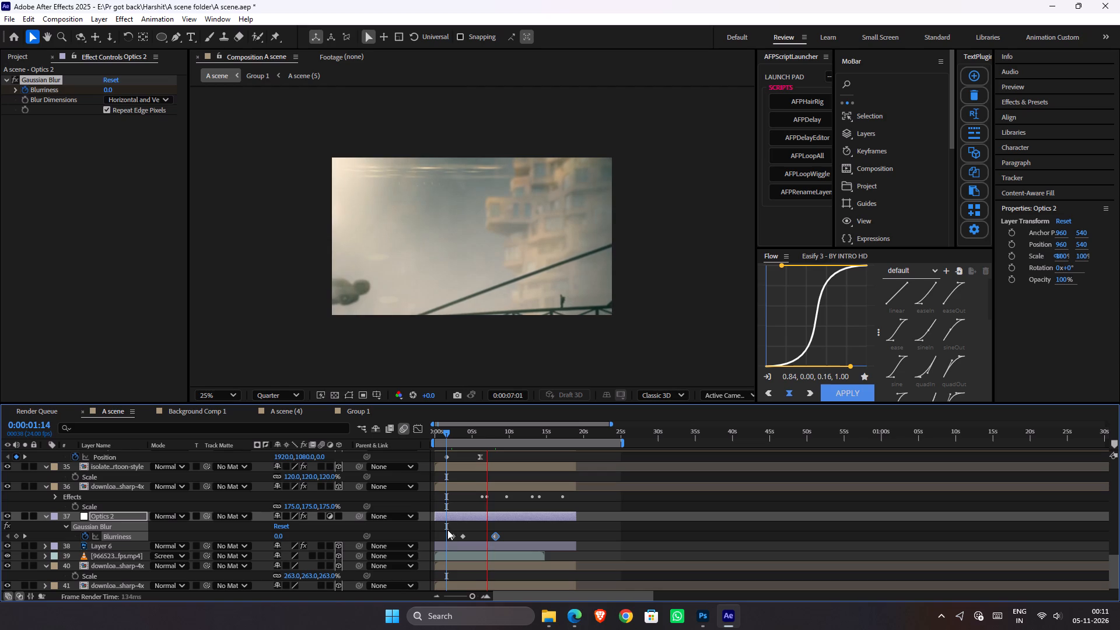
pyautogui.click(447, 432)
pyautogui.press('space')
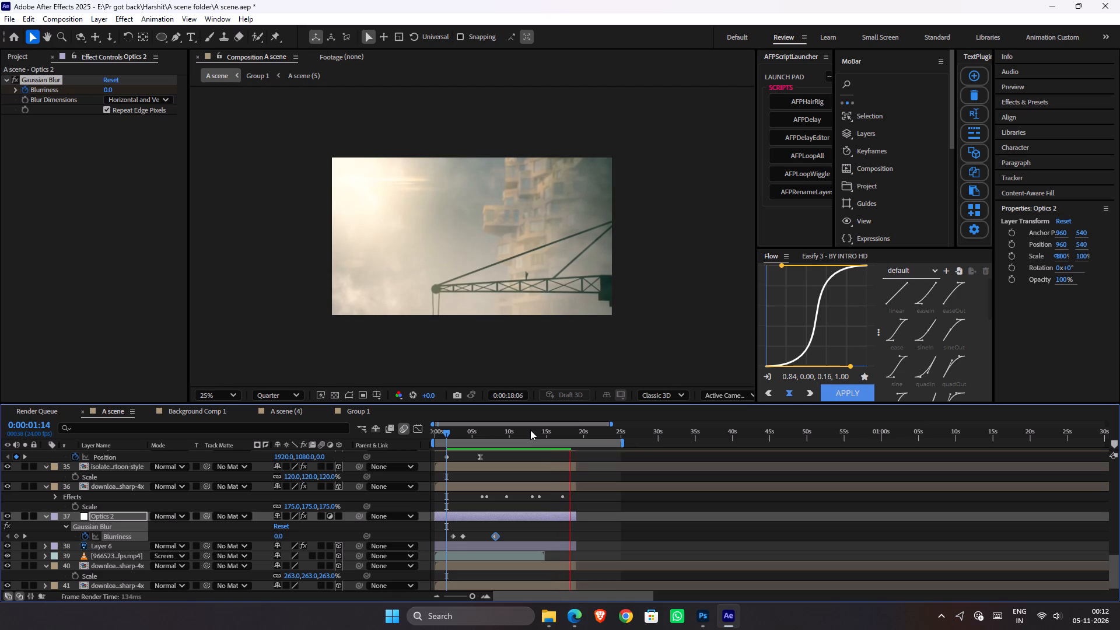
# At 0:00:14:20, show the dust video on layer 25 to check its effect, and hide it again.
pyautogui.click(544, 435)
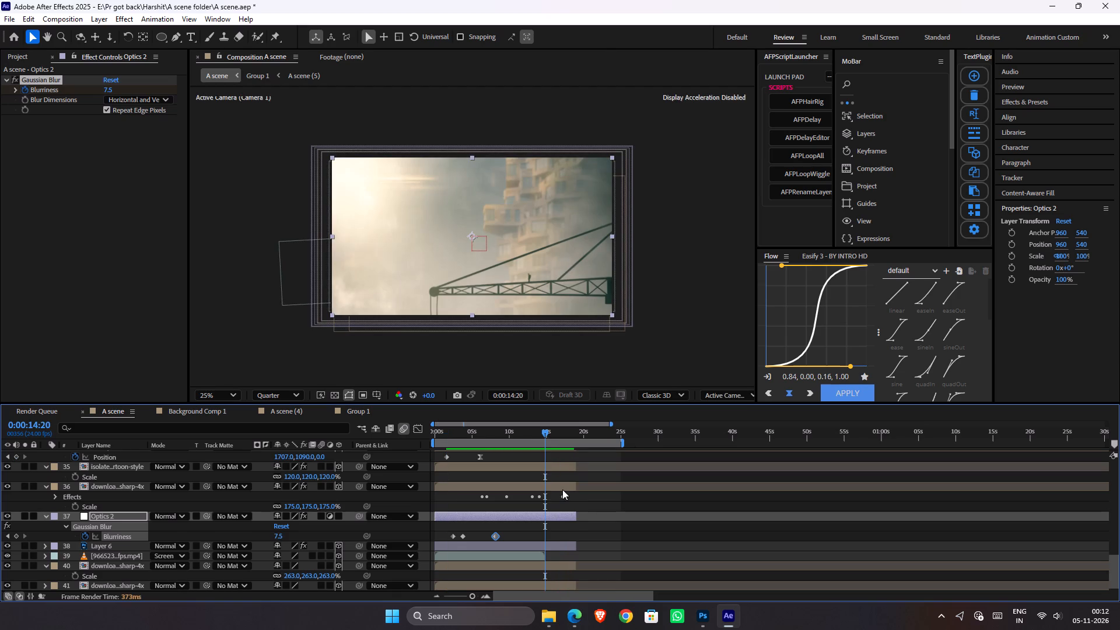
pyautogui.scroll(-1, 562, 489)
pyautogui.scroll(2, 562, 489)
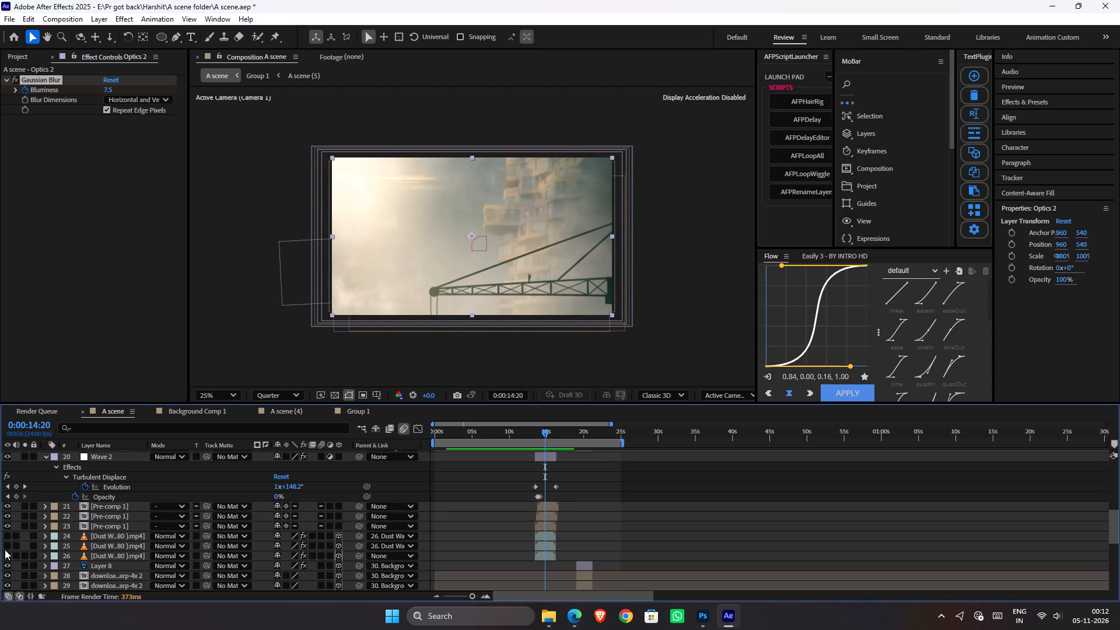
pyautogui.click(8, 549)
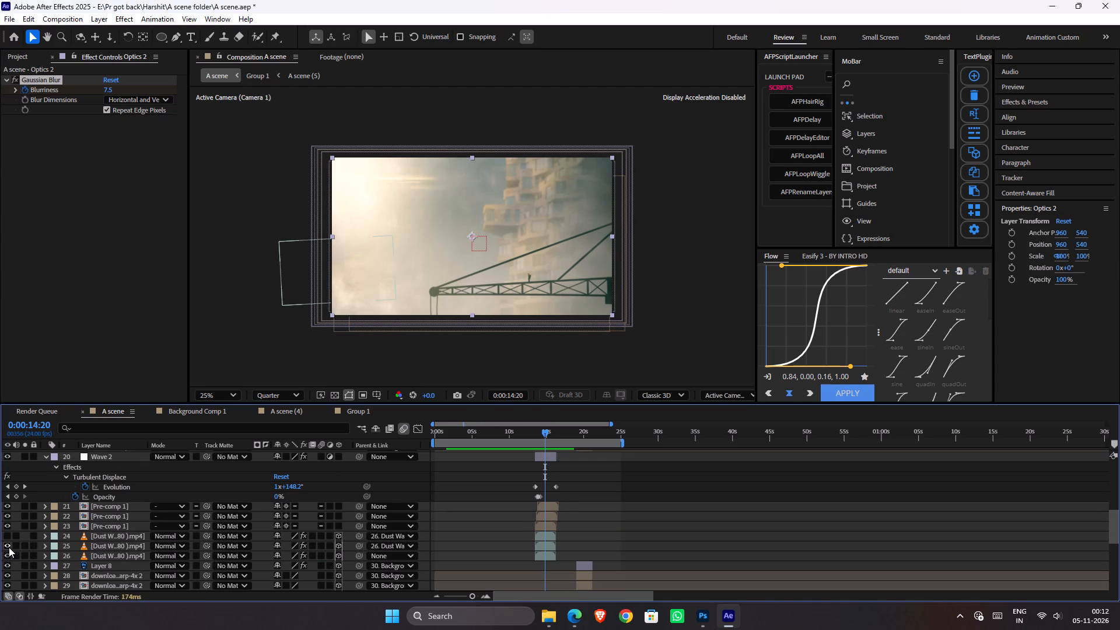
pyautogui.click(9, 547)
# Save the project and add the A scene composition to the render queue.
pyautogui.hotkey('ctrl', 's')
pyautogui.hotkey('ctrl', 'm')
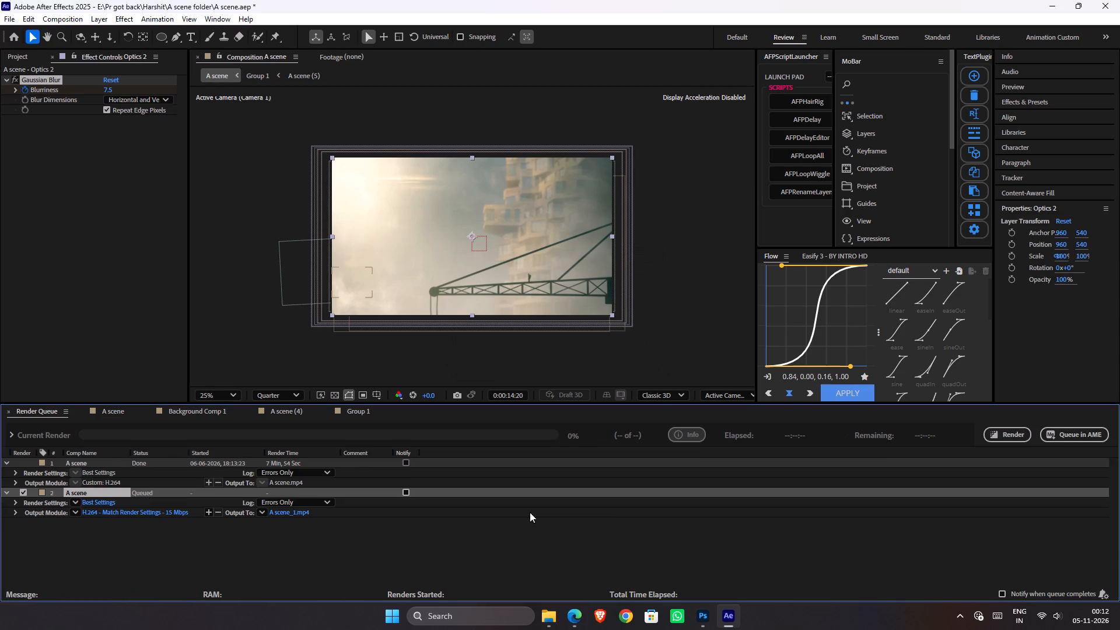
# Clear the disk cache for all versions.
pyautogui.press('F8')
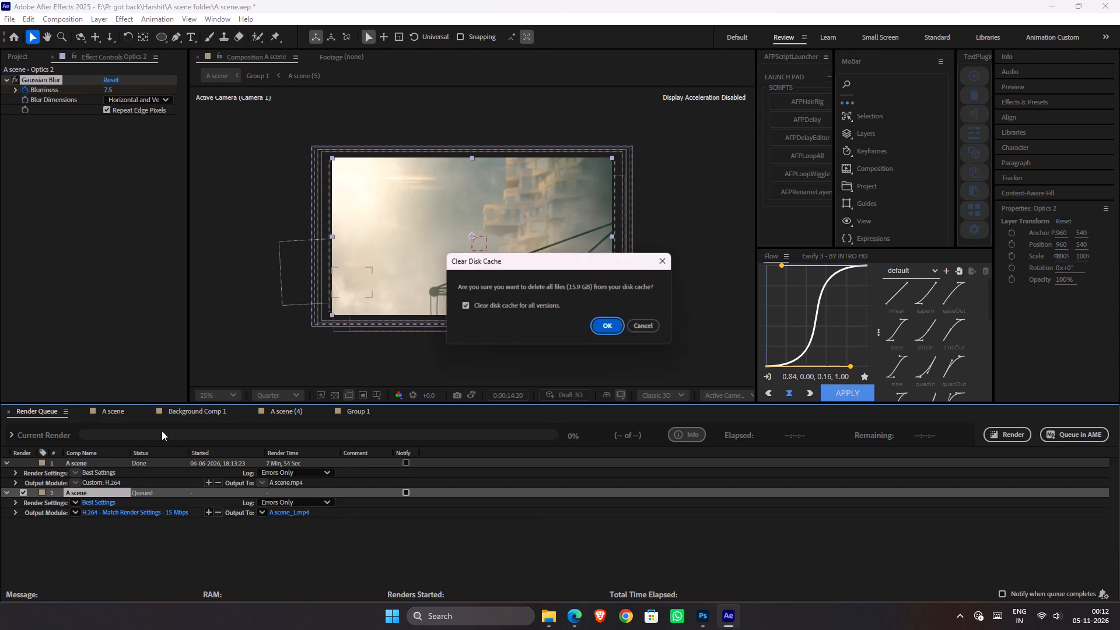
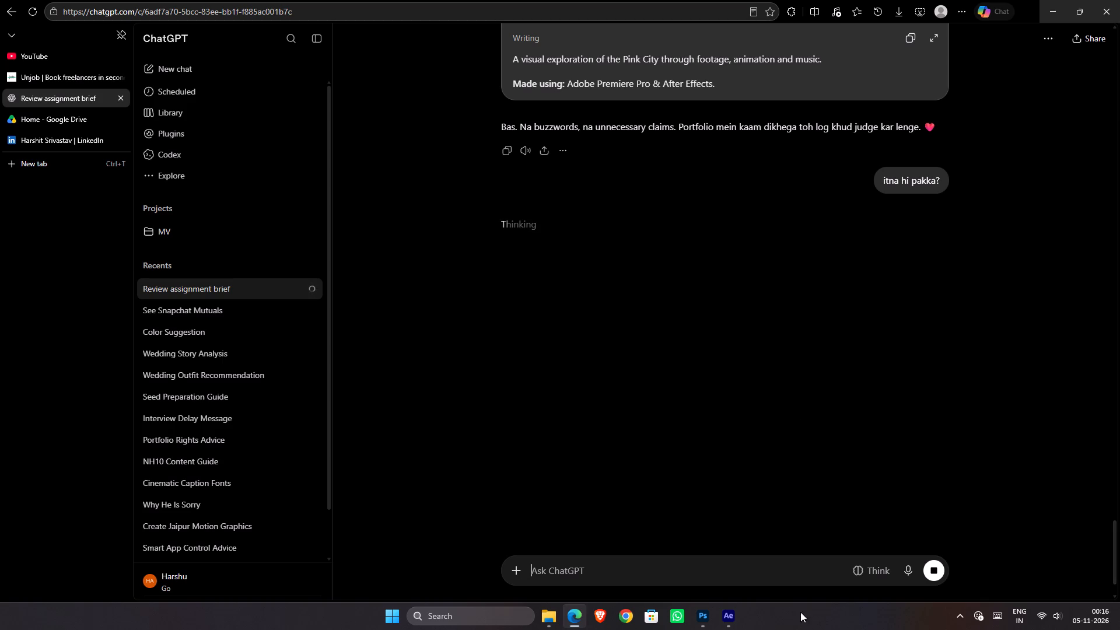
# Switch to After Effects and set the queued A scene render's H.264 target bitrate to 50 Mbps.
pyautogui.click(736, 553)
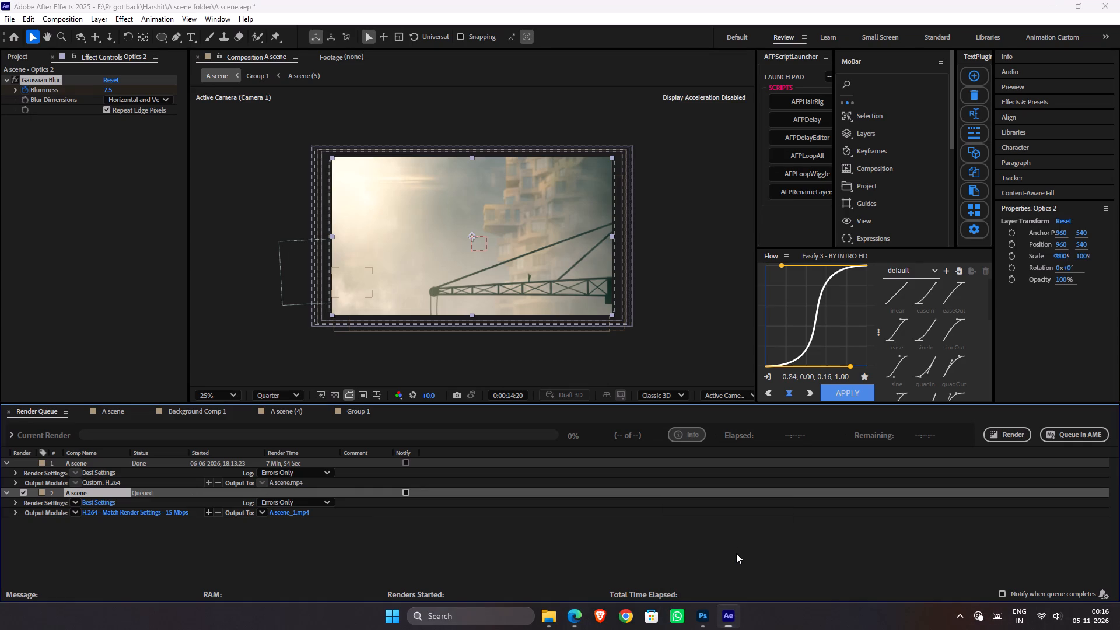
pyautogui.click(163, 516)
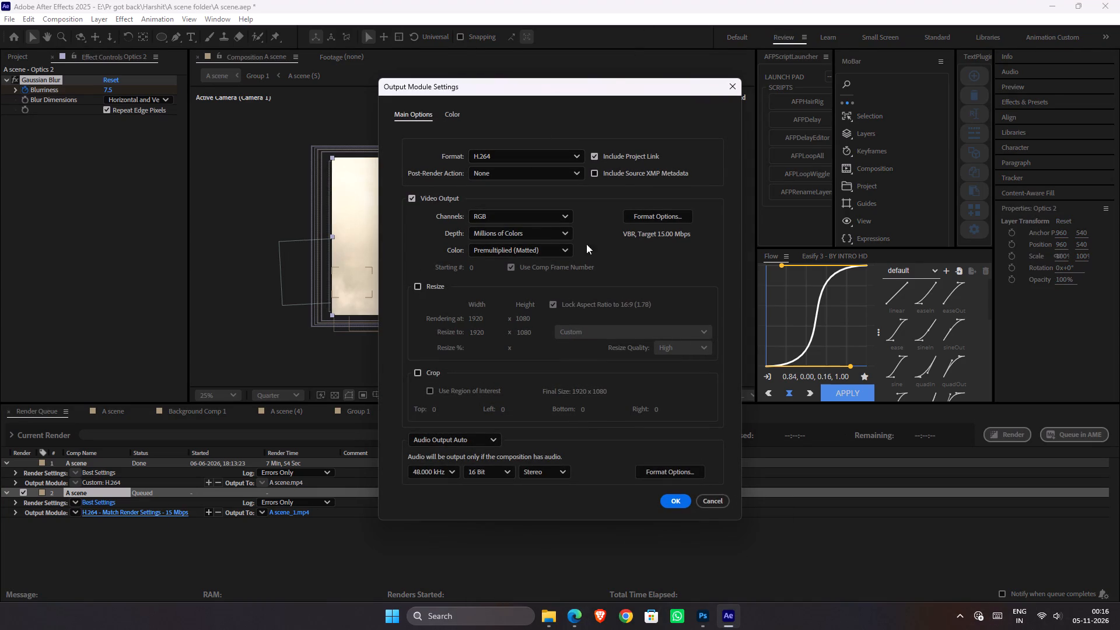
pyautogui.click(660, 223)
pyautogui.moveTo(598, 360); pyautogui.dragTo(628, 367)
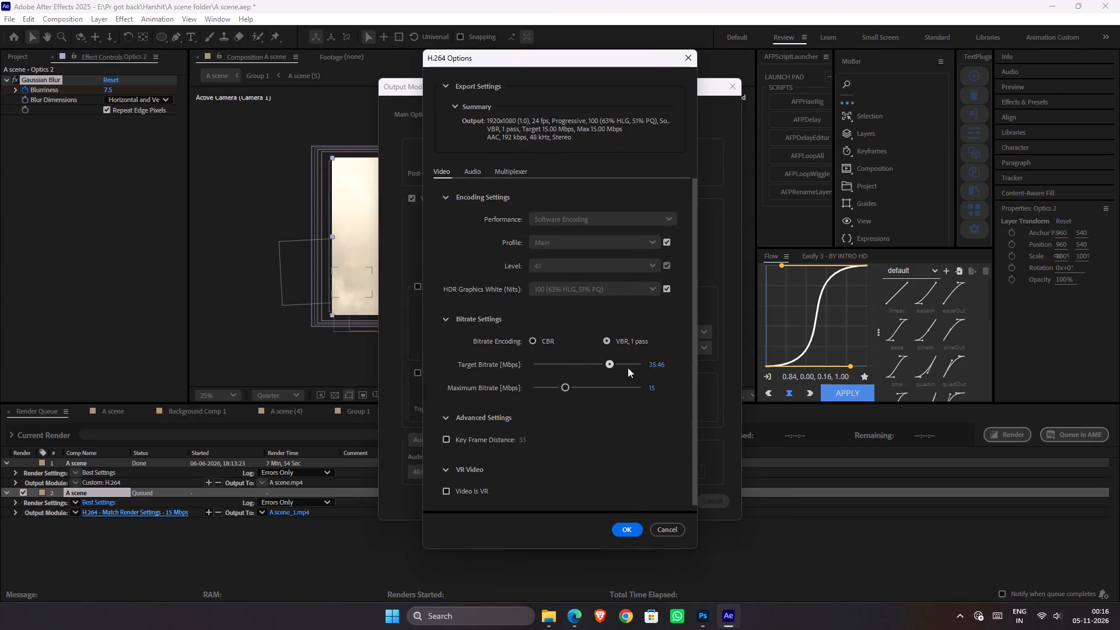
pyautogui.moveTo(628, 367); pyautogui.dragTo(750, 392)
pyautogui.click(619, 531)
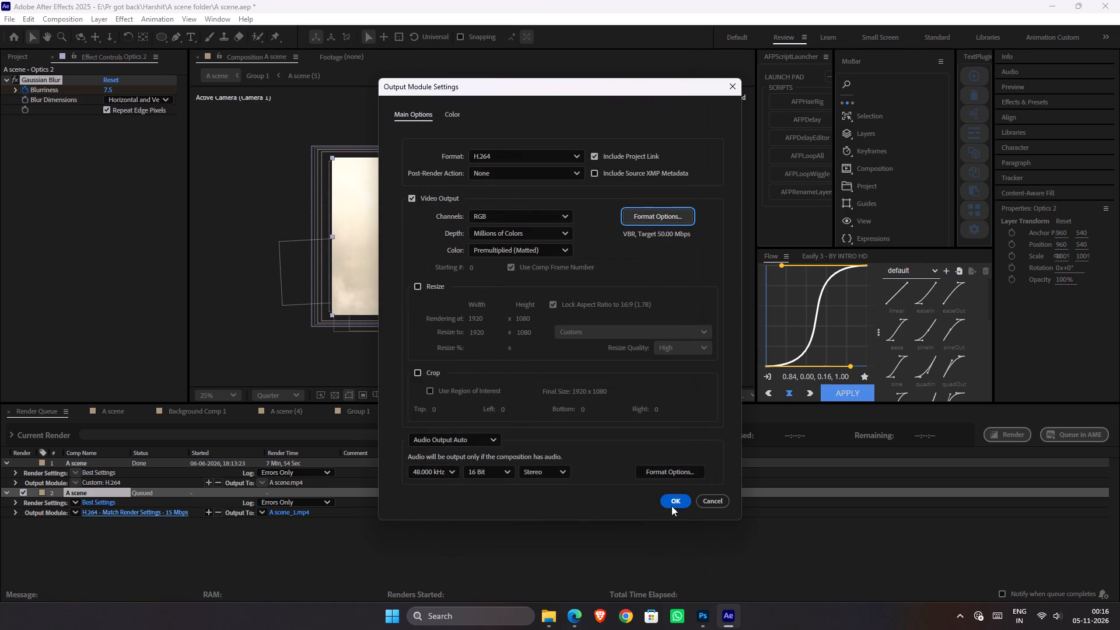
pyautogui.click(671, 505)
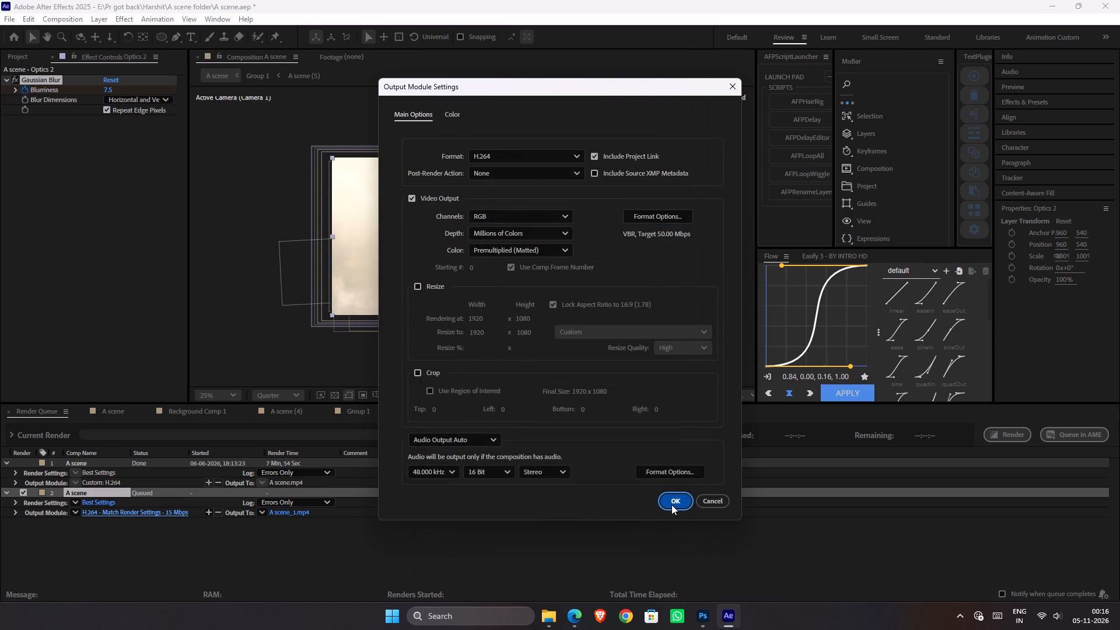
# Choose the Portfolio THings folder on drive PC (E:) as the output location for the queued A scene render.
pyautogui.click(286, 513)
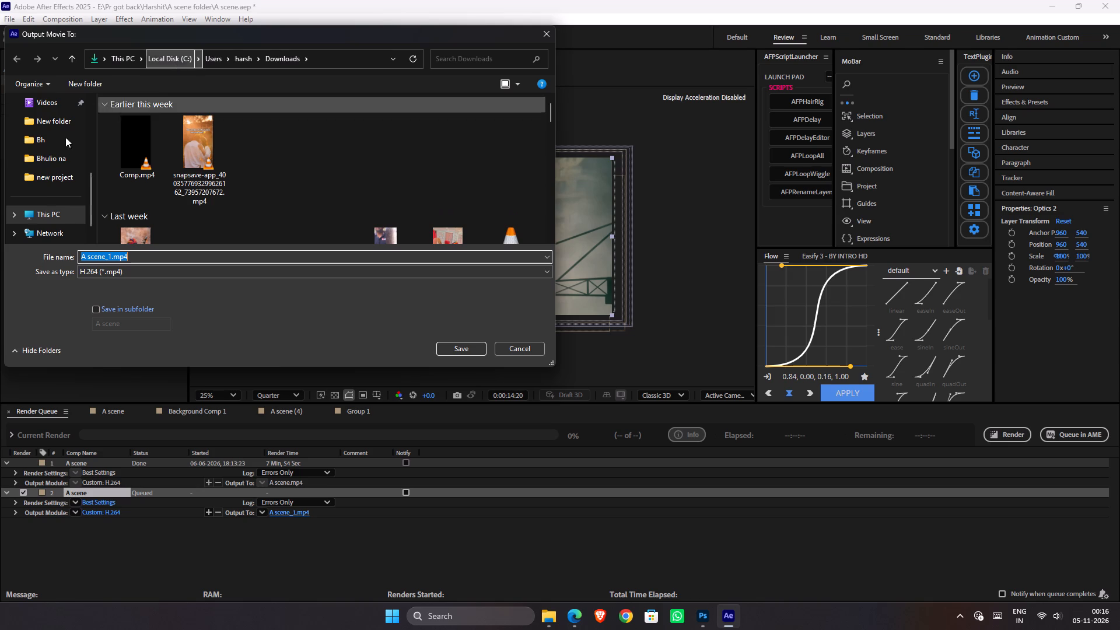
pyautogui.scroll(-2, 40, 166)
pyautogui.click(49, 197)
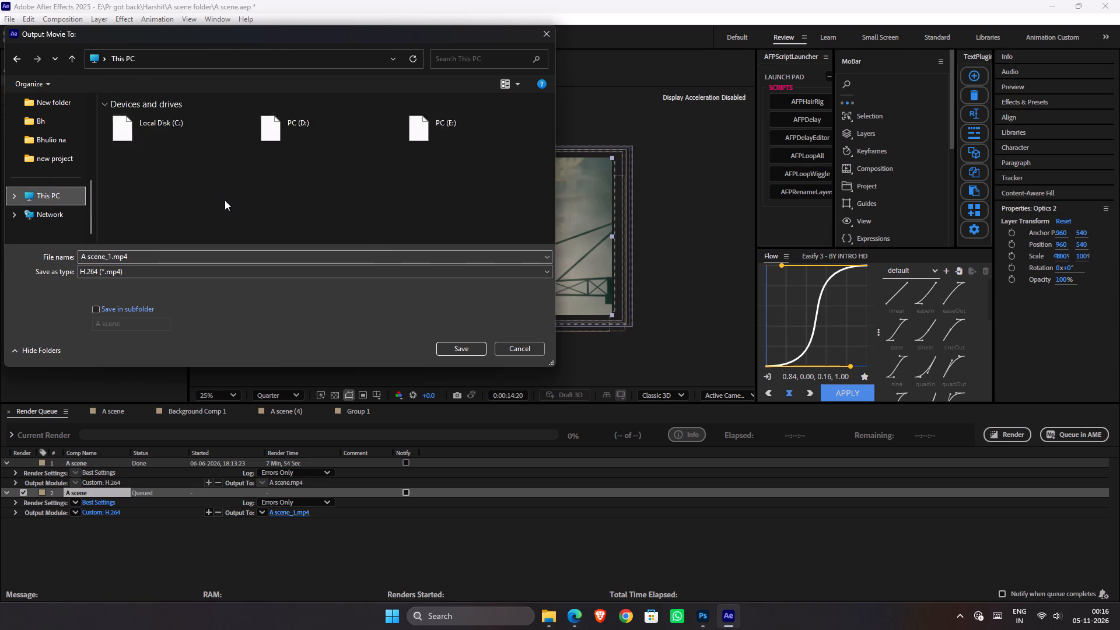
pyautogui.doubleClick(481, 125)
pyautogui.scroll(1, 222, 205)
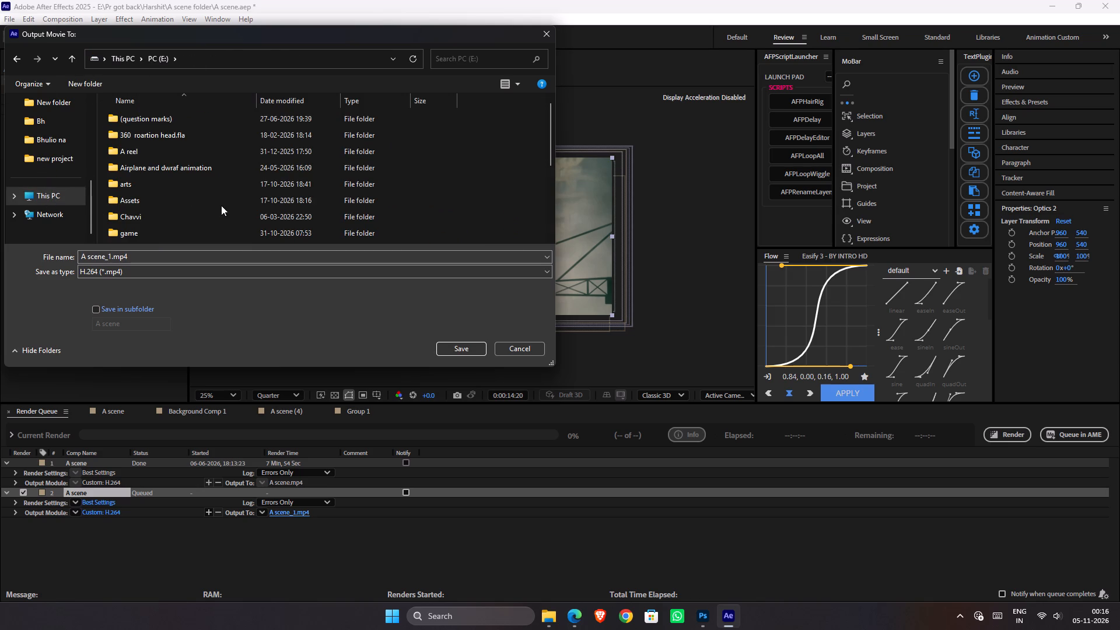
pyautogui.scroll(-1, 220, 207)
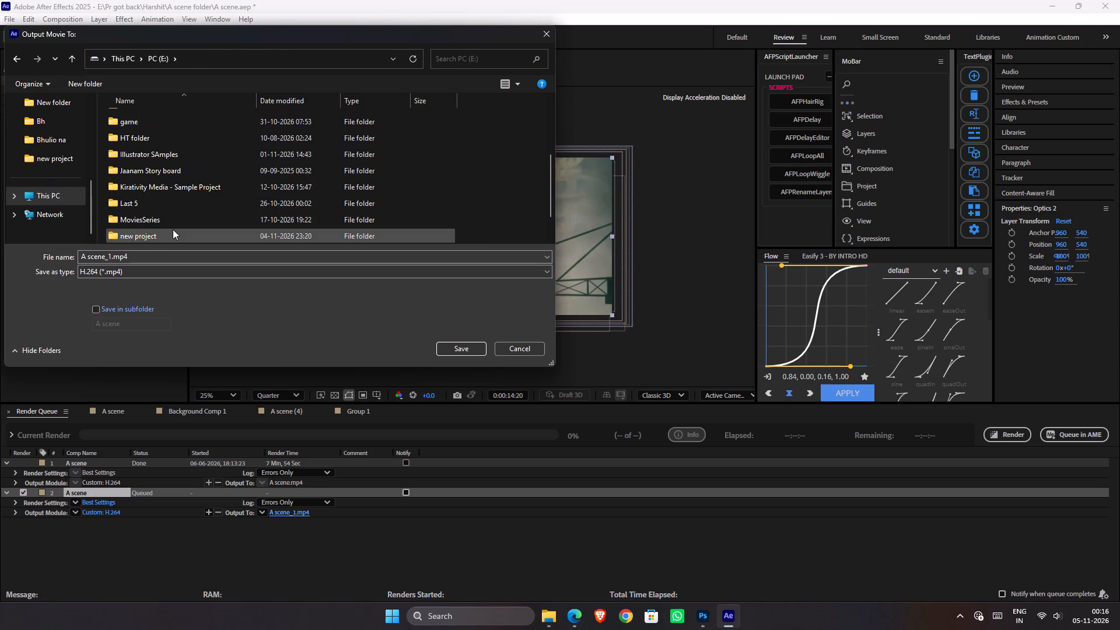
pyautogui.scroll(-1, 173, 229)
pyautogui.doubleClick(173, 222)
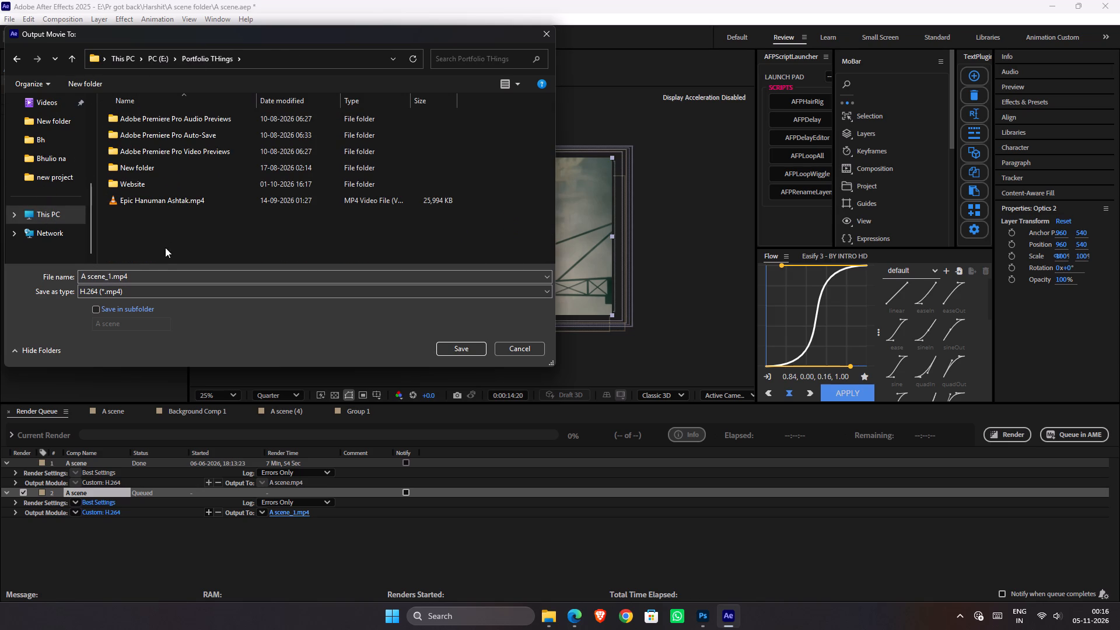
# Name the output movie "A scene_02" and save the output destination.
pyautogui.click(160, 271)
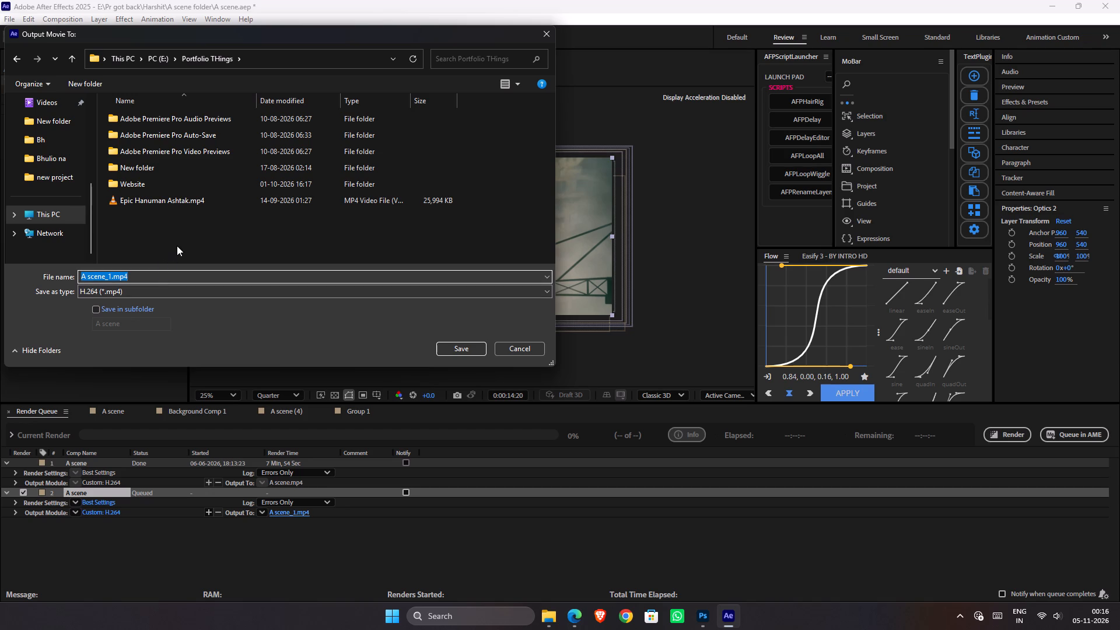
pyautogui.hotkey('shift', 'a')
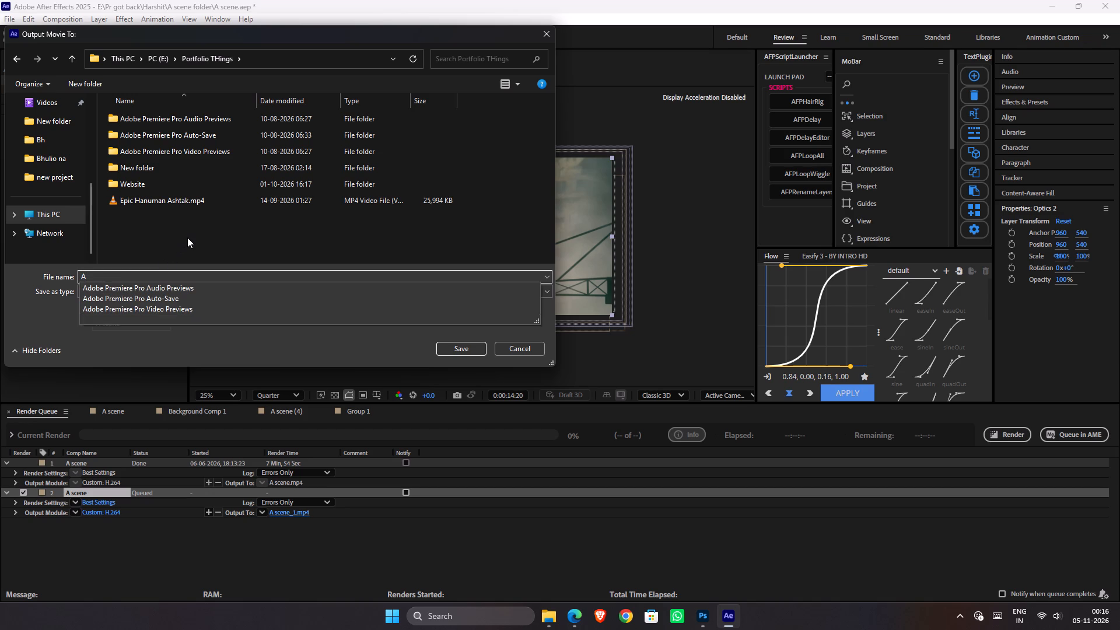
pyautogui.press('space')
pyautogui.write('scene')
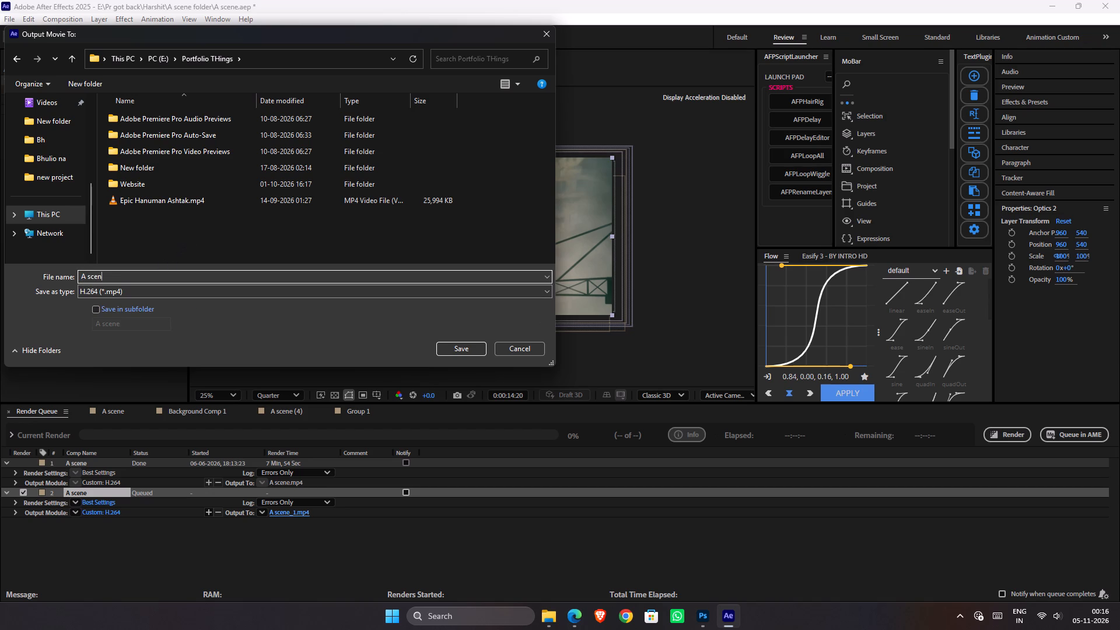
pyautogui.press('space')
pyautogui.press('f')
pyautogui.write('ew')
pyautogui.press('BackSpace')
pyautogui.press('BackSpace')
pyautogui.press('BackSpace')
pyautogui.press('BackSpace')
pyautogui.write('_1')
pyautogui.press('BackSpace')
pyautogui.write('02')
pyautogui.press('Return')
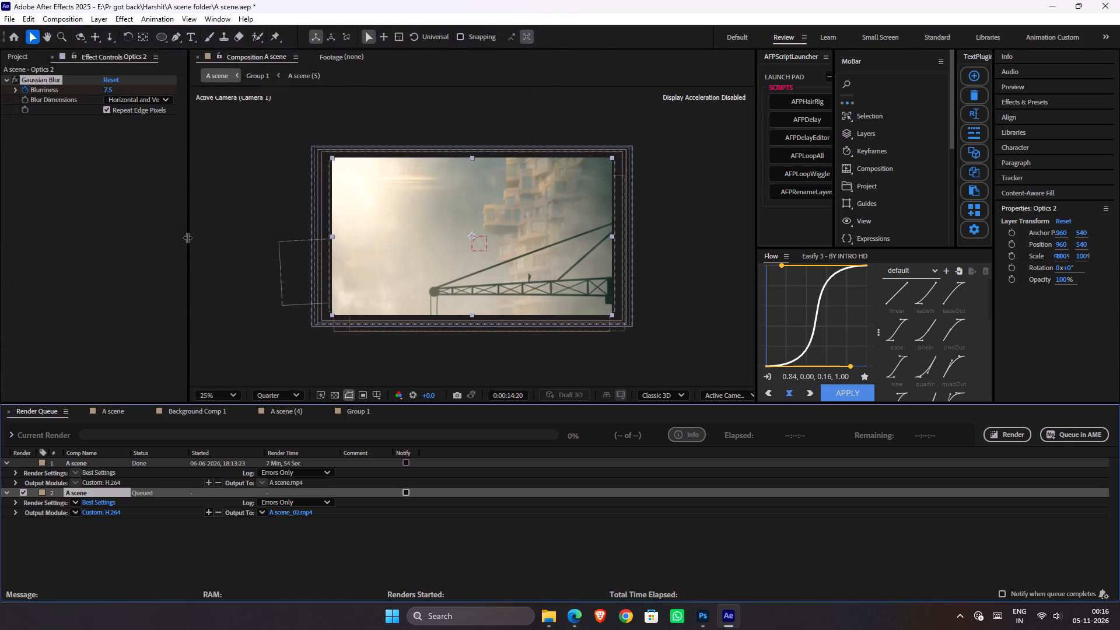
# Save the After Effects project.
pyautogui.hotkey('ctrl', 's')
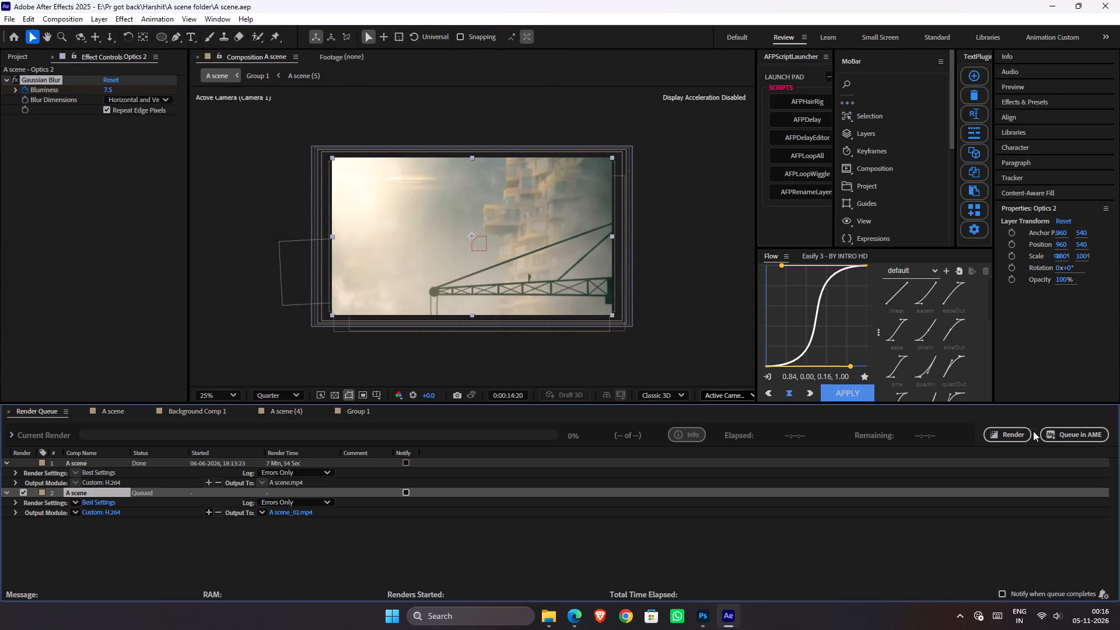